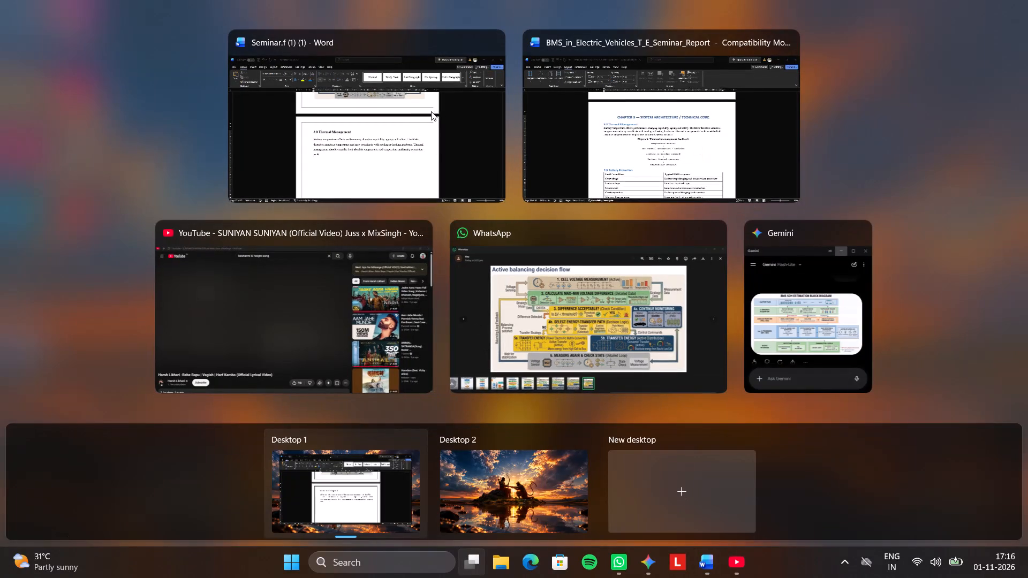
# Check section 3.8 Thermal Management in the Seminar document against the same section and Figure 9 in the BMS_in_Electric_Vehicles report.
pyautogui.click(402, 124)
pyautogui.moveTo(402, 131); pyautogui.dragTo(474, 366)
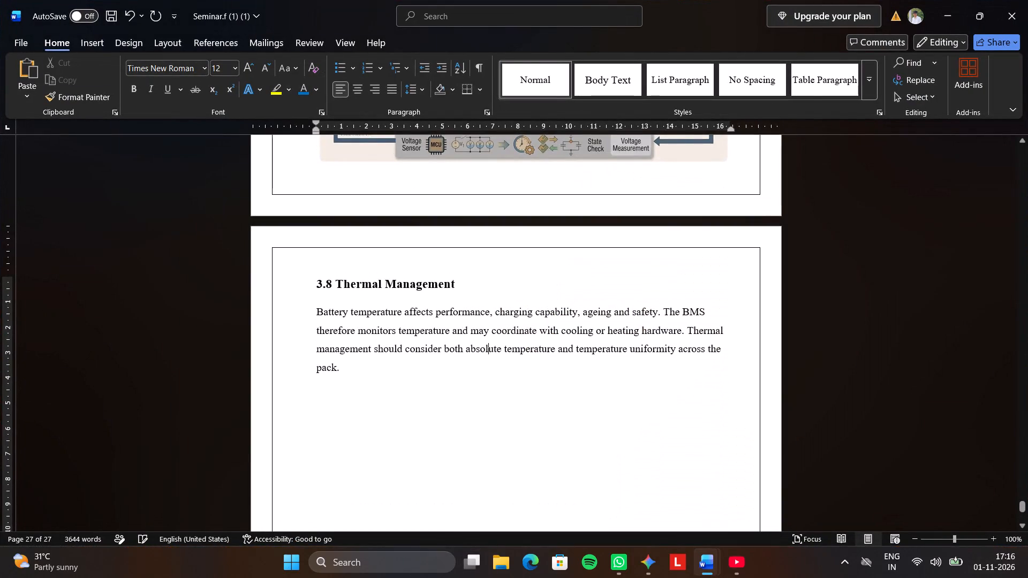
pyautogui.scroll(-3, 489, 387)
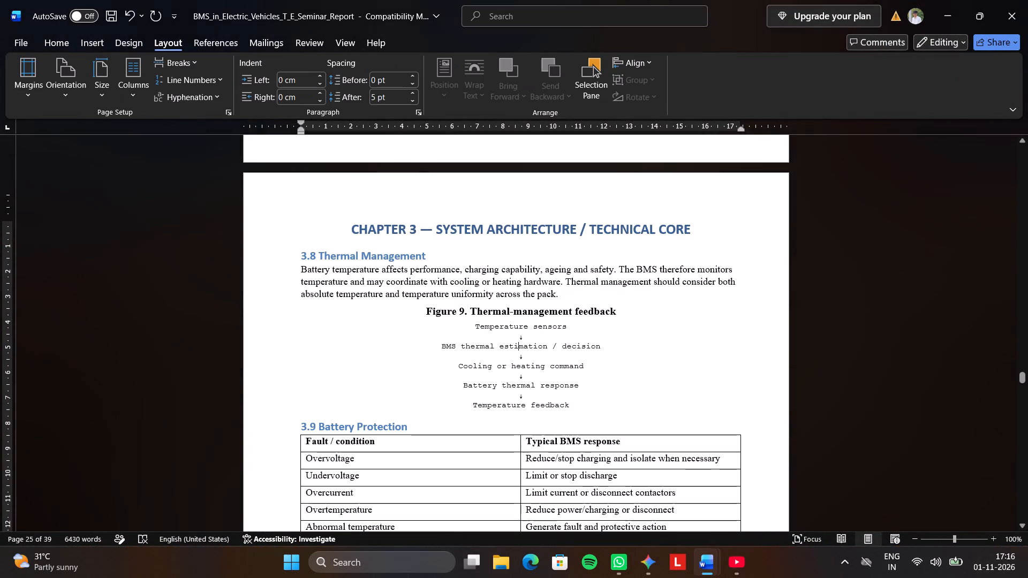
pyautogui.scroll(-1, 492, 385)
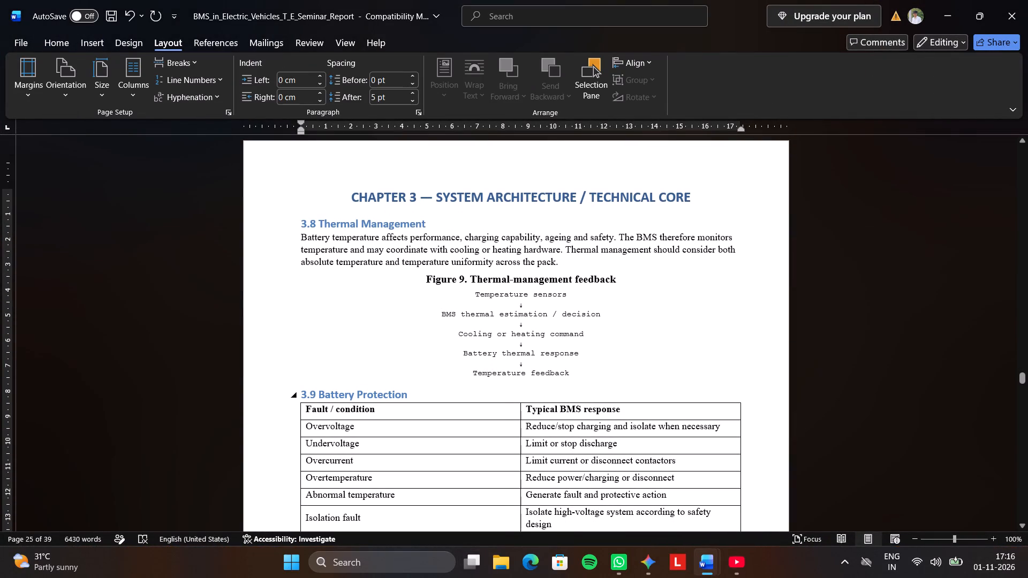
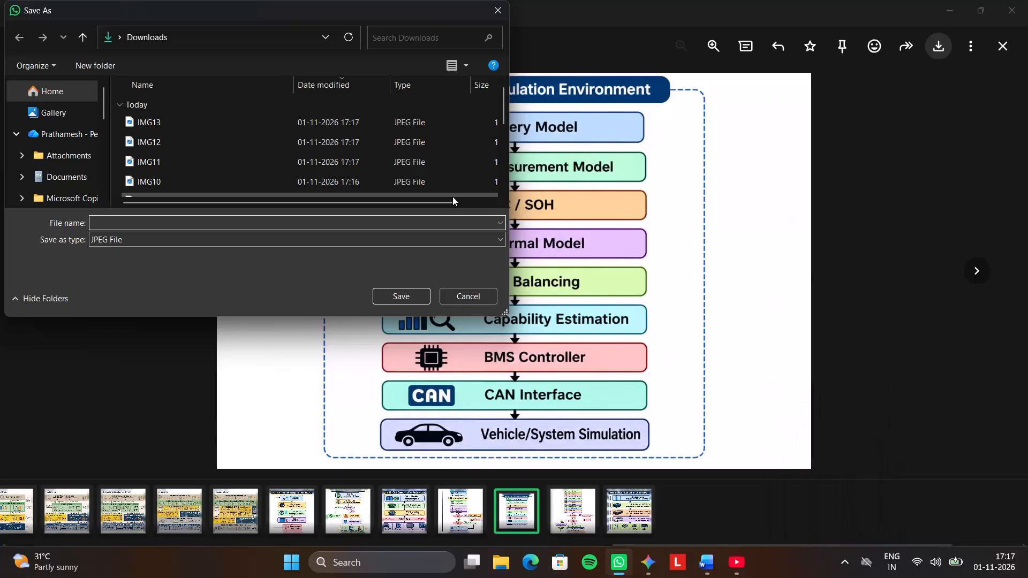
# Save the Simulation Environment diagram, which ends in Vehicle/System Simulation, in Downloads as a JPEG named IMG14.
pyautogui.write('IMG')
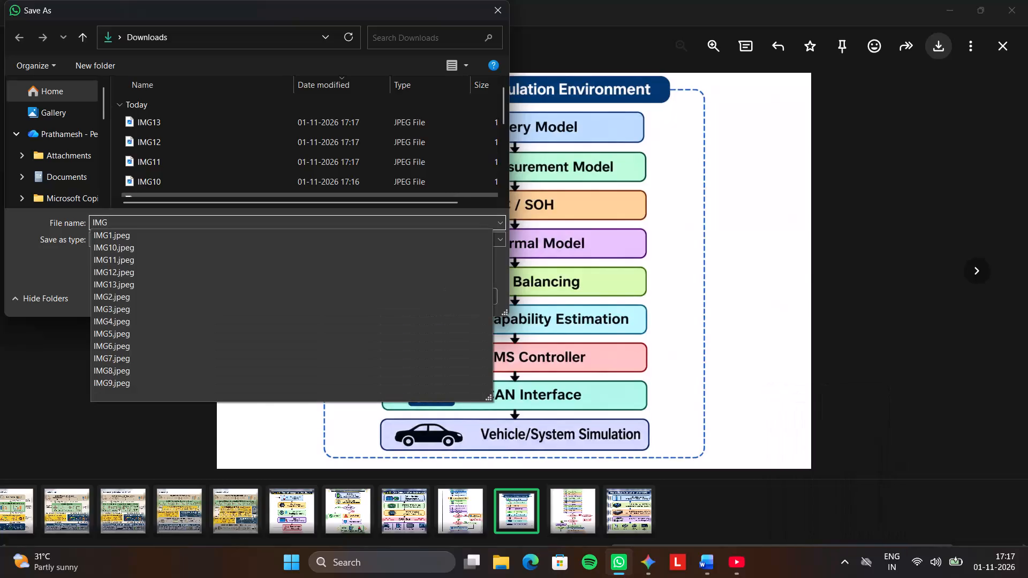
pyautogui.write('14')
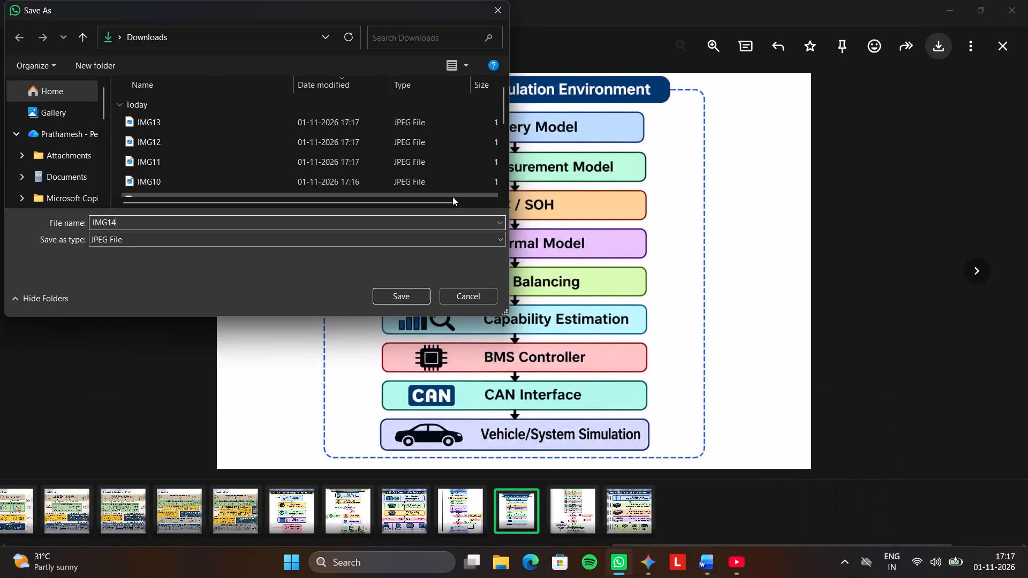
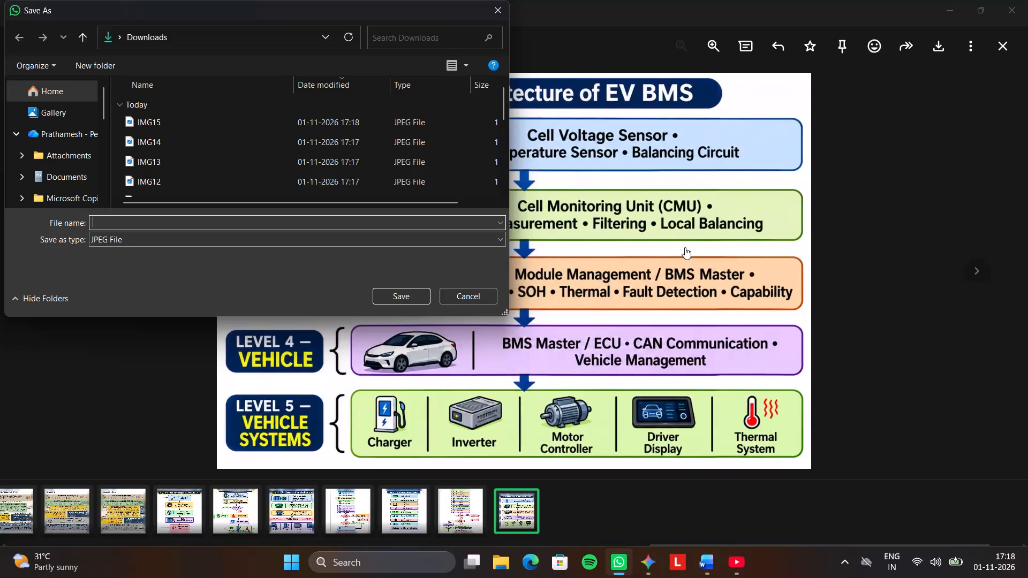
# Name the EV BMS architecture image IMG16 for saving as a JPEG file in the Downloads folder.
pyautogui.write('IMG')
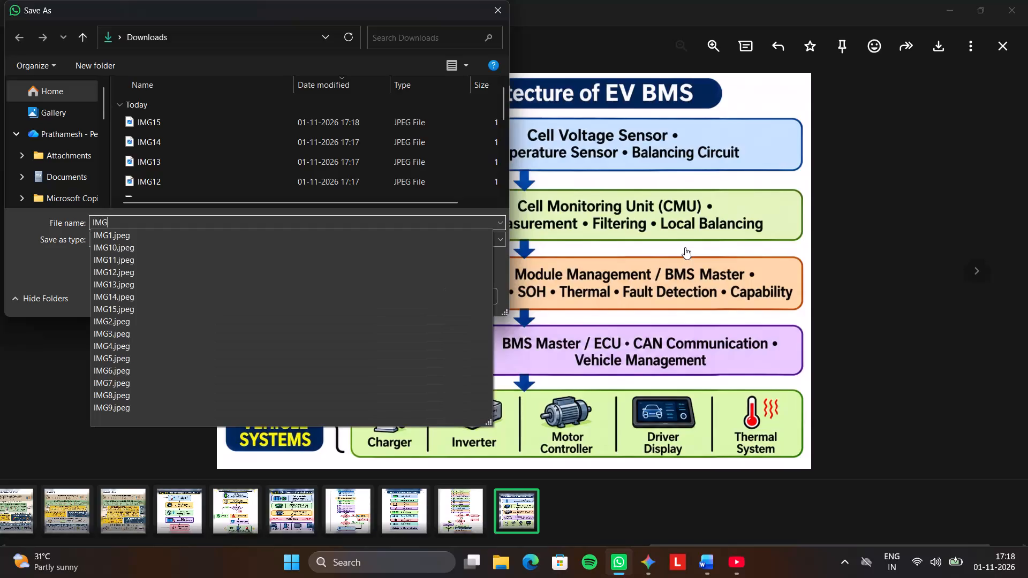
pyautogui.write('16')
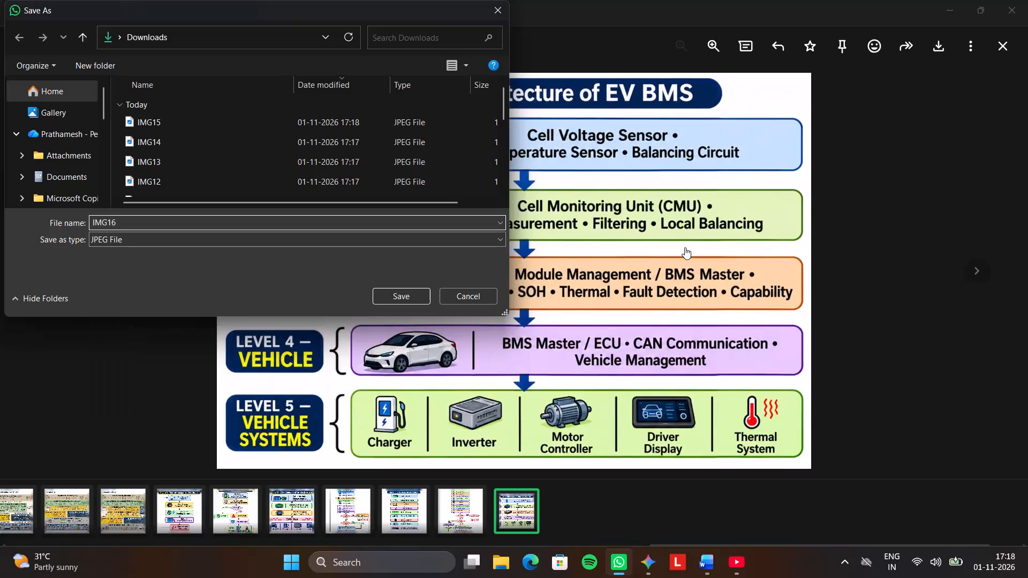
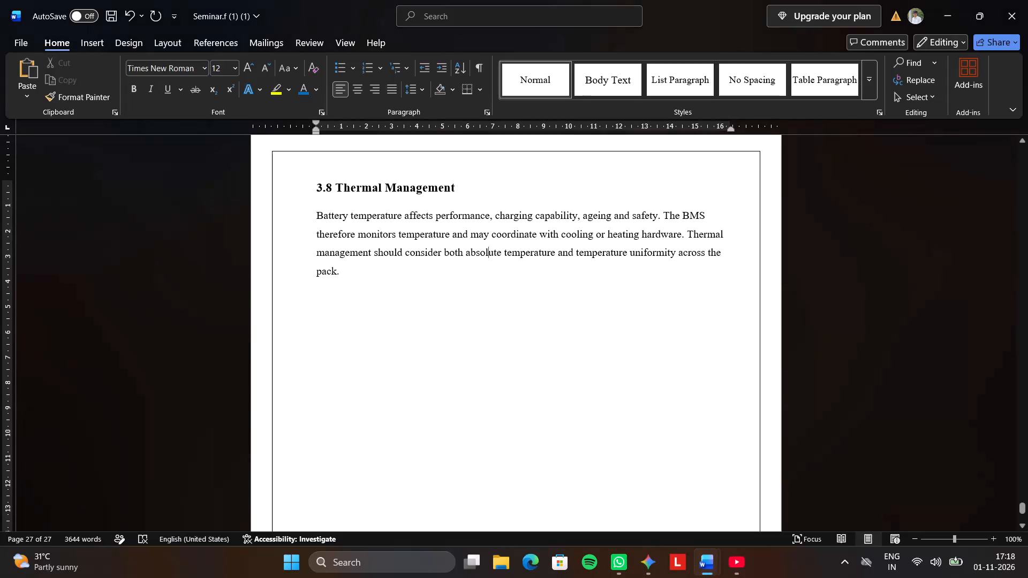
# Insert the picture IMG10 from the device on a new line below the 3.8 Thermal Management paragraph.
pyautogui.click(101, 43)
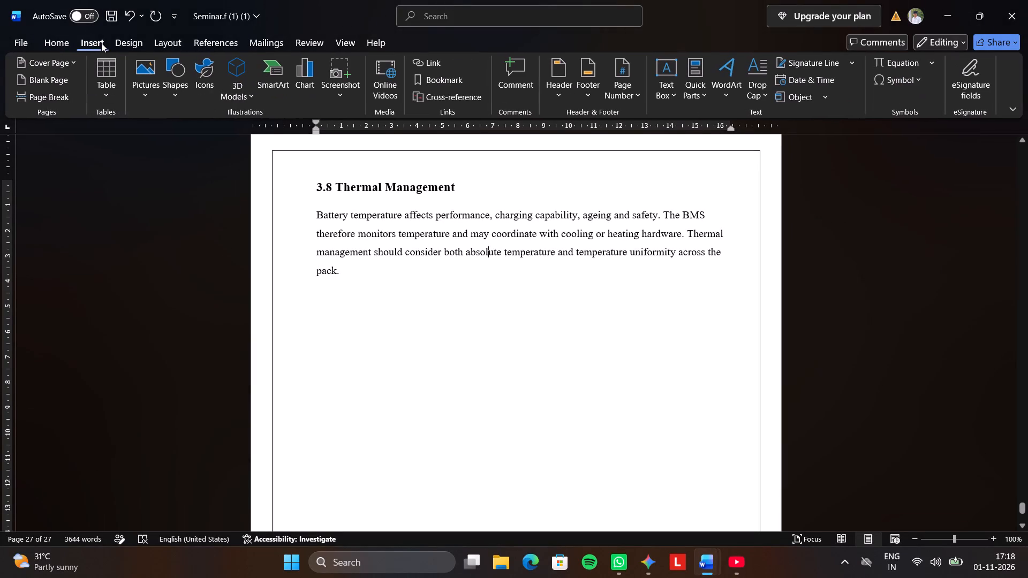
pyautogui.click(382, 270)
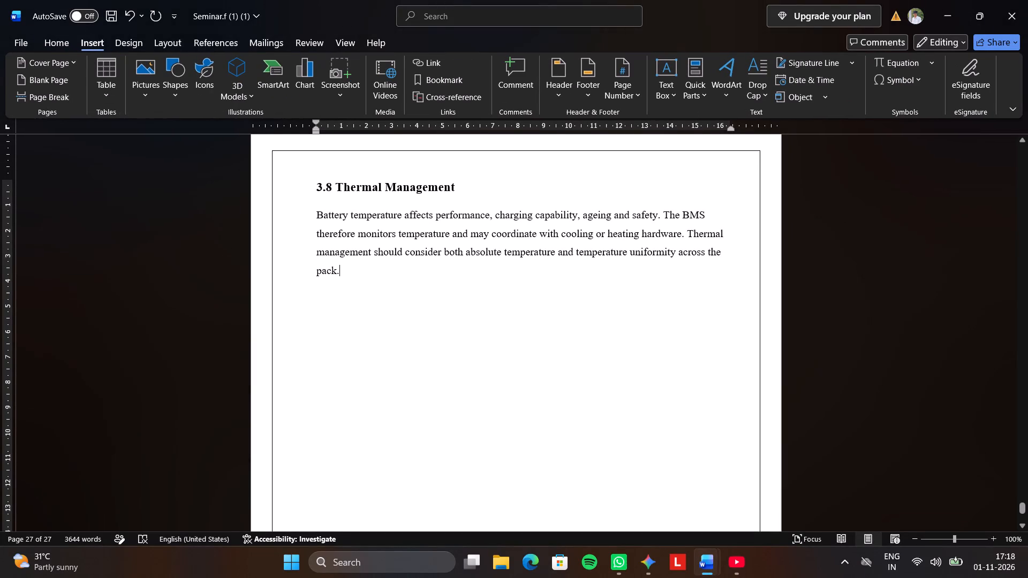
pyautogui.press('Return')
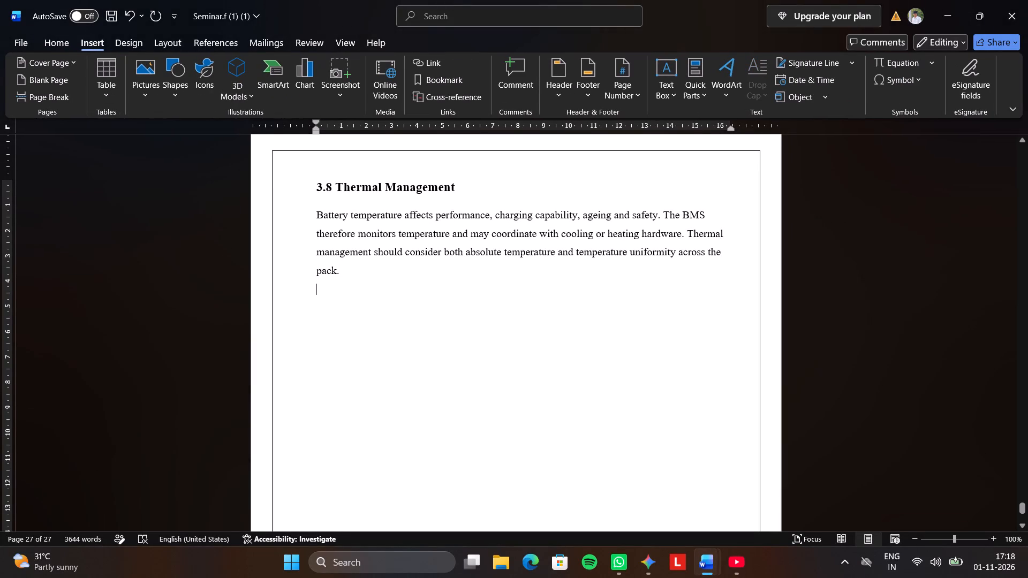
pyautogui.click(135, 73)
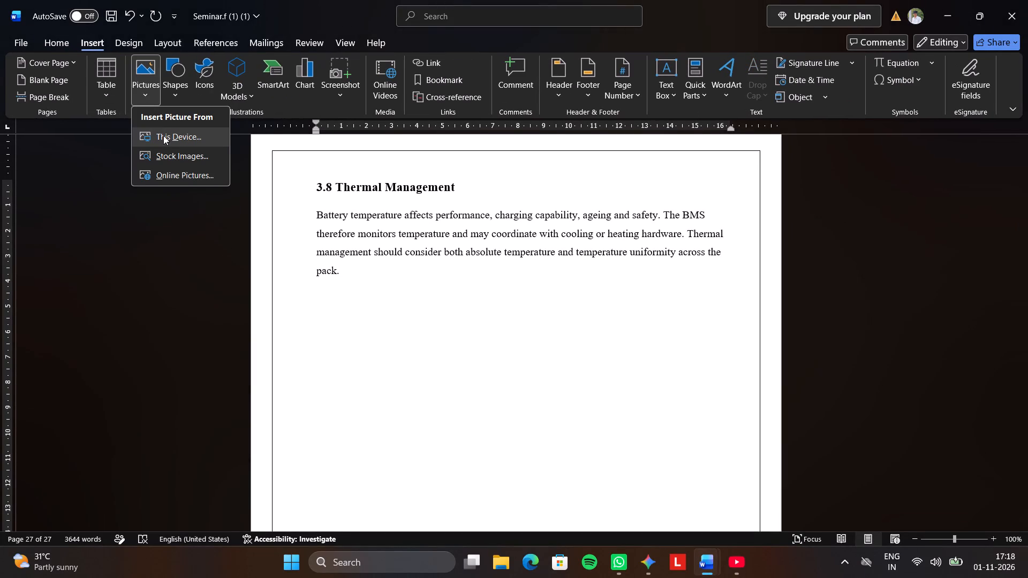
pyautogui.click(163, 135)
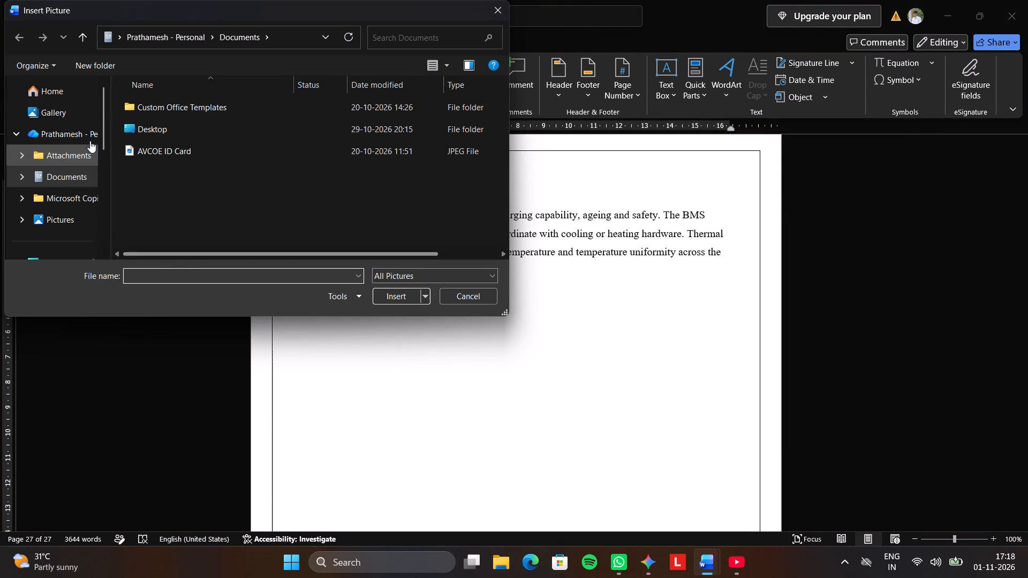
pyautogui.click(82, 90)
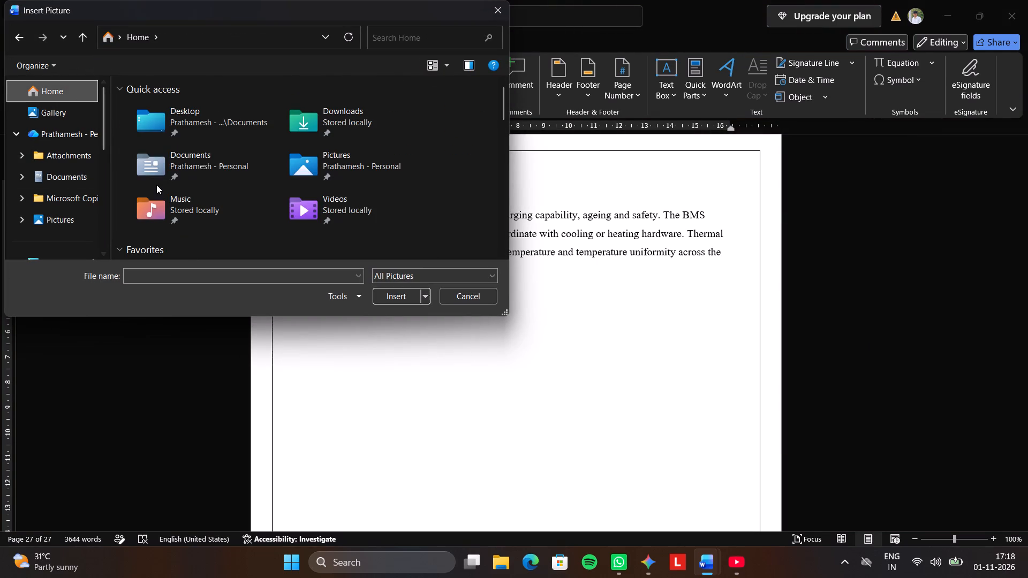
pyautogui.scroll(-4, 164, 194)
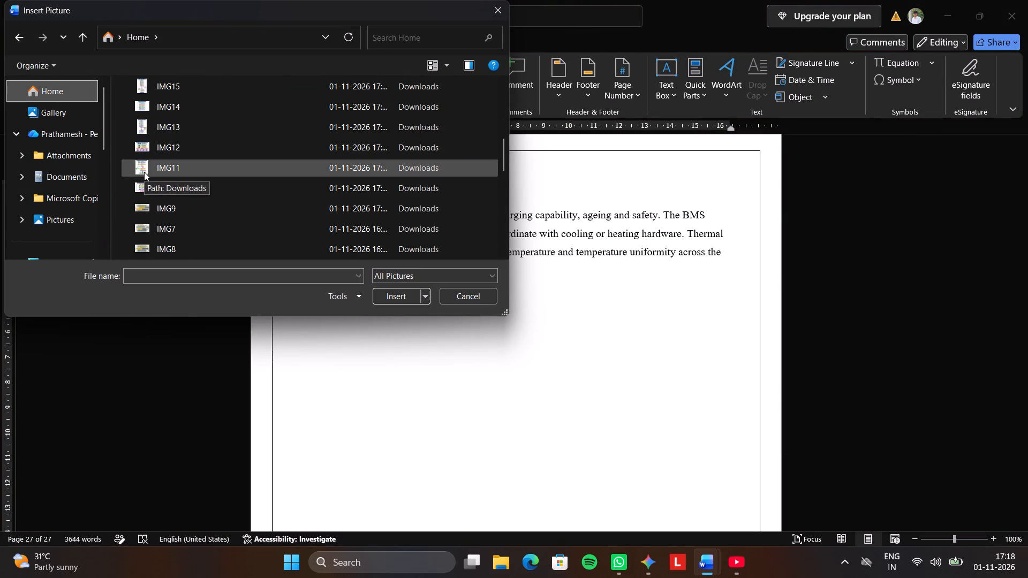
pyautogui.click(148, 192)
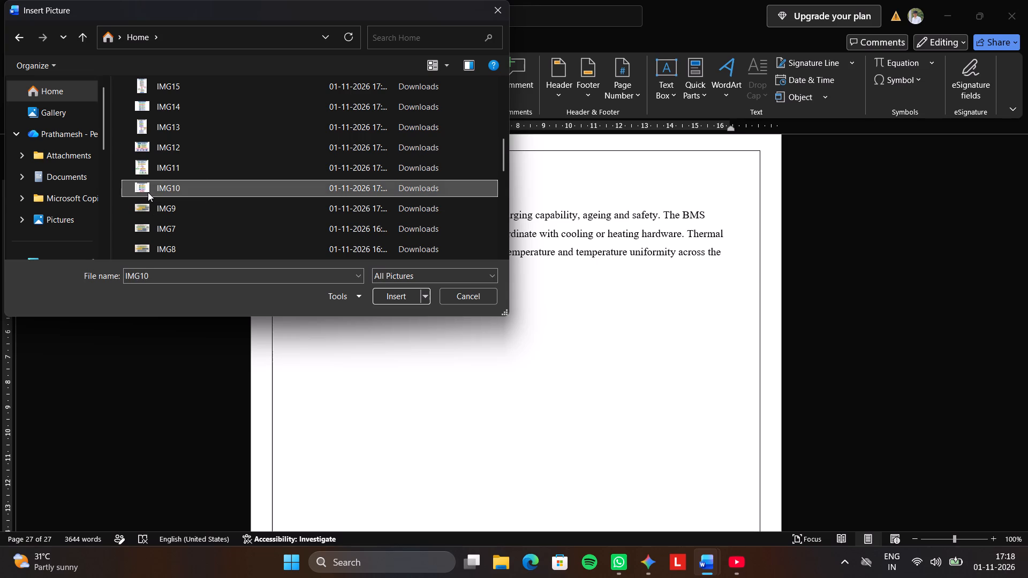
pyautogui.click(412, 296)
# Justify the paragraph containing the Figure 9 Thermal-management Feedback picture.
pyautogui.scroll(-2, 436, 332)
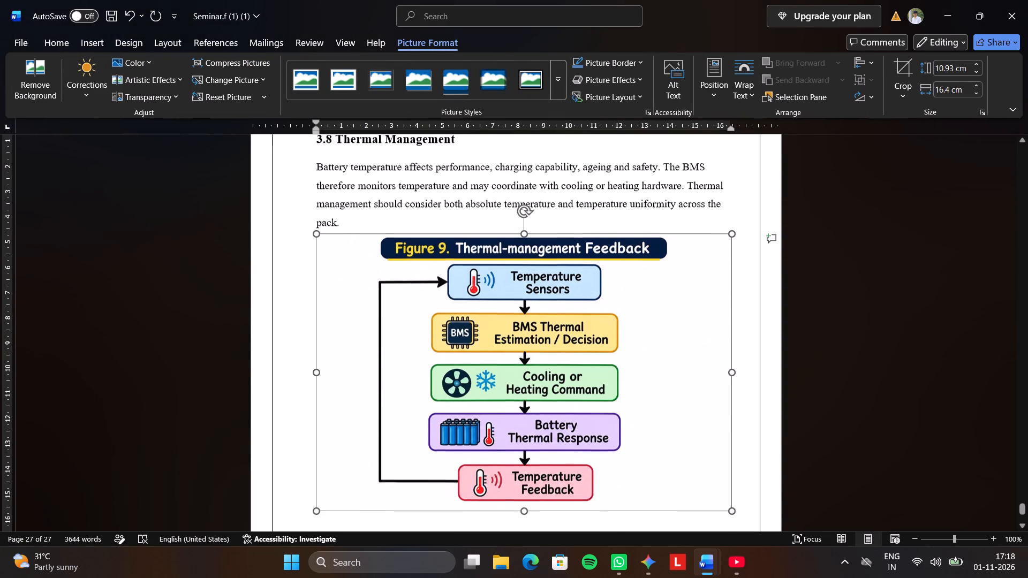
pyautogui.scroll(-5, 436, 332)
pyautogui.click(457, 354)
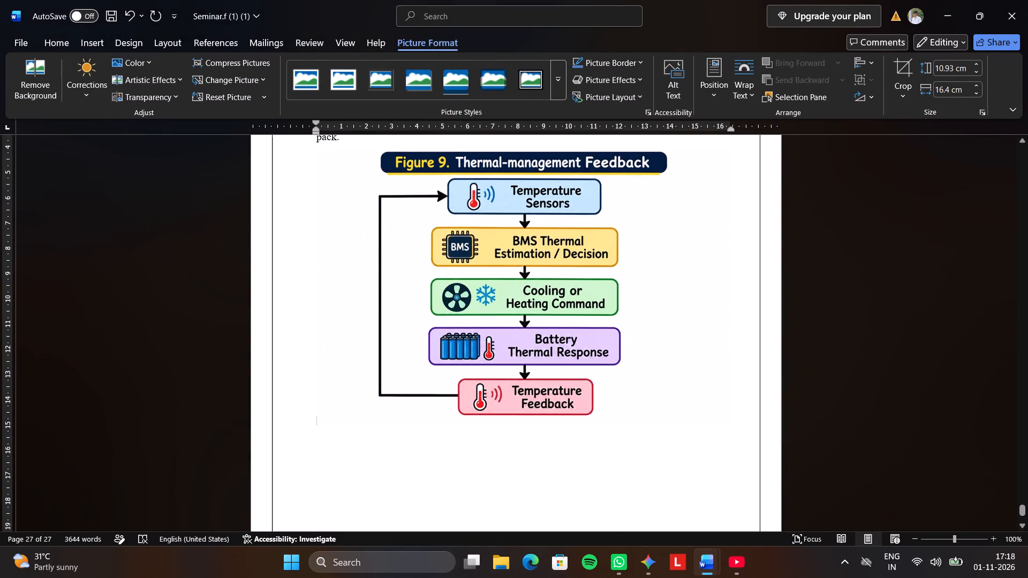
pyautogui.scroll(-3, 373, 375)
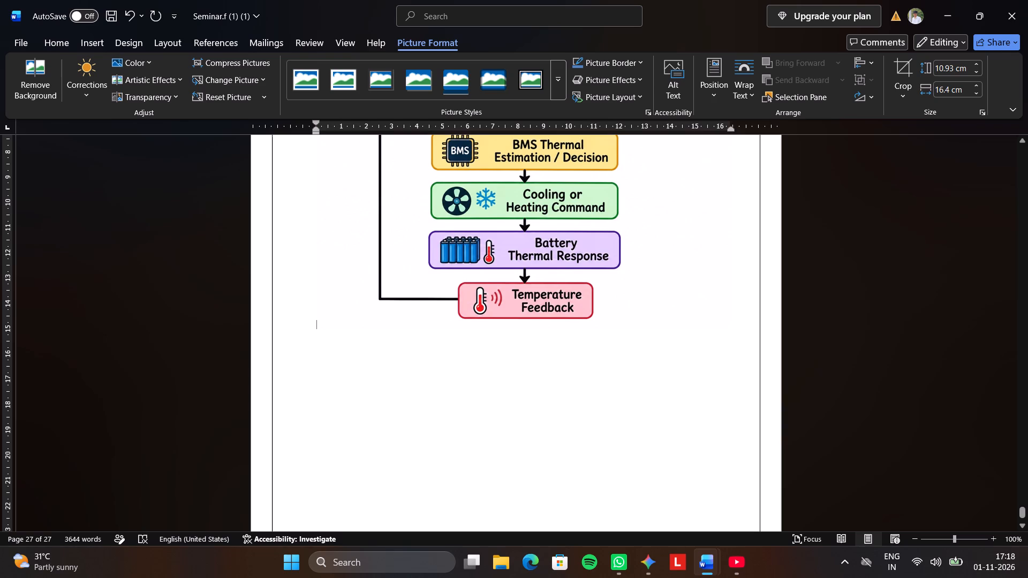
pyautogui.click(65, 42)
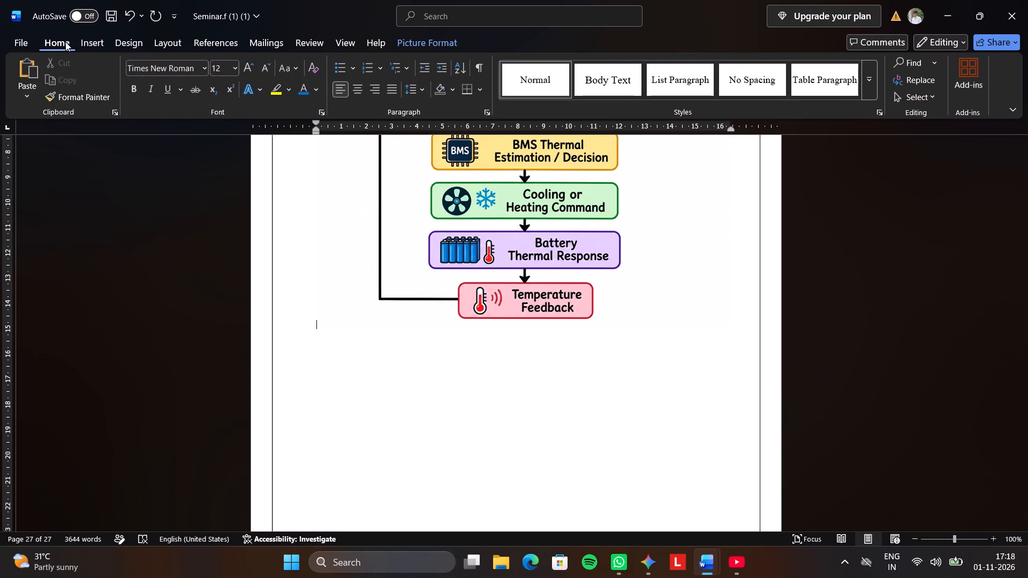
pyautogui.click(395, 87)
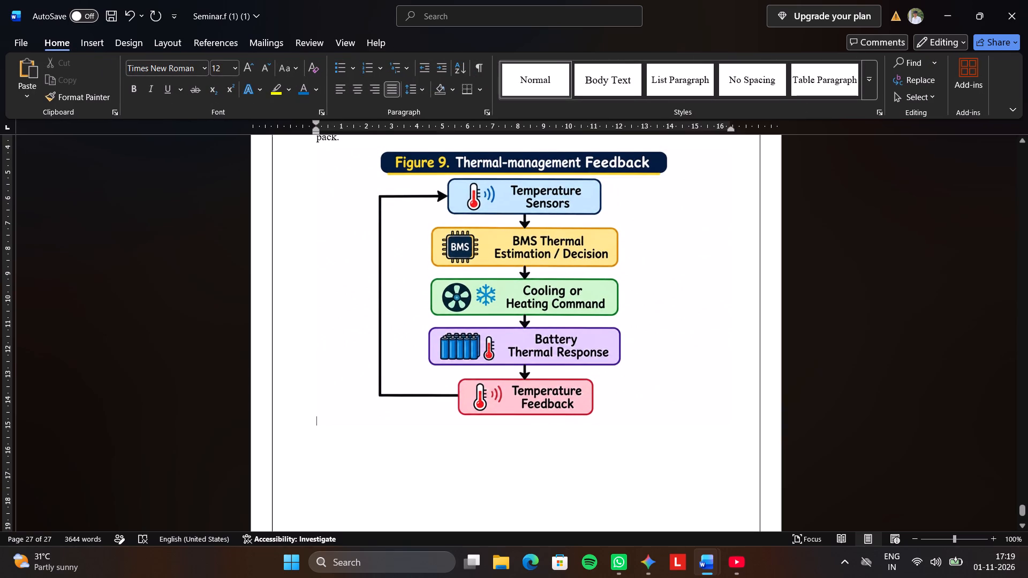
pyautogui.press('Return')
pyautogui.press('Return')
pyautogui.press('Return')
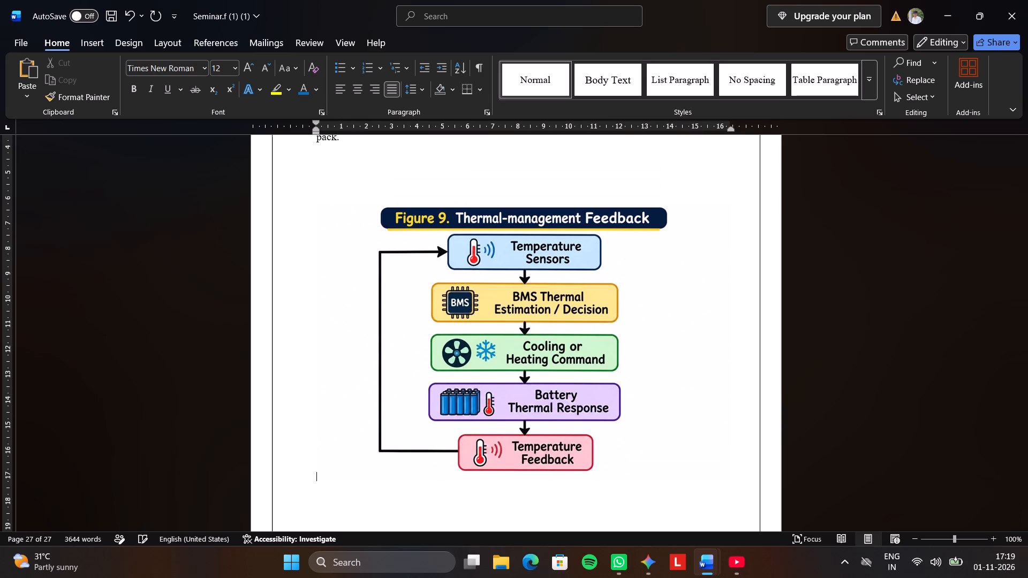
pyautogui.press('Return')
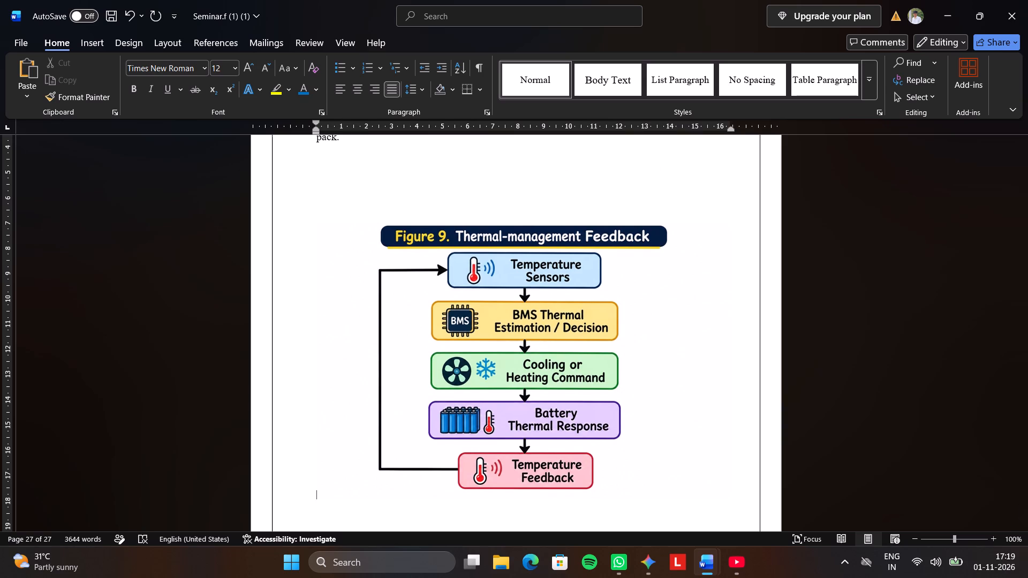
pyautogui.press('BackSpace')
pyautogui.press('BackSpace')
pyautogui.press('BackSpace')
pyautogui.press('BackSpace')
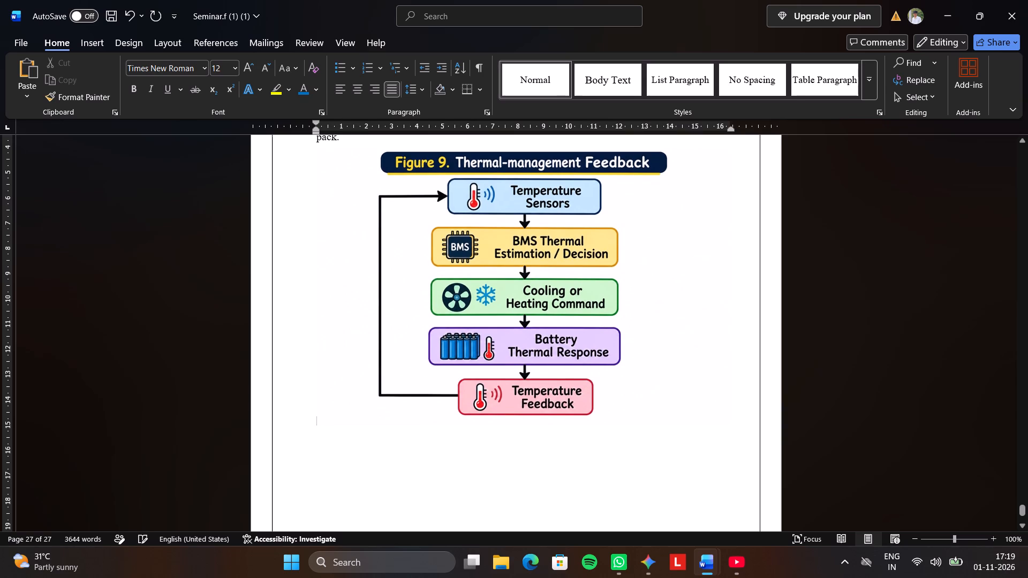
# Copy the heading "3.9 Battery Protection" from the BMS_in_Electric_Vehicles_T_E_Seminar_Report document onto a new line below the Figure 9 picture in Seminar.f.
pyautogui.click(709, 396)
pyautogui.click(747, 433)
pyautogui.press('Return')
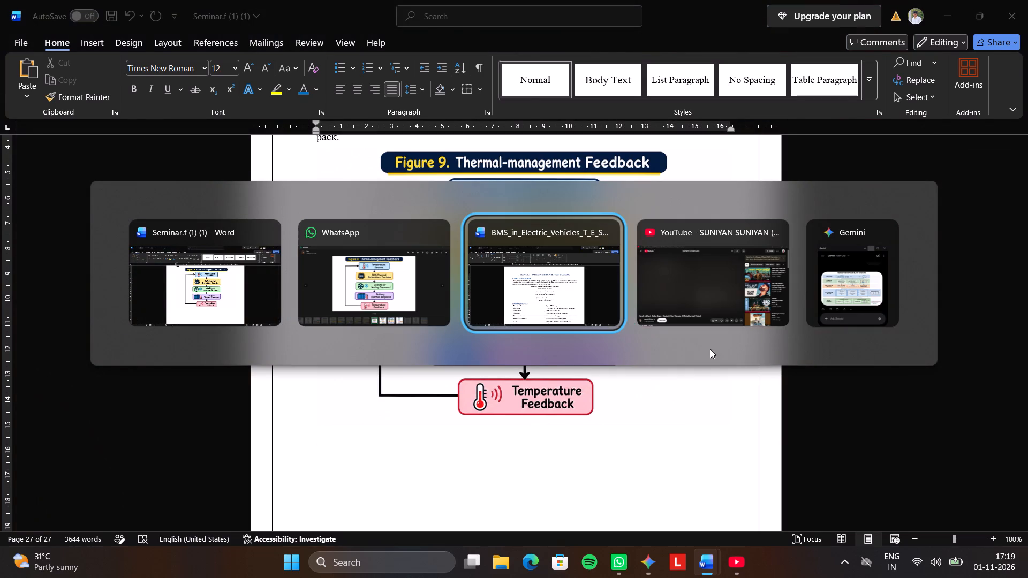
pyautogui.scroll(-5, 710, 349)
pyautogui.scroll(3, 711, 349)
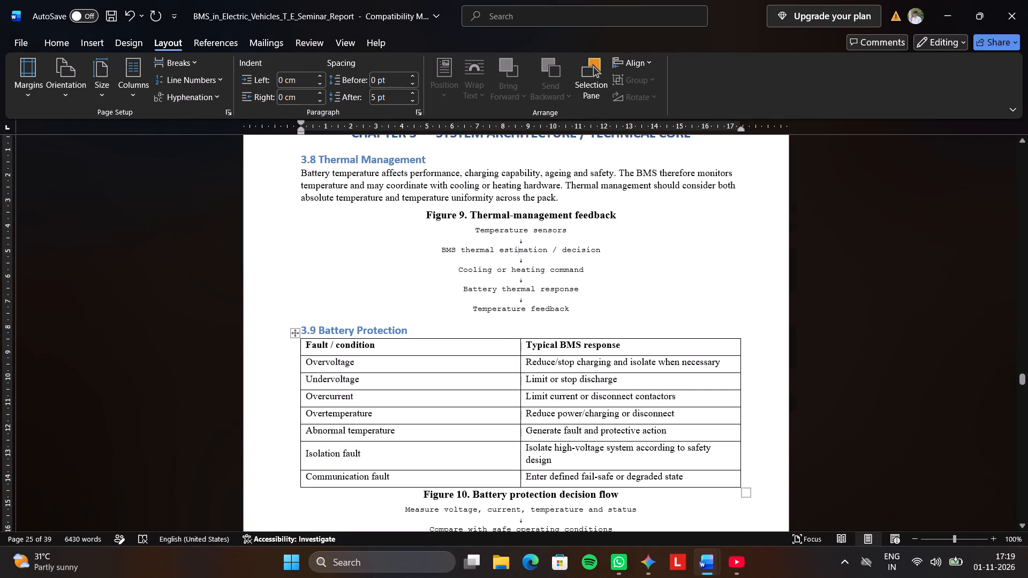
pyautogui.moveTo(303, 328); pyautogui.dragTo(404, 334)
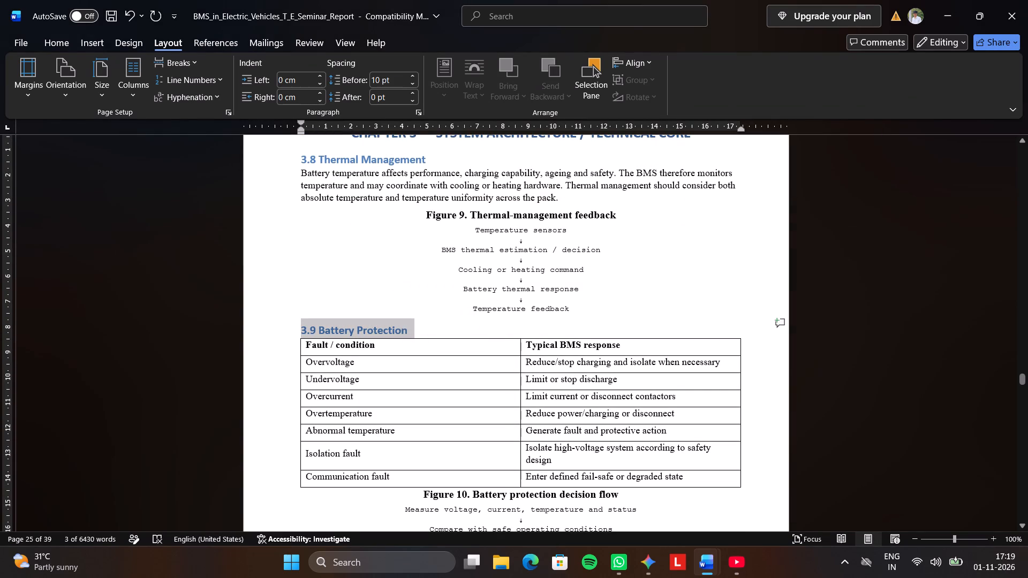
pyautogui.hotkey('ctrl', 'c')
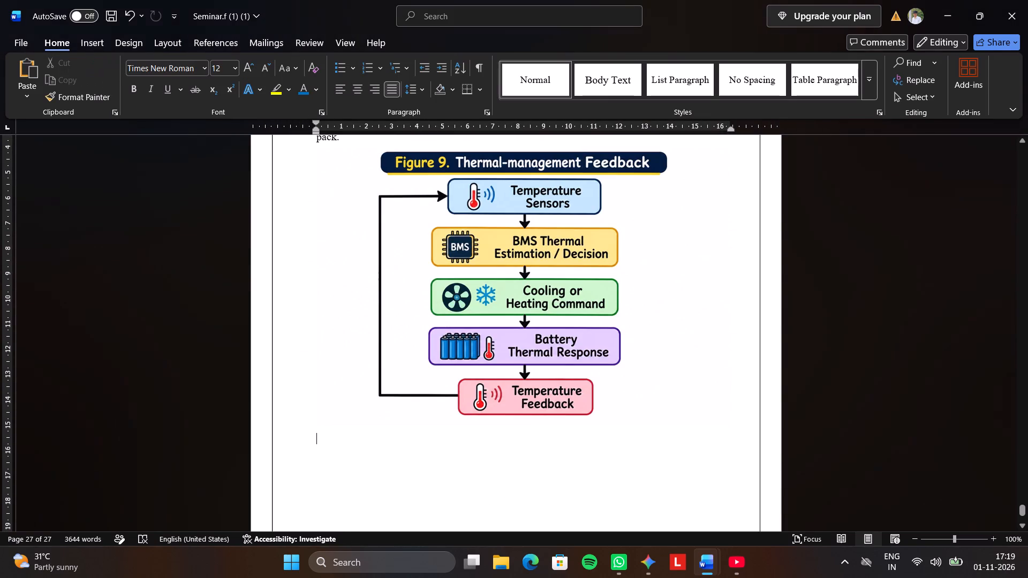
pyautogui.hotkey('ctrl', 'v')
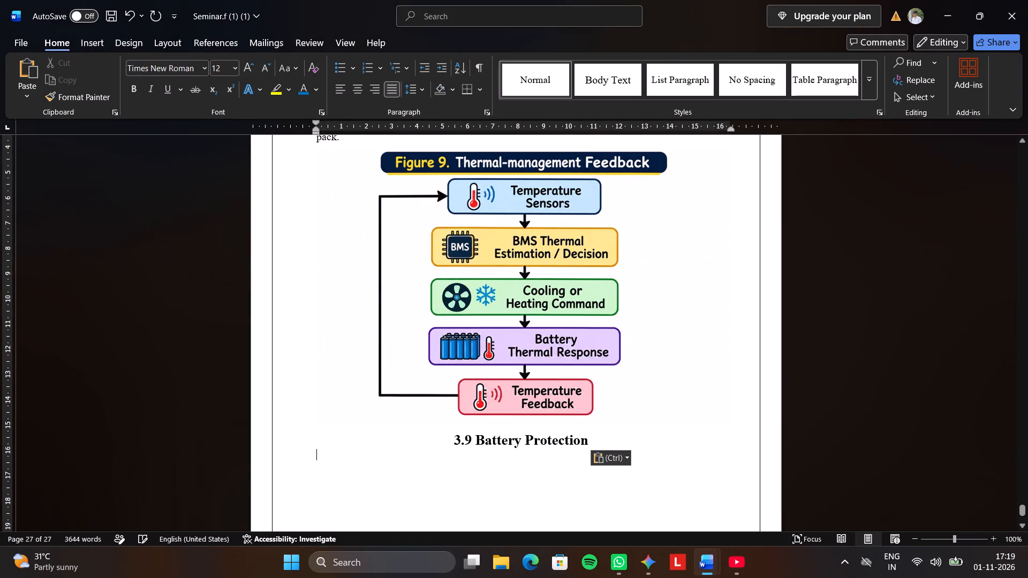
# Move the pasted 3.9 Battery Protection heading flush to the left margin and set its font size to 14.
pyautogui.click(435, 446)
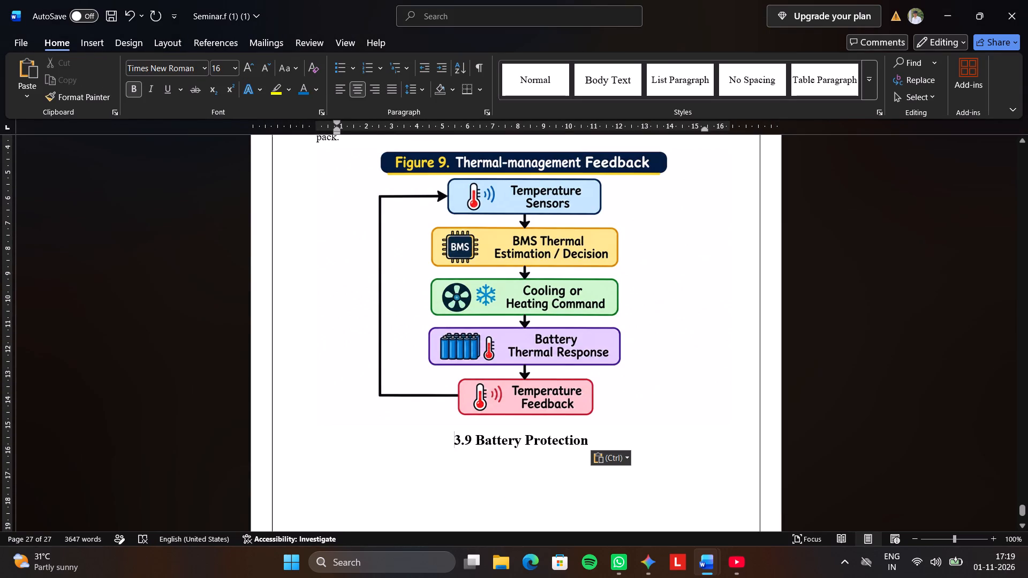
pyautogui.press('BackSpace')
pyautogui.press('BackSpace')
pyautogui.tripleClick(398, 443)
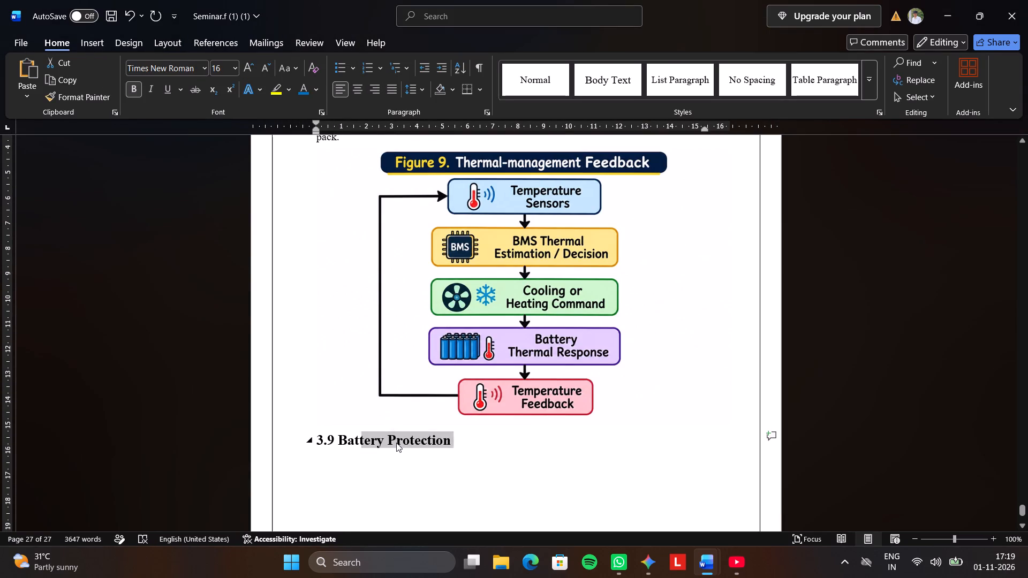
pyautogui.click(499, 404)
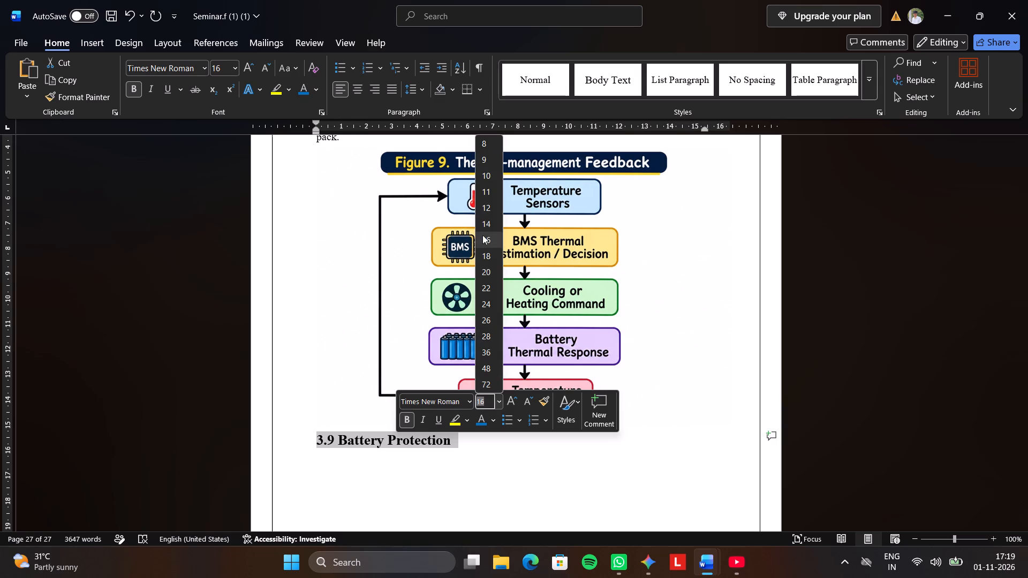
pyautogui.click(496, 223)
pyautogui.click(502, 452)
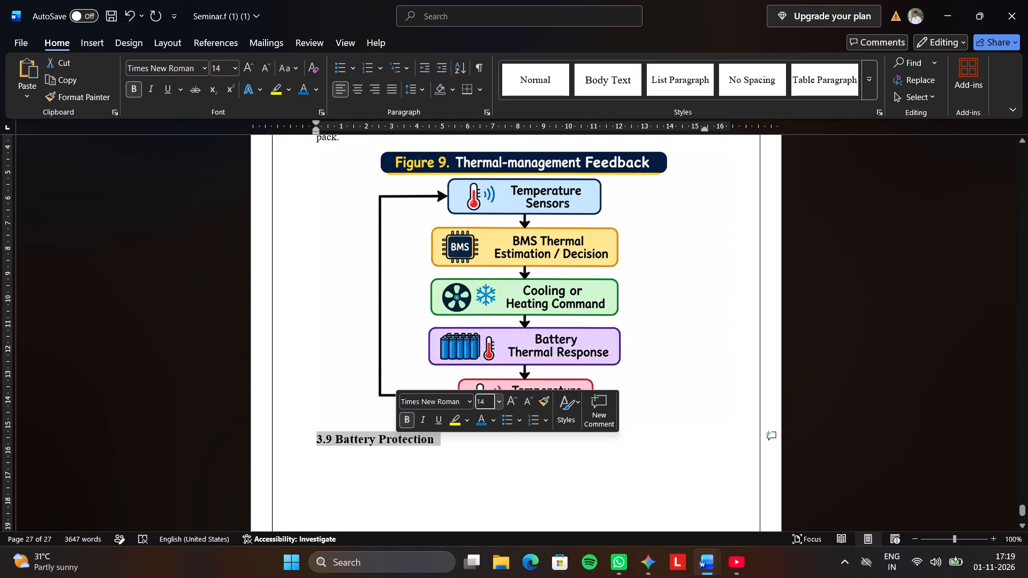
# Copy the fault/condition table from the BMS_in_Electric_Vehicles_T_E_Seminar_Report document and paste it on a new line under the 3.9 heading in Seminar.f.
pyautogui.scroll(-5, 505, 443)
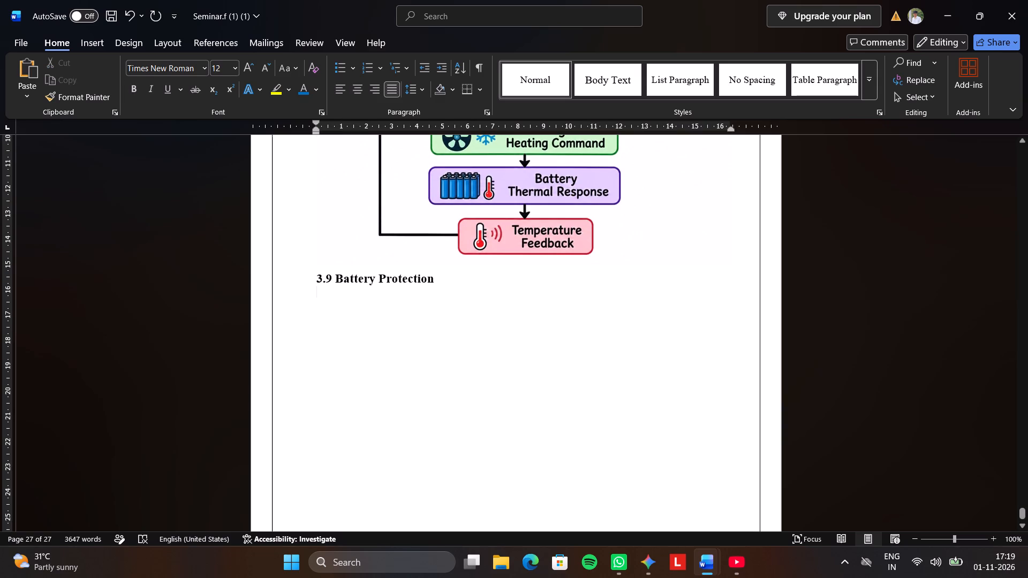
pyautogui.click(508, 294)
pyautogui.click(504, 280)
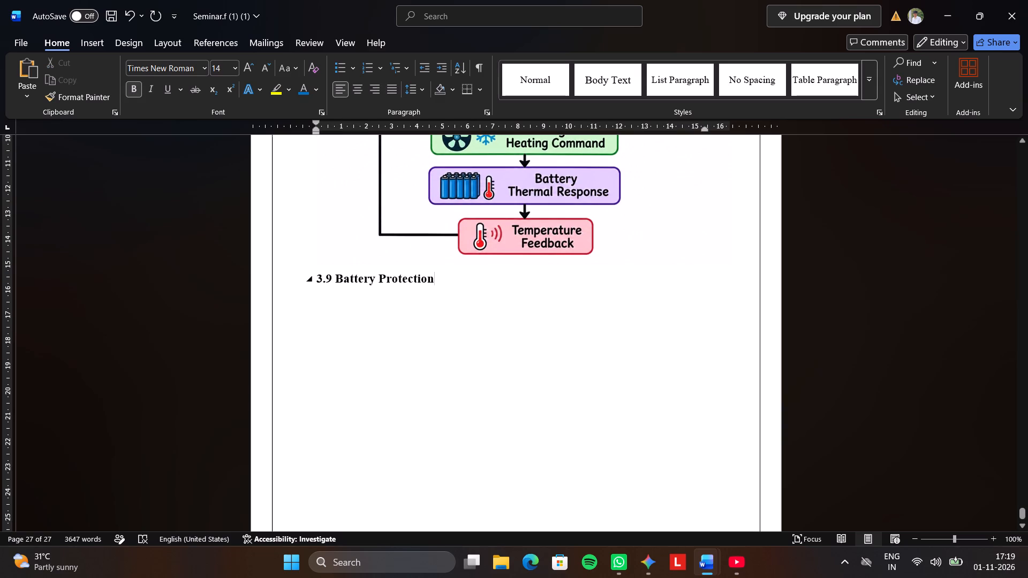
pyautogui.press('Return')
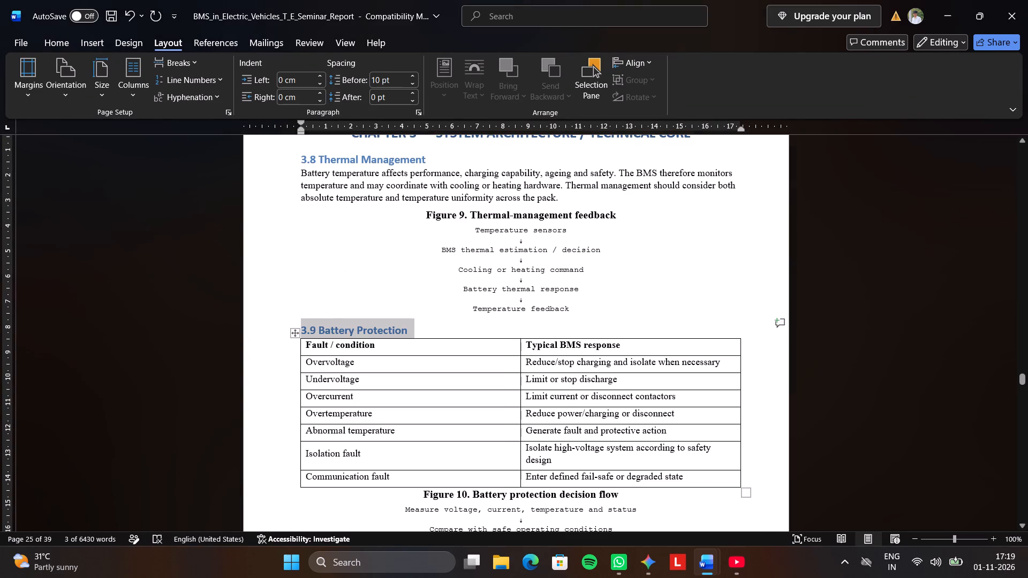
pyautogui.click(285, 347)
pyautogui.click(297, 337)
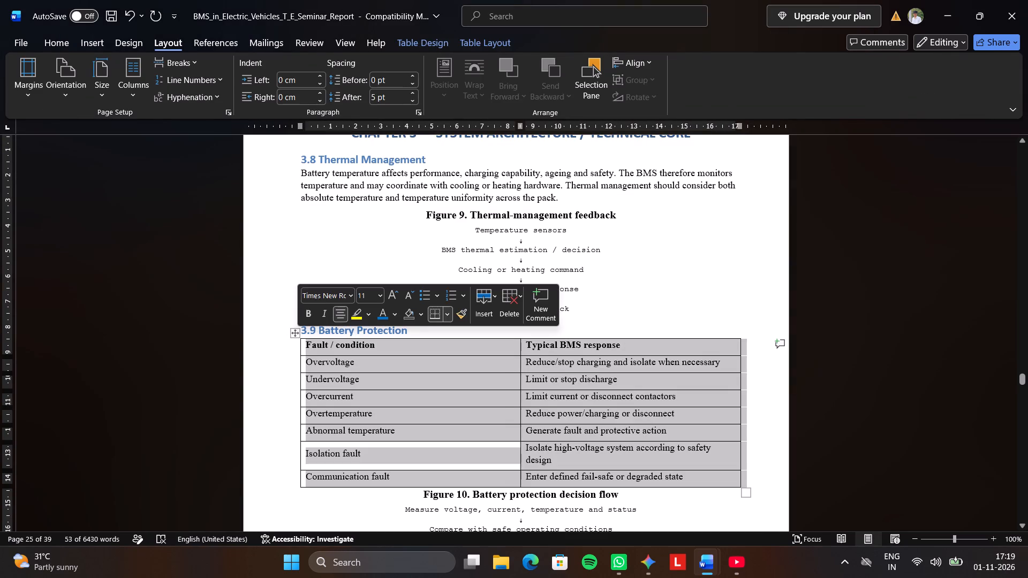
pyautogui.hotkey('ctrl', 'c')
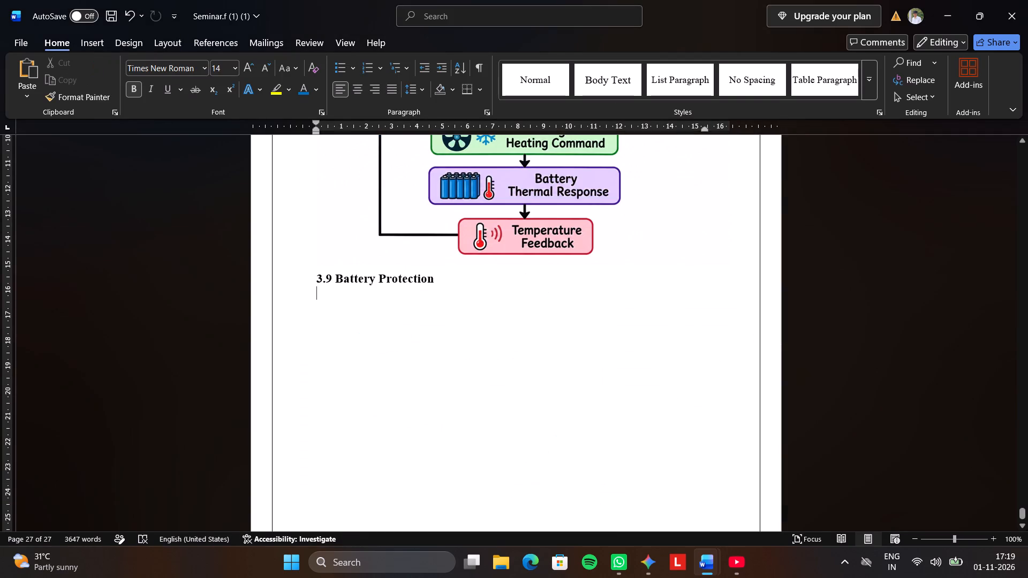
pyautogui.hotkey('ctrl', 'v')
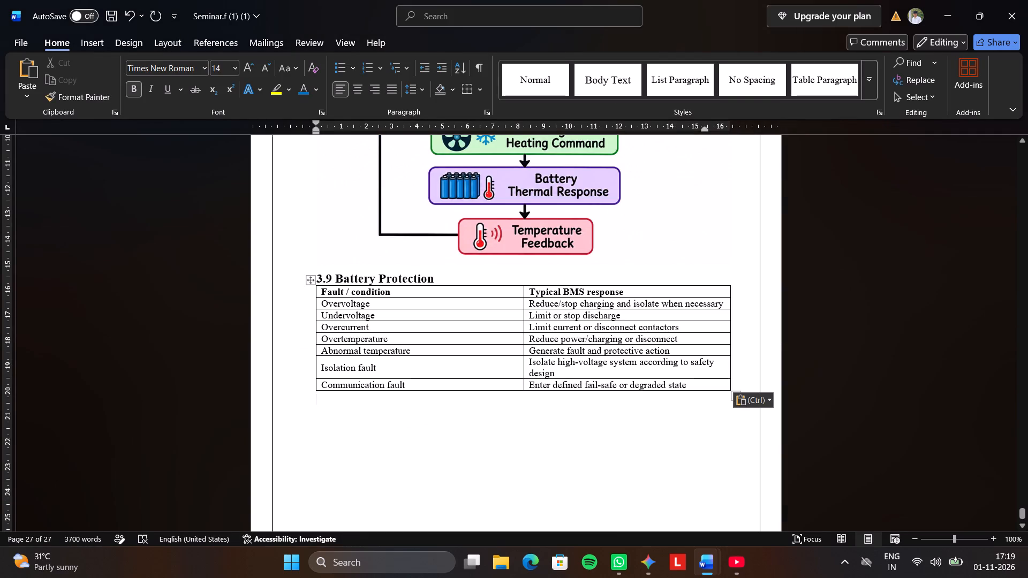
# Set the whole pasted fault/condition table to font size 12 and increase its line spacing.
pyautogui.click(312, 281)
pyautogui.click(391, 238)
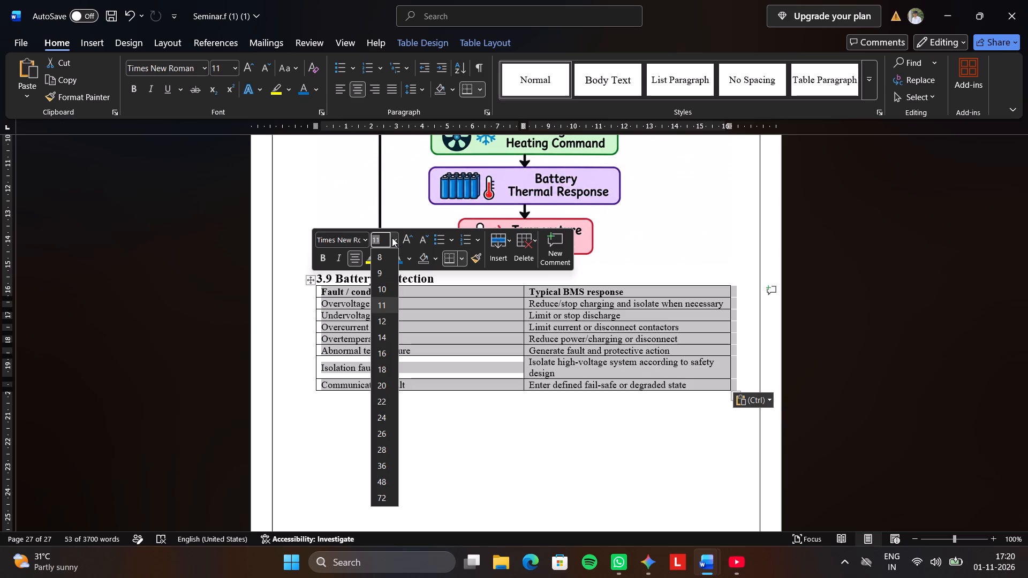
pyautogui.click(383, 318)
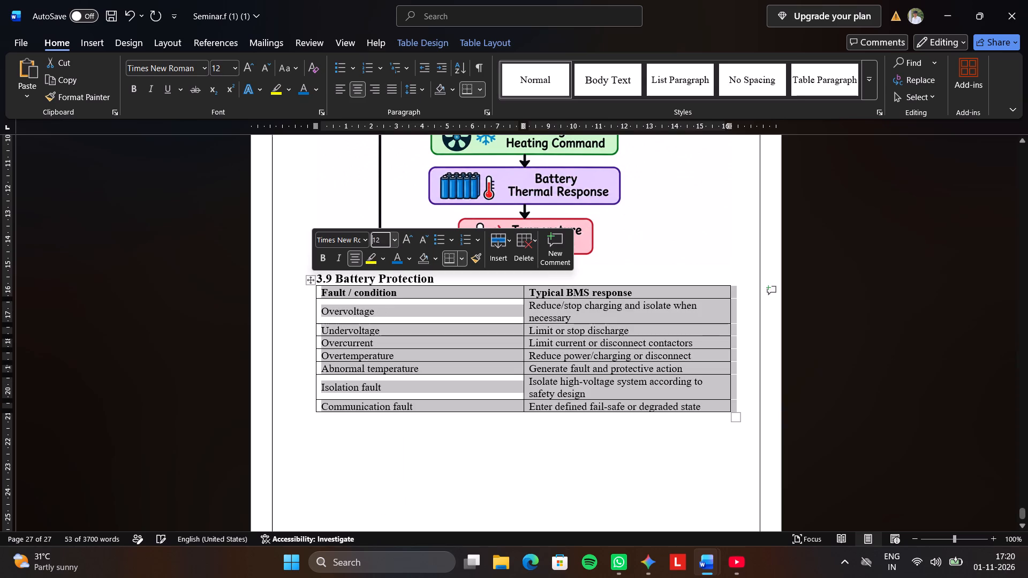
pyautogui.click(412, 94)
pyautogui.click(421, 147)
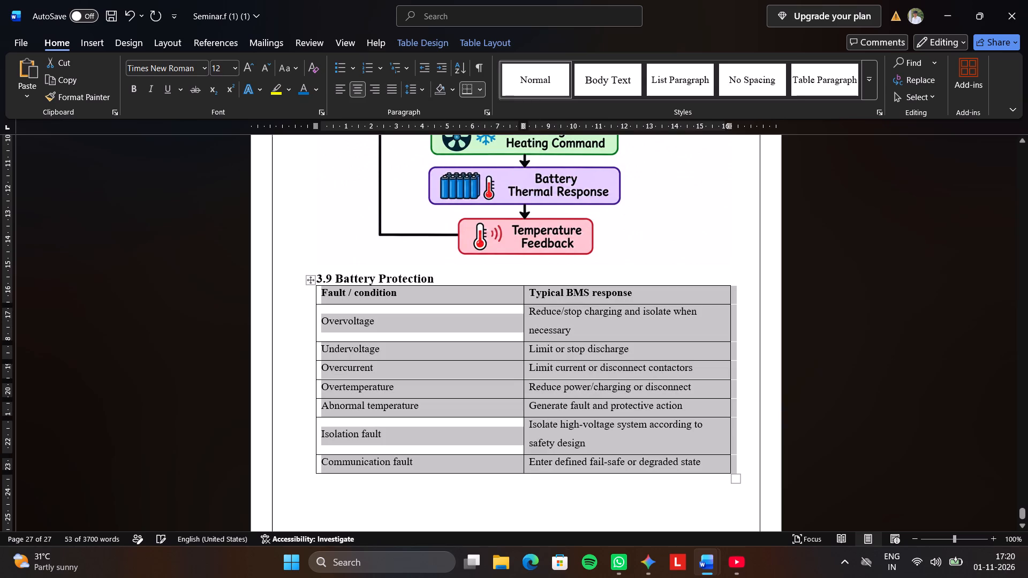
# Add an empty line between the 3.9 Battery Protection heading and the table.
pyautogui.click(447, 283)
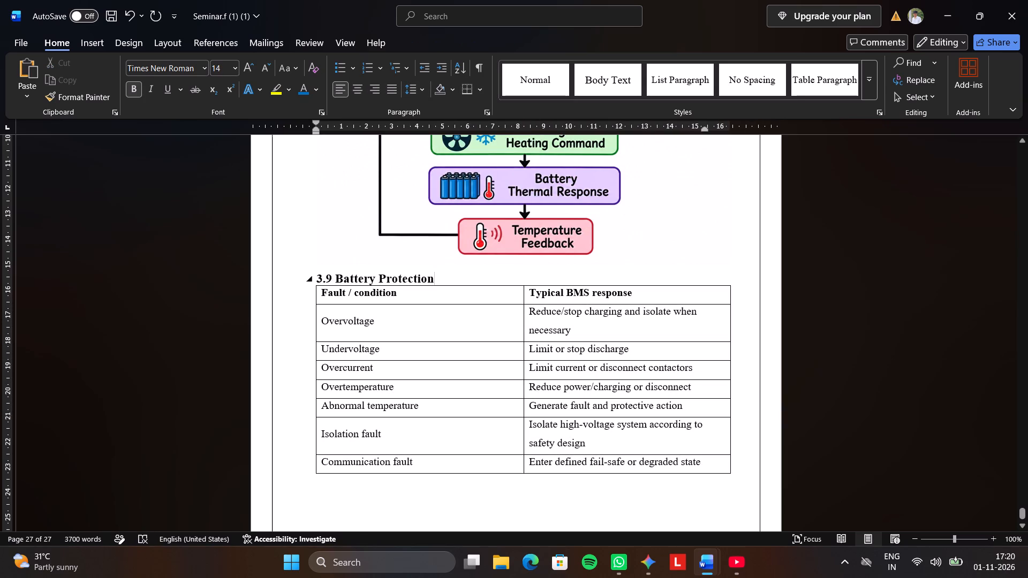
pyautogui.press('Return')
# Insert a blank page directly after the fault/condition table.
pyautogui.scroll(-7, 451, 276)
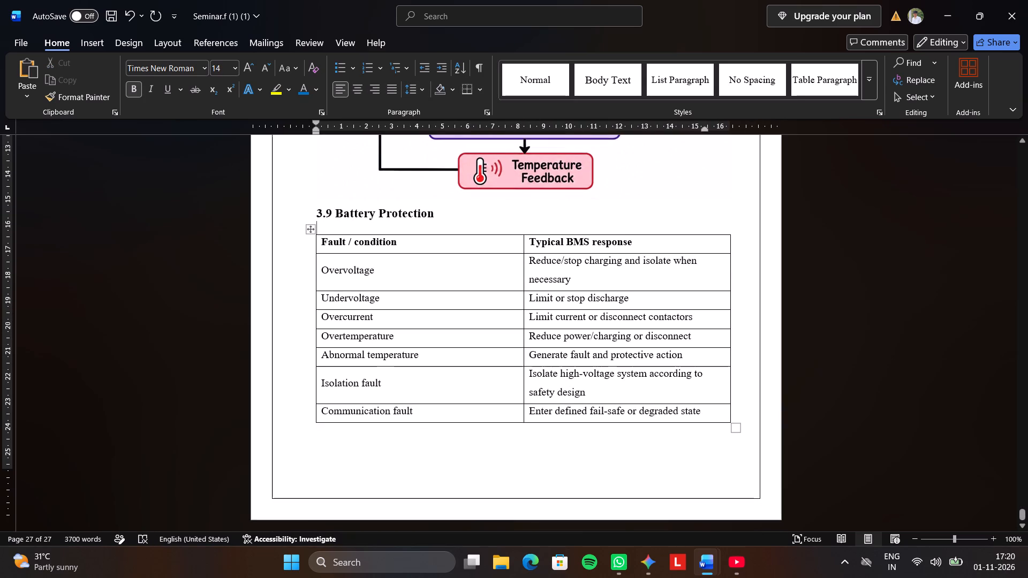
pyautogui.scroll(-2, 451, 276)
pyautogui.scroll(1, 451, 276)
pyautogui.scroll(-1, 455, 307)
pyautogui.click(630, 454)
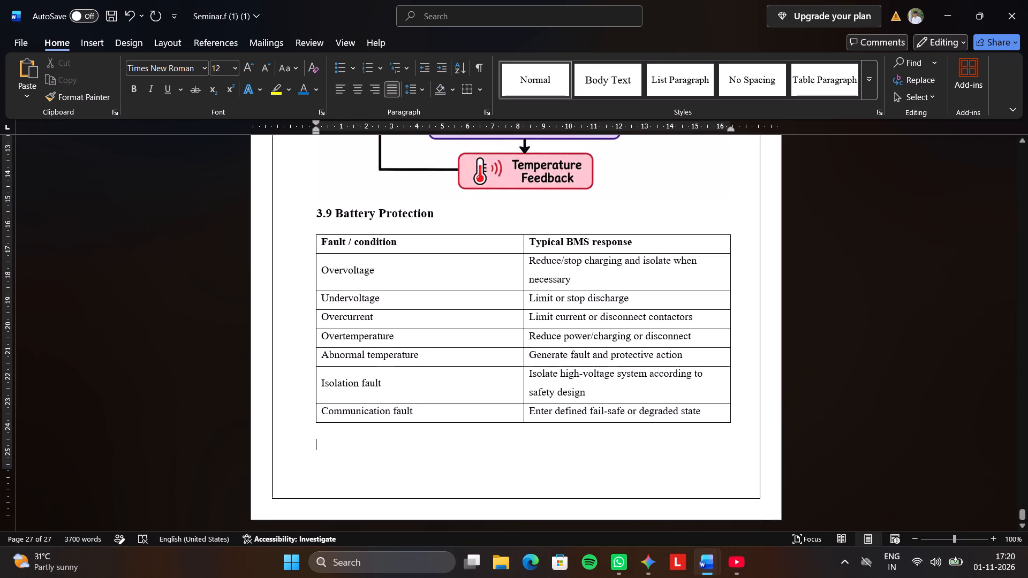
pyautogui.click(744, 425)
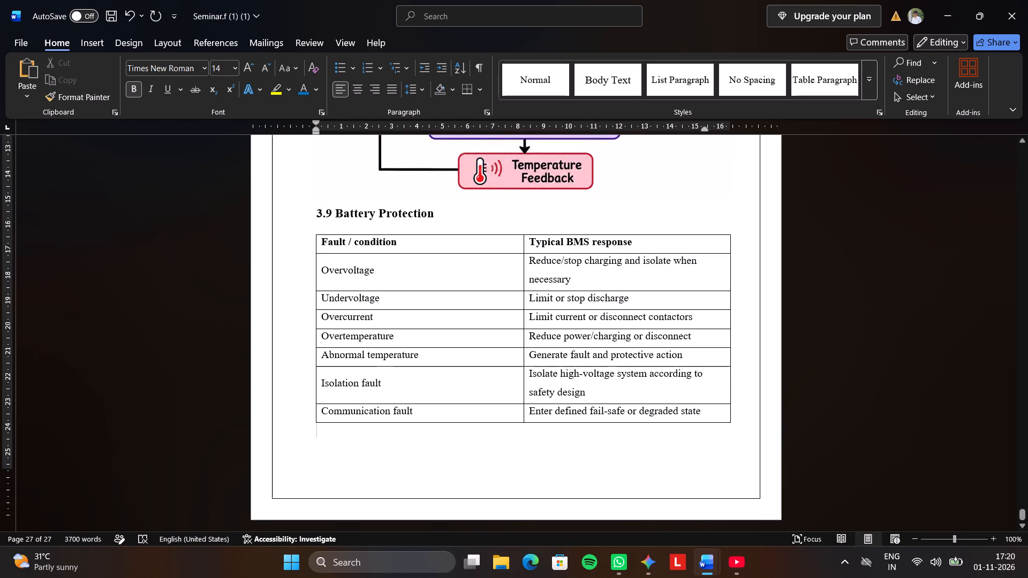
pyautogui.click(89, 43)
pyautogui.click(76, 76)
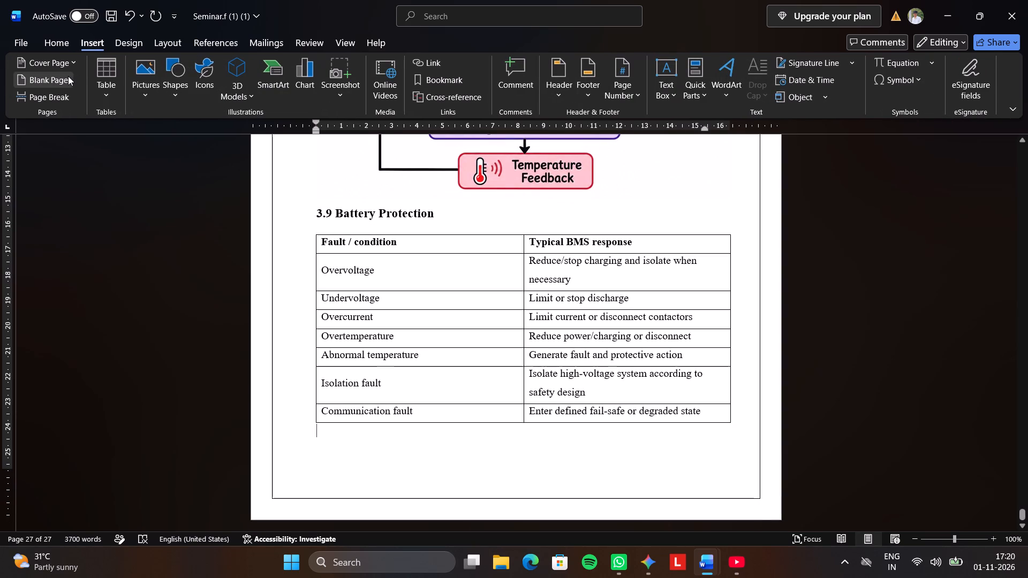
pyautogui.click(68, 76)
# Set the empty paragraph at the start of the new page to justified alignment.
pyautogui.scroll(-4, 317, 337)
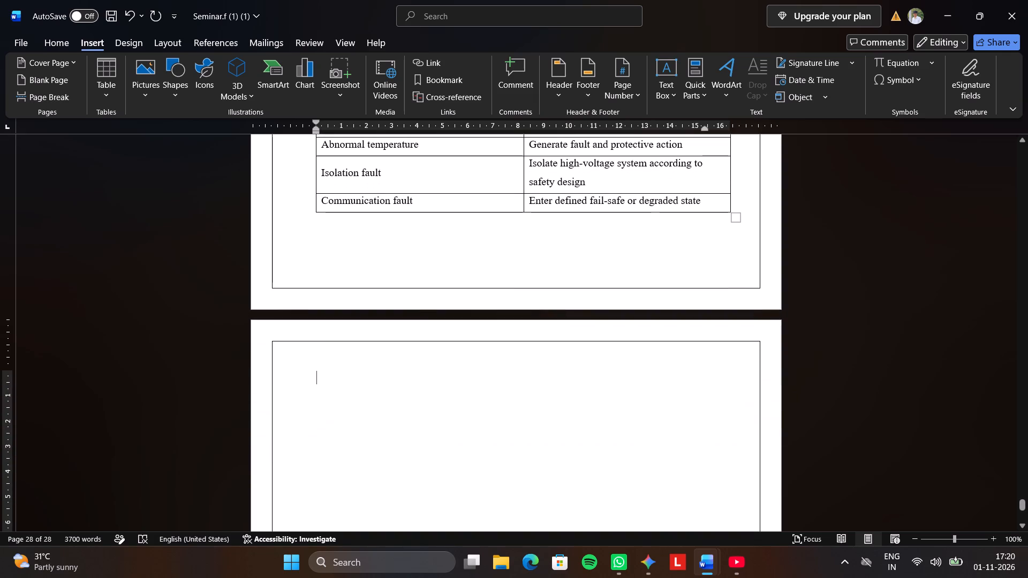
pyautogui.click(63, 36)
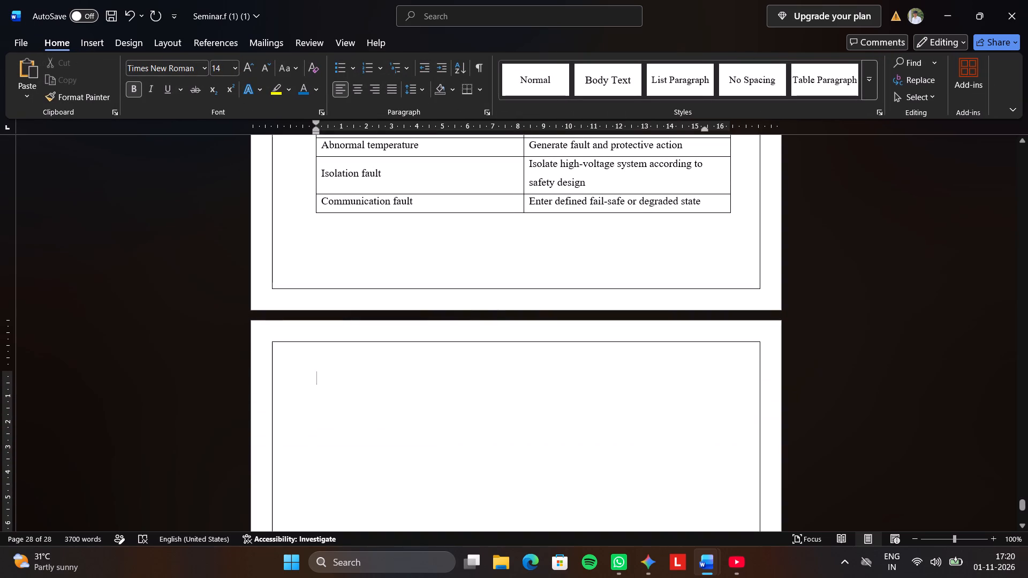
pyautogui.click(391, 91)
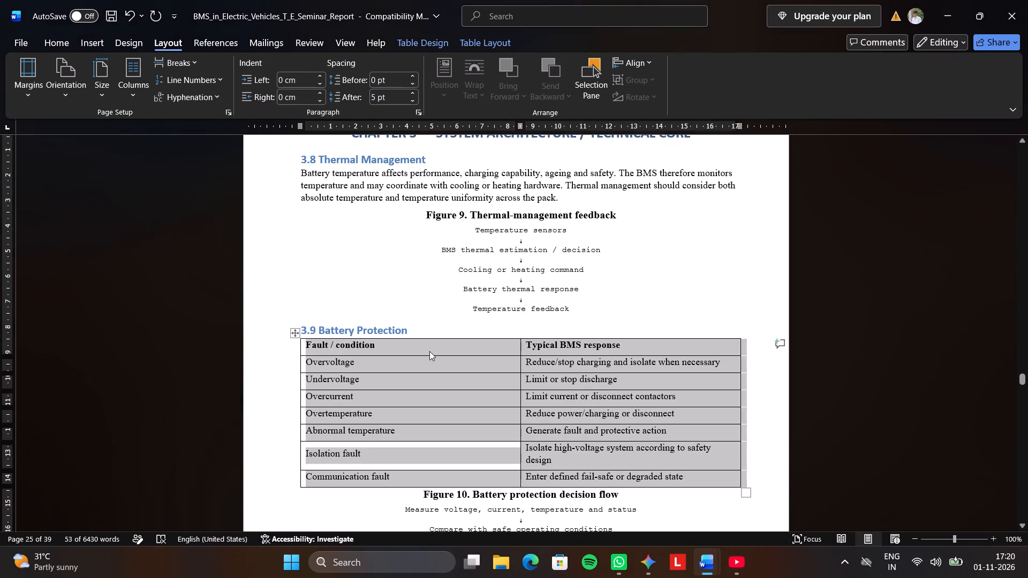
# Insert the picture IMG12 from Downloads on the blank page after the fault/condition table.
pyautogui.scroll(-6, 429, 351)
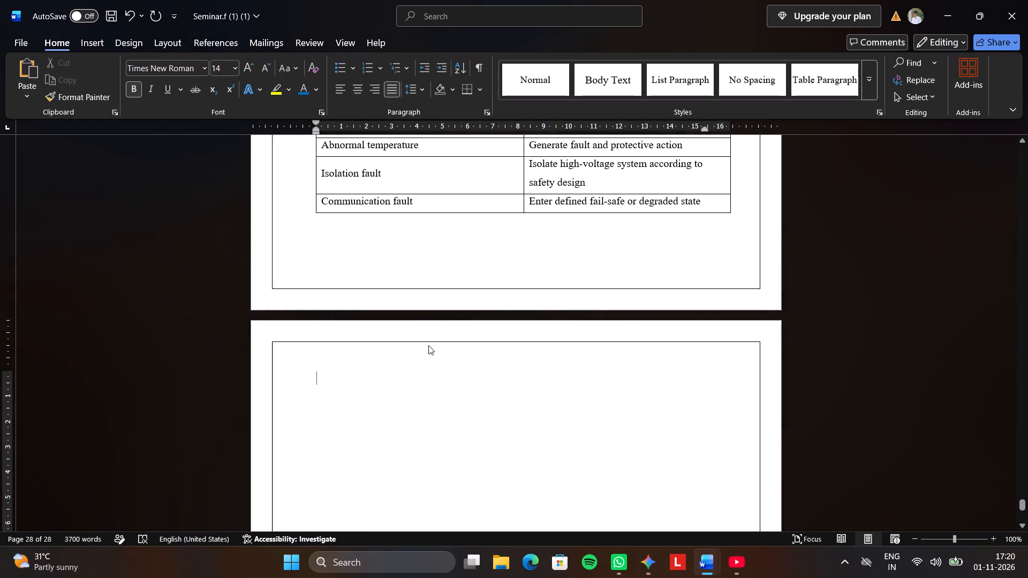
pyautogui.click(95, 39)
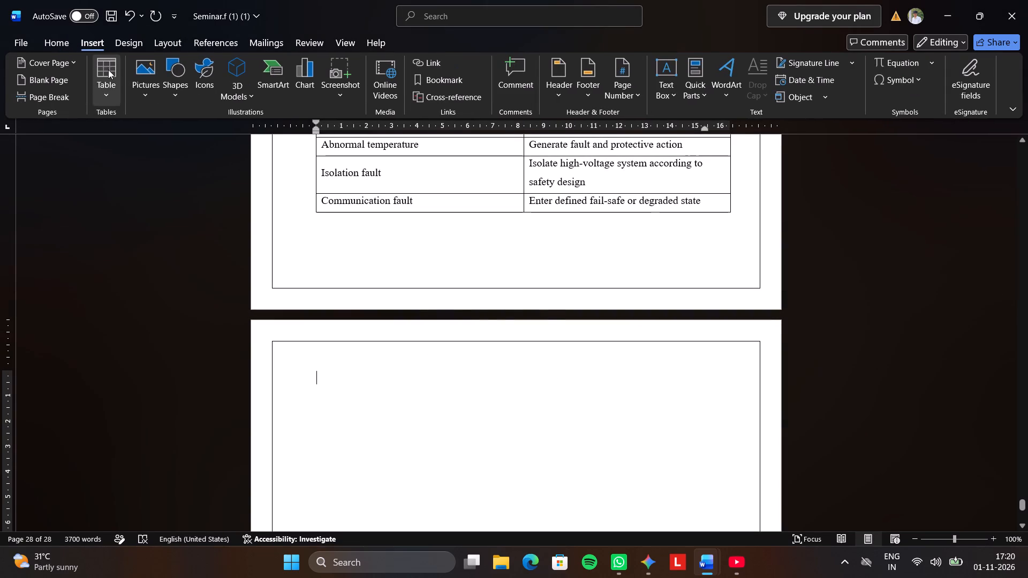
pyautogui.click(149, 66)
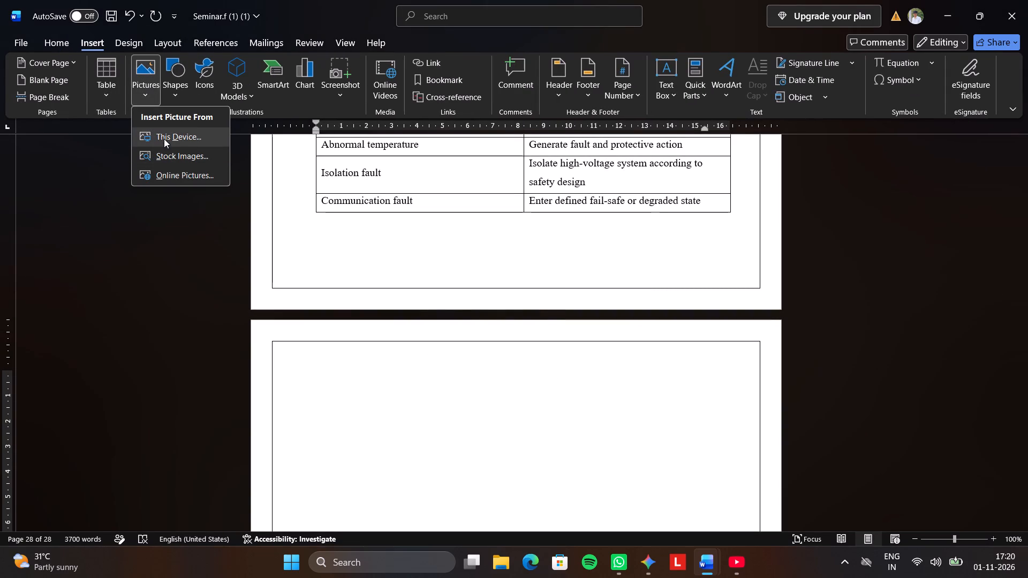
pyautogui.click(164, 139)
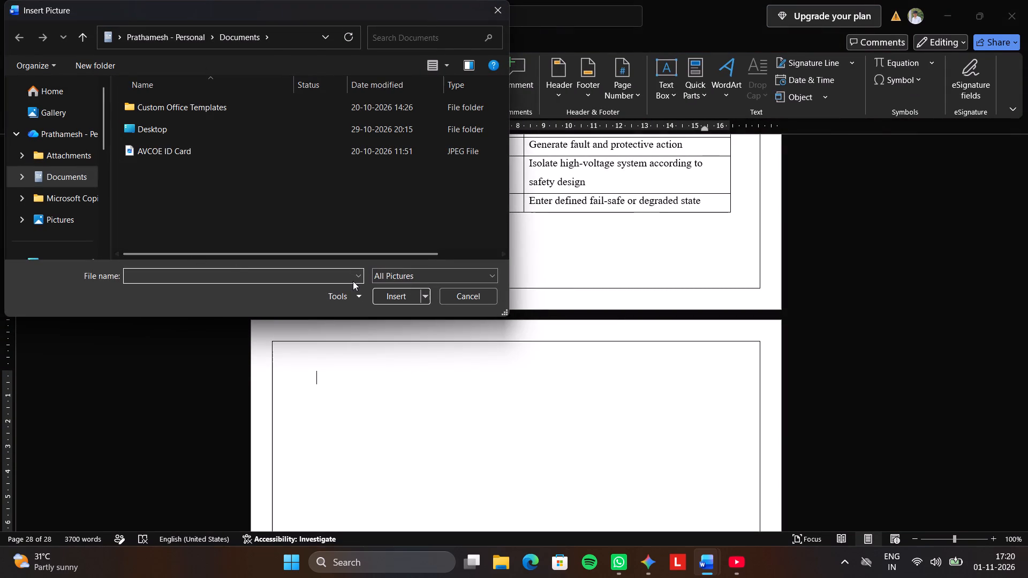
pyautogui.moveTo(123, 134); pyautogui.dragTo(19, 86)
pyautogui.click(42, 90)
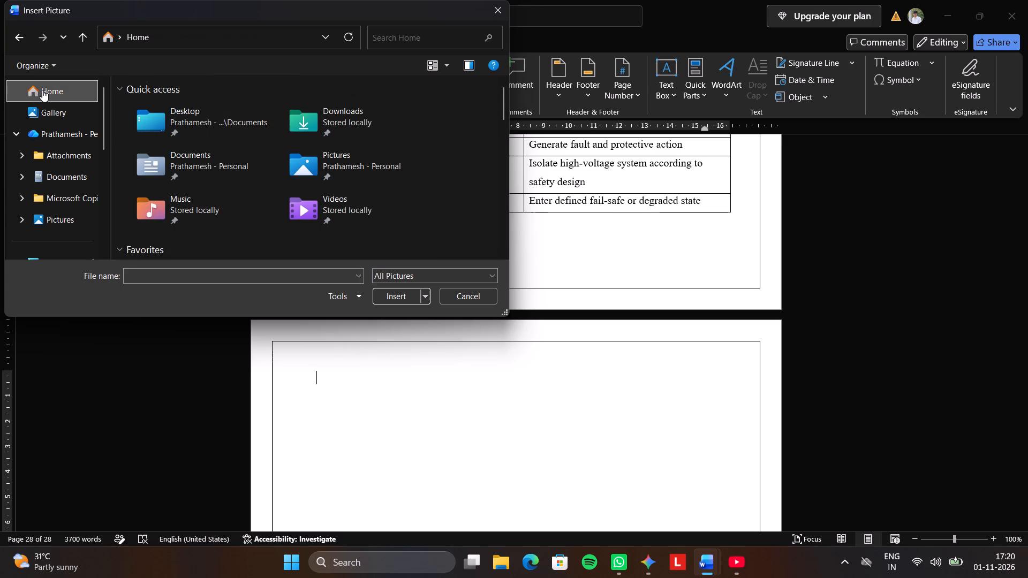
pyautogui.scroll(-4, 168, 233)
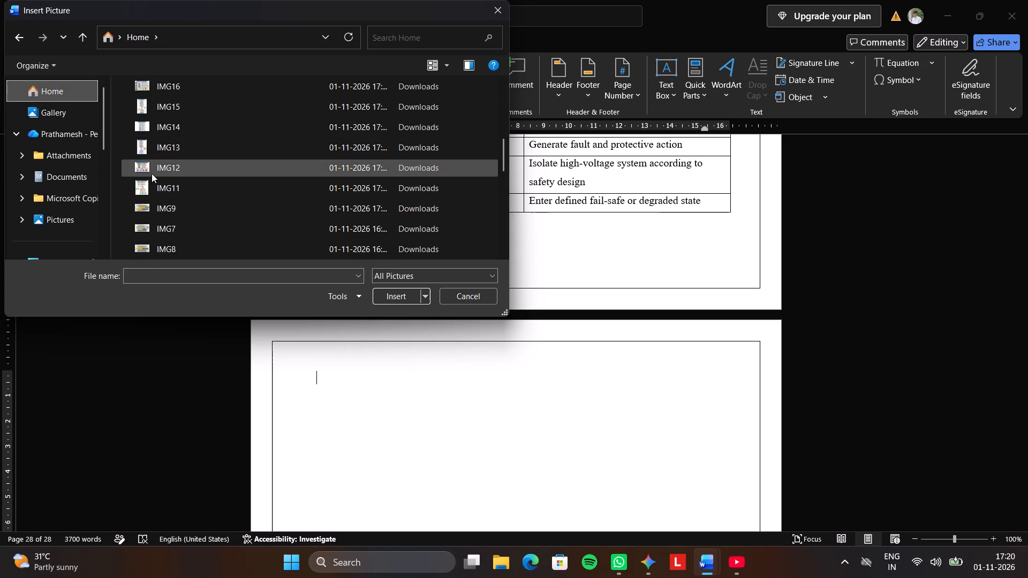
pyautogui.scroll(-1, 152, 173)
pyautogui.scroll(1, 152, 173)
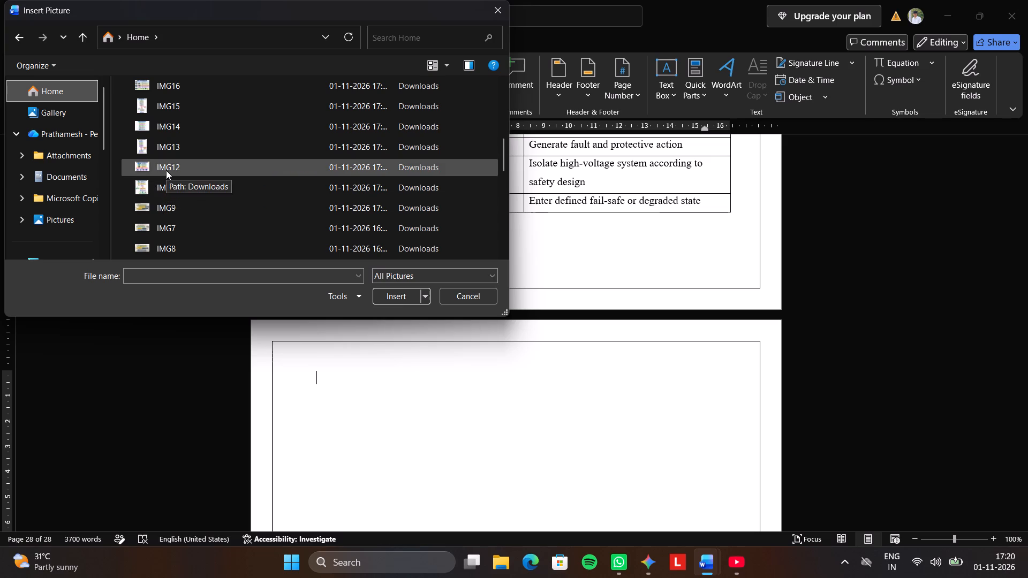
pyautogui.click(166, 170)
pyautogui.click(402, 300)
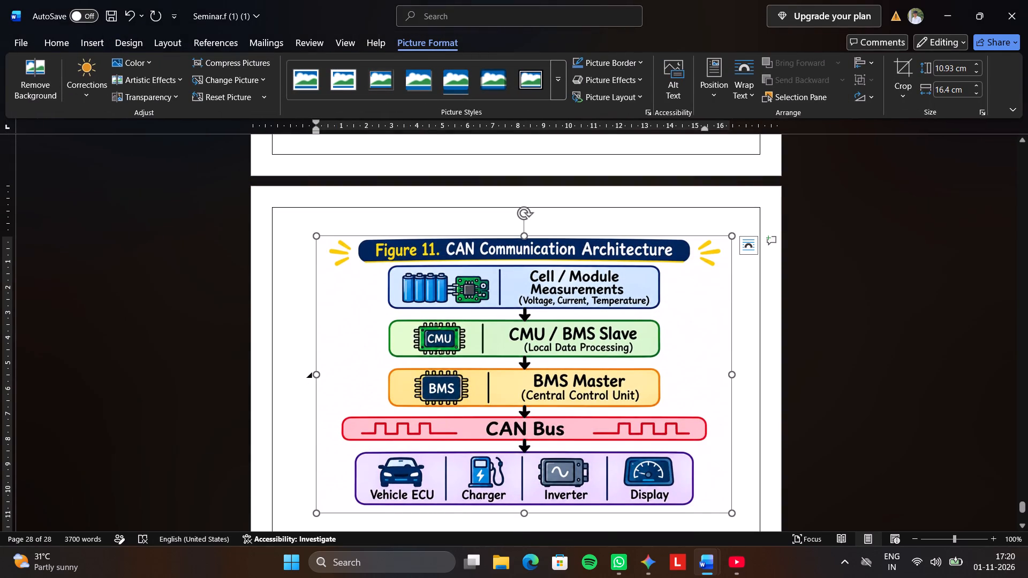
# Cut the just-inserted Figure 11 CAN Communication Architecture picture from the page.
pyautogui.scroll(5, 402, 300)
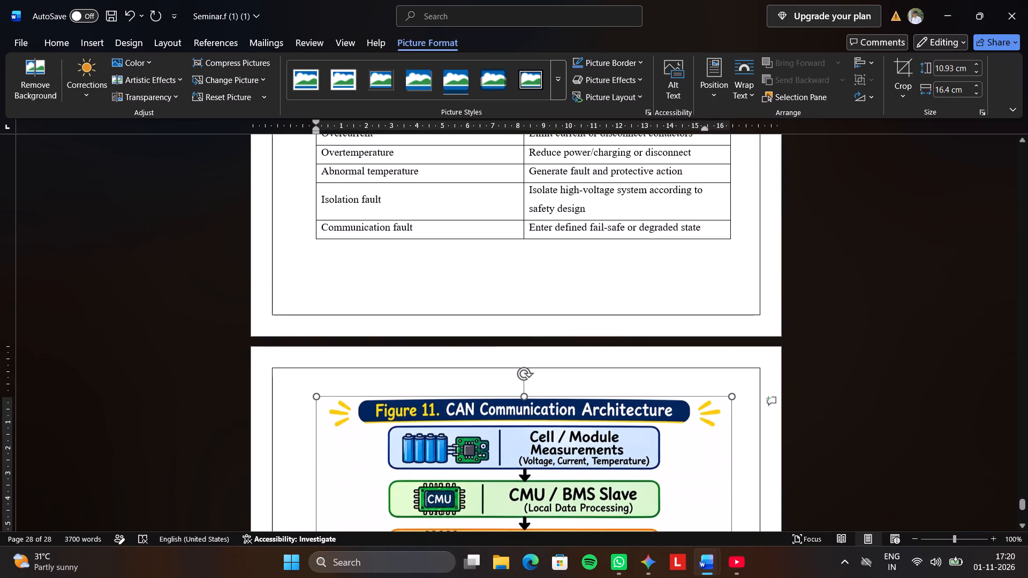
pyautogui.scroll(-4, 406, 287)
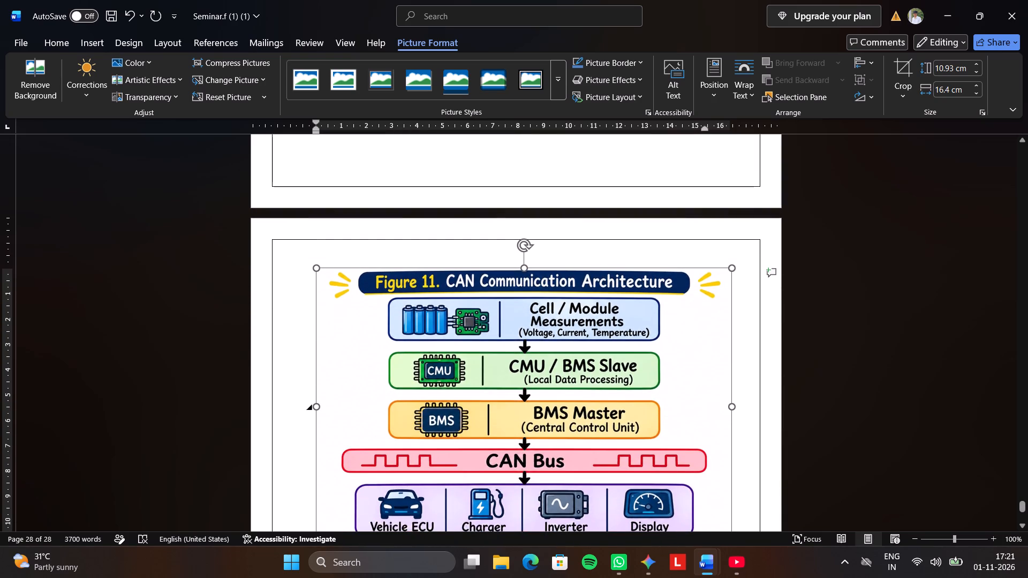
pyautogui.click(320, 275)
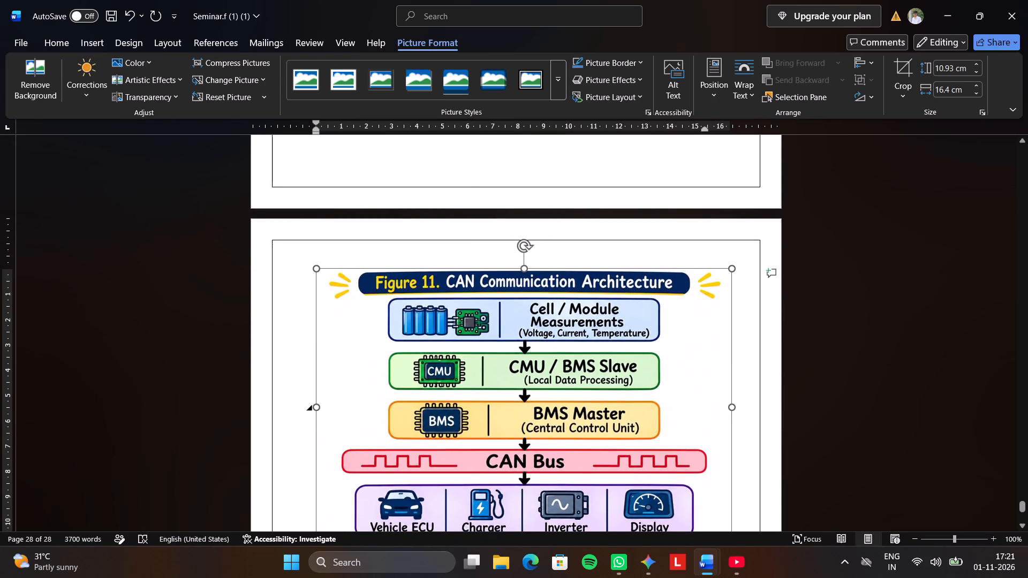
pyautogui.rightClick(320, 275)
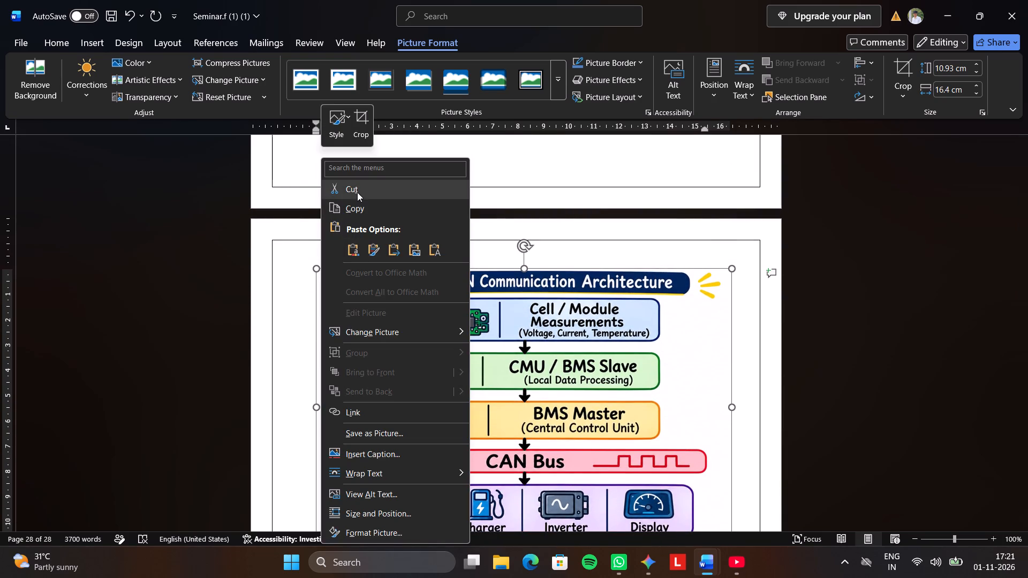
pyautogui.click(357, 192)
# Insert the saved Figure 10 Battery Protection Decision Flow picture on the emptied page after the fault/condition table.
pyautogui.scroll(-1, 351, 222)
pyautogui.scroll(5, 351, 222)
pyautogui.click(62, 67)
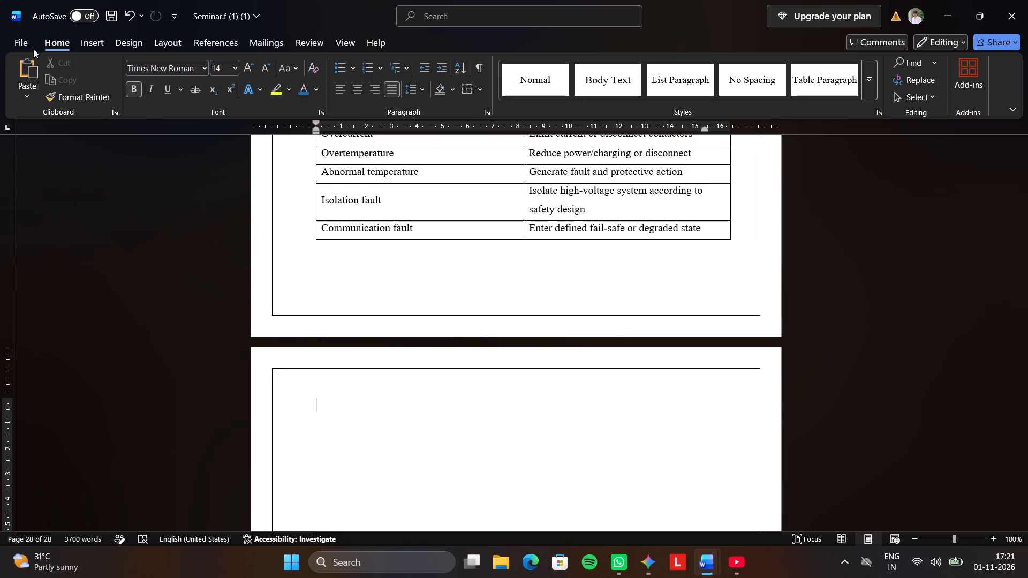
pyautogui.click(89, 44)
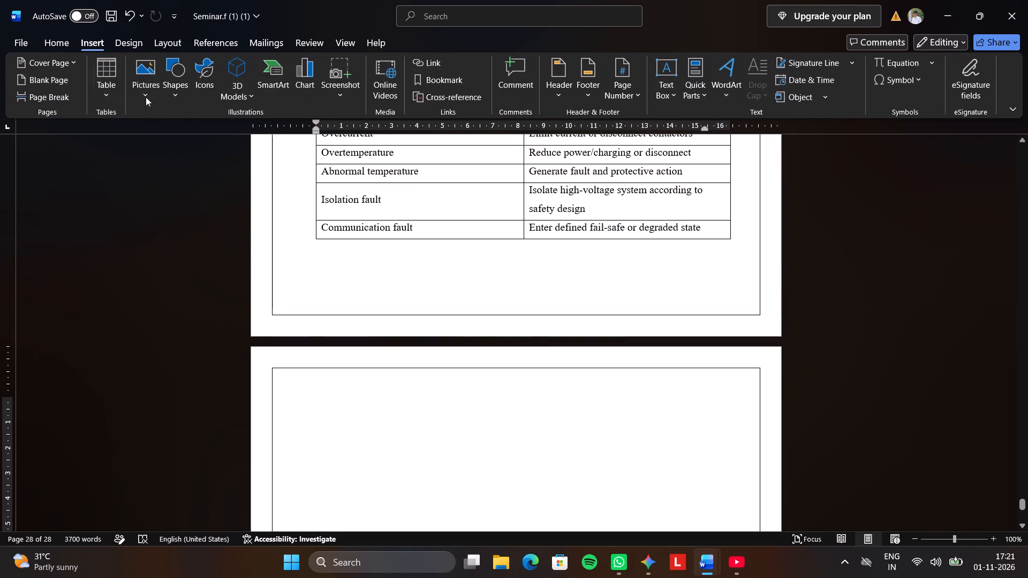
pyautogui.click(142, 69)
pyautogui.click(158, 139)
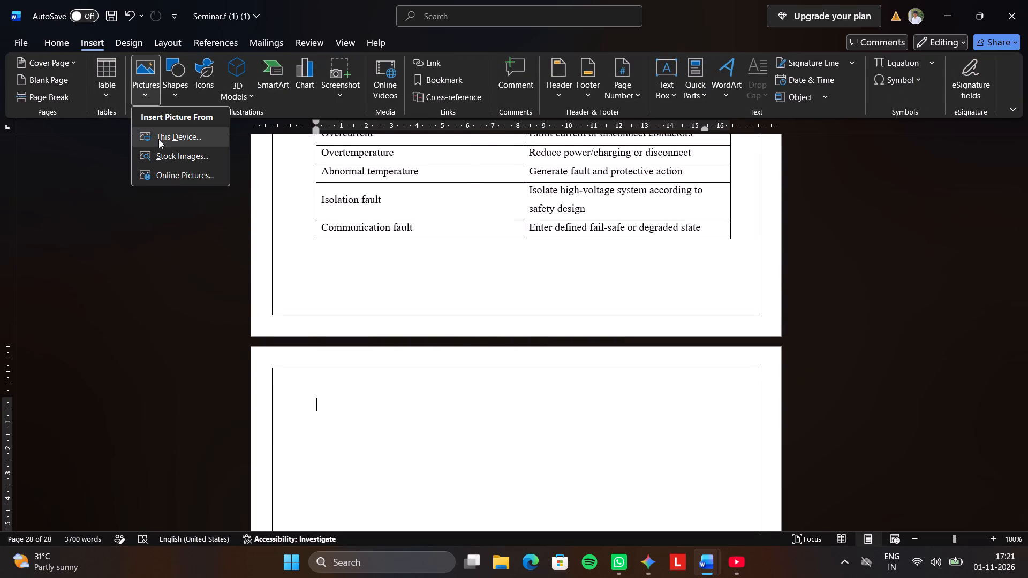
# Insert the picture IMG11 from Downloads, the Battery Protection Decision Flow diagram, on the blank page after the fault/condition table.
pyautogui.click(83, 90)
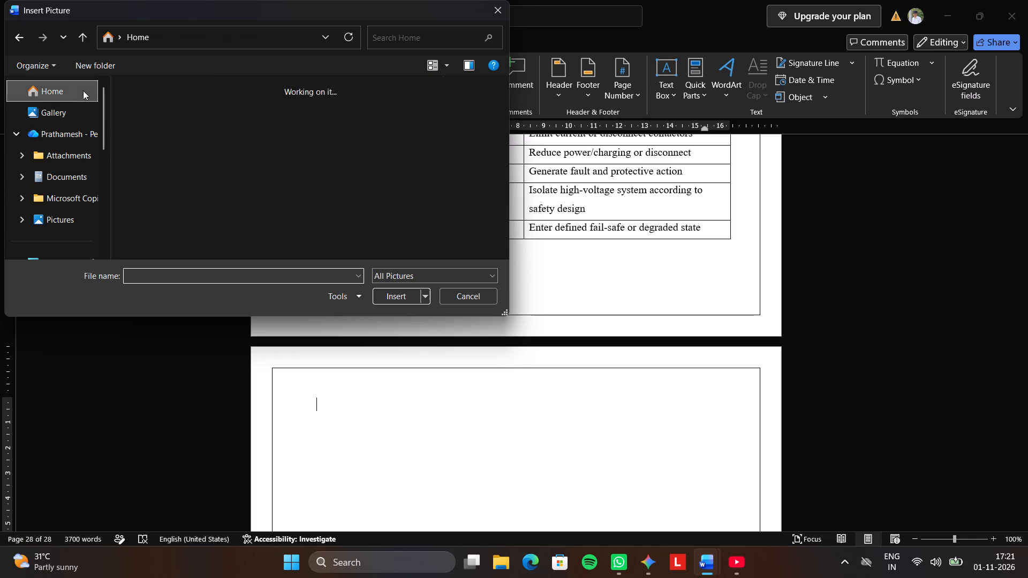
pyautogui.scroll(-4, 147, 191)
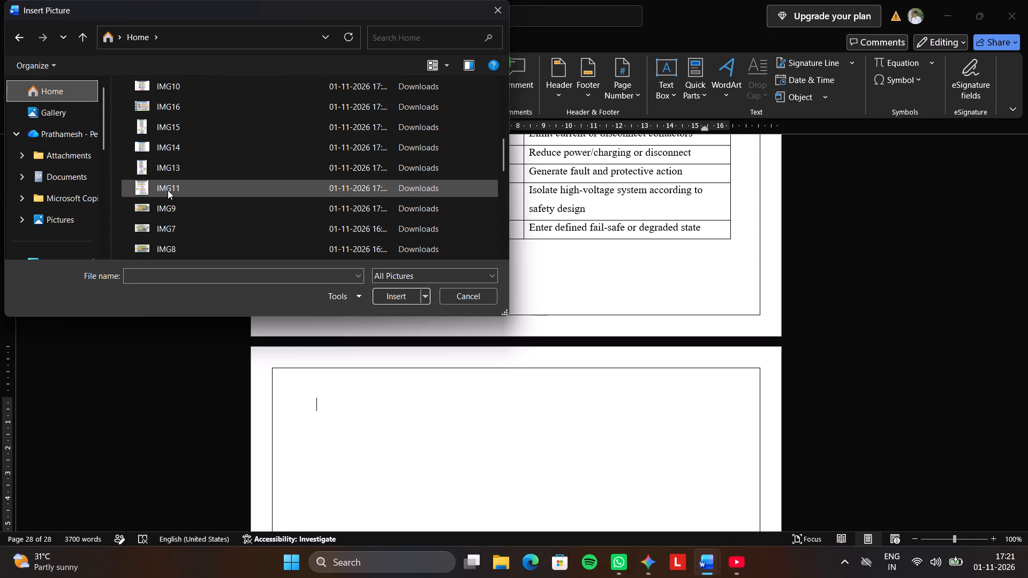
pyautogui.scroll(-1, 165, 190)
pyautogui.scroll(1, 165, 190)
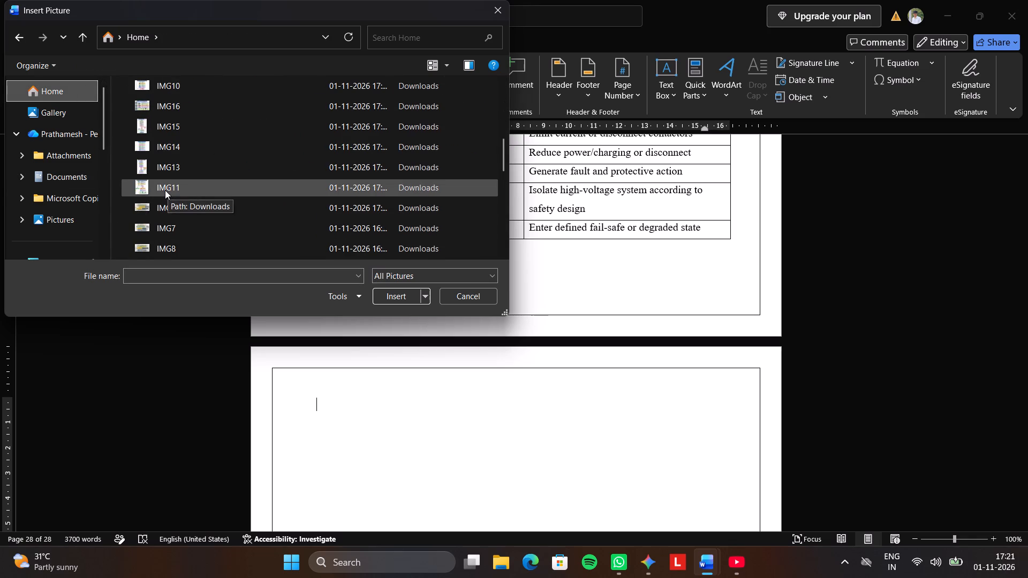
pyautogui.click(165, 190)
pyautogui.click(165, 190)
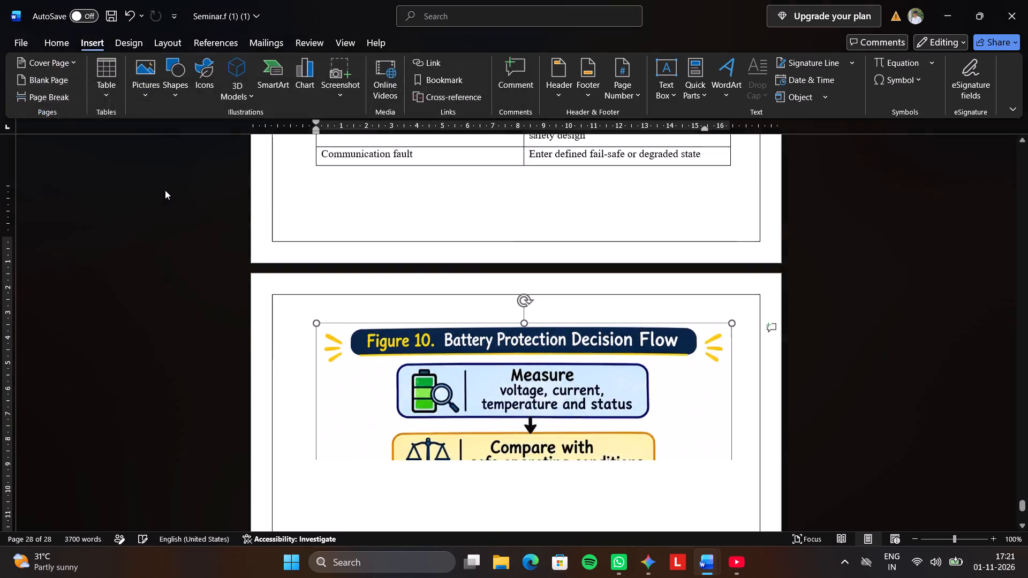
# Review the inserted Figure 10 diagram and compare its placement with the protection flow below the fault table in the source report.
pyautogui.scroll(-1, 416, 264)
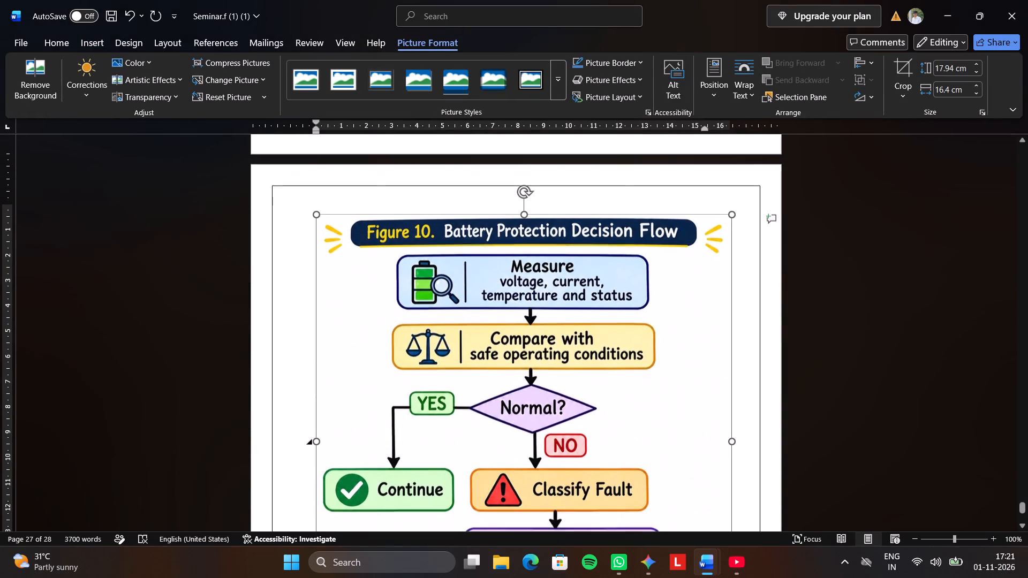
pyautogui.scroll(2, 429, 268)
pyautogui.click(429, 268)
pyautogui.scroll(1, 429, 268)
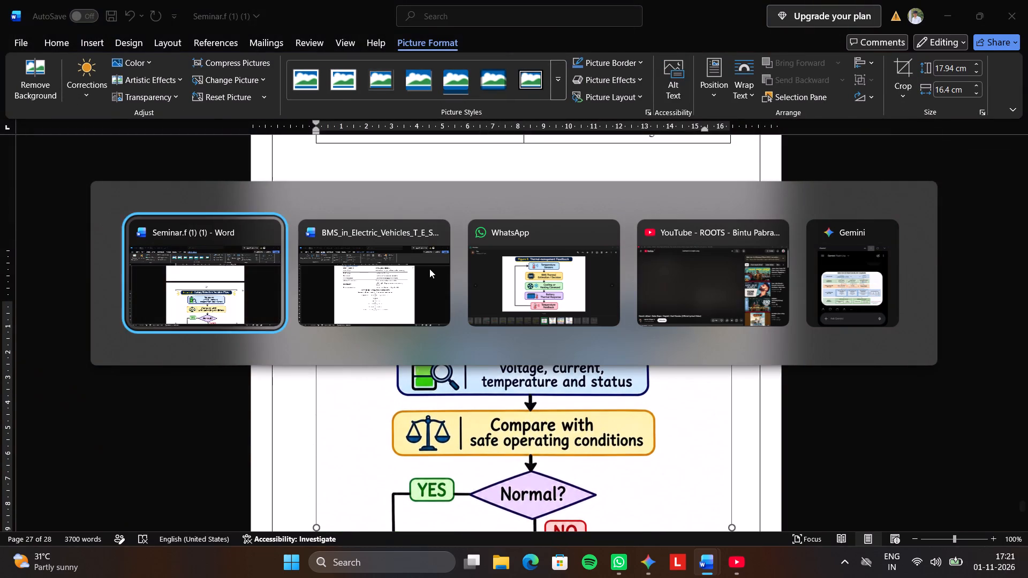
pyautogui.scroll(-1, 429, 269)
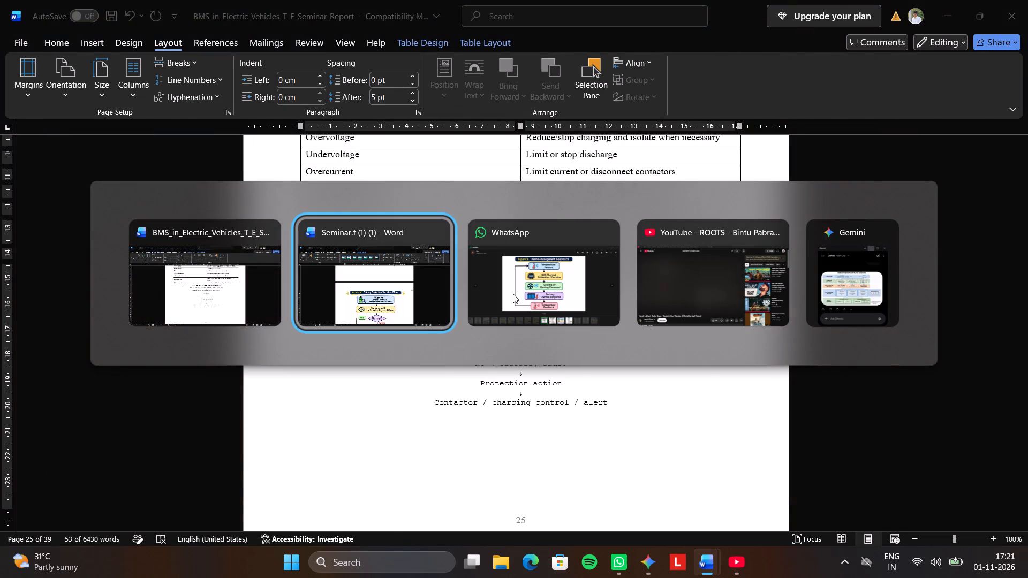
# Examine how the Figure 10 picture fits its page and compare it with the preceding table and Figure 9 pages.
pyautogui.scroll(-8, 513, 294)
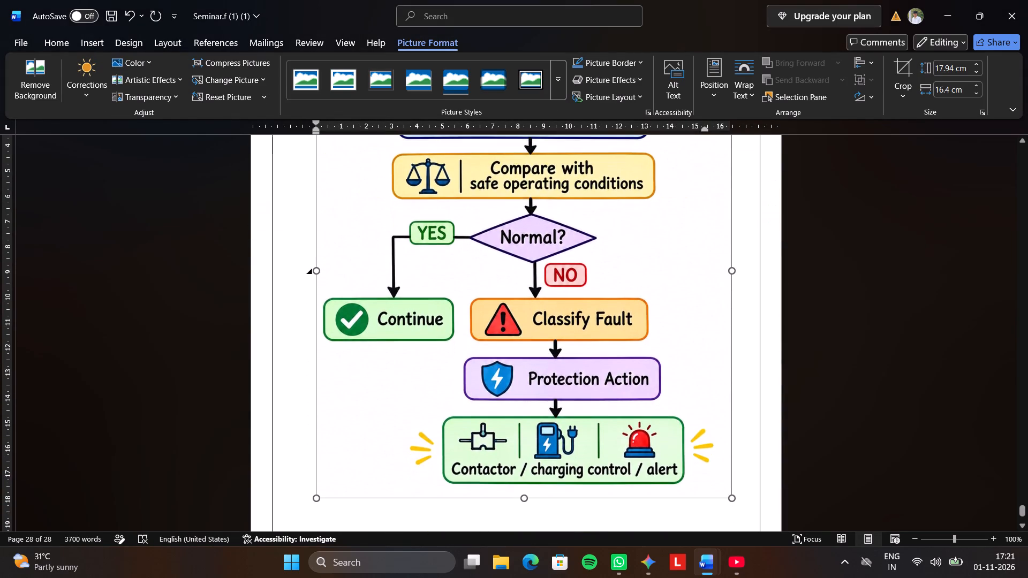
pyautogui.scroll(-5, 513, 294)
pyautogui.scroll(3, 513, 294)
pyautogui.scroll(-2, 513, 294)
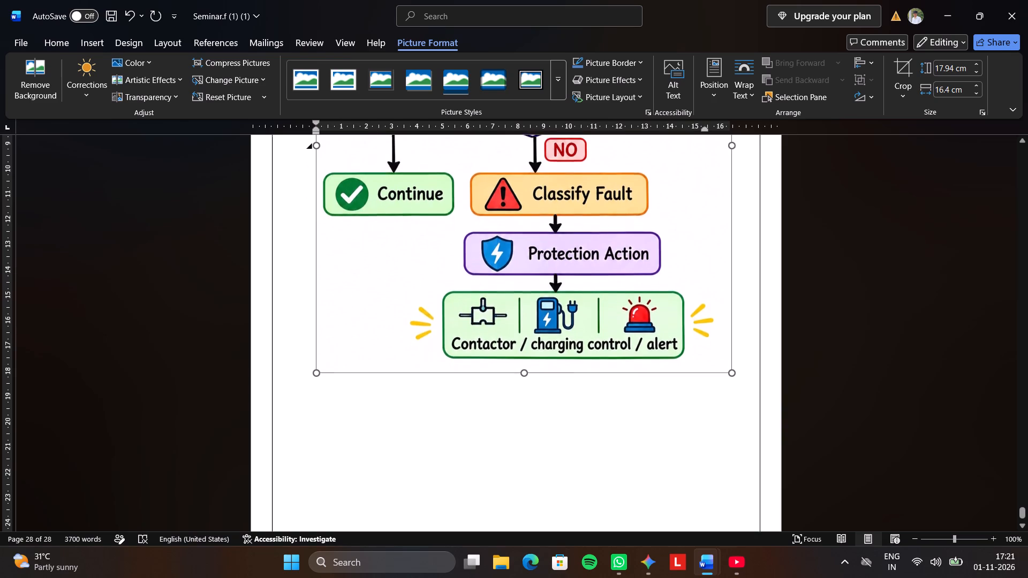
pyautogui.scroll(14, 513, 294)
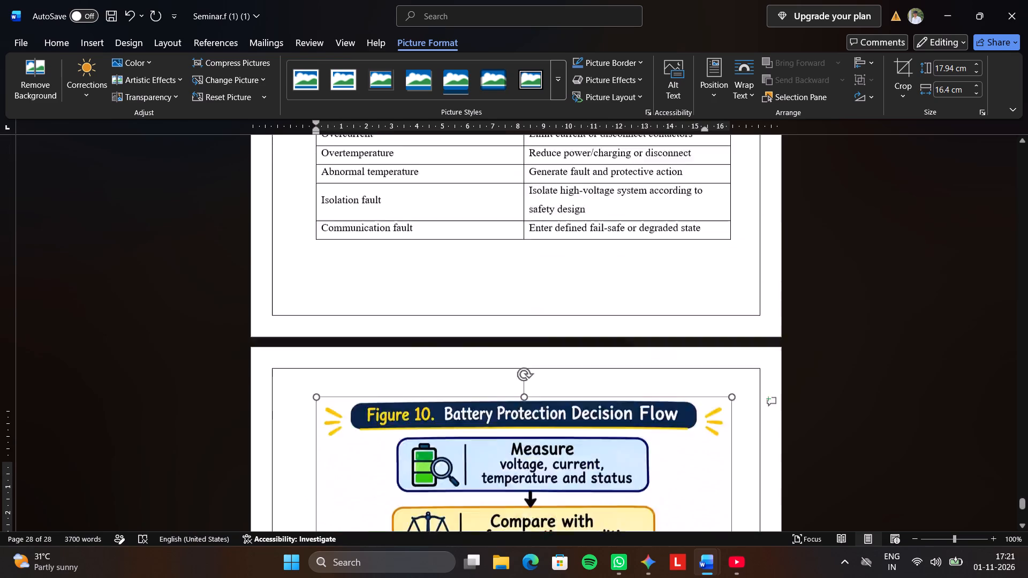
pyautogui.scroll(17, 513, 284)
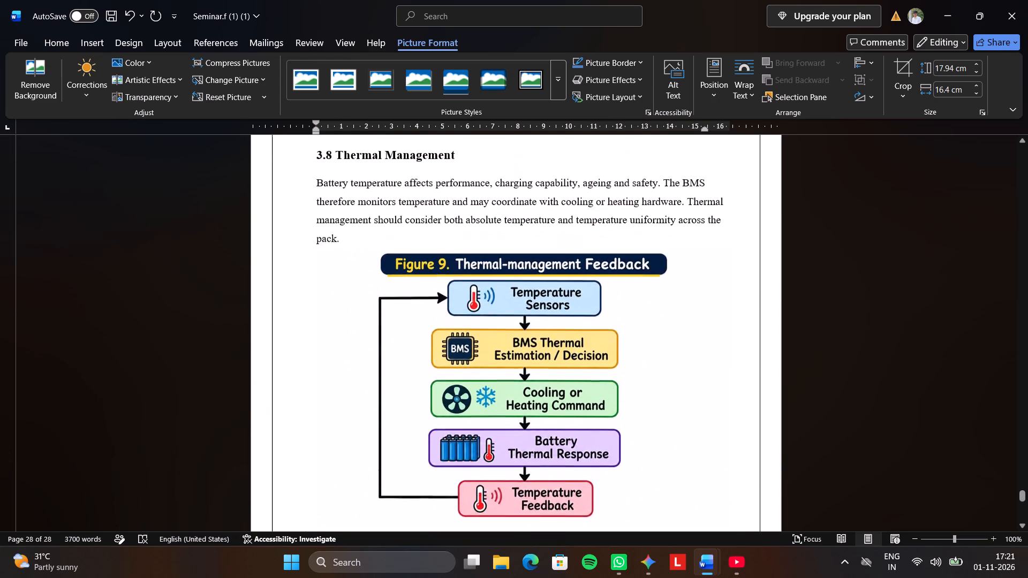
pyautogui.scroll(1, 511, 271)
pyautogui.scroll(-6, 511, 271)
pyautogui.scroll(-20, 511, 271)
pyautogui.scroll(-8, 511, 271)
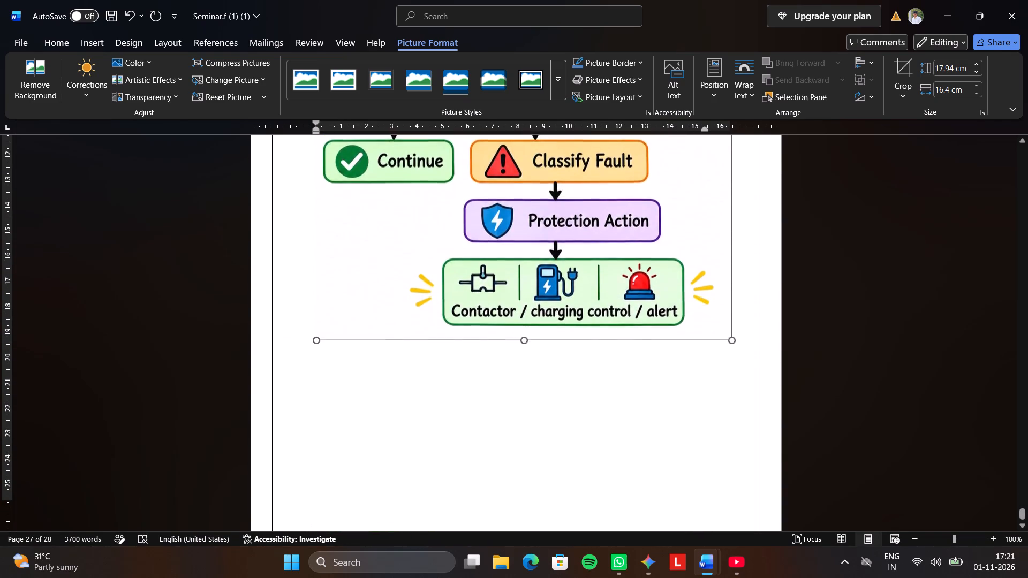
pyautogui.scroll(-1, 512, 271)
pyautogui.scroll(11, 512, 271)
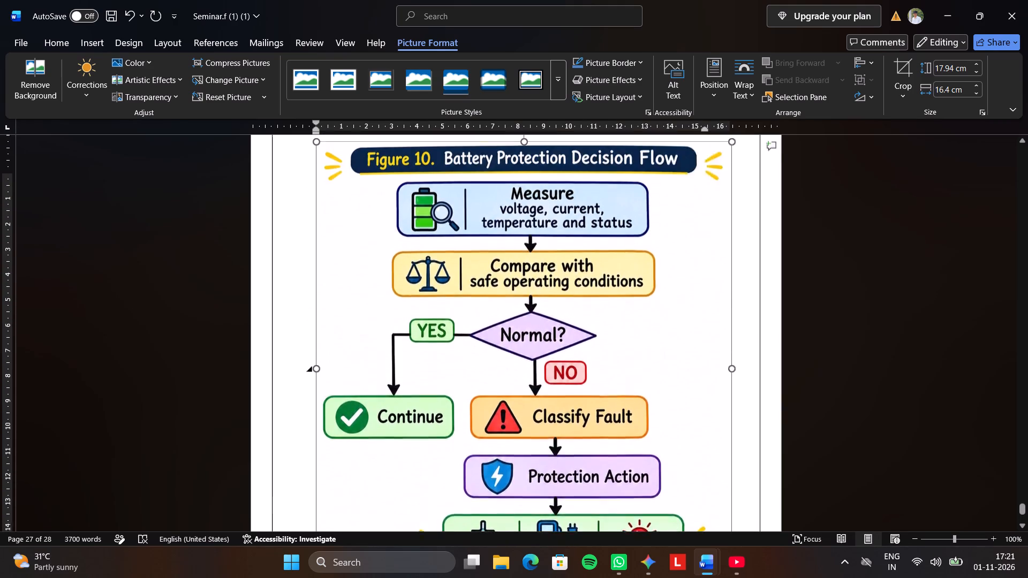
# Shrink the Figure 10 picture proportionally to about 13.8 cm high and 12.7 cm wide.
pyautogui.scroll(1, 512, 264)
pyautogui.moveTo(311, 204); pyautogui.dragTo(360, 240)
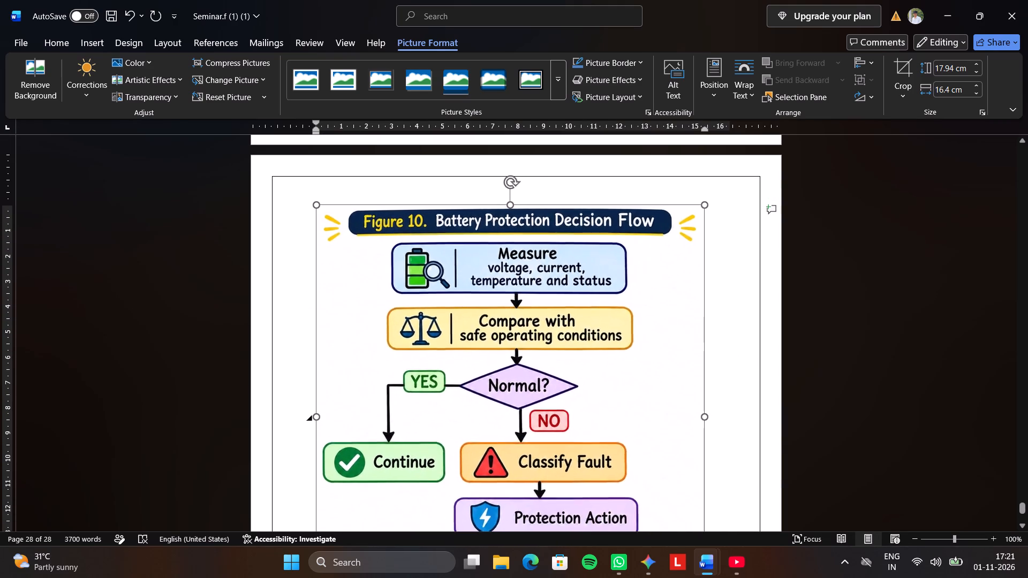
pyautogui.moveTo(360, 240); pyautogui.dragTo(484, 309)
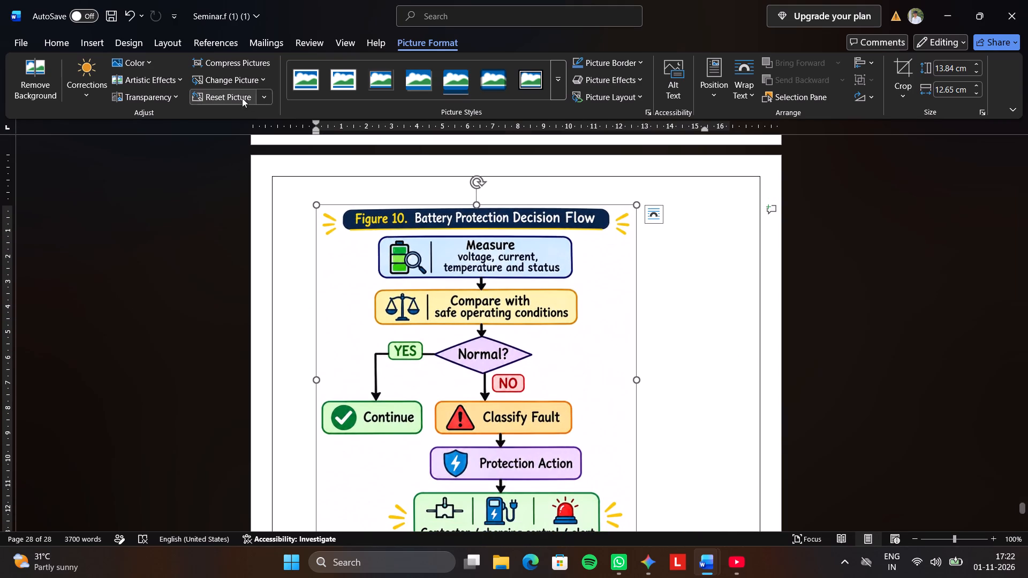
# Centre the Figure 10 picture horizontally on the page.
pyautogui.click(96, 38)
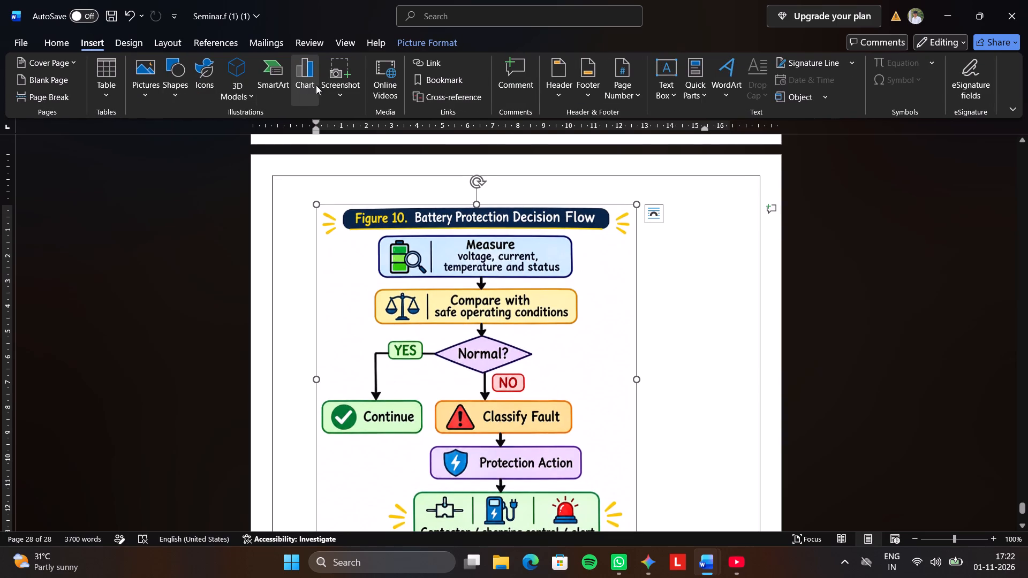
pyautogui.click(65, 42)
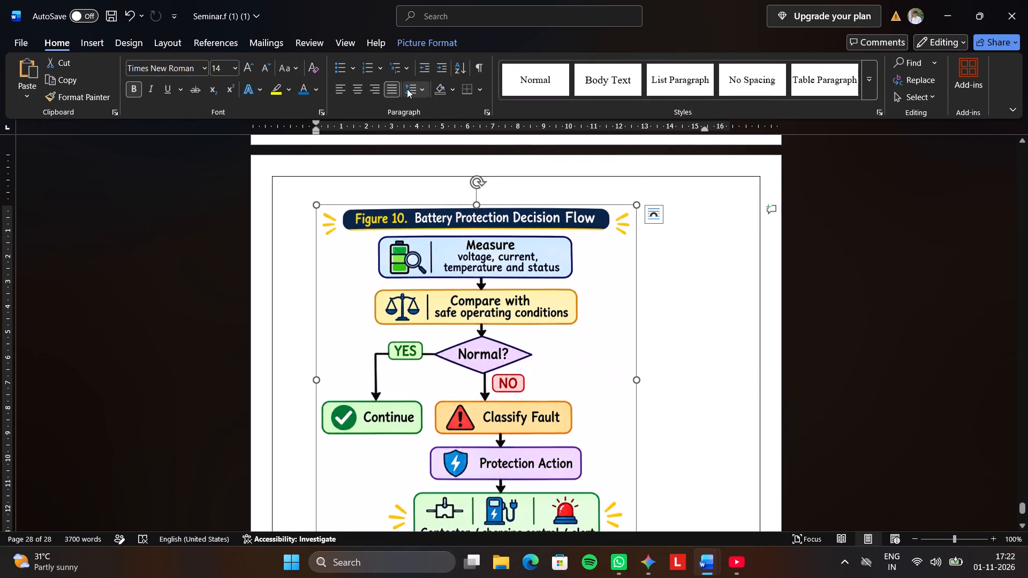
pyautogui.click(377, 89)
pyautogui.click(353, 89)
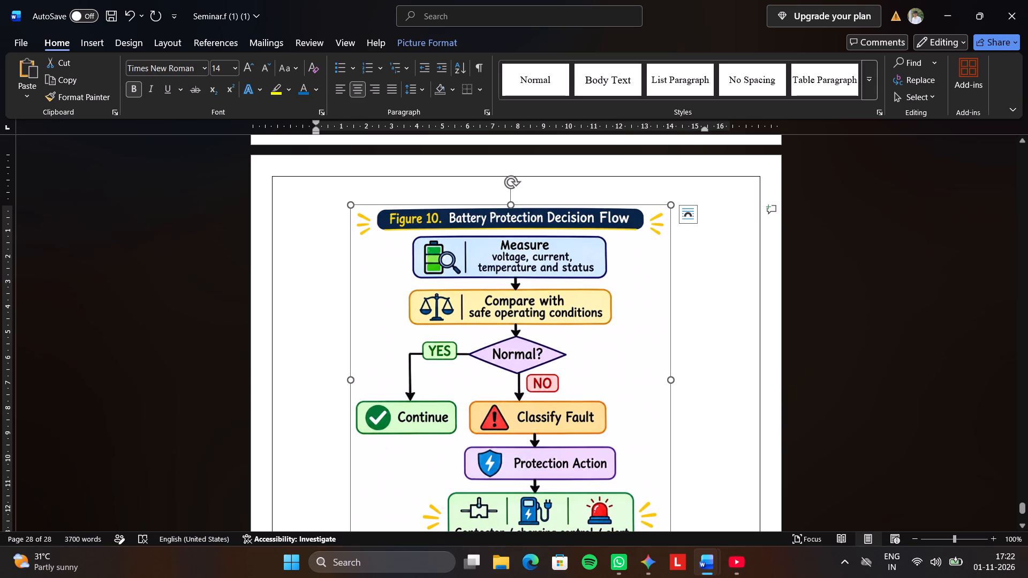
# Reduce the Figure 10 picture's height moderately and widen it slightly.
pyautogui.moveTo(506, 204); pyautogui.dragTo(522, 241)
pyautogui.scroll(-5, 645, 303)
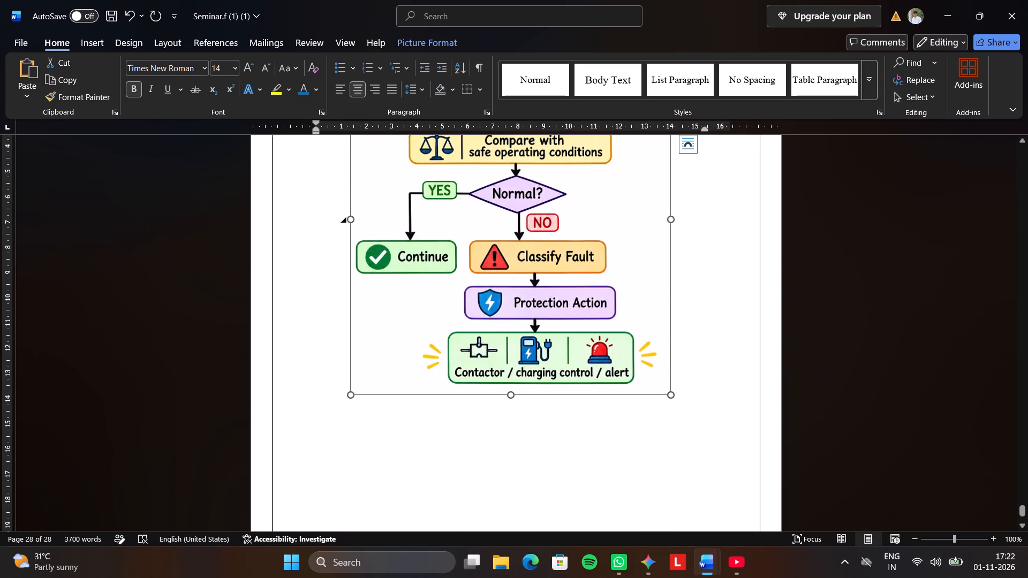
pyautogui.moveTo(512, 395); pyautogui.dragTo(511, 372)
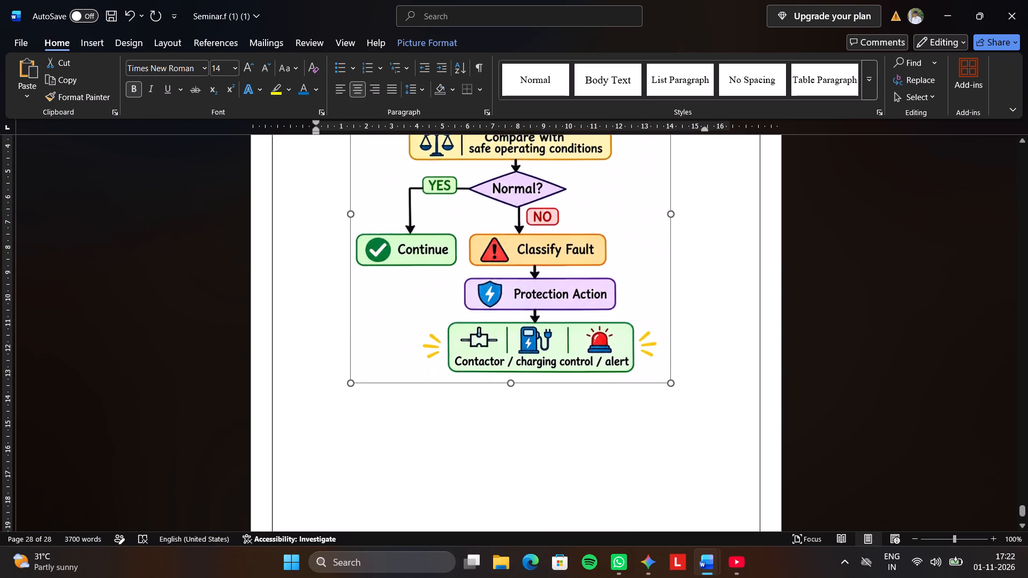
pyautogui.moveTo(511, 372); pyautogui.dragTo(505, 355)
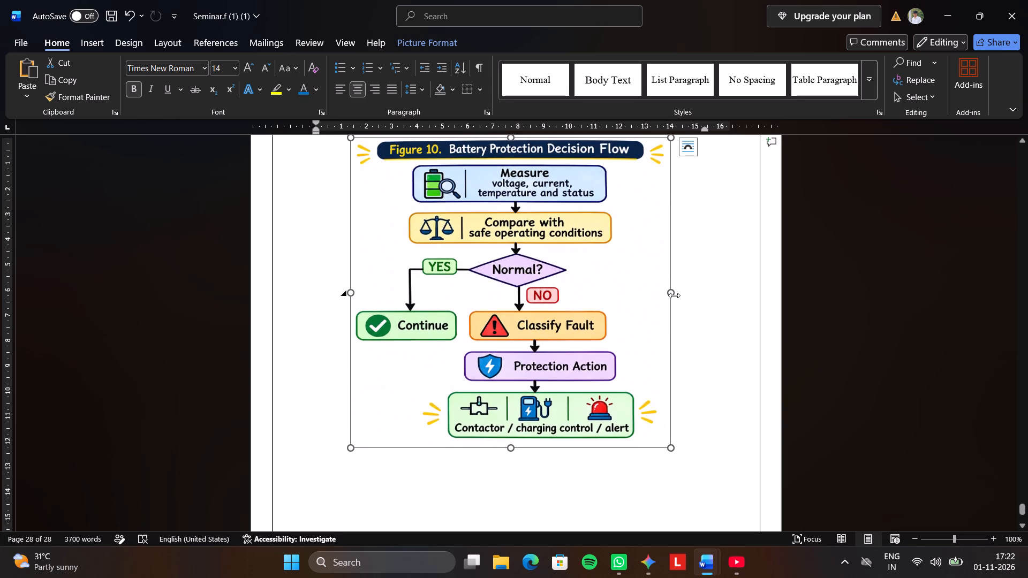
pyautogui.moveTo(674, 295); pyautogui.dragTo(685, 295)
# Stretch the Figure 10 picture slightly taller from its bottom edge and check its fit on the page.
pyautogui.scroll(-4, 662, 293)
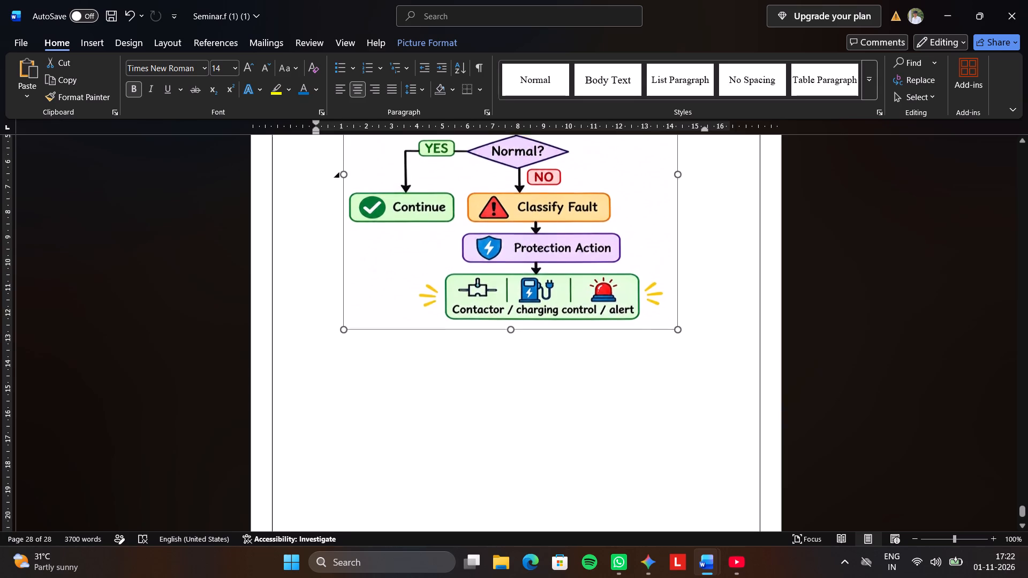
pyautogui.scroll(9, 662, 293)
pyautogui.moveTo(509, 290); pyautogui.dragTo(509, 290)
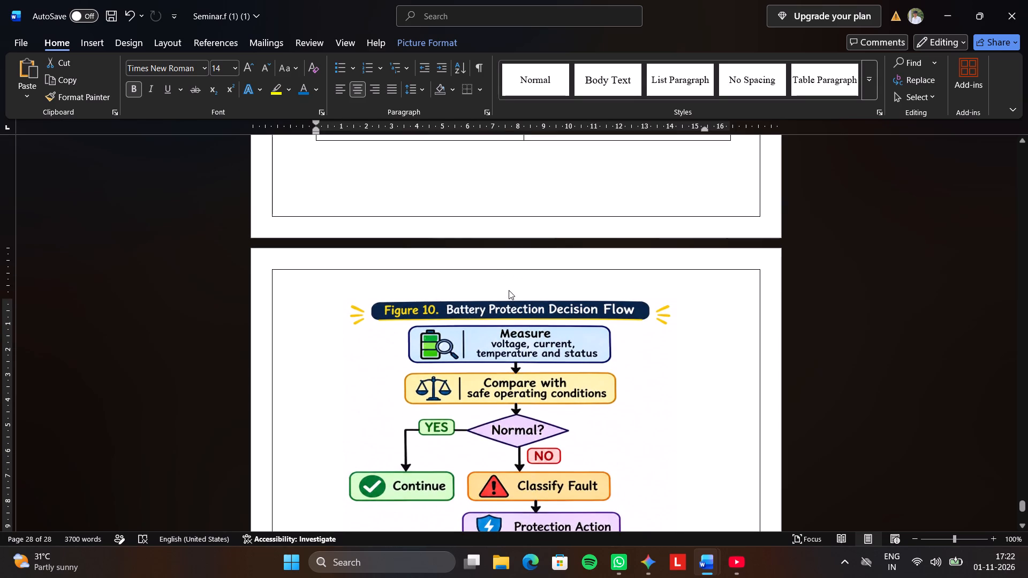
pyautogui.moveTo(509, 290); pyautogui.dragTo(506, 280)
pyautogui.scroll(-9, 520, 313)
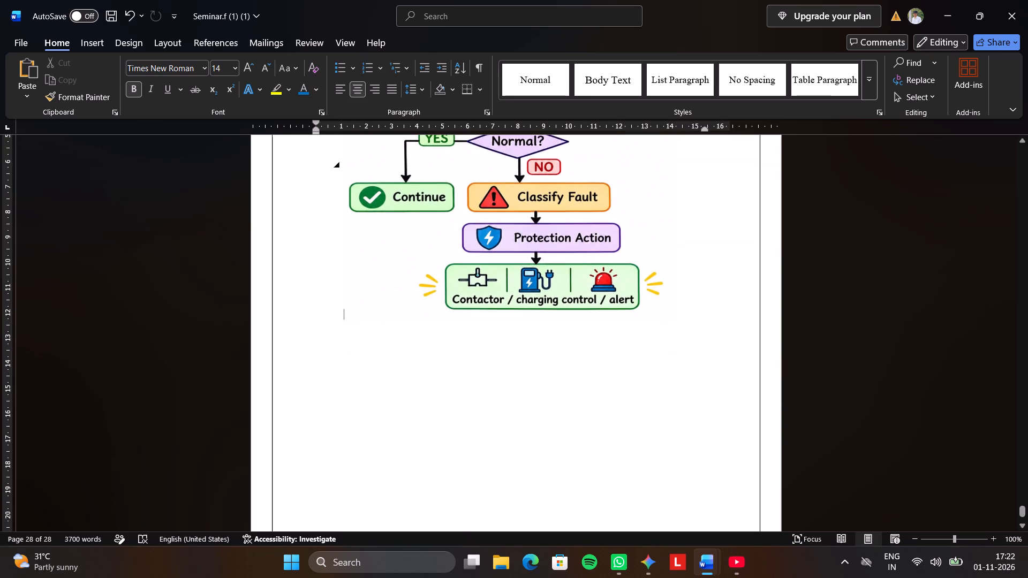
pyautogui.click(505, 294)
pyautogui.moveTo(512, 317); pyautogui.dragTo(513, 341)
pyautogui.scroll(-3, 511, 321)
pyautogui.scroll(4, 511, 321)
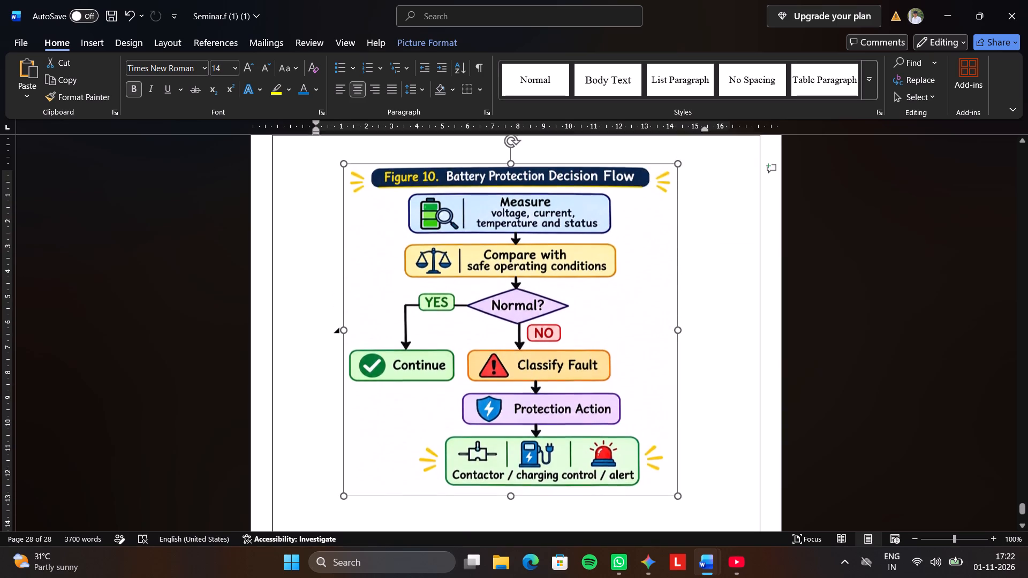
pyautogui.scroll(1, 511, 306)
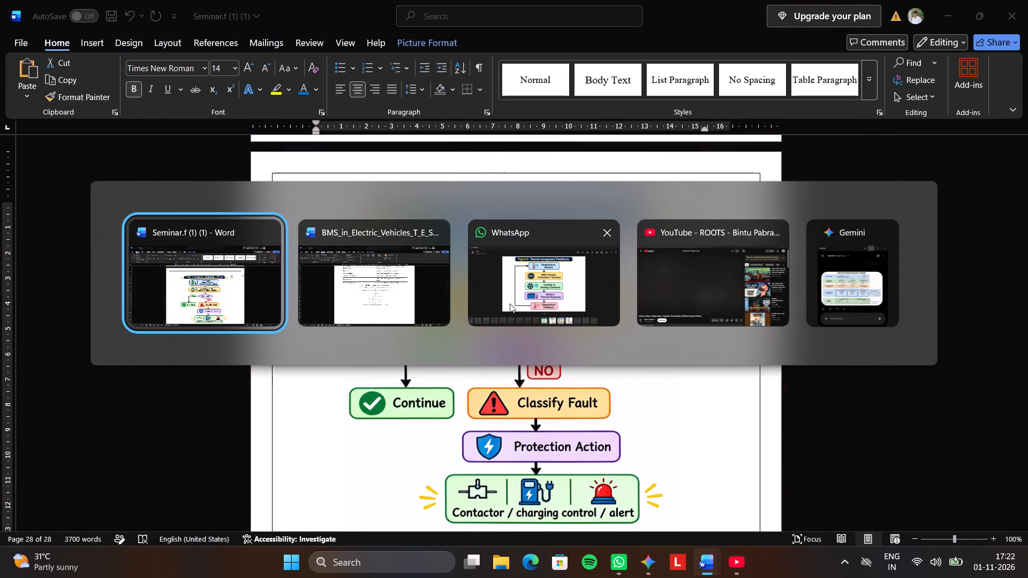
# Switch to the BMS source report and copy sections 3.10 Contactors and High-Voltage Safety and 3.11 CAN Communication up to the Figure 11 caption.
pyautogui.scroll(-3, 510, 303)
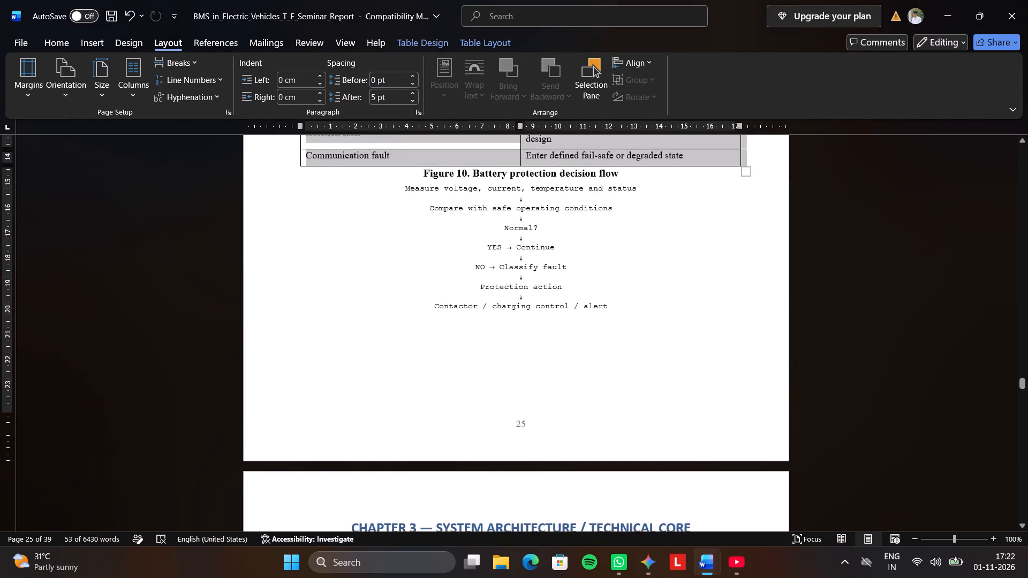
pyautogui.scroll(-5, 510, 303)
pyautogui.scroll(6, 510, 303)
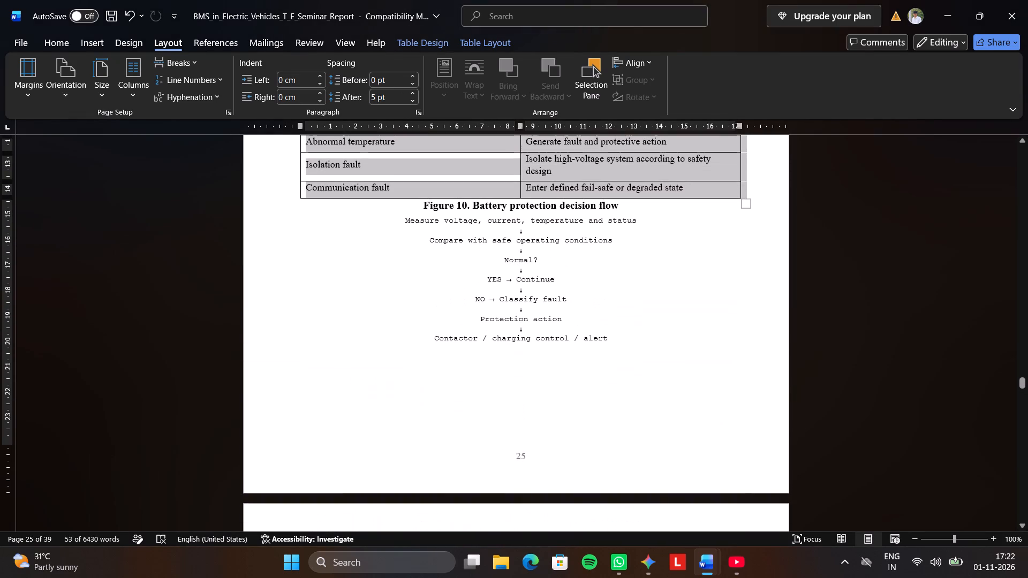
pyautogui.scroll(-11, 509, 298)
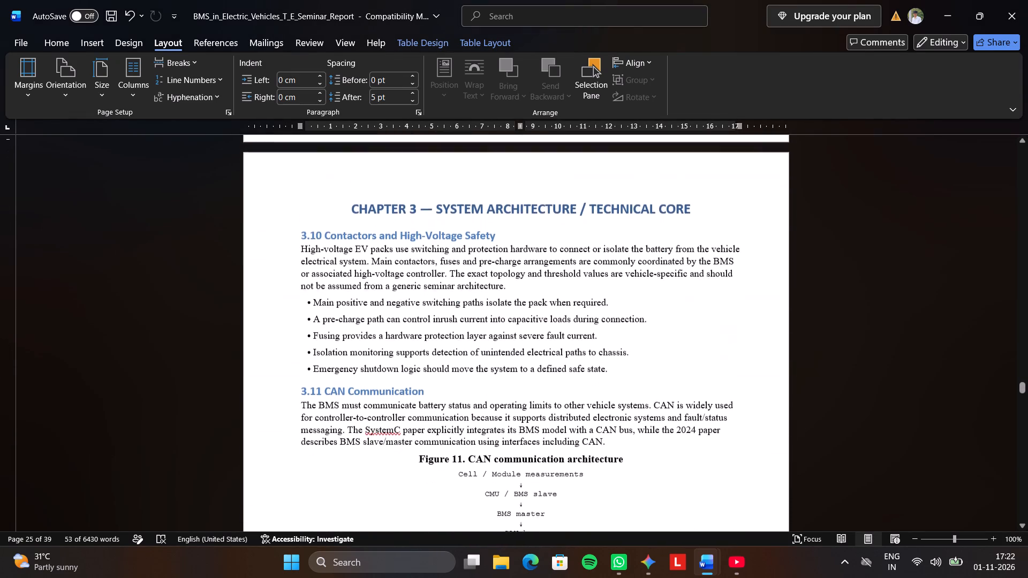
pyautogui.scroll(-2, 509, 298)
pyautogui.scroll(11, 509, 298)
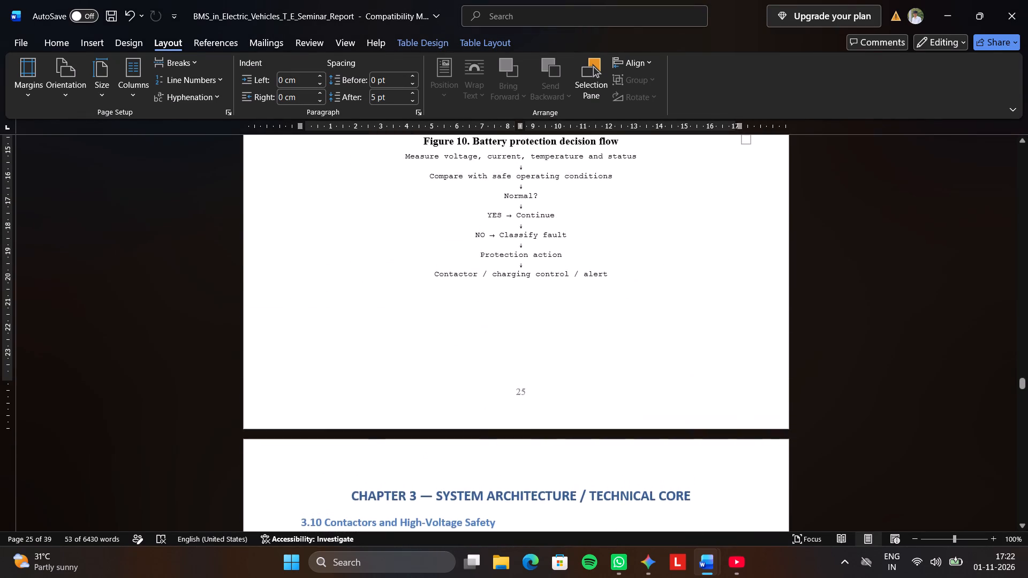
pyautogui.scroll(-11, 510, 290)
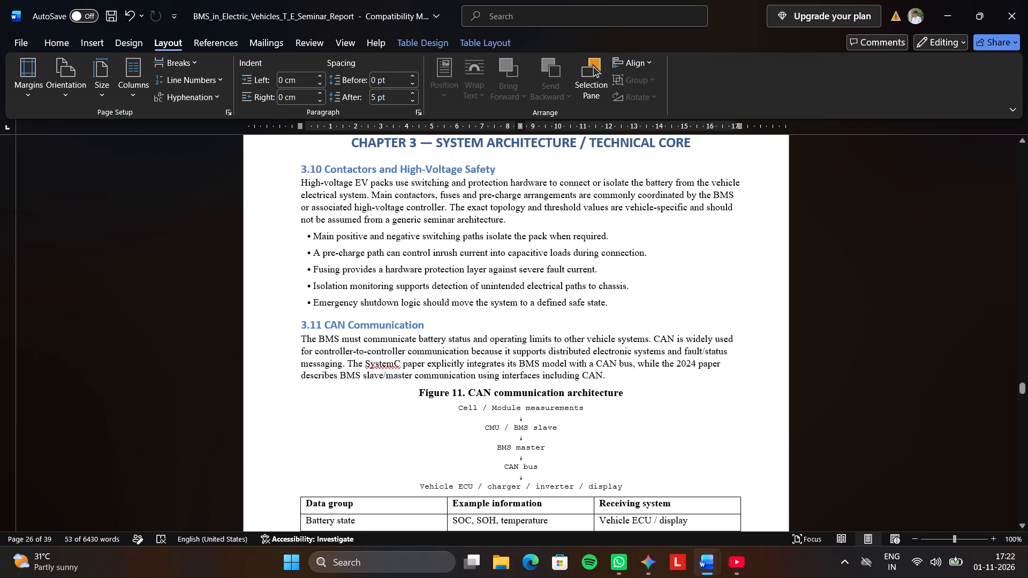
pyautogui.moveTo(299, 170); pyautogui.dragTo(347, 202)
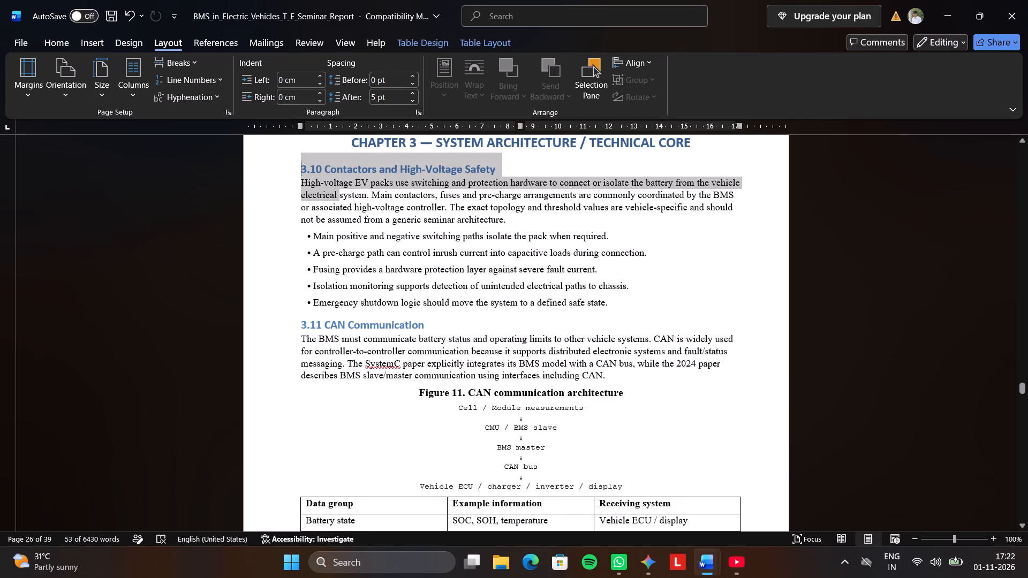
pyautogui.moveTo(347, 202); pyautogui.dragTo(646, 377)
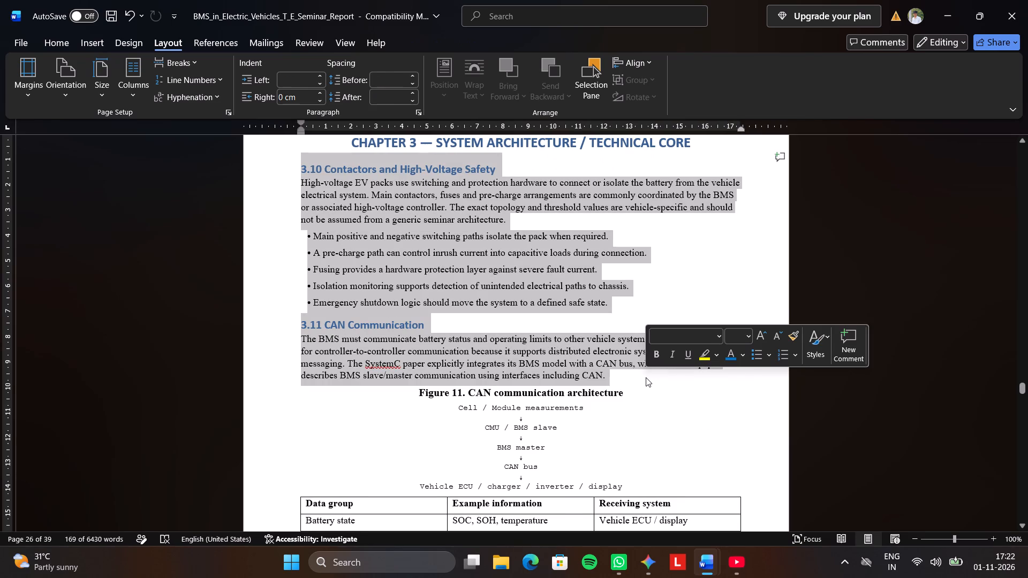
pyautogui.hotkey('ctrl', 'c')
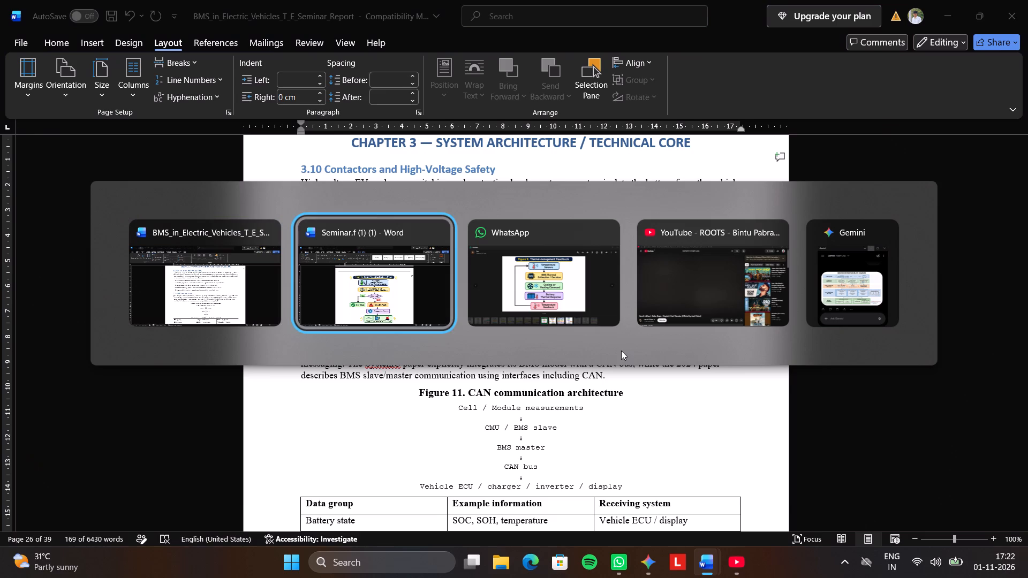
# Paste the copied sections into the Seminar.f document directly below the Figure 10 picture.
pyautogui.scroll(-7, 620, 351)
pyautogui.click(489, 360)
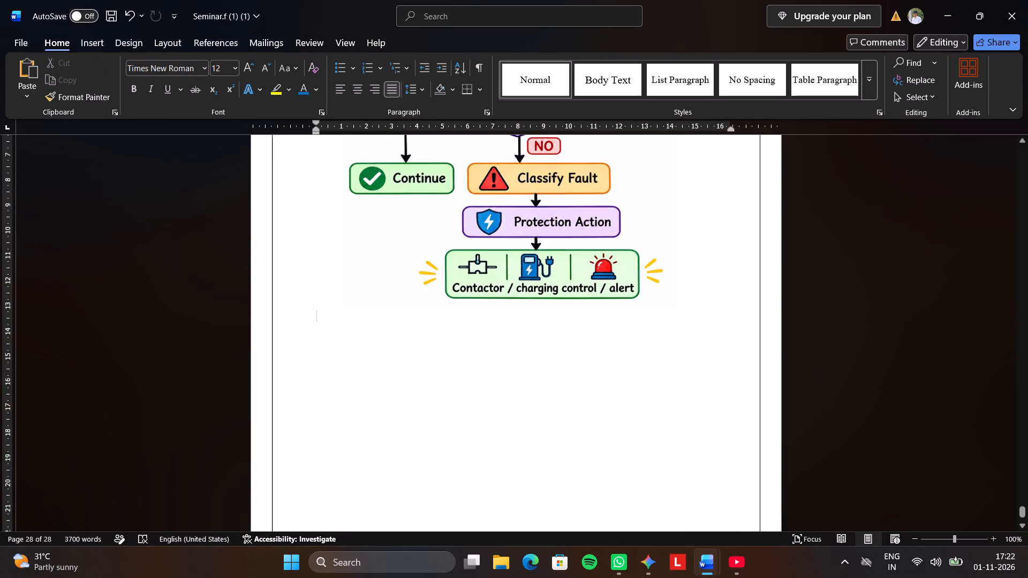
pyautogui.hotkey('ctrl', 'v')
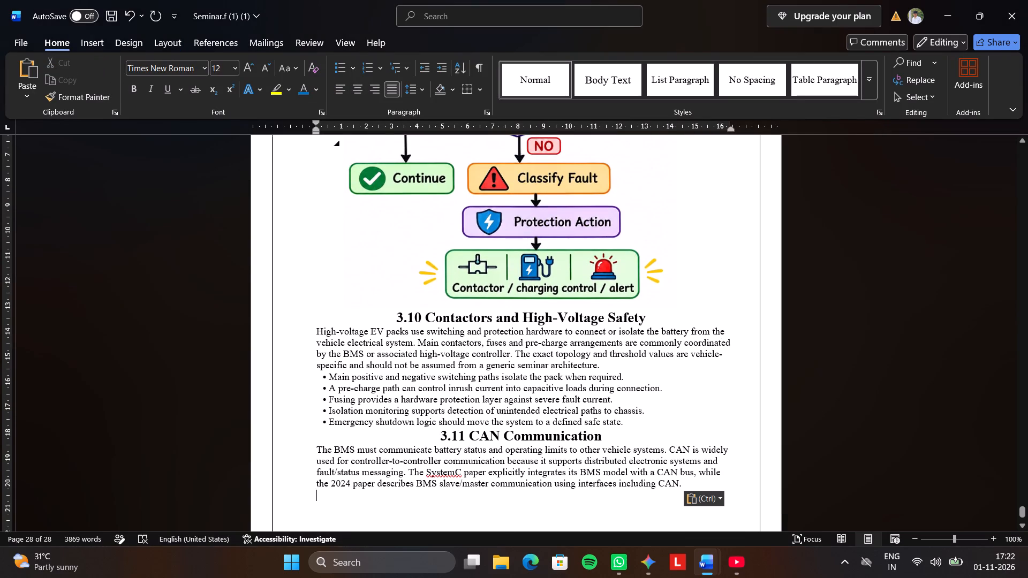
# Left-align the 3.10 Contactors and High-Voltage Safety heading, set it to 14 pt and add a blank line below it.
pyautogui.click(380, 314)
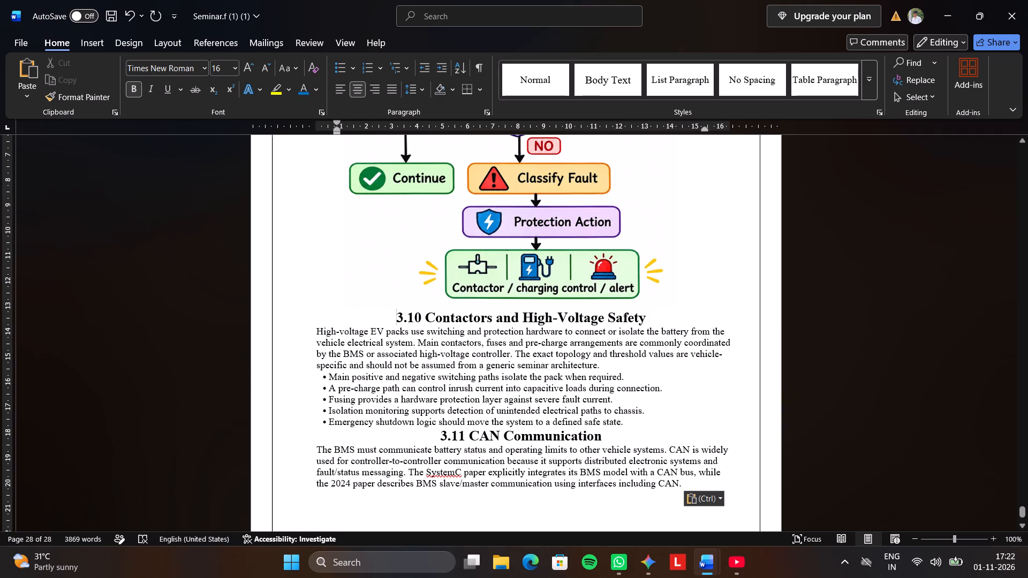
pyautogui.press('BackSpace')
pyautogui.press('BackSpace')
pyautogui.tripleClick(379, 314)
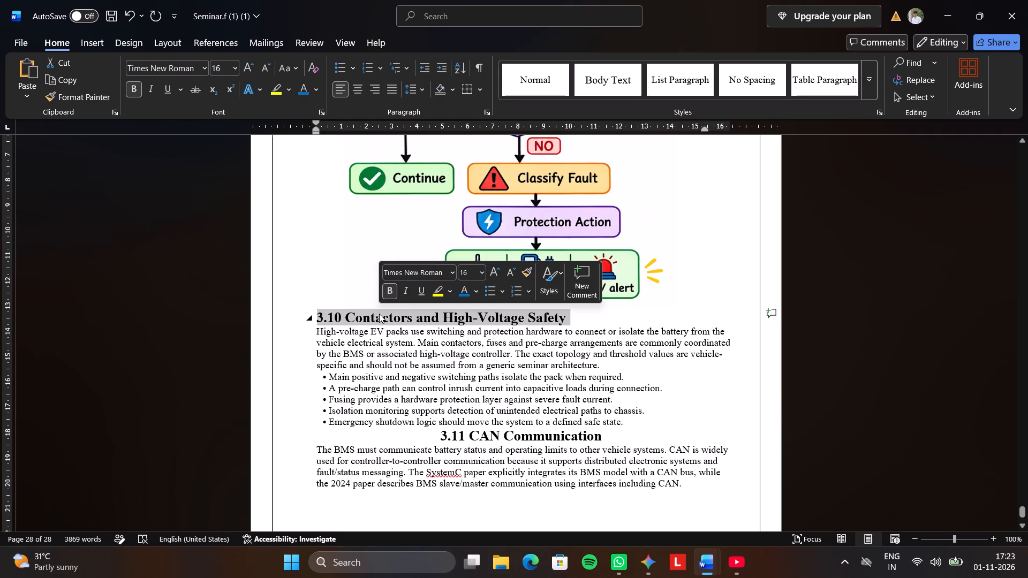
pyautogui.click(481, 271)
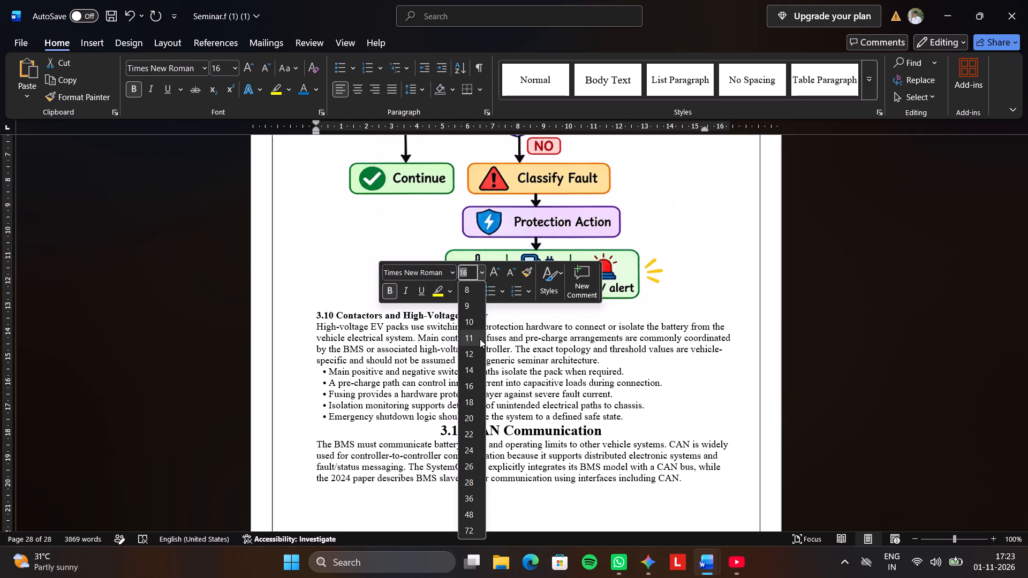
pyautogui.click(479, 355)
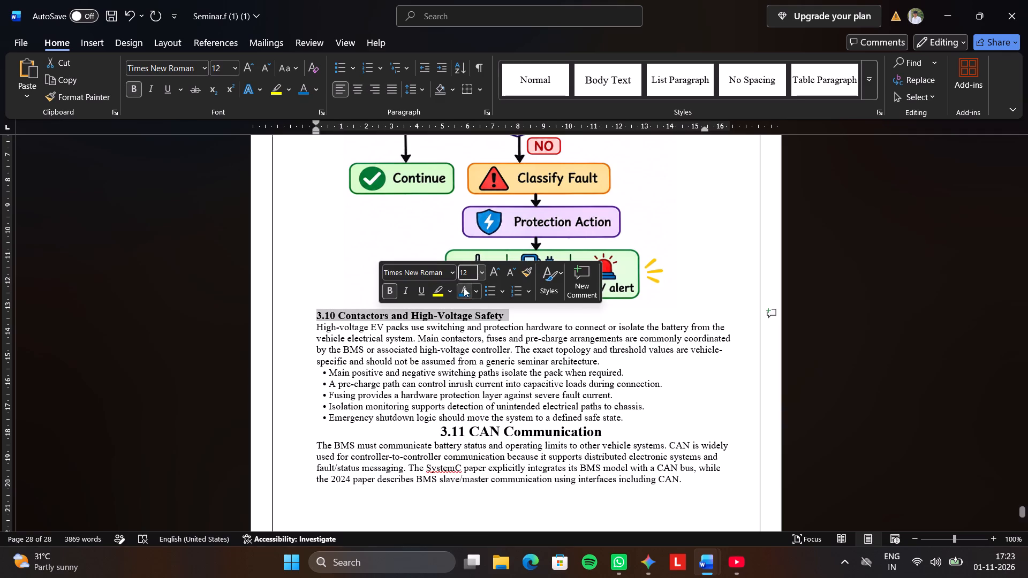
pyautogui.click(479, 272)
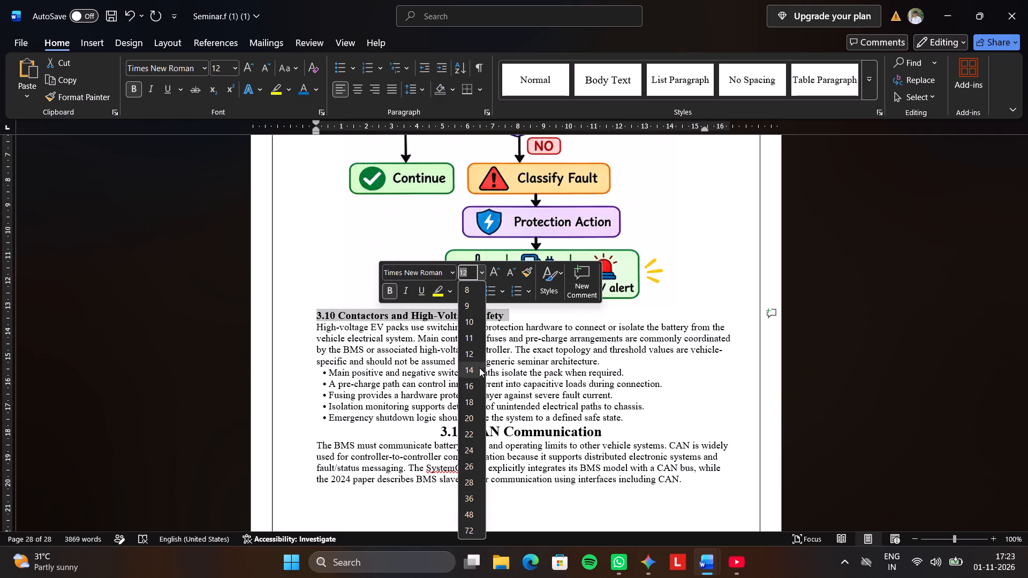
pyautogui.click(479, 368)
pyautogui.click(545, 317)
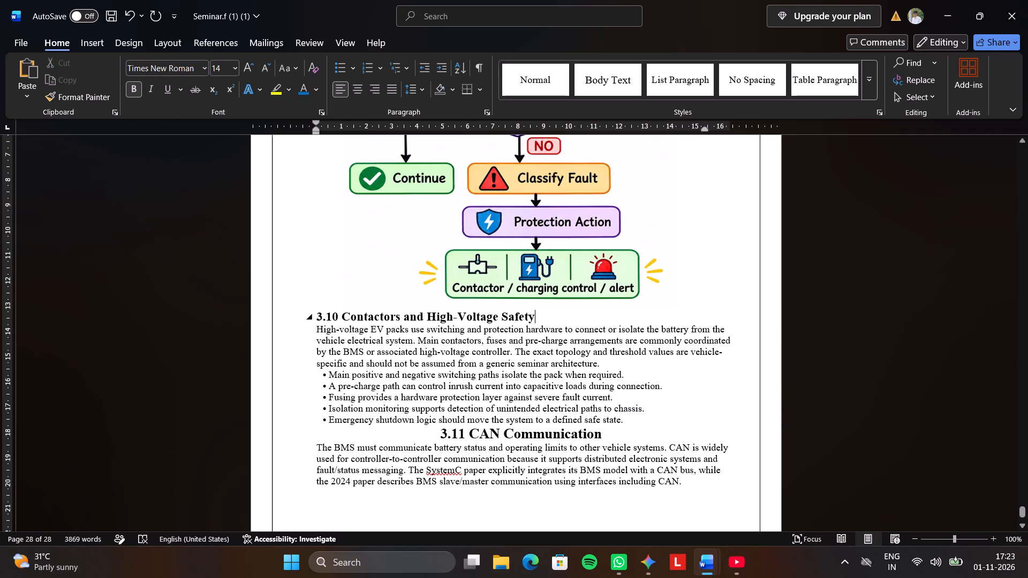
pyautogui.press('Return')
# Format the 3.10 body paragraph and its bullets at 12 pt with 1.5 line spacing.
pyautogui.moveTo(314, 343); pyautogui.dragTo(625, 430)
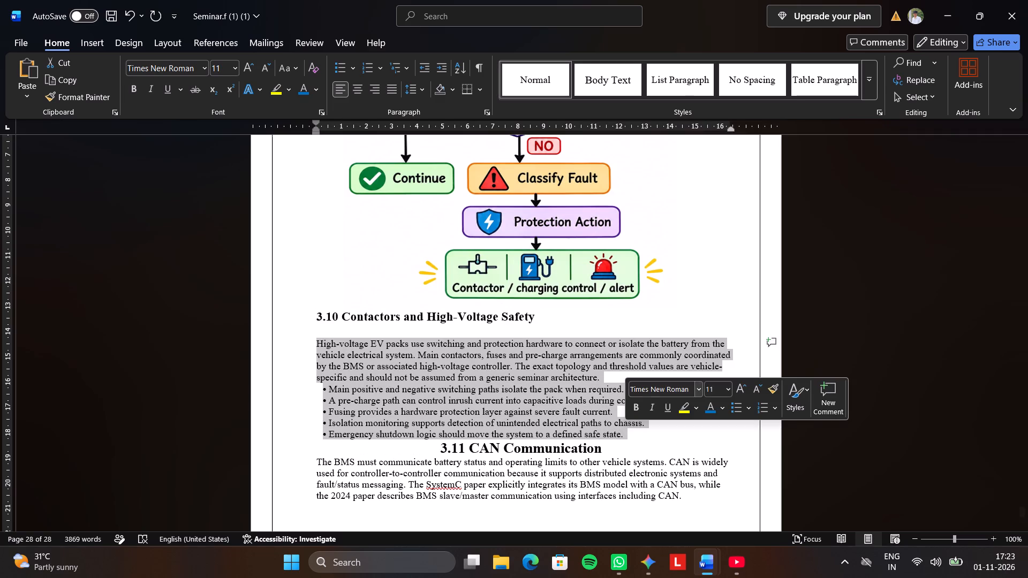
pyautogui.click(730, 389)
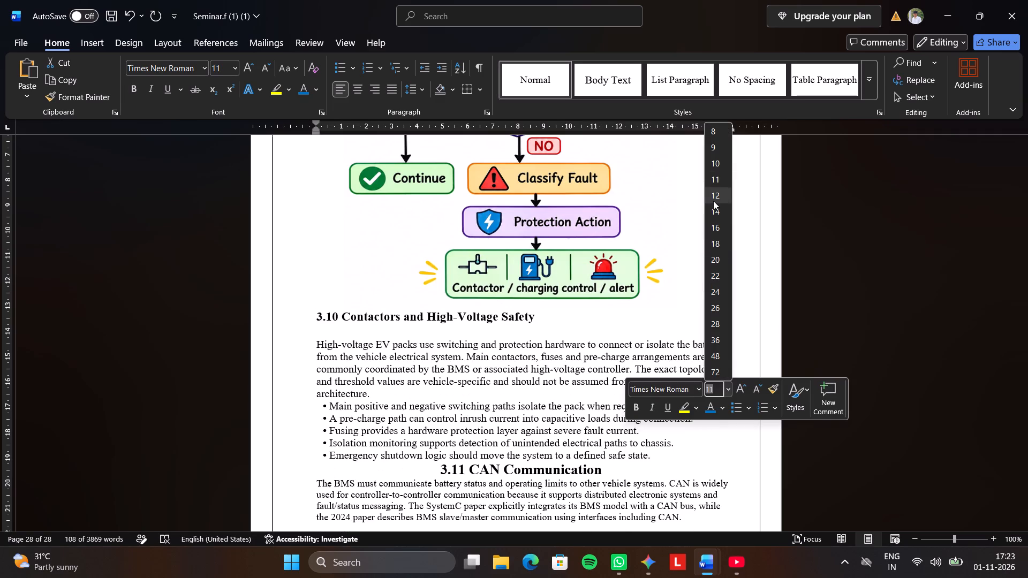
pyautogui.click(713, 201)
pyautogui.click(411, 87)
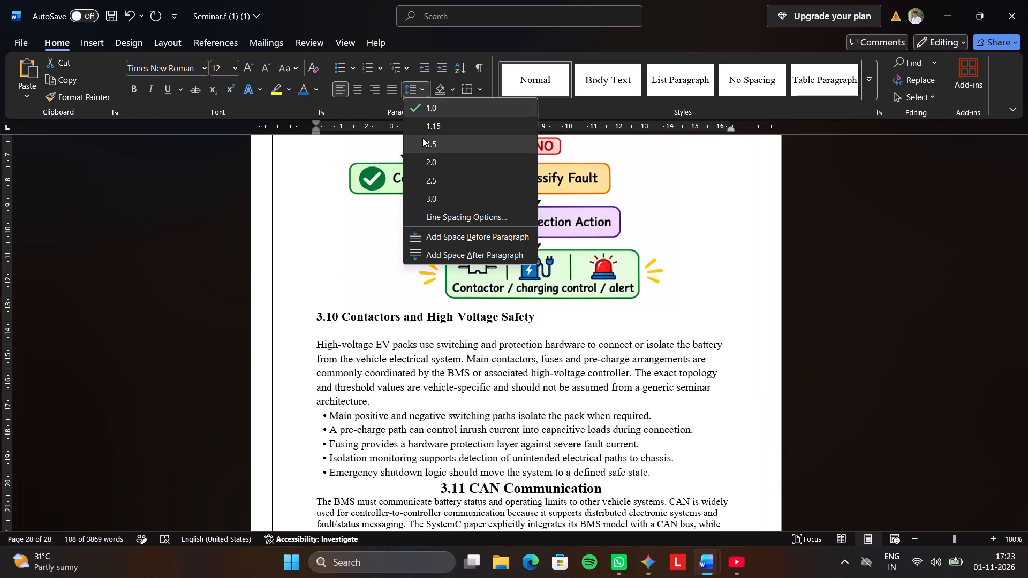
pyautogui.click(424, 142)
pyautogui.scroll(-7, 408, 257)
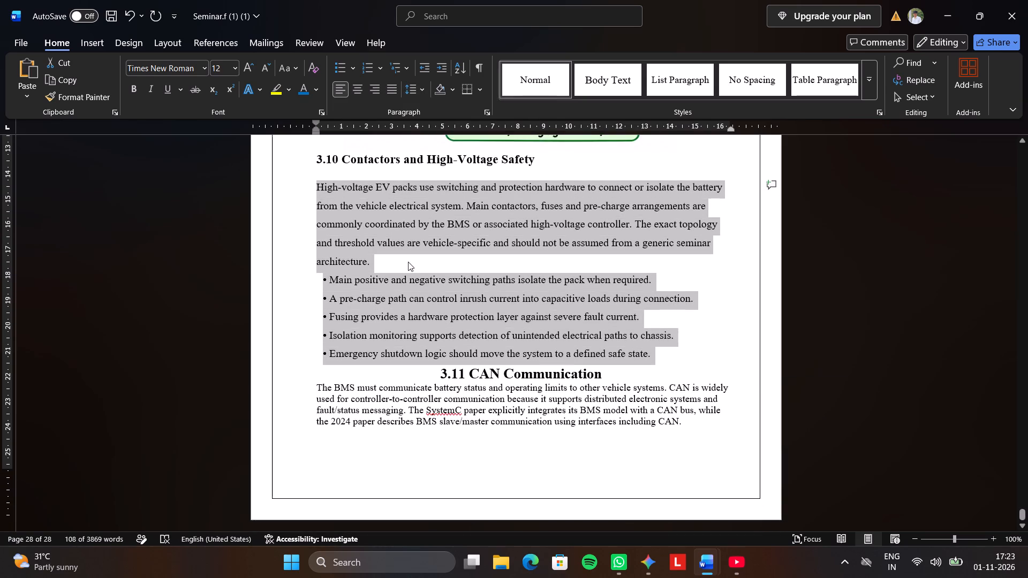
pyautogui.scroll(-1, 408, 262)
# Align the 3.11 CAN Communication heading to the left margin, with one blank line above it and one below.
pyautogui.click(670, 359)
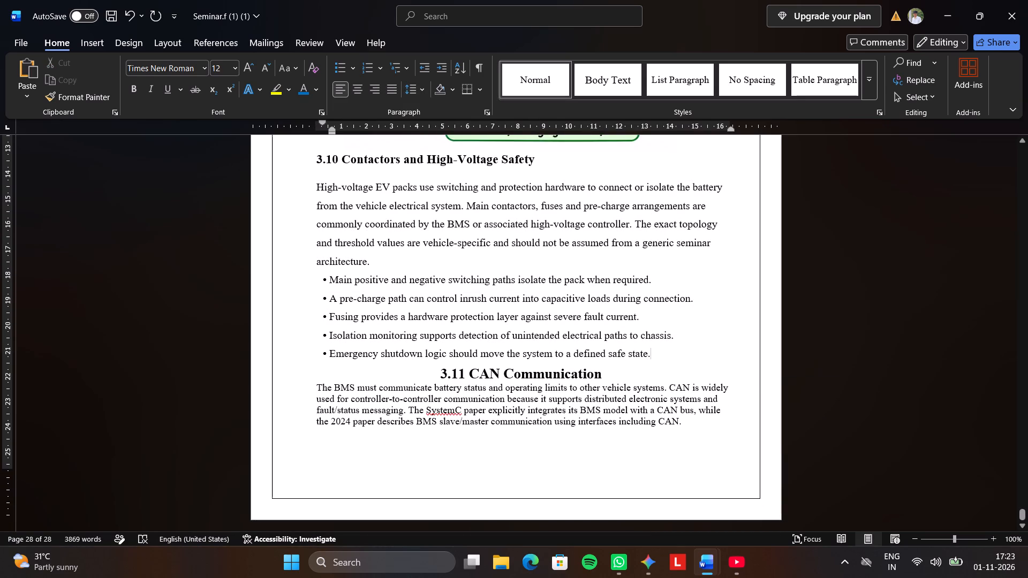
pyautogui.press('Return')
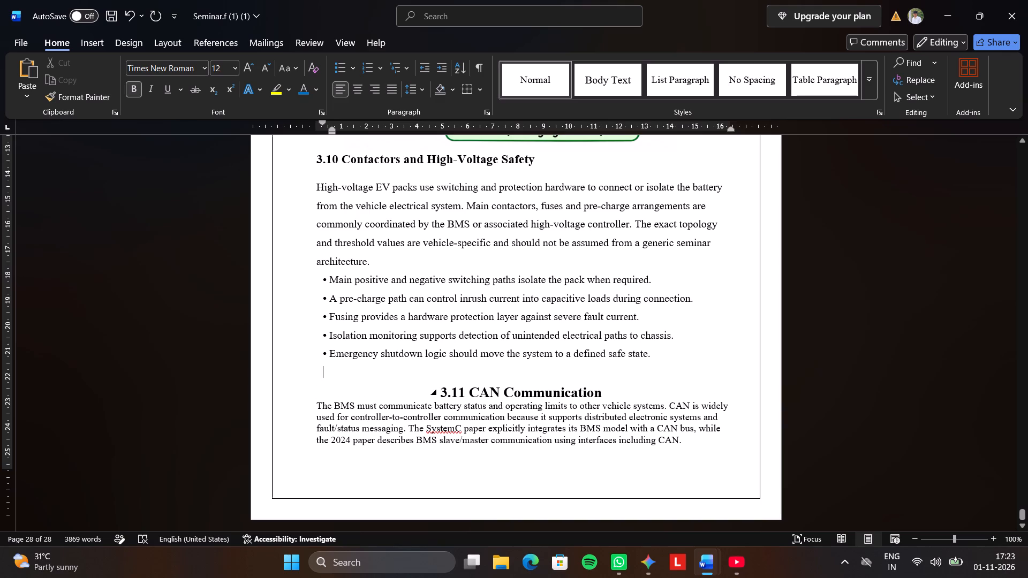
pyautogui.click(592, 391)
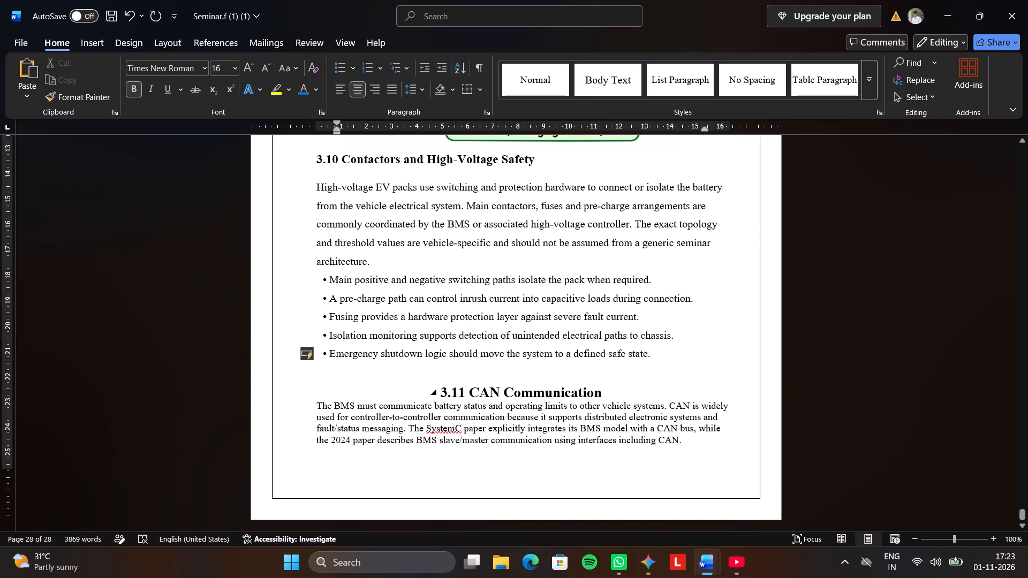
pyautogui.click(425, 388)
pyautogui.press('BackSpace')
pyautogui.press('BackSpace')
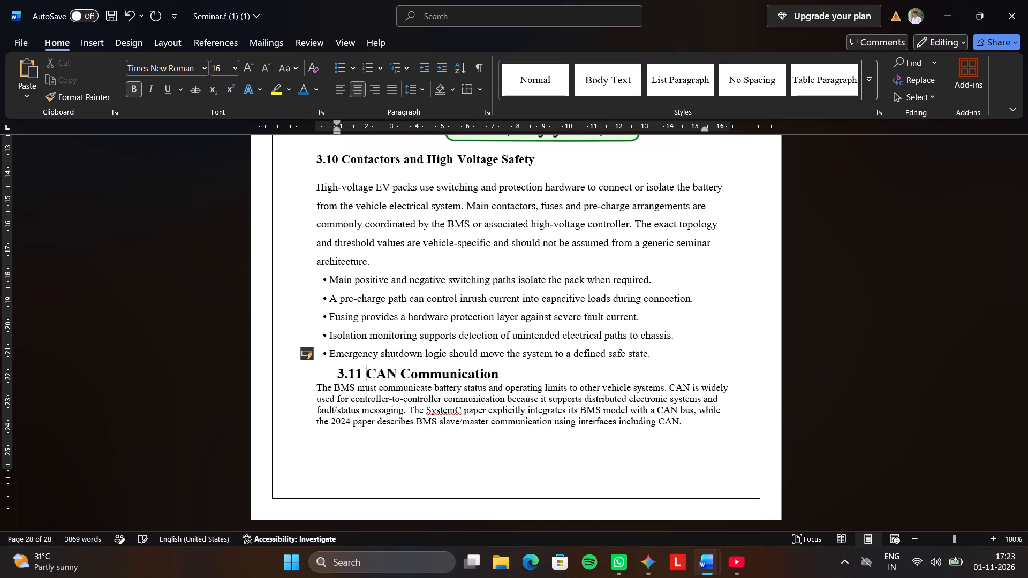
pyautogui.press('BackSpace')
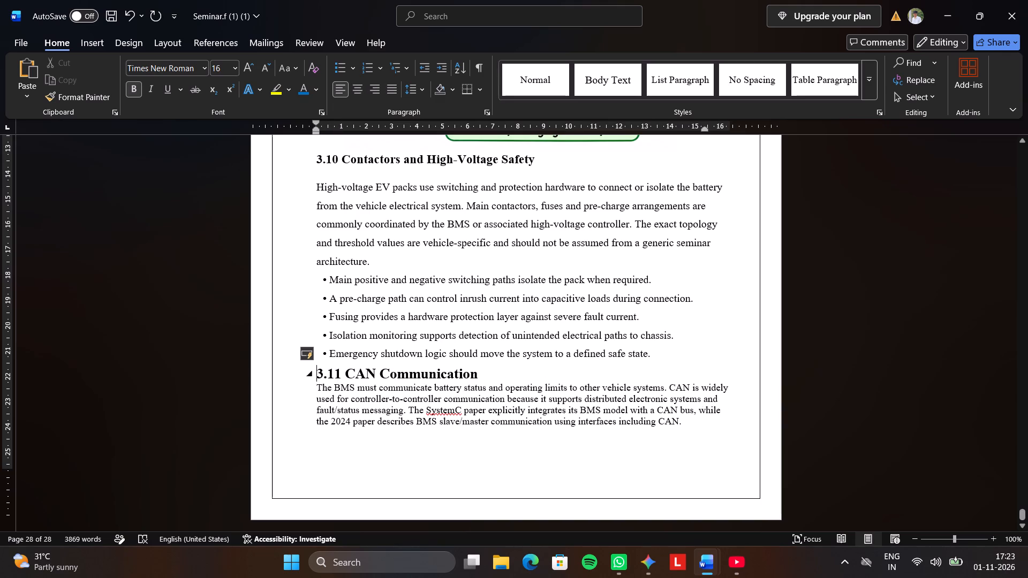
pyautogui.click(680, 346)
pyautogui.click(664, 360)
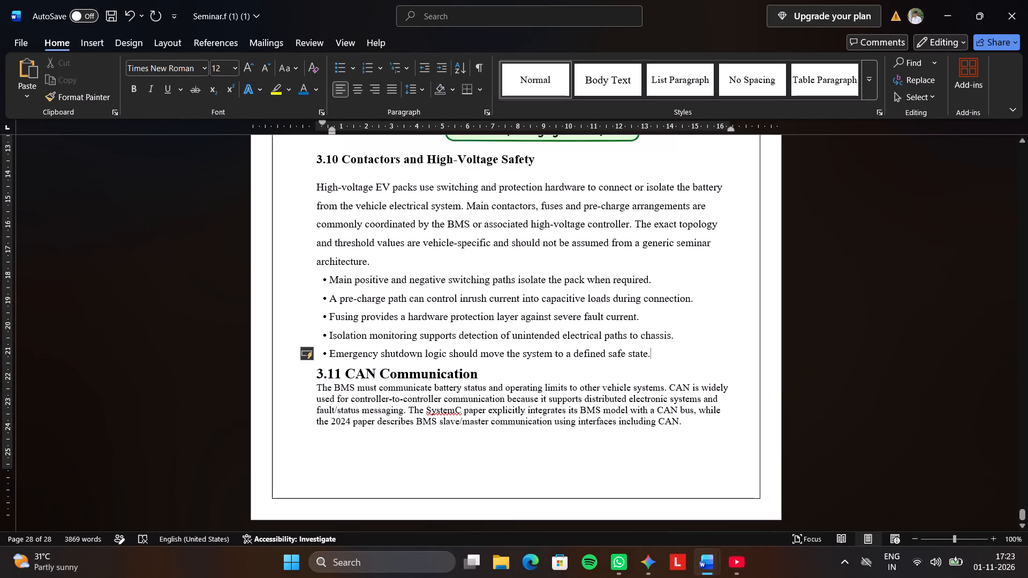
pyautogui.press('Return')
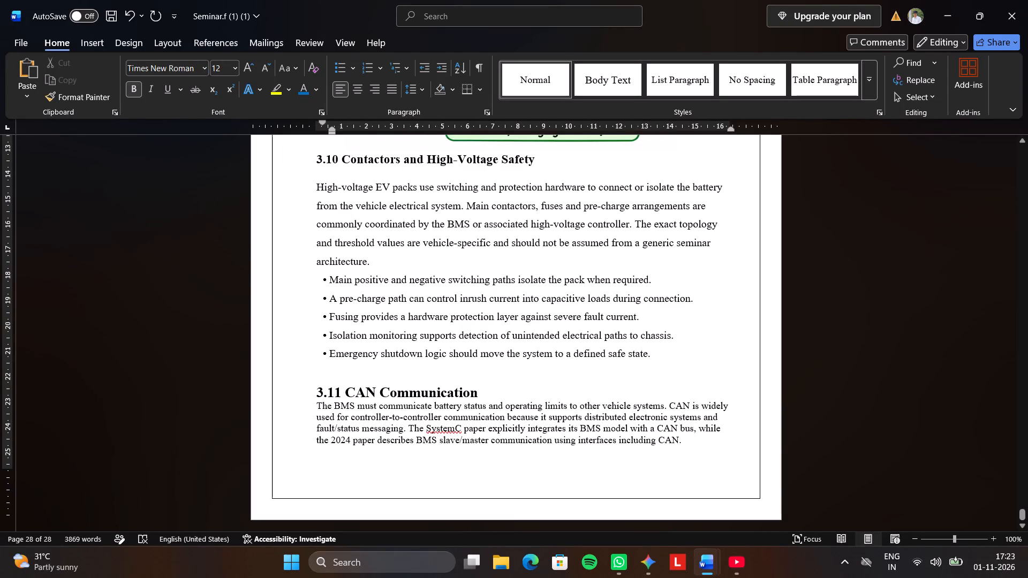
pyautogui.click(508, 393)
pyautogui.press('Return')
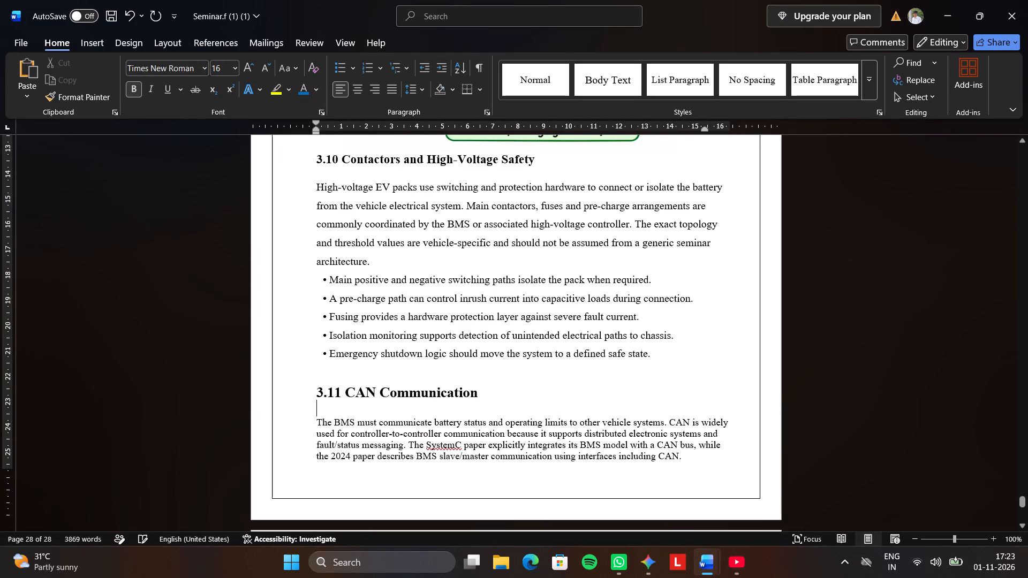
# Set the 3.11 CAN Communication heading to 14 pt.
pyautogui.tripleClick(339, 390)
pyautogui.click(339, 390)
pyautogui.doubleClick(341, 389)
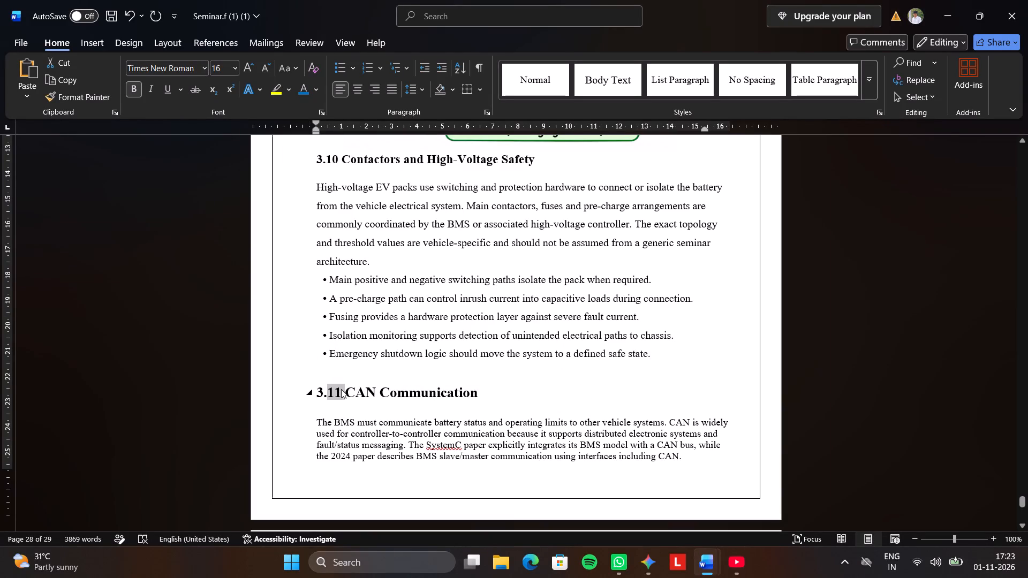
pyautogui.doubleClick(342, 389)
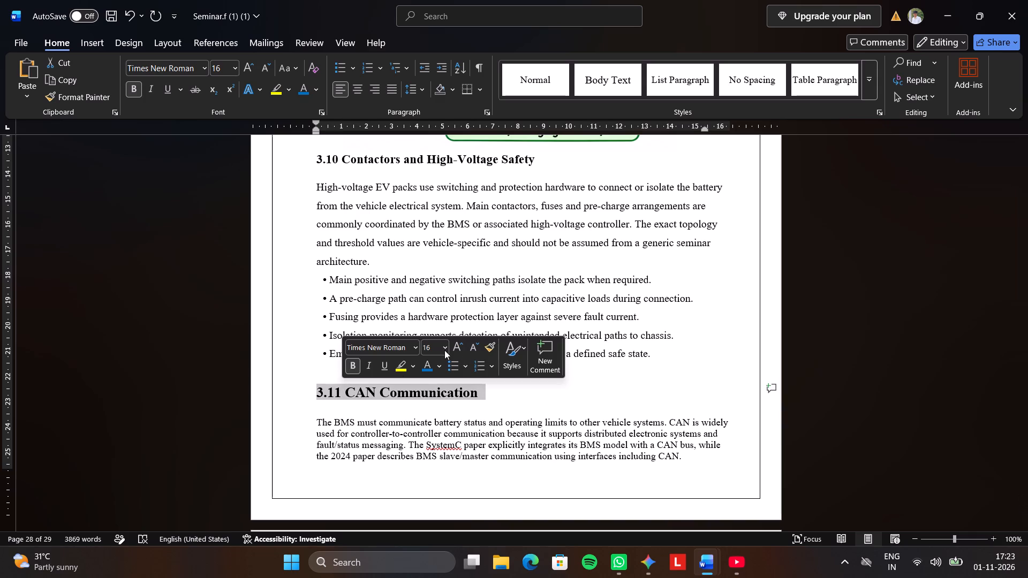
pyautogui.click(444, 350)
pyautogui.click(434, 166)
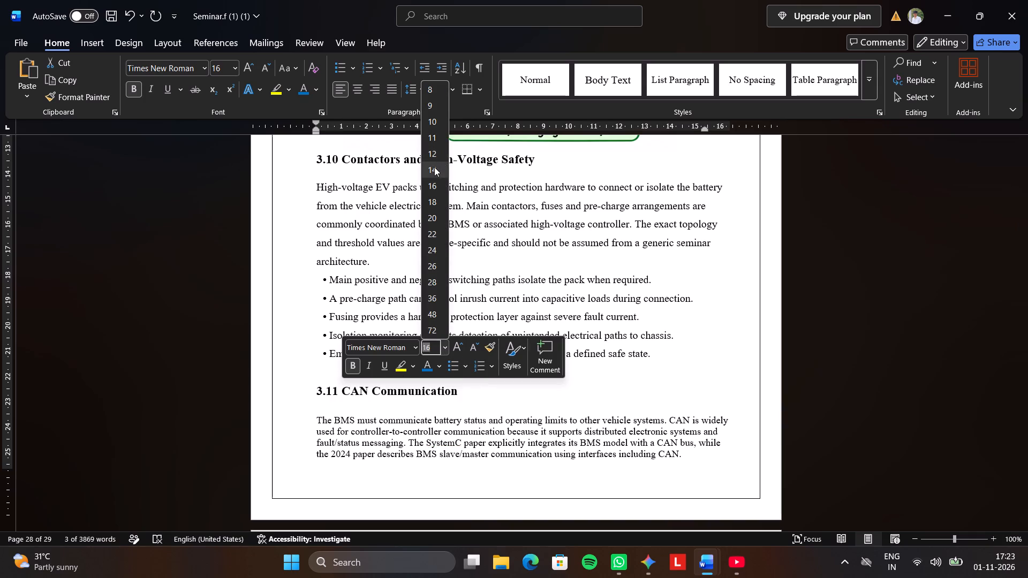
# Select the 3.11 CAN Communication body paragraph and open its font size choices.
pyautogui.tripleClick(325, 420)
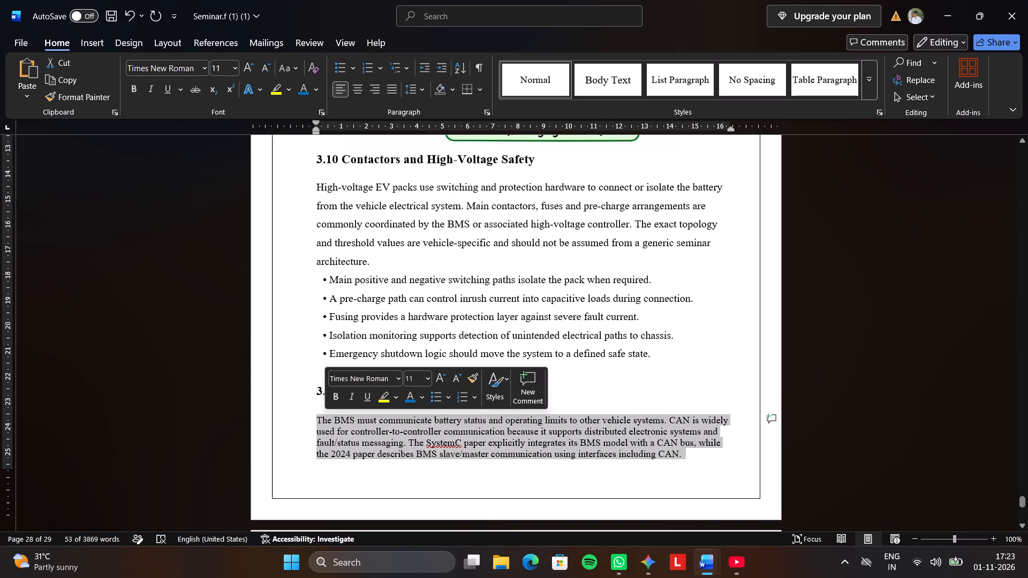
pyautogui.click(425, 376)
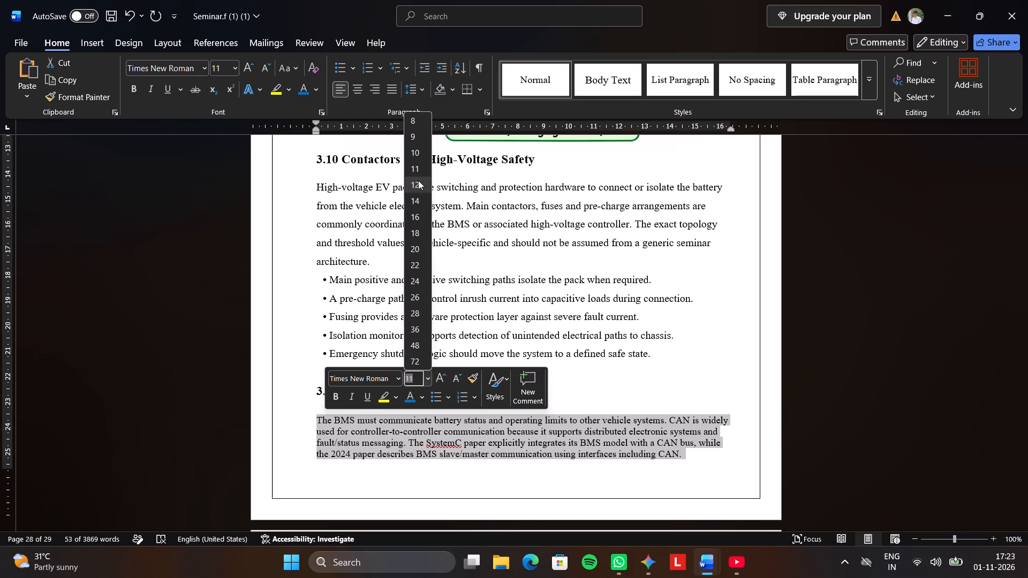
# Format the 3.11 CAN Communication body paragraph at 12 pt with 1.5 line spacing.
pyautogui.click(418, 180)
pyautogui.click(423, 90)
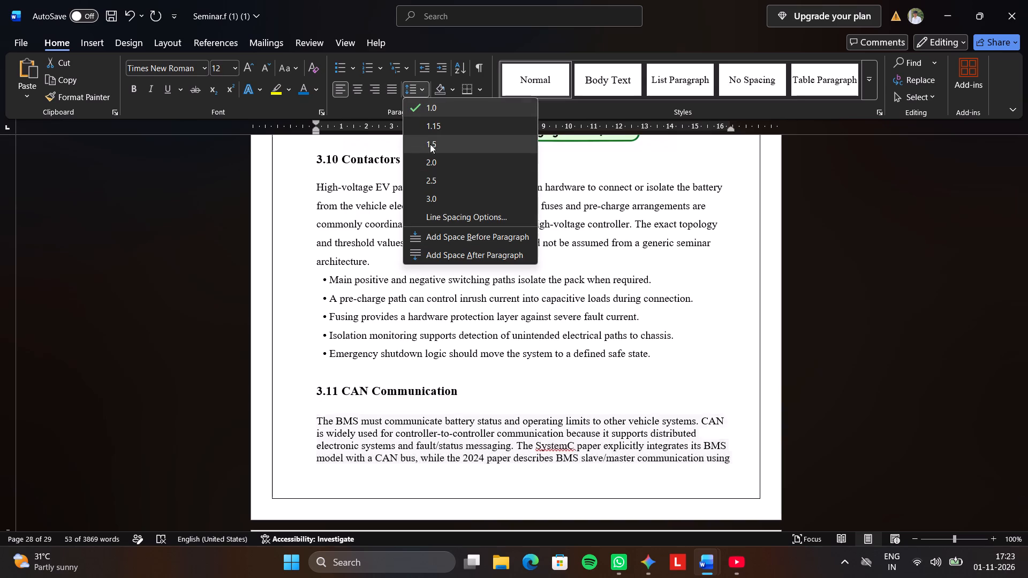
pyautogui.click(429, 147)
# Start inserting a picture from this device on the blank line below the 3.11 body paragraph, browsing the recent files for the saved numbered diagrams.
pyautogui.scroll(-9, 450, 265)
pyautogui.click(492, 328)
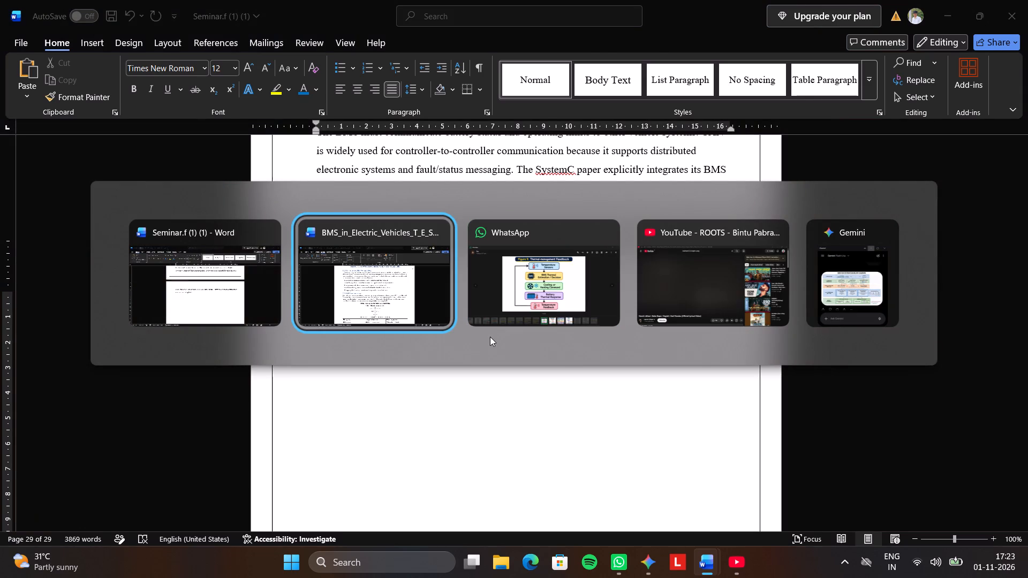
pyautogui.scroll(-4, 490, 337)
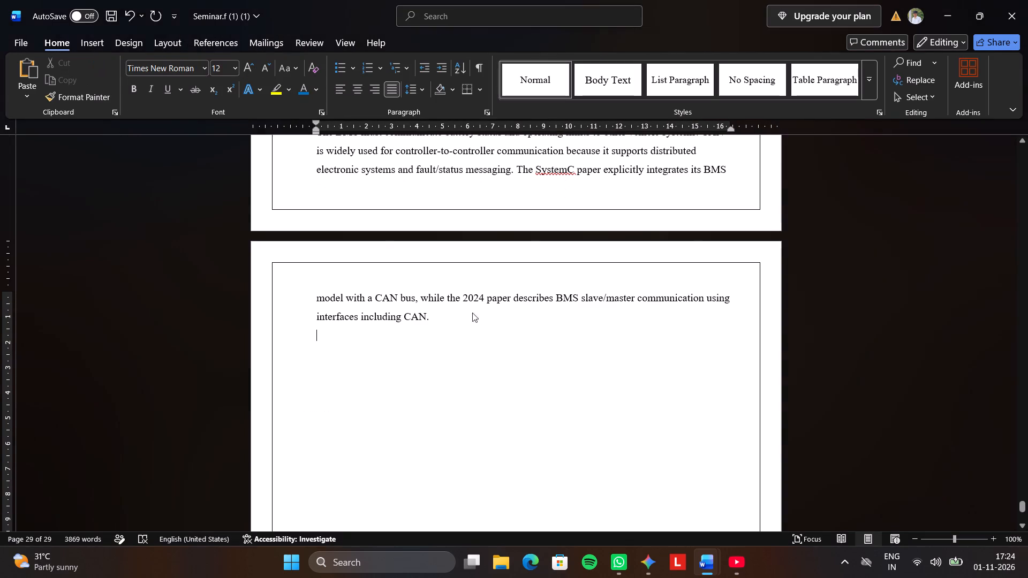
pyautogui.click(92, 40)
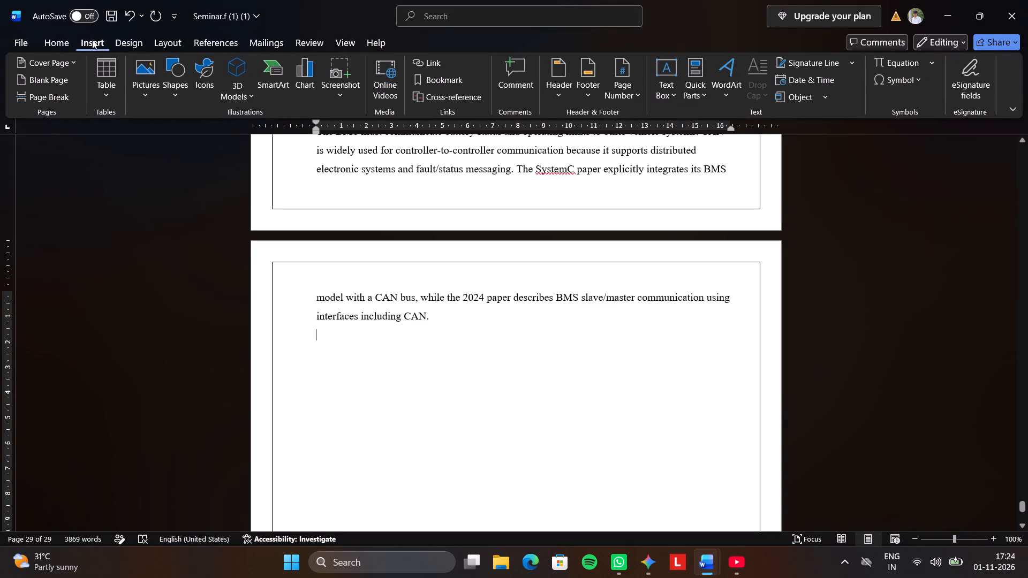
pyautogui.click(145, 63)
pyautogui.click(171, 138)
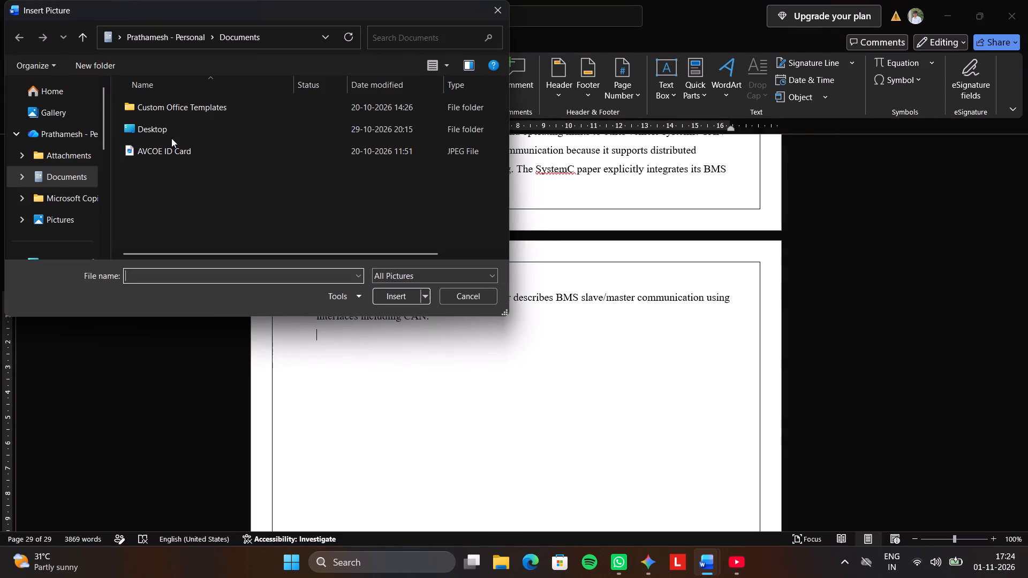
pyautogui.click(72, 94)
pyautogui.scroll(-1, 179, 196)
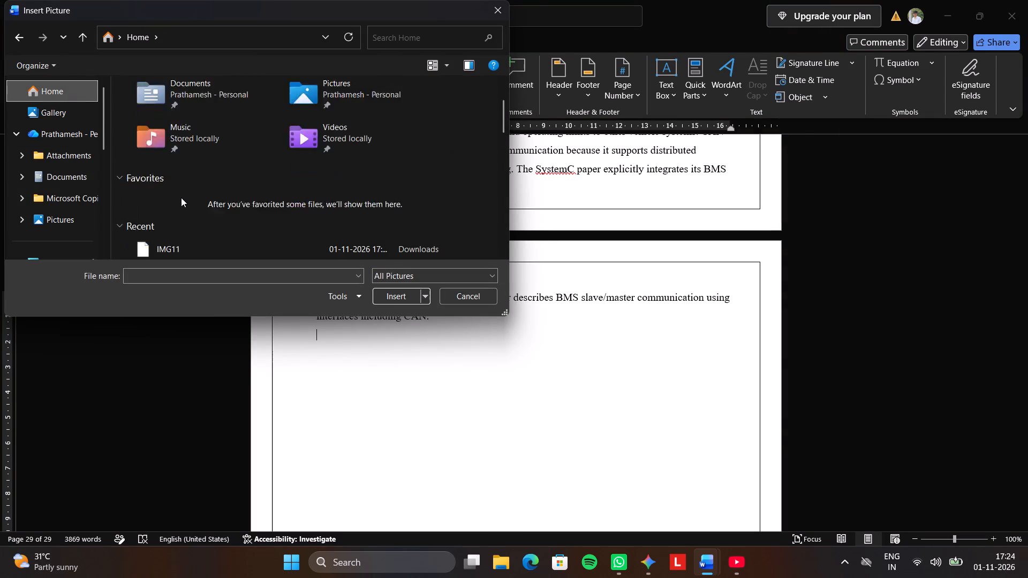
pyautogui.scroll(-3, 181, 197)
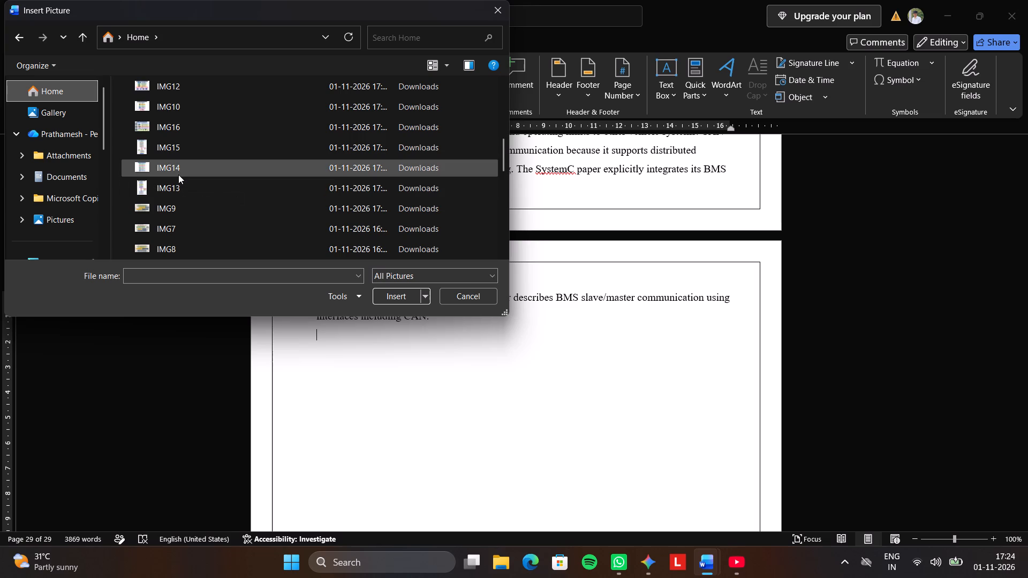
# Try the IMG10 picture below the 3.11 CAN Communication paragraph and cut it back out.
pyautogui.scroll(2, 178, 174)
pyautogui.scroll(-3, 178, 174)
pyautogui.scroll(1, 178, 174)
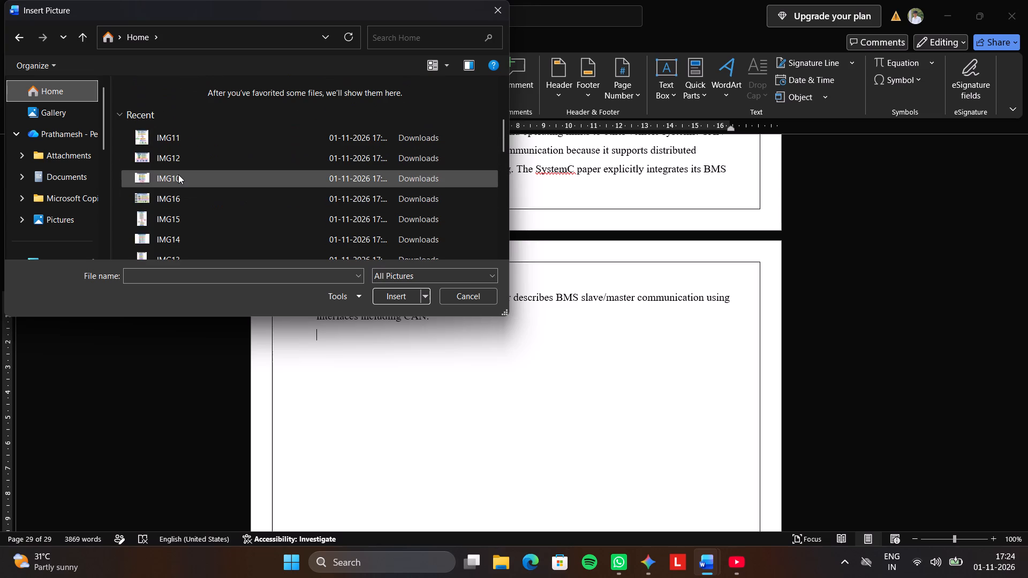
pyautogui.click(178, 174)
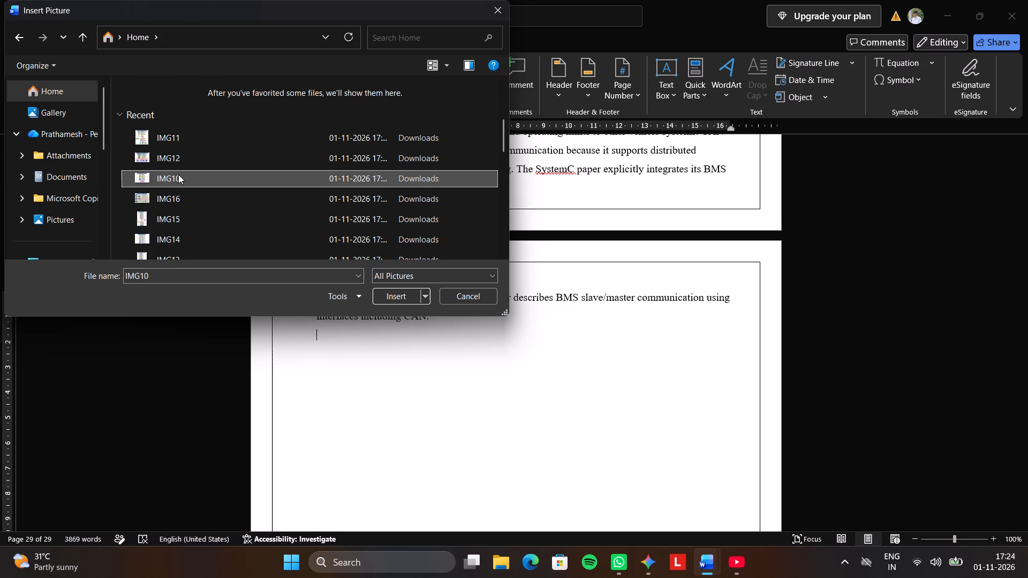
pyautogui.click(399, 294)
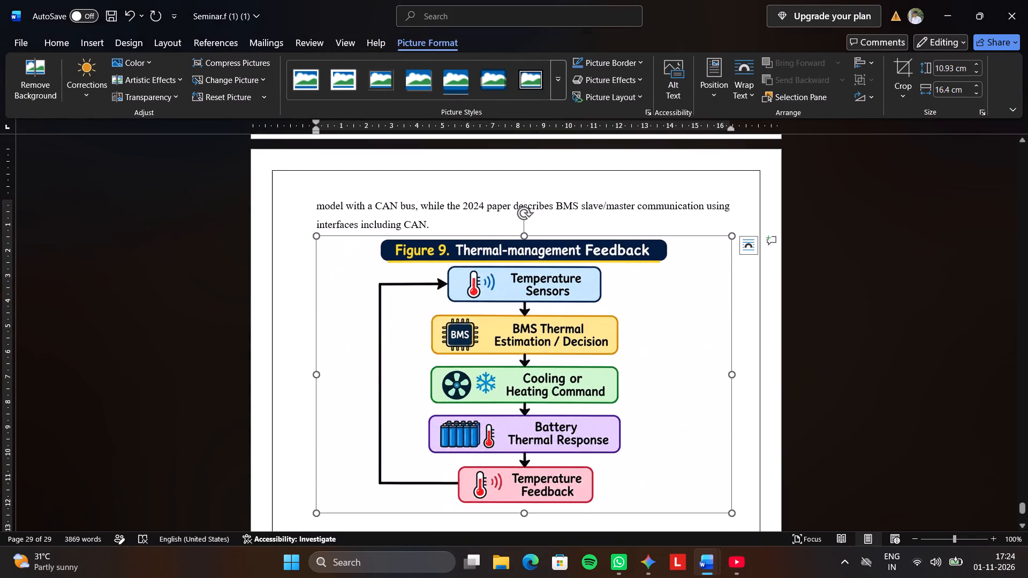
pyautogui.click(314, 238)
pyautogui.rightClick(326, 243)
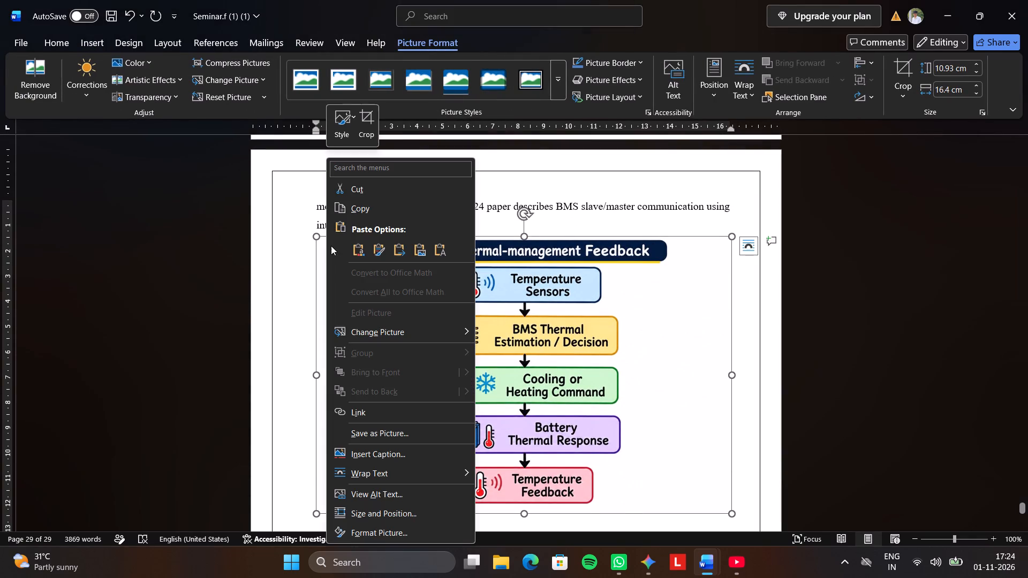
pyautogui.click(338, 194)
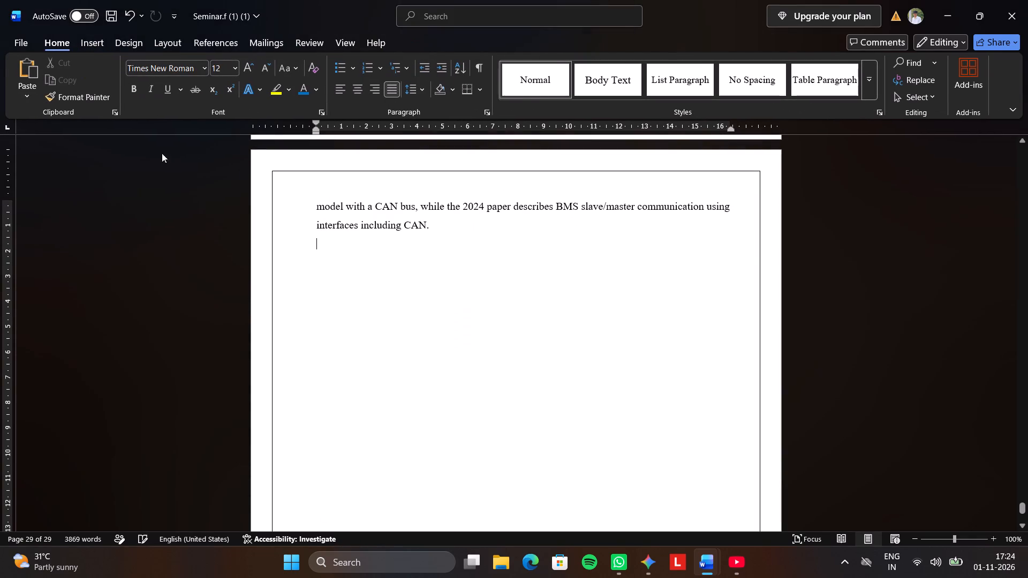
# Insert the IMG12 picture from this device below the 3.11 CAN Communication paragraph.
pyautogui.click(89, 41)
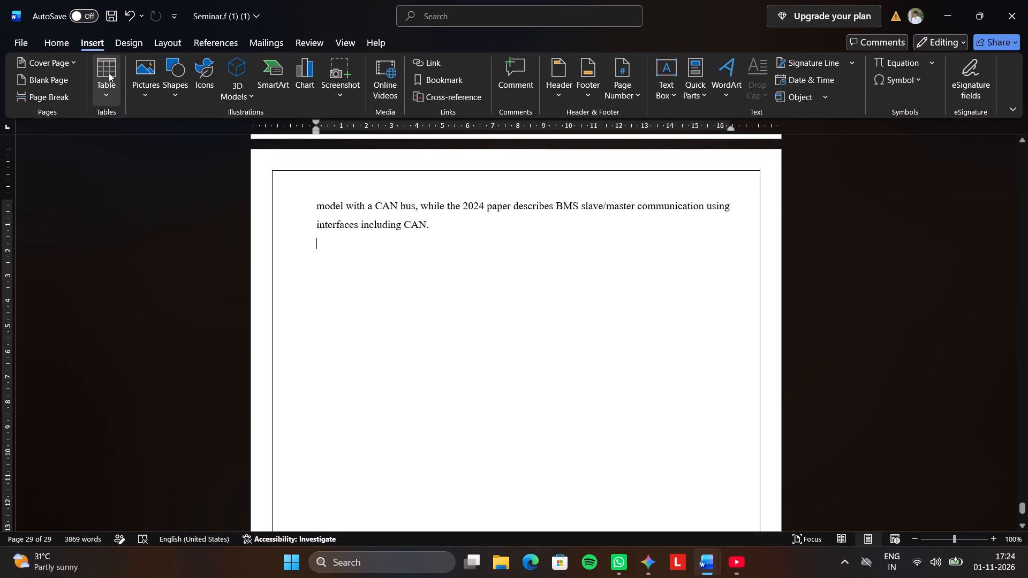
pyautogui.click(134, 70)
pyautogui.click(162, 139)
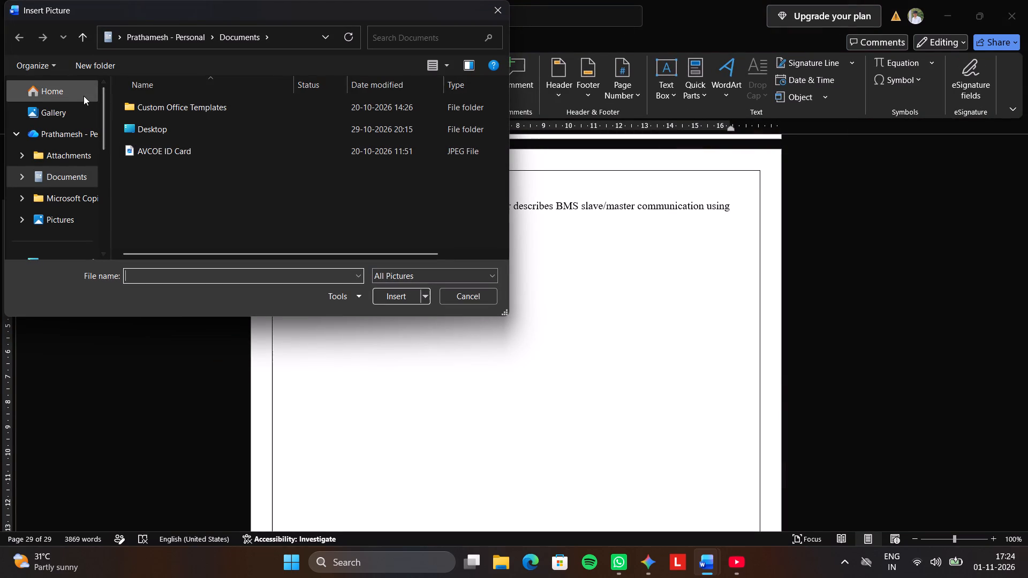
pyautogui.click(84, 96)
pyautogui.scroll(-2, 182, 259)
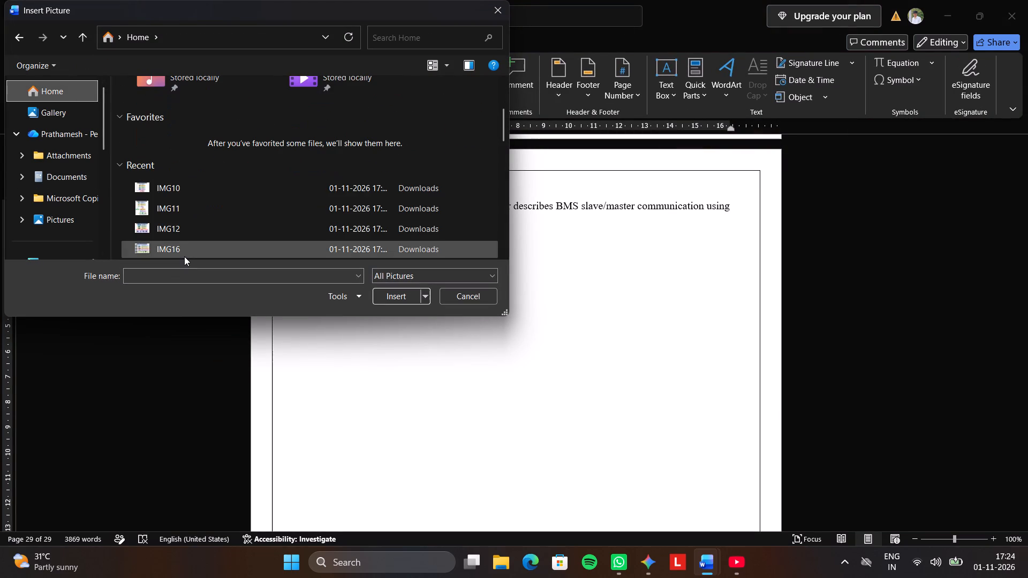
pyautogui.click(192, 226)
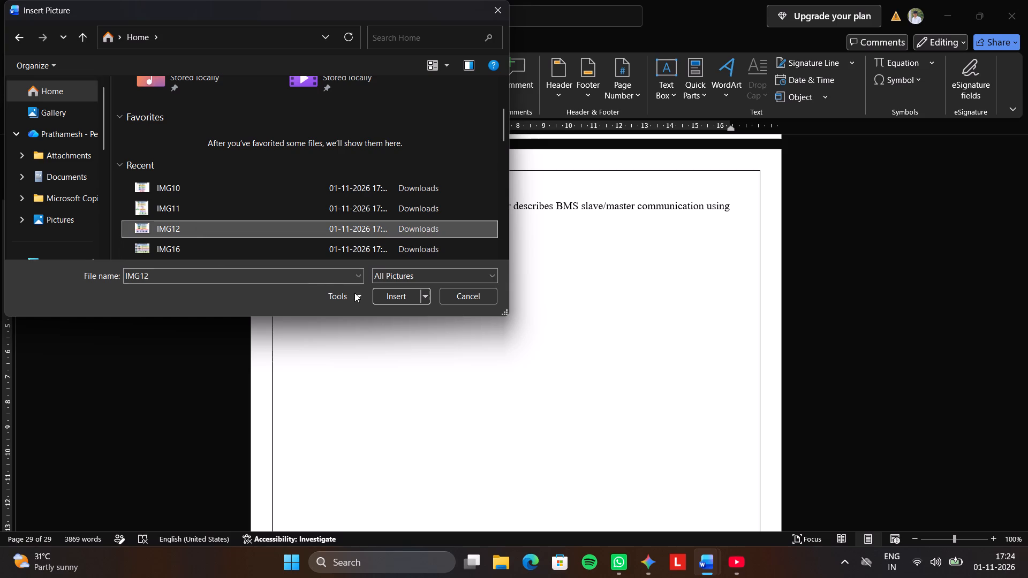
pyautogui.click(392, 296)
pyautogui.scroll(-5, 474, 341)
# Add one blank line above the CAN Communication Architecture picture and start a new line below it.
pyautogui.click(519, 400)
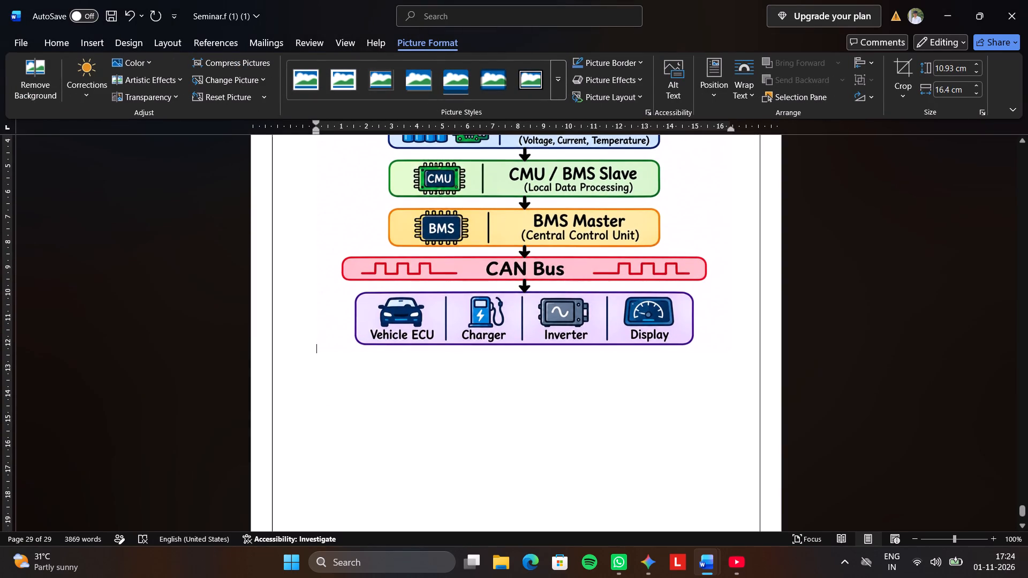
pyautogui.click(63, 38)
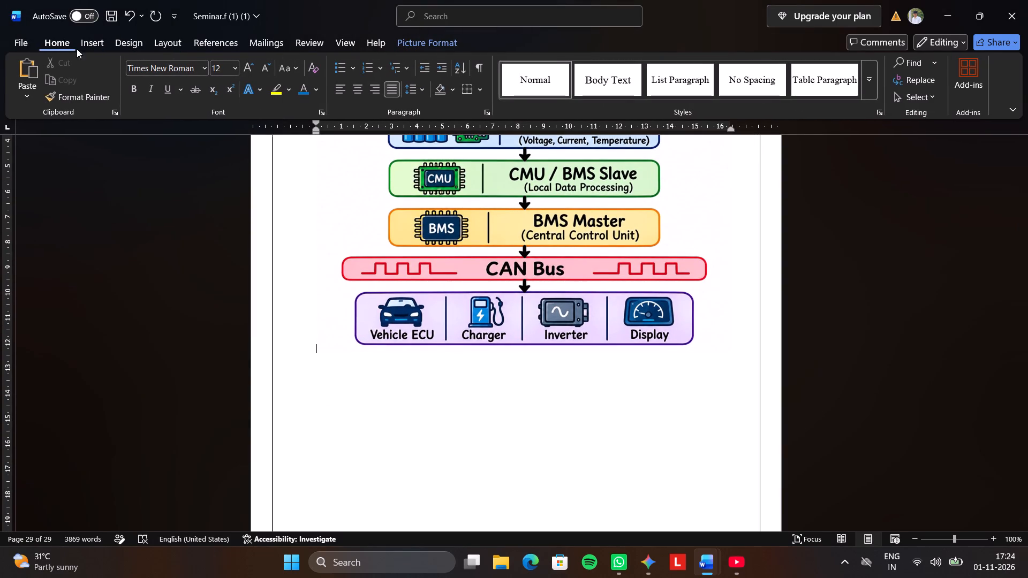
pyautogui.press('Return')
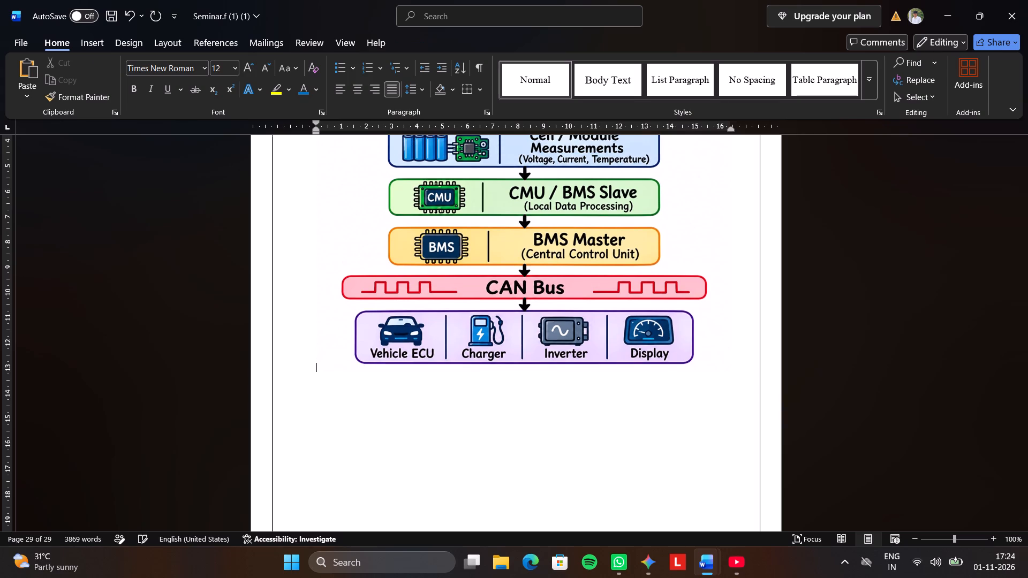
pyautogui.scroll(3, 406, 128)
pyautogui.scroll(3, 409, 182)
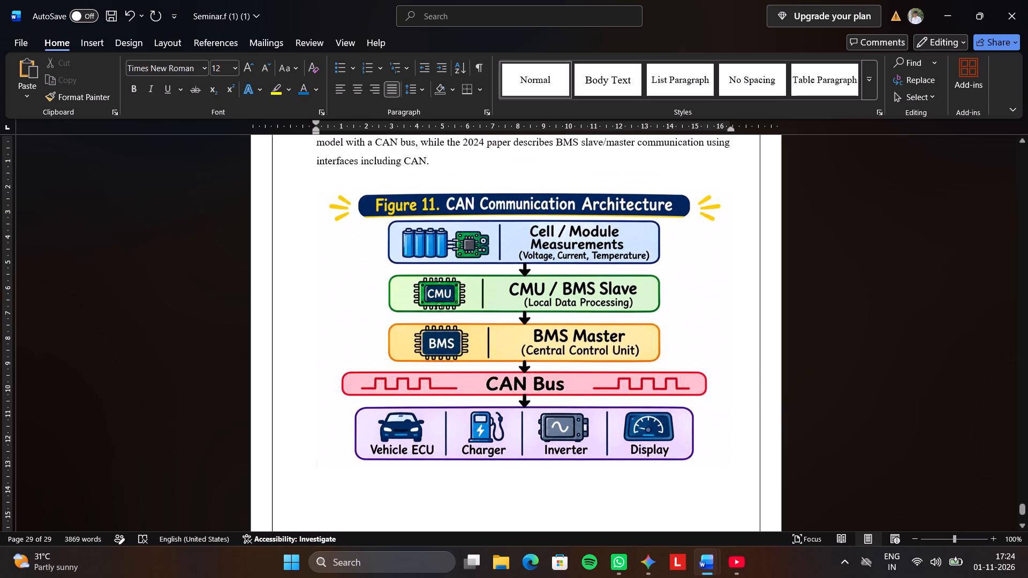
pyautogui.moveTo(413, 494); pyautogui.dragTo(413, 486)
pyautogui.click(716, 448)
pyautogui.click(751, 470)
pyautogui.press('Return')
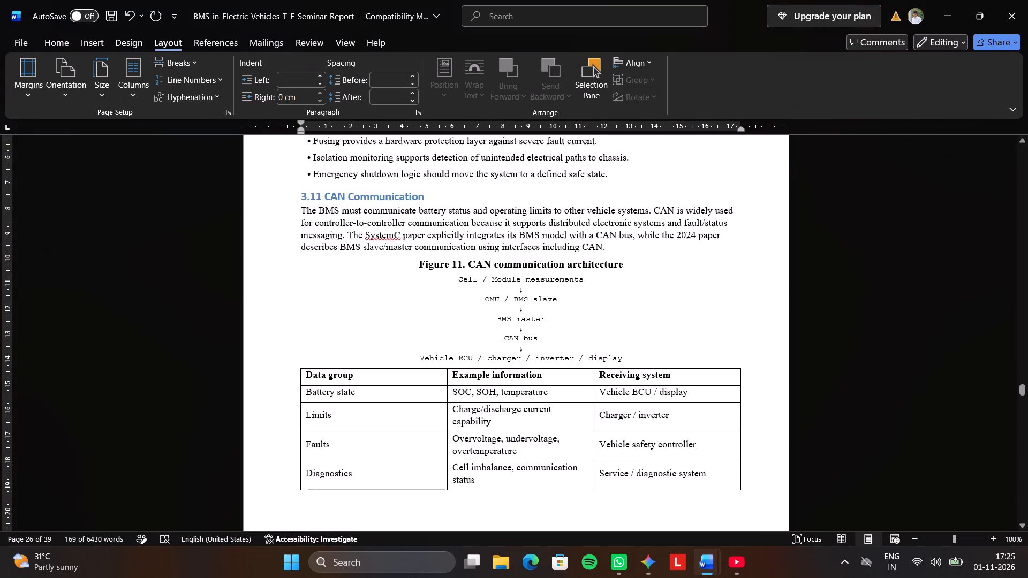
# Copy the Data group table from section 3.11 of the BMS source report and paste it below the picture in Seminar.f.
pyautogui.scroll(-4, 706, 440)
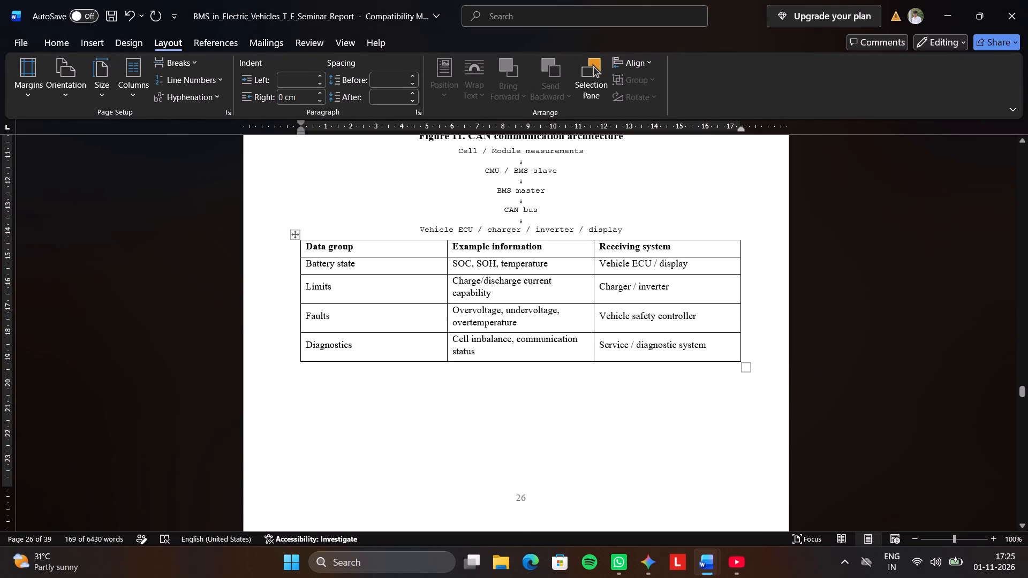
pyautogui.click(293, 232)
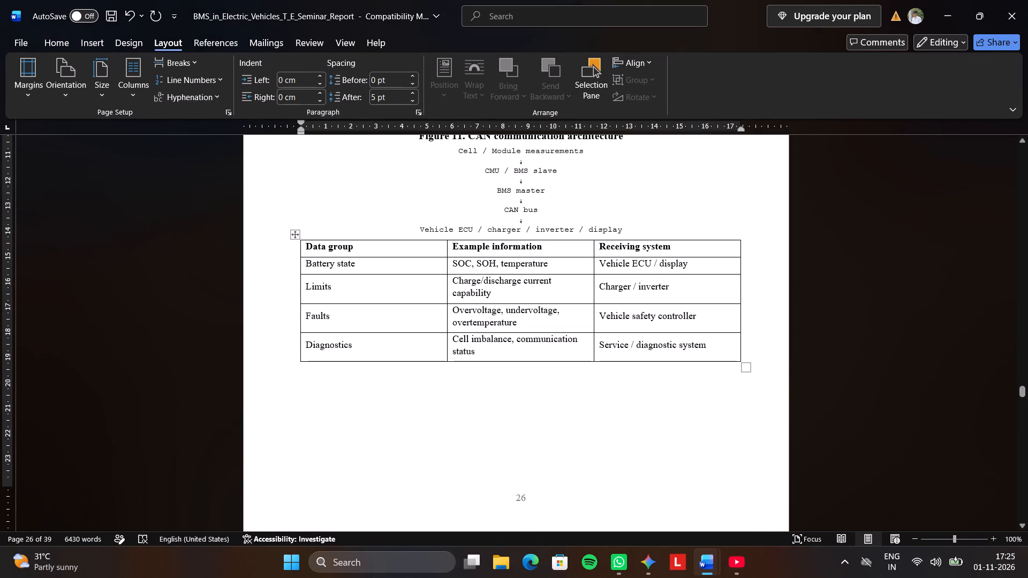
pyautogui.click(295, 234)
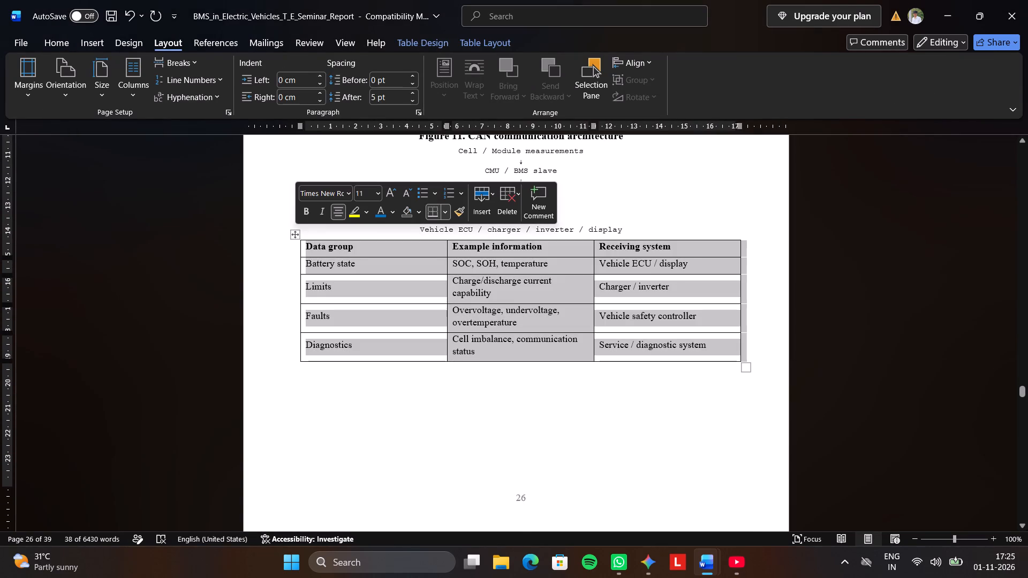
pyautogui.hotkey('ctrl', 'c')
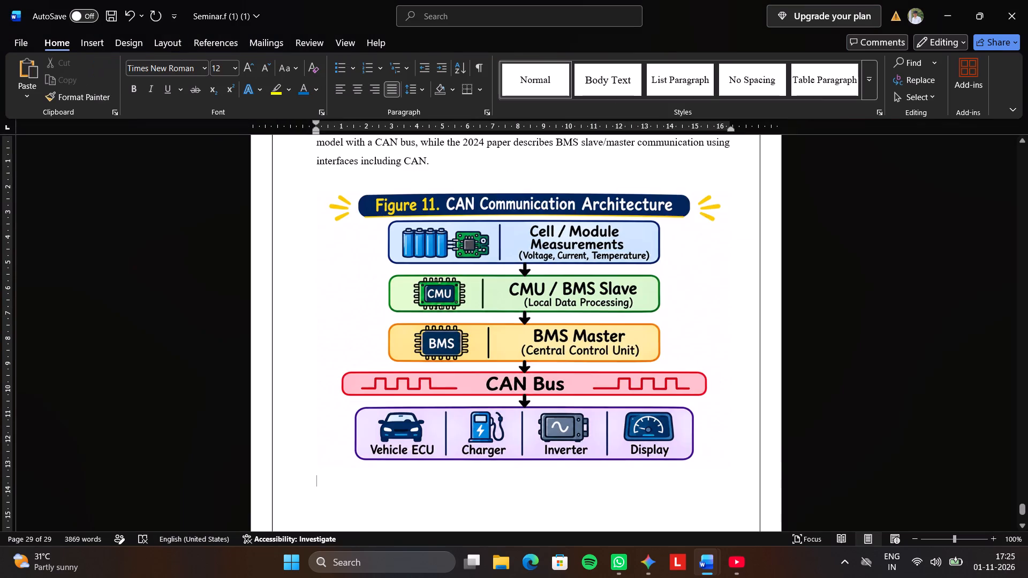
pyautogui.scroll(-8, 311, 242)
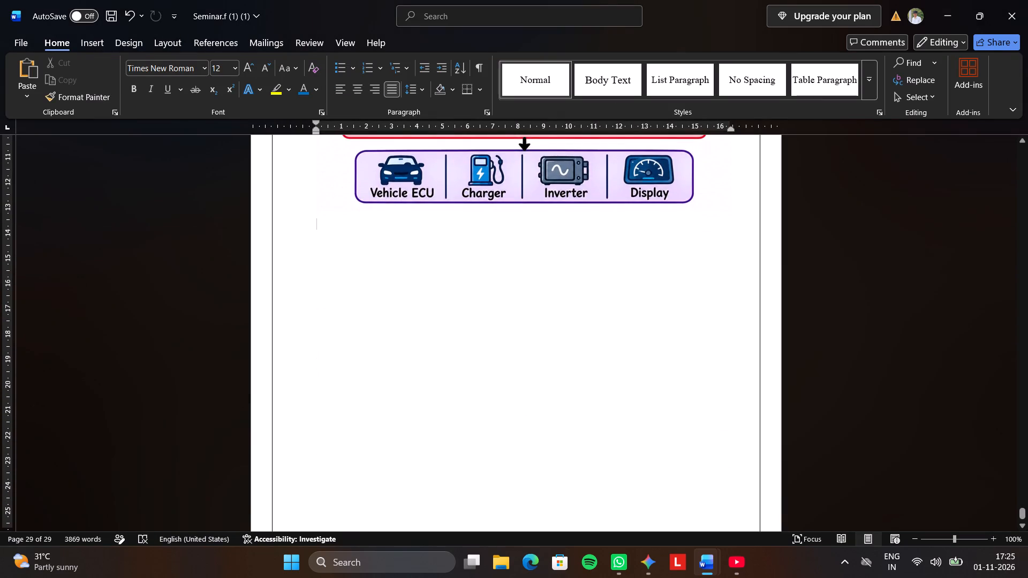
pyautogui.hotkey('ctrl', 'v')
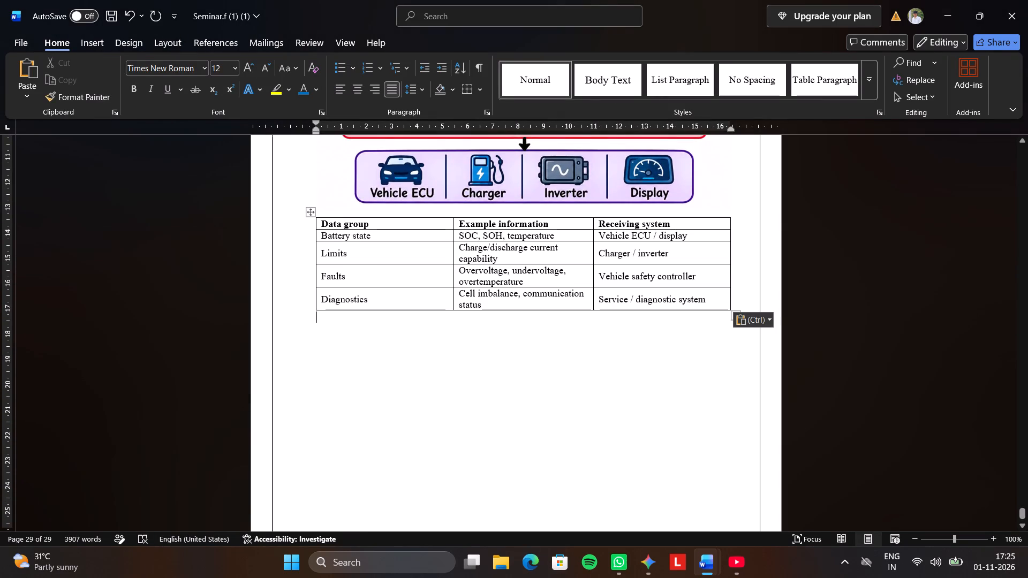
# Format the whole pasted Data group table at 12 pt with 1.5 line spacing.
pyautogui.click(308, 209)
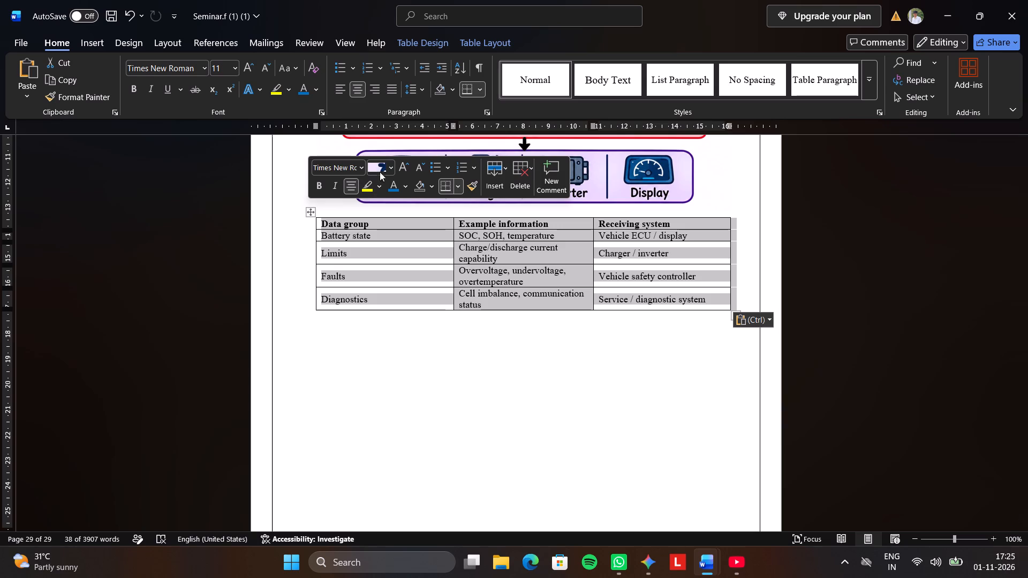
pyautogui.click(393, 167)
pyautogui.click(384, 246)
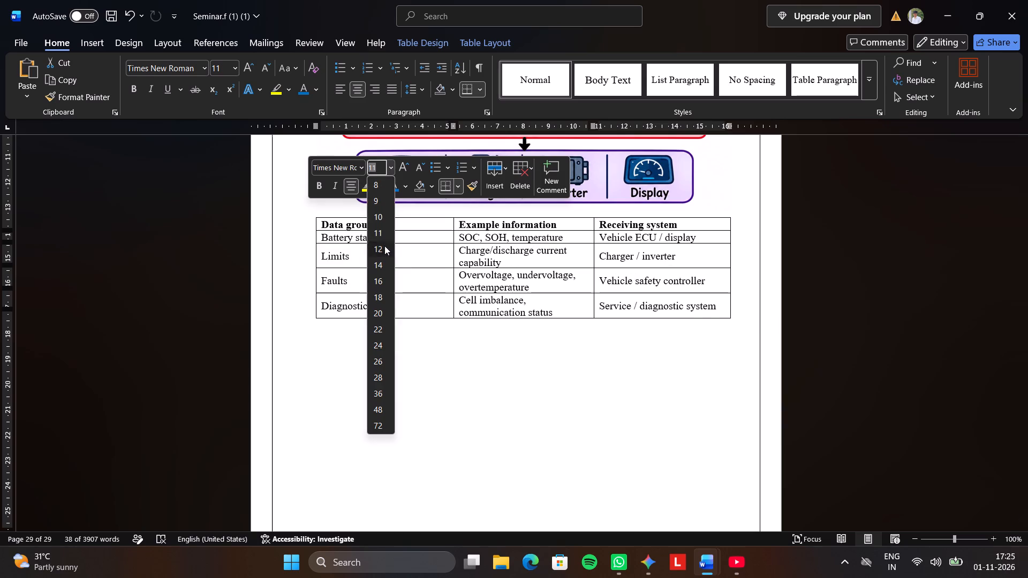
pyautogui.click(416, 90)
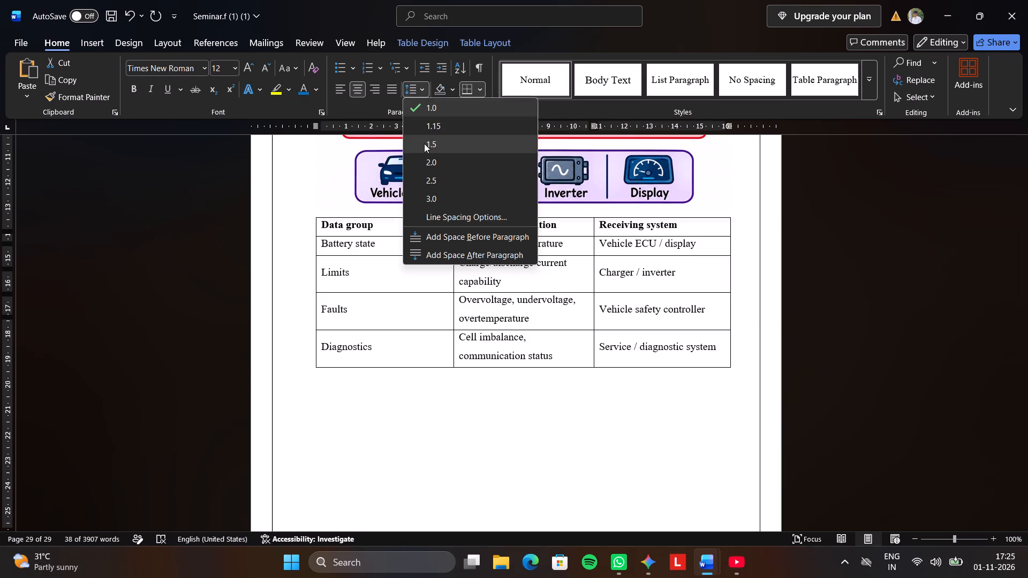
pyautogui.click(424, 143)
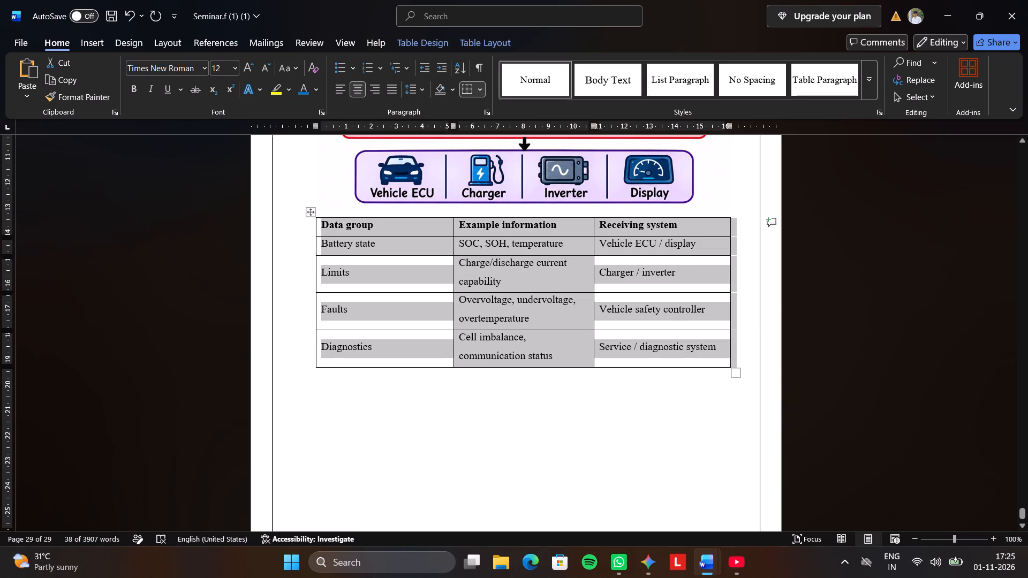
# Add a blank line between the CAN picture and the Data group table, and another line below the table.
pyautogui.click(488, 405)
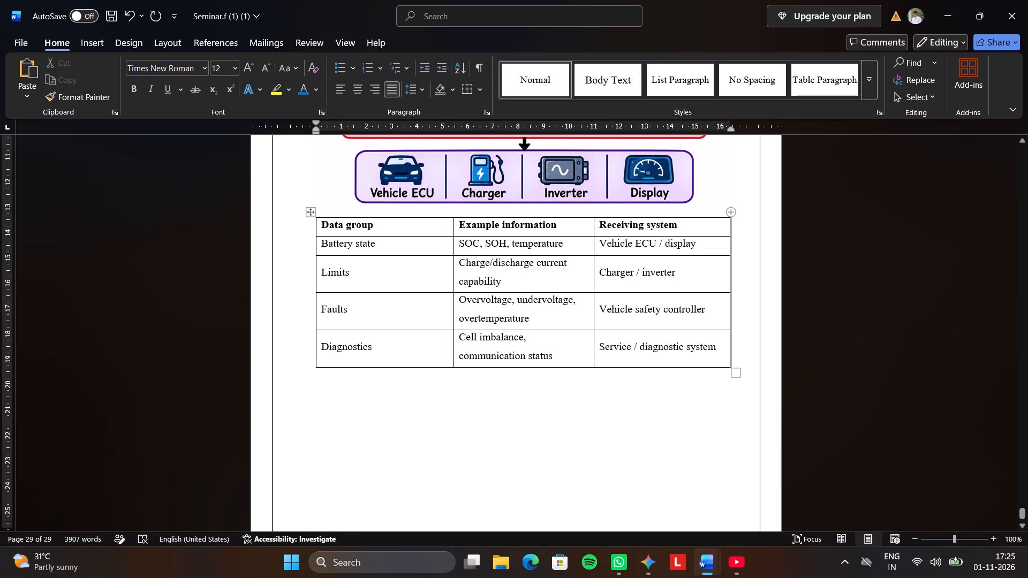
pyautogui.click(743, 203)
pyautogui.press('Return')
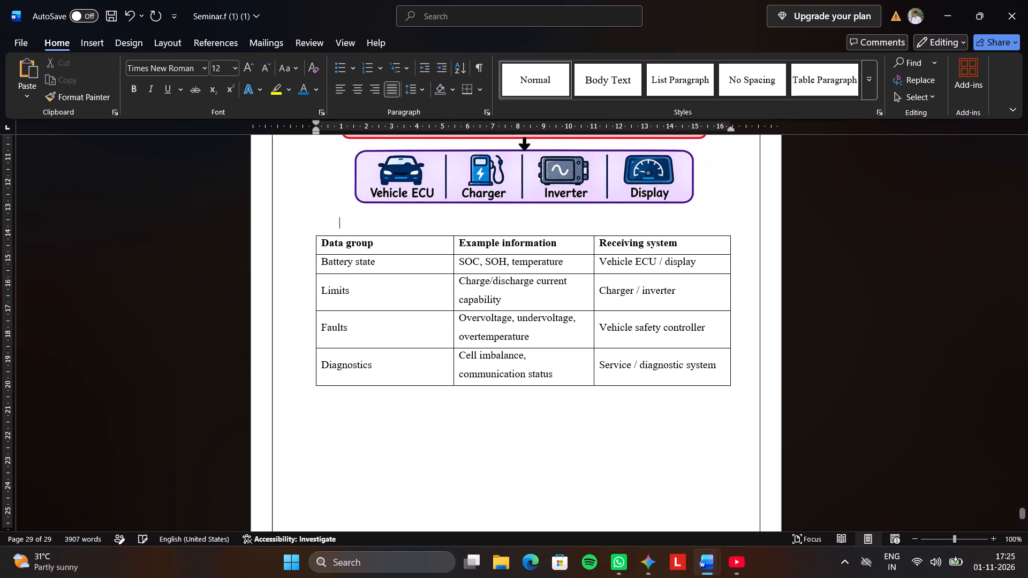
pyautogui.click(482, 469)
pyautogui.press('Return')
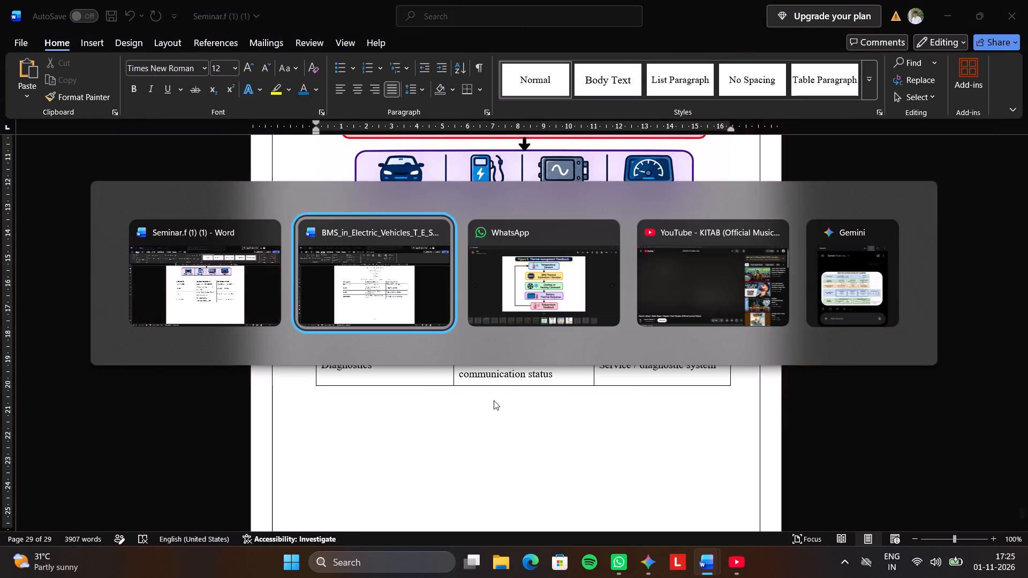
# Switch to the BMS source report and examine section 3.12 BMS Control Algorithm and the end of section 3.11.
pyautogui.scroll(-9, 494, 400)
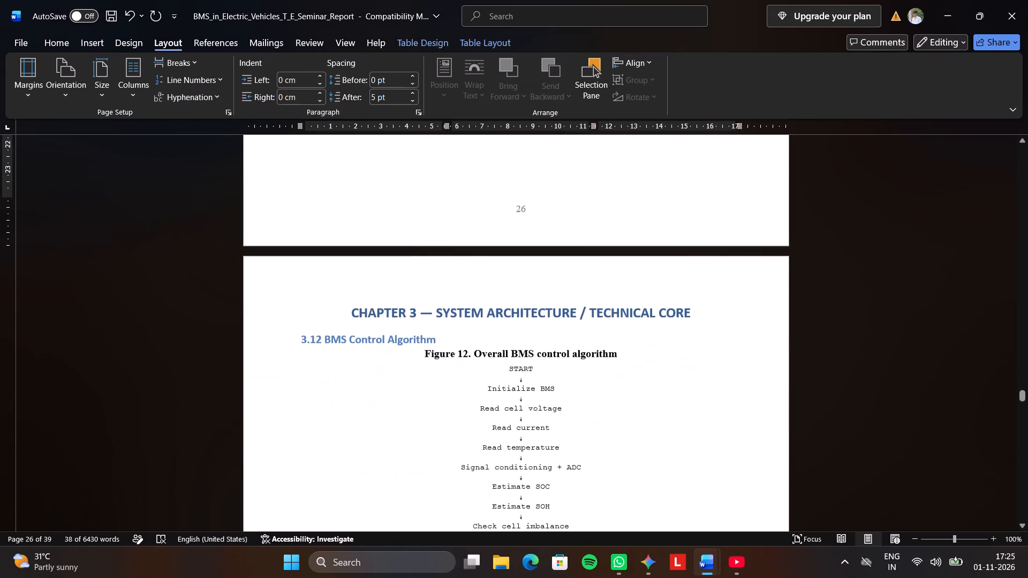
pyautogui.scroll(-4, 494, 400)
pyautogui.click(494, 400)
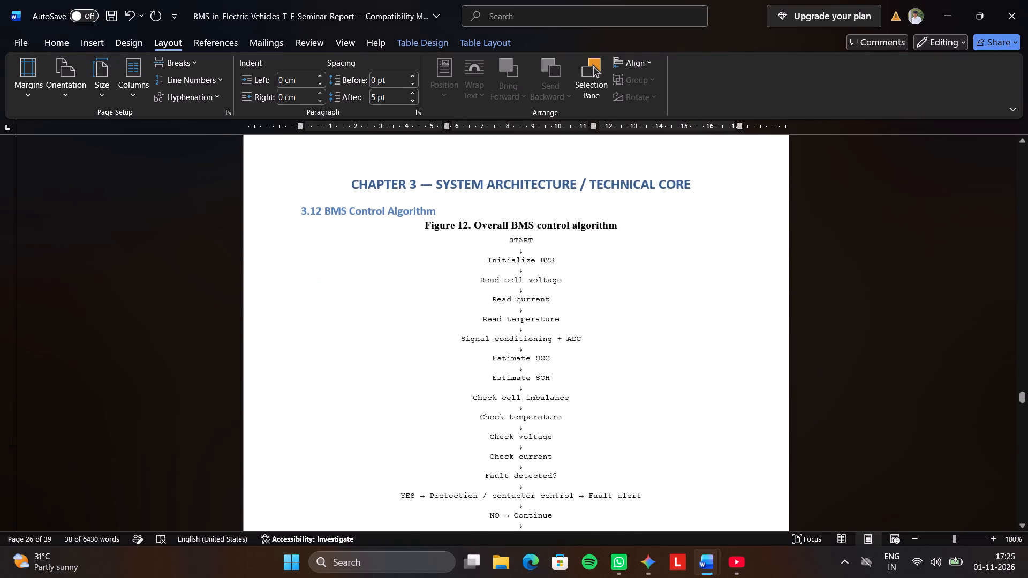
pyautogui.scroll(-8, 494, 400)
pyautogui.scroll(12, 494, 400)
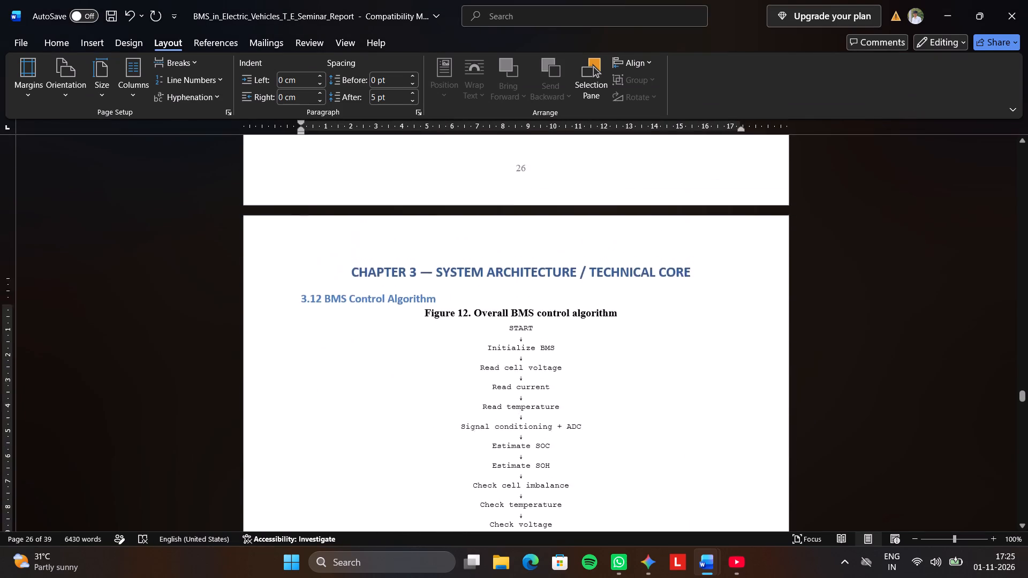
pyautogui.scroll(16, 493, 390)
pyautogui.scroll(-2, 490, 383)
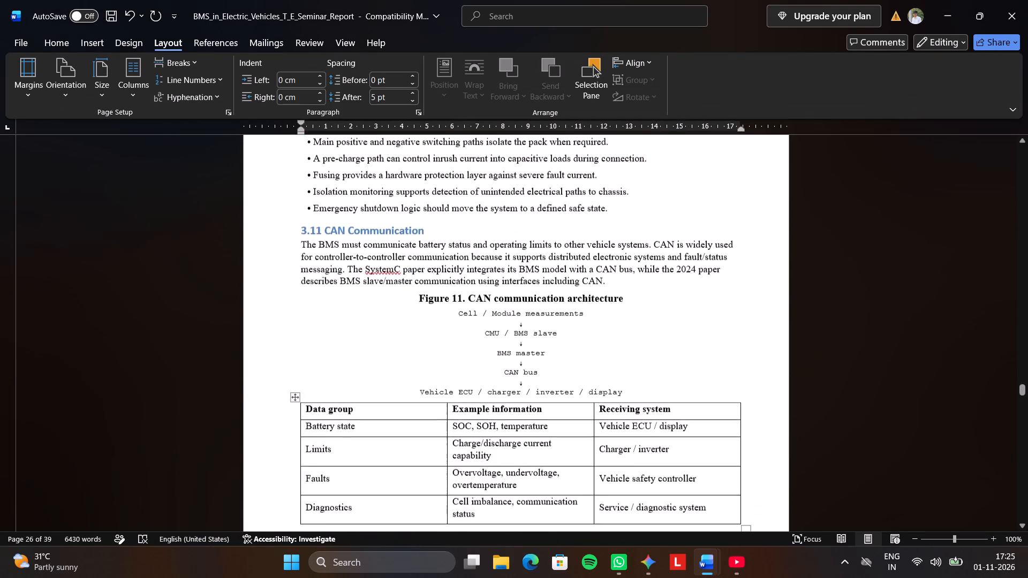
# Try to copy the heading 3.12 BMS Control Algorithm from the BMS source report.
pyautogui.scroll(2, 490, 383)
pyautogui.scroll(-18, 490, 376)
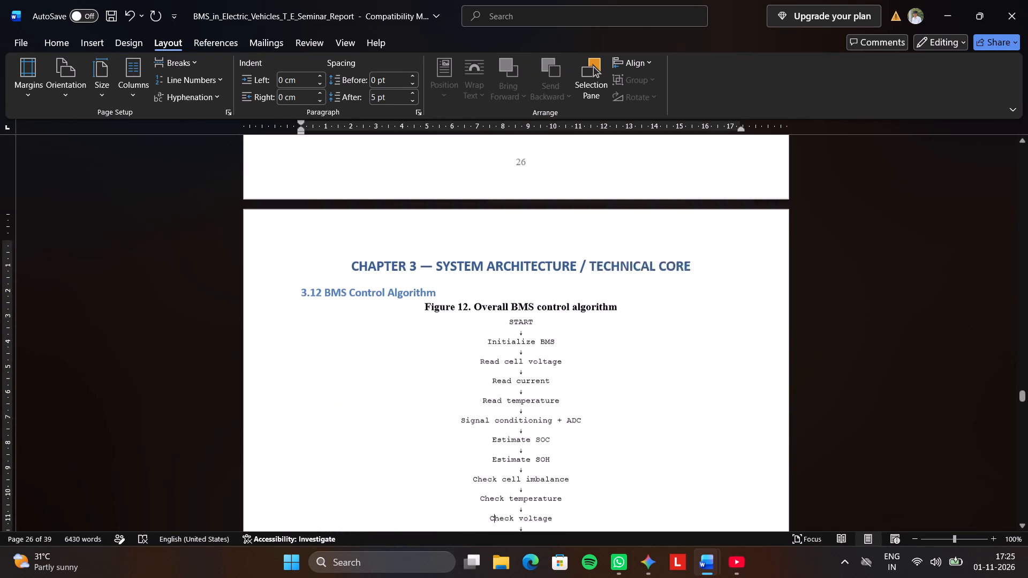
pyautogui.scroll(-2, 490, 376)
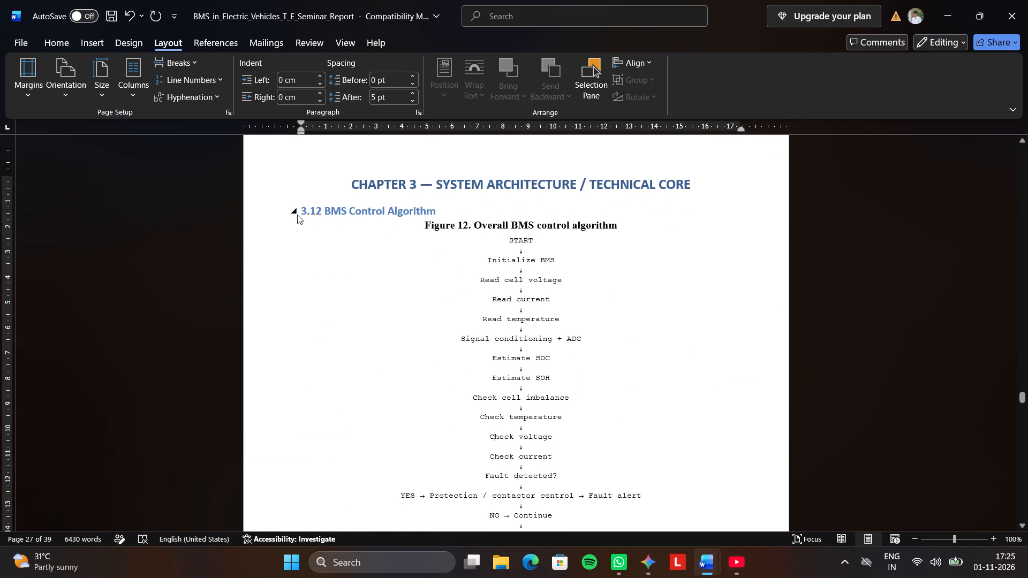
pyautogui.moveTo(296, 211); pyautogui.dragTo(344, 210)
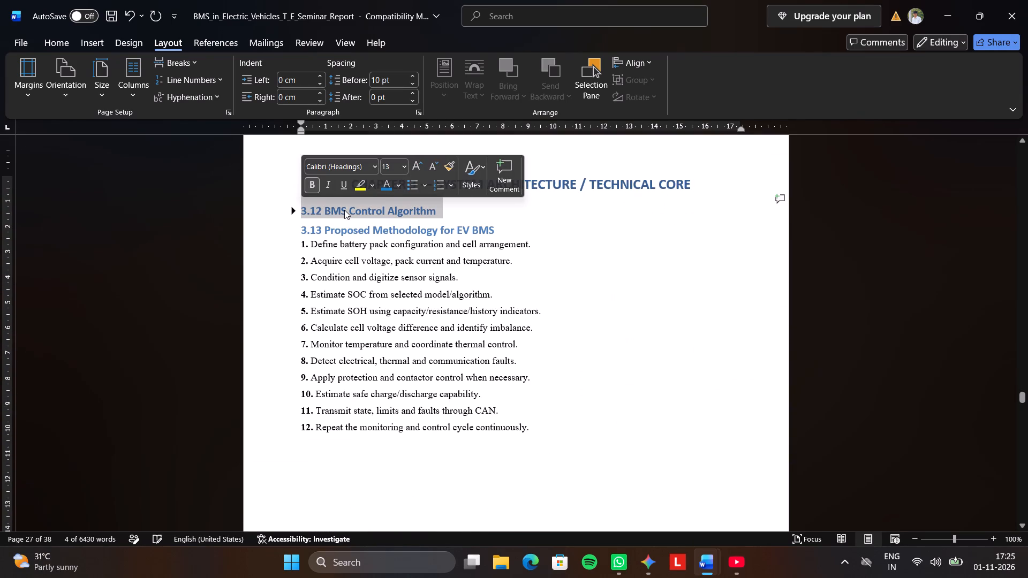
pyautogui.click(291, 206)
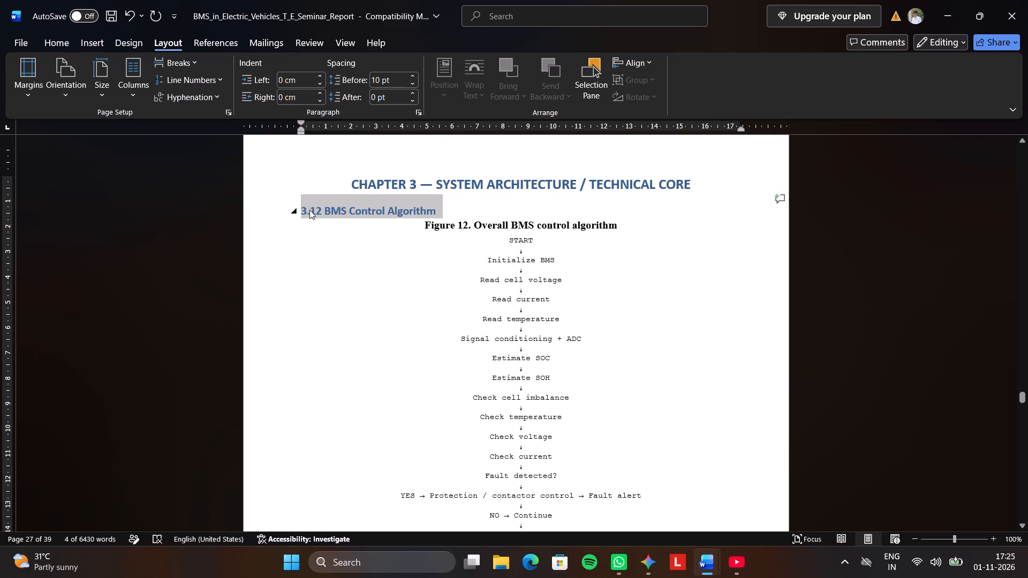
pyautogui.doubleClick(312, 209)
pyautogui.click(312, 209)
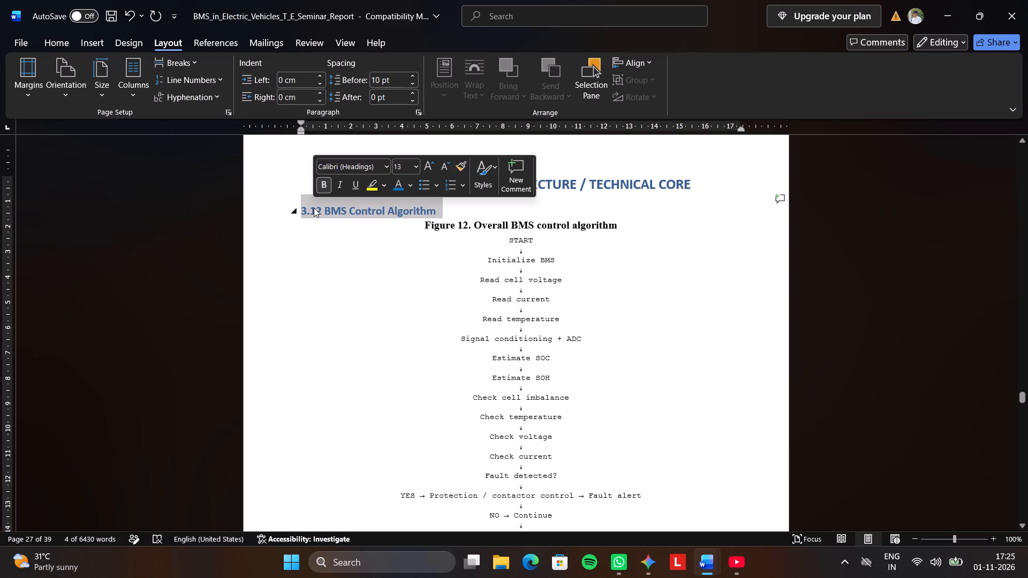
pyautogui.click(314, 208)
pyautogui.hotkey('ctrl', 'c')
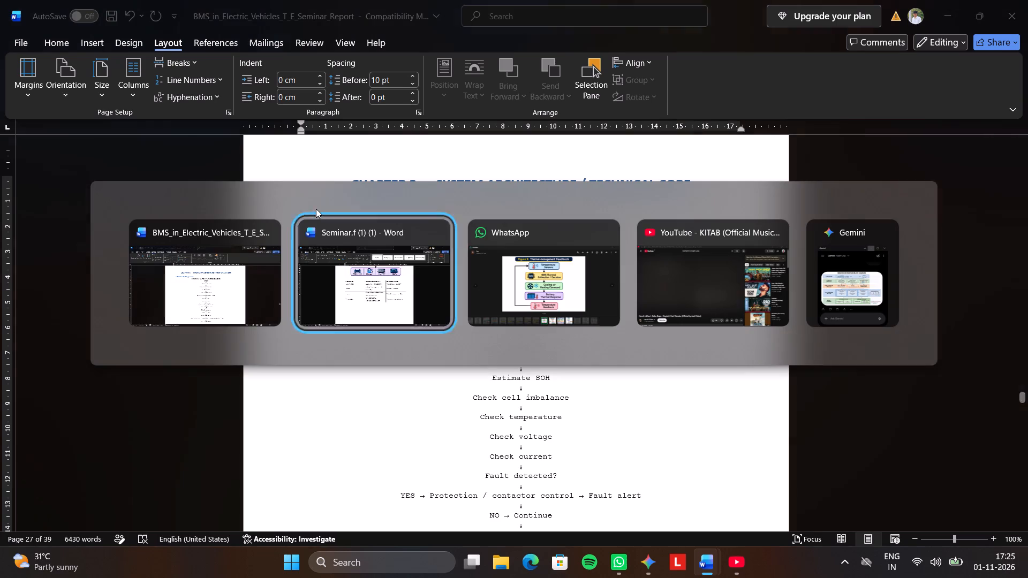
# Switch to Seminar.f and insert a blank page after the Data group table.
pyautogui.scroll(-1, 325, 252)
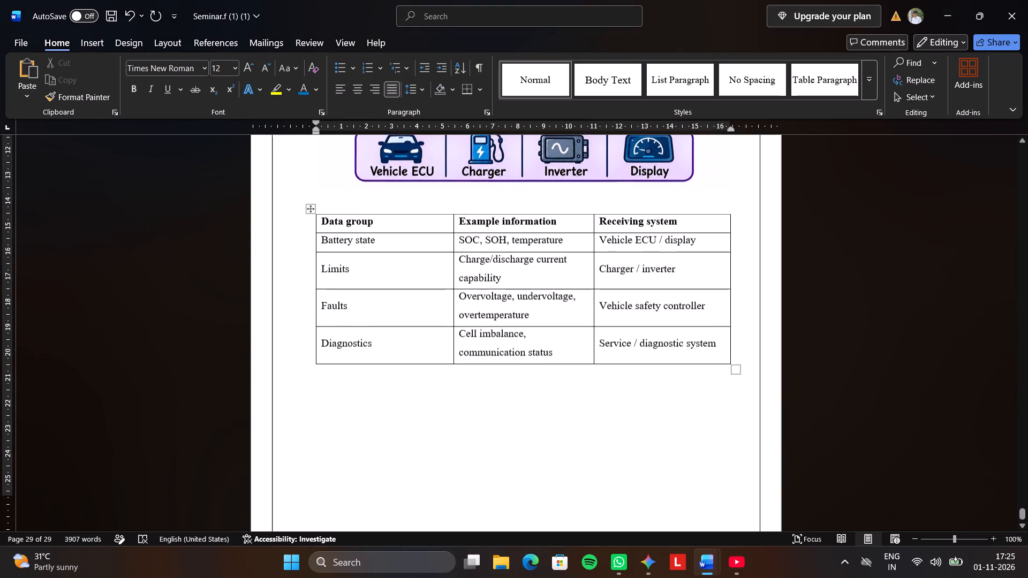
pyautogui.scroll(-10, 380, 400)
pyautogui.moveTo(435, 379); pyautogui.dragTo(459, 378)
pyautogui.scroll(-6, 435, 379)
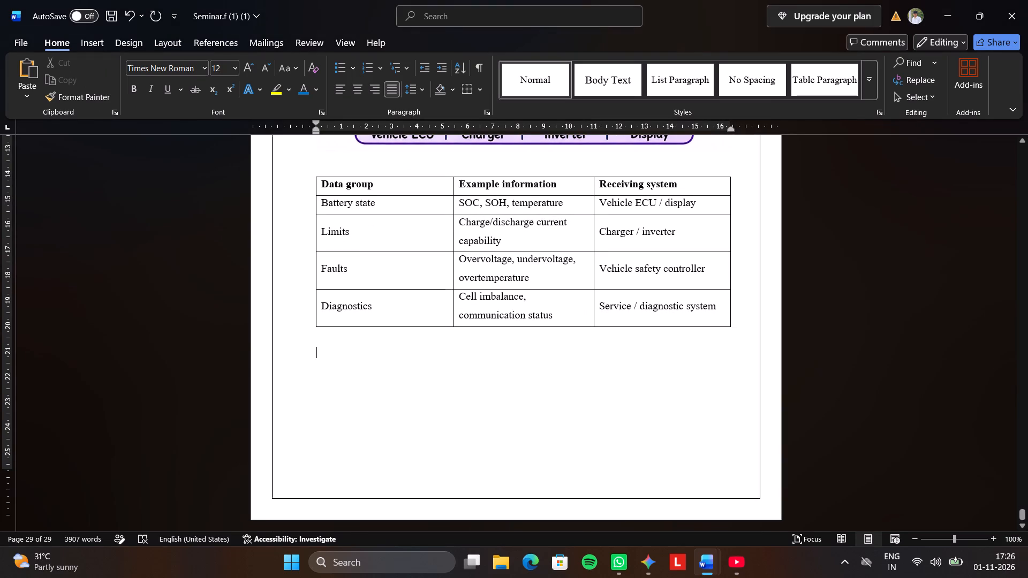
pyautogui.click(99, 42)
pyautogui.click(143, 71)
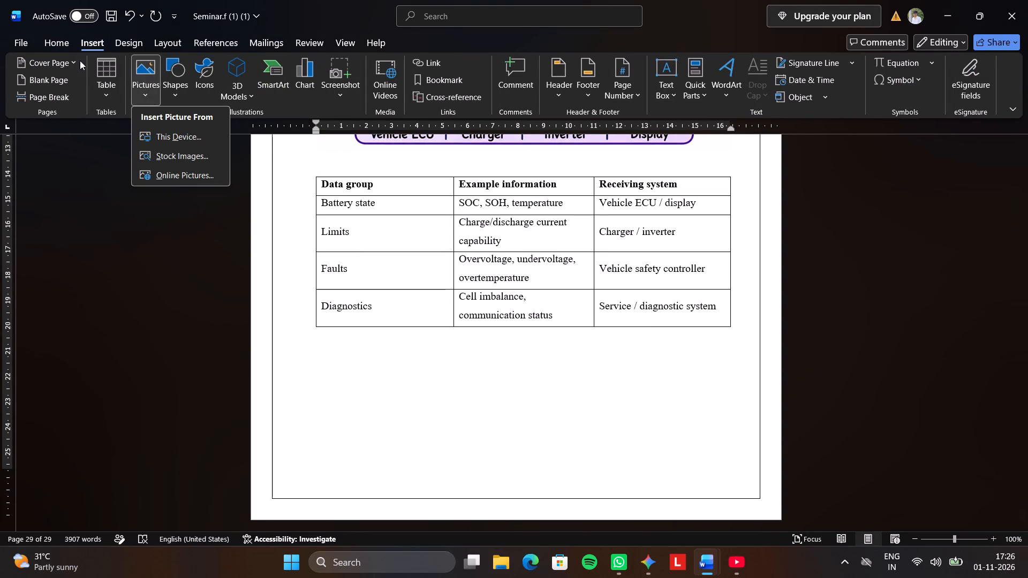
pyautogui.click(68, 82)
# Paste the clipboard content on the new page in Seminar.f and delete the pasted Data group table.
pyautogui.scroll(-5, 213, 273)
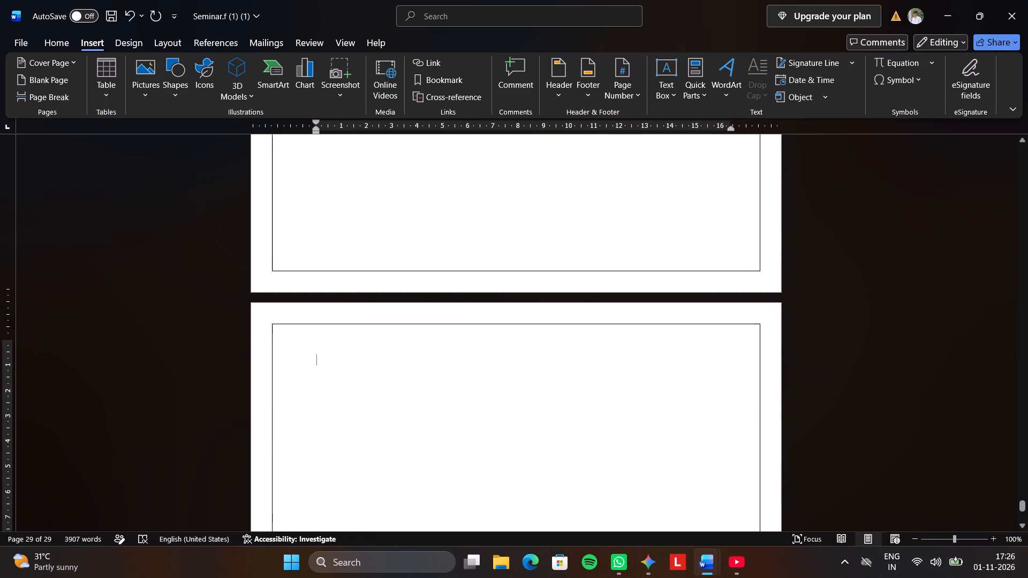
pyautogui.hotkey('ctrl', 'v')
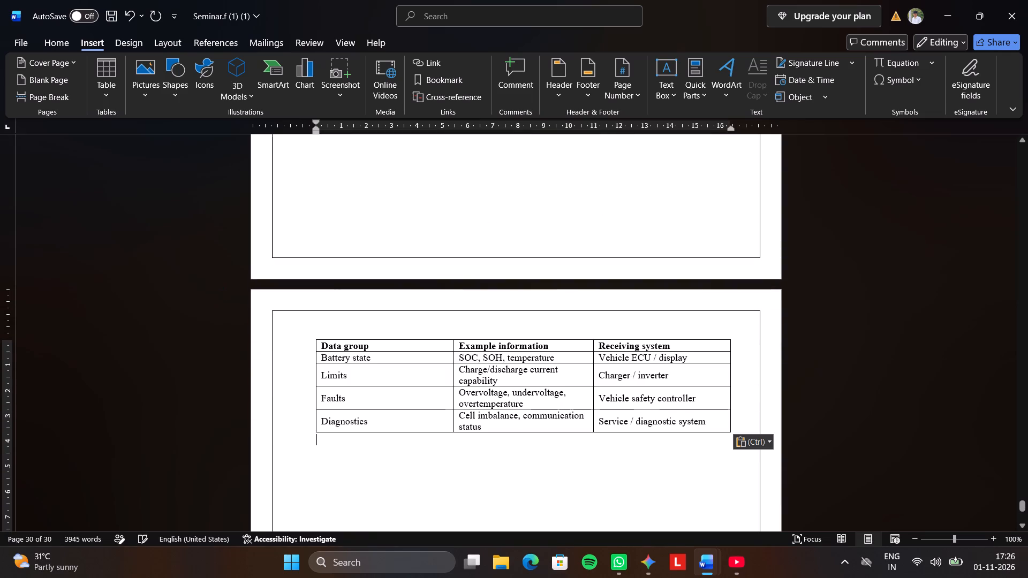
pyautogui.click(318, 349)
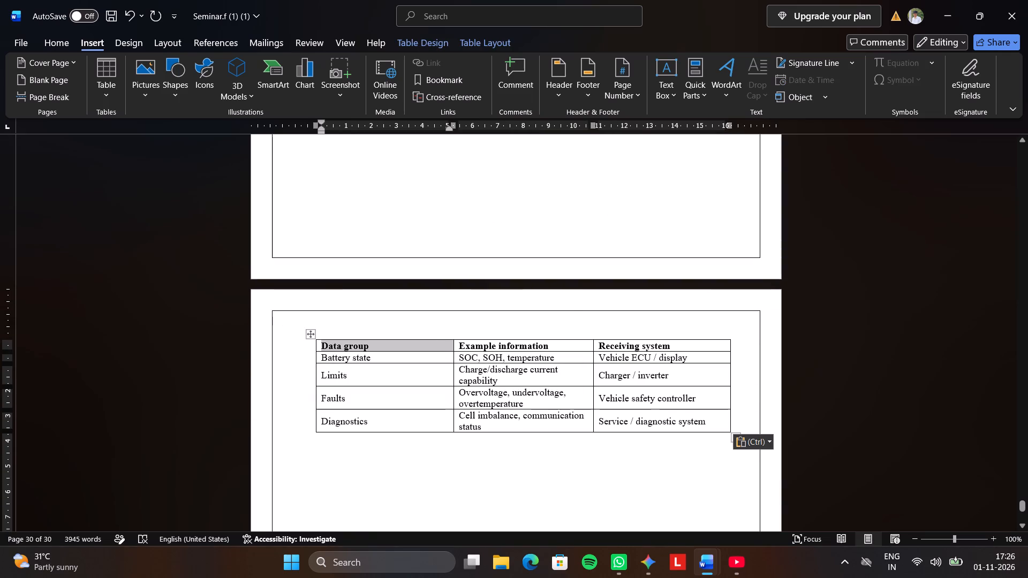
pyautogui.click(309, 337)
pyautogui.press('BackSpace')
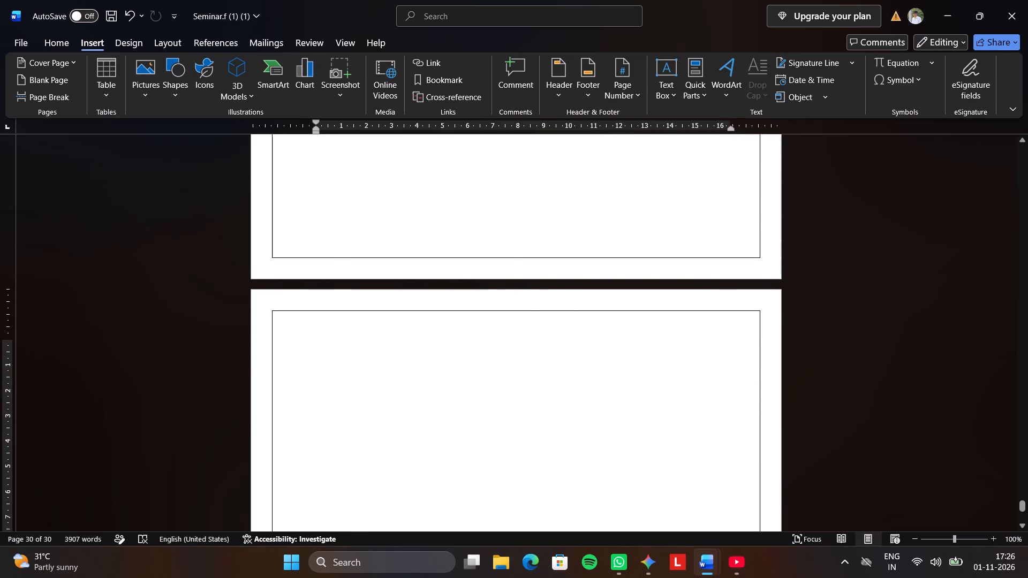
# Copy the heading 3.12 BMS Control Algorithm from the BMS source report and paste it on the new page in Seminar.f.
pyautogui.hscroll(1, 308, 336)
pyautogui.scroll(-8, 308, 336)
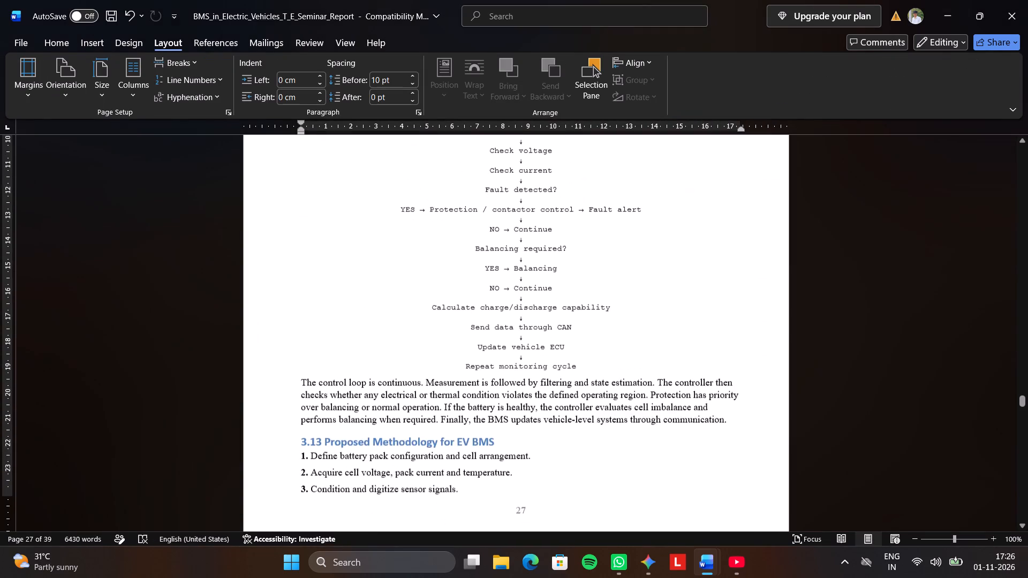
pyautogui.scroll(-2, 308, 336)
pyautogui.scroll(12, 308, 336)
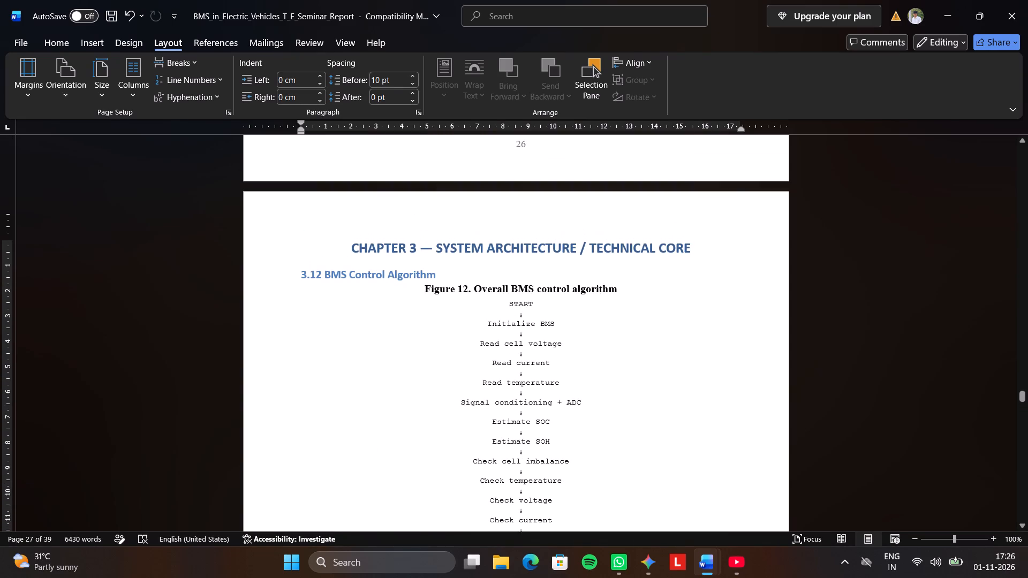
pyautogui.tripleClick(342, 276)
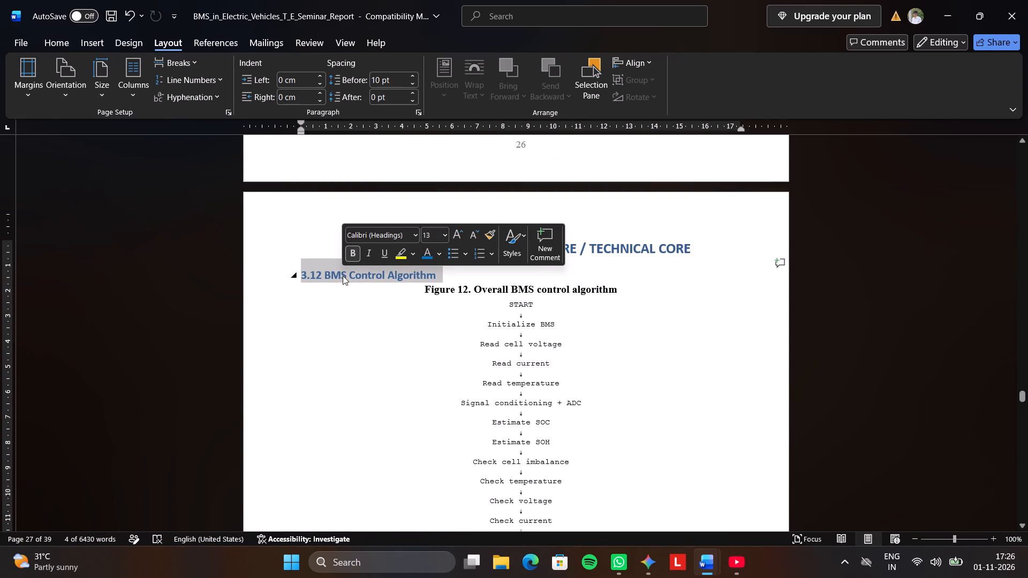
pyautogui.hotkey('ctrl', 'c')
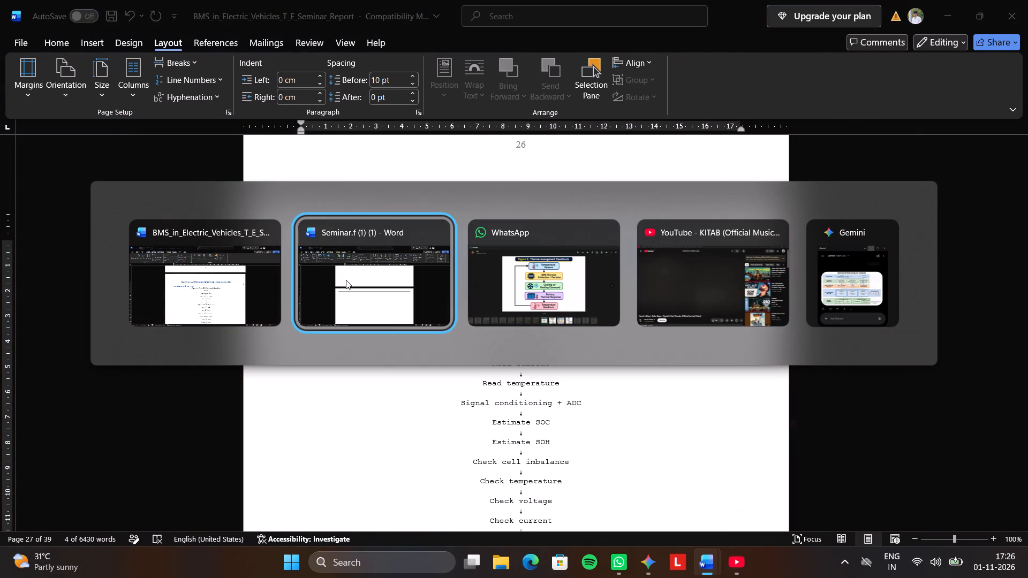
pyautogui.hotkey('ctrl', 'v')
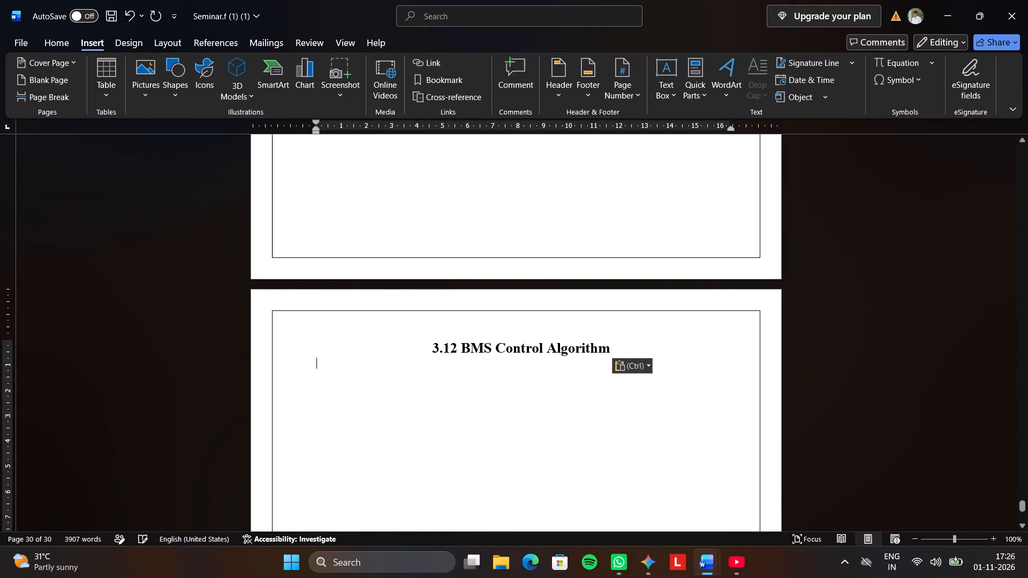
# Remove the centred heading style from the pasted 3.12 heading so it is left-aligned, and make it bold at 14 pt.
pyautogui.click(415, 347)
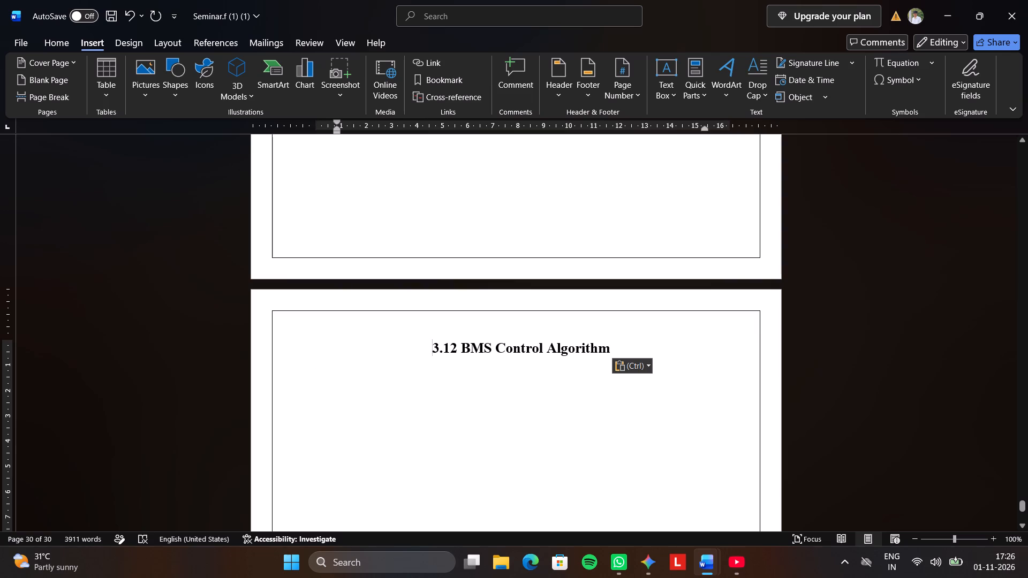
pyautogui.press('BackSpace')
pyautogui.press('BackSpace')
pyautogui.press('BackSpace')
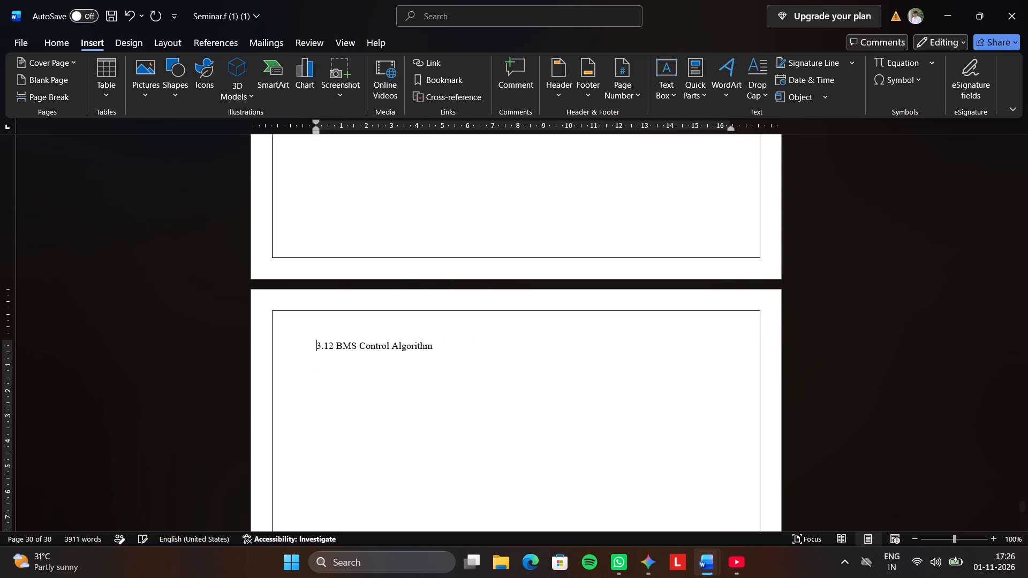
pyautogui.tripleClick(352, 347)
pyautogui.click(361, 328)
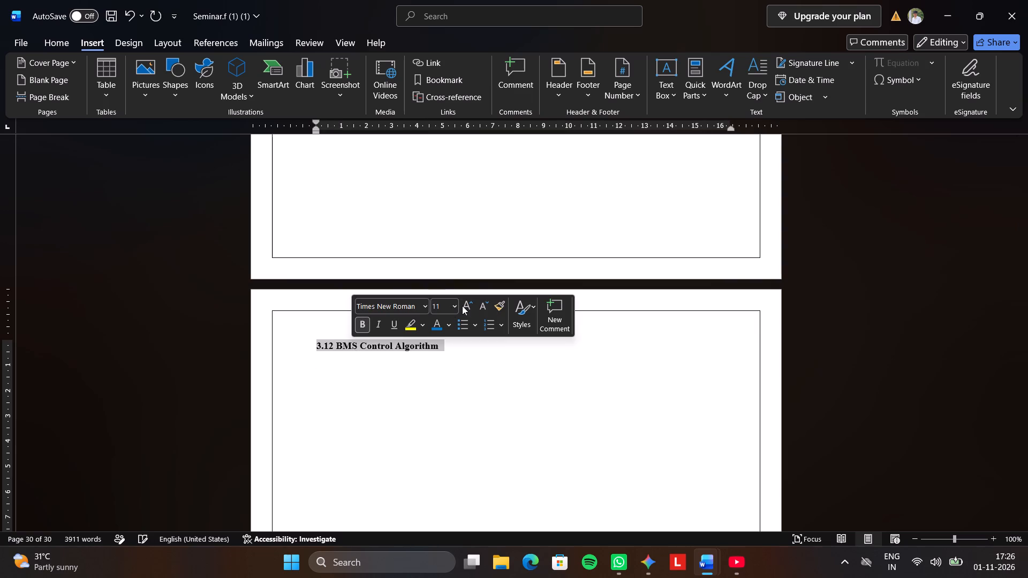
pyautogui.click(449, 305)
pyautogui.click(458, 307)
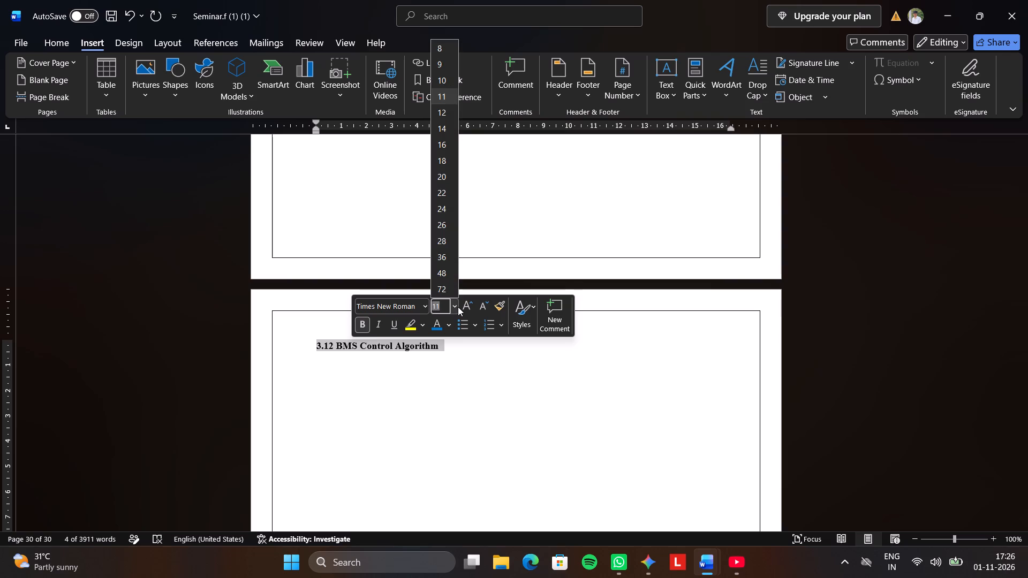
pyautogui.click(435, 124)
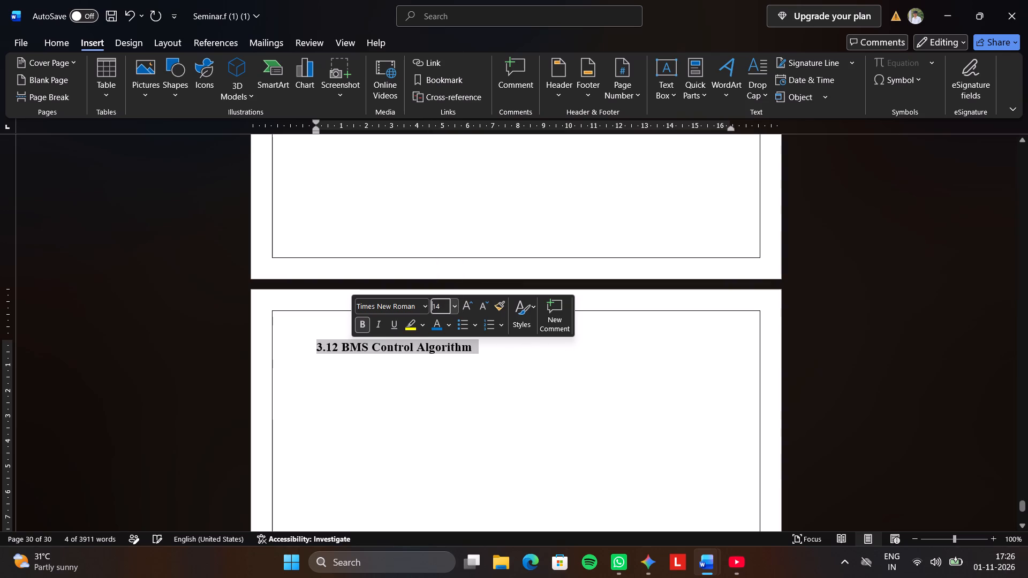
pyautogui.click(534, 368)
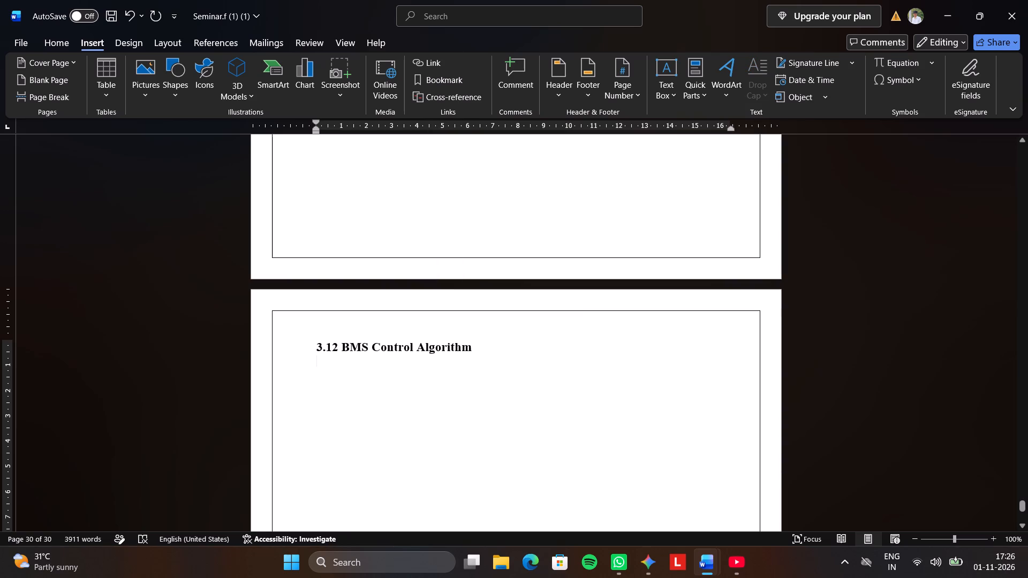
# Switch to the BMS source report and examine the Figure 12 control algorithm flowchart in section 3.12.
pyautogui.click(349, 319)
pyautogui.click(142, 85)
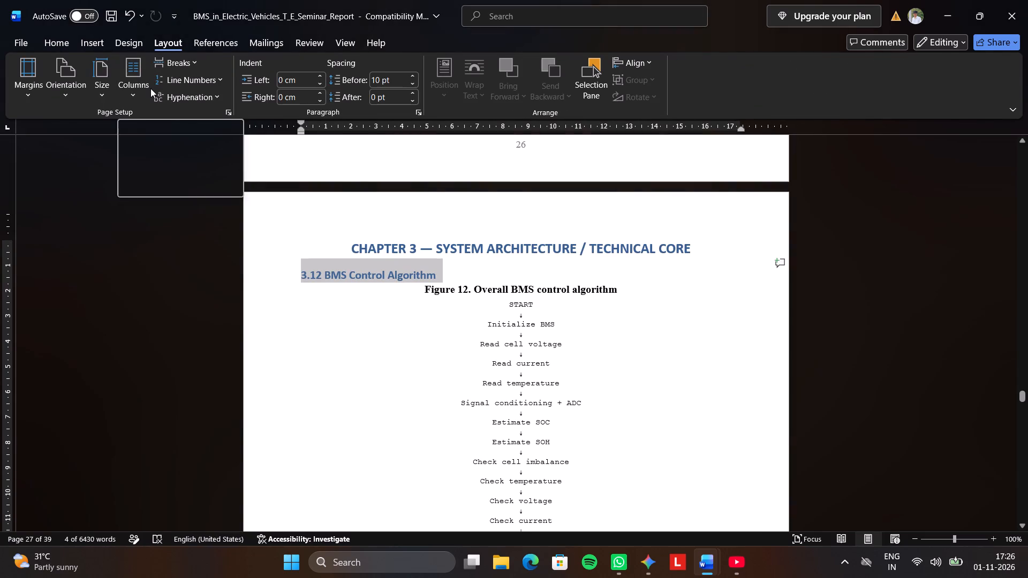
pyautogui.scroll(-4, 150, 88)
pyautogui.scroll(-1, 269, 176)
pyautogui.scroll(-4, 349, 236)
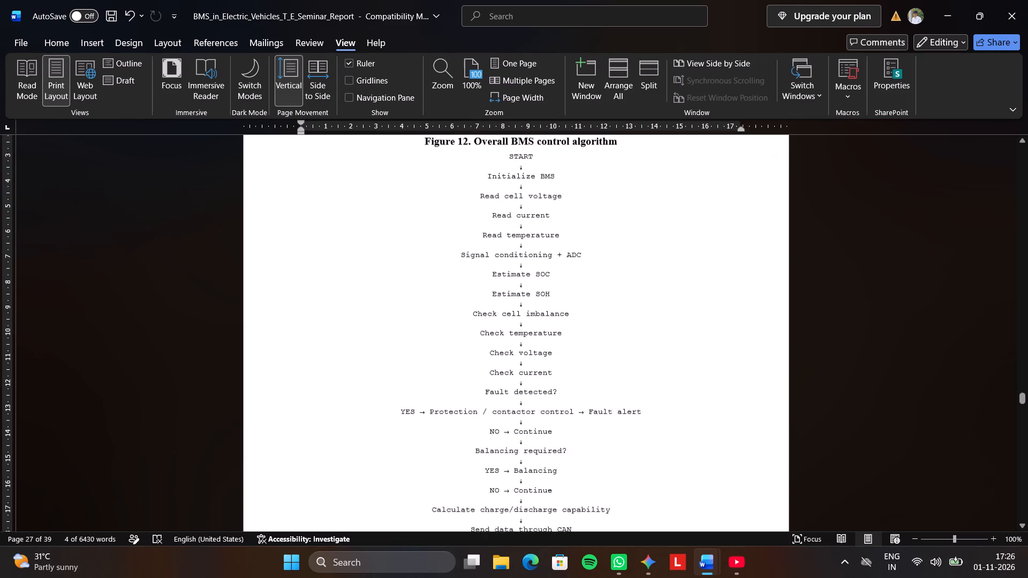
pyautogui.scroll(-5, 350, 239)
pyautogui.click(350, 238)
pyautogui.scroll(7, 350, 238)
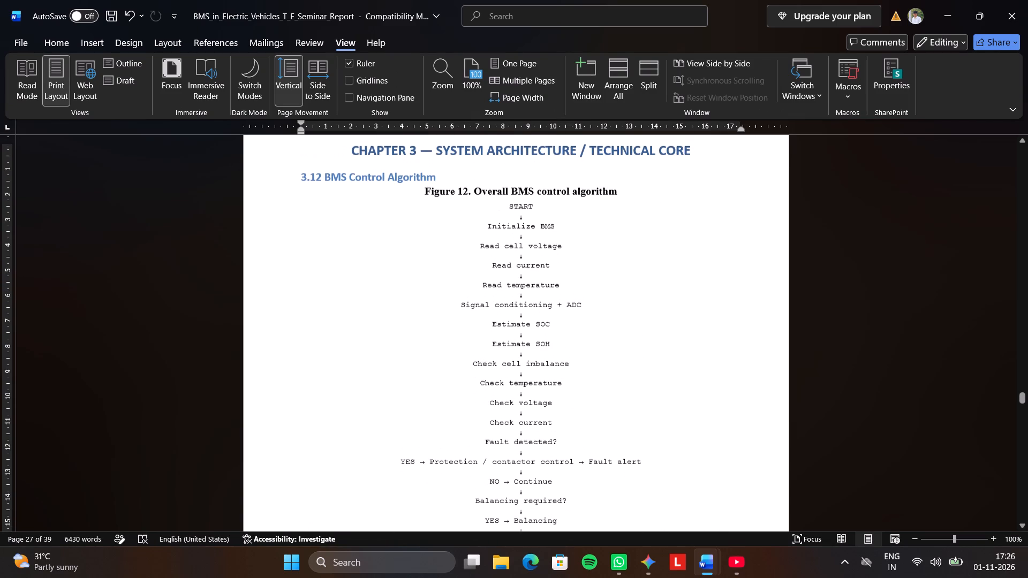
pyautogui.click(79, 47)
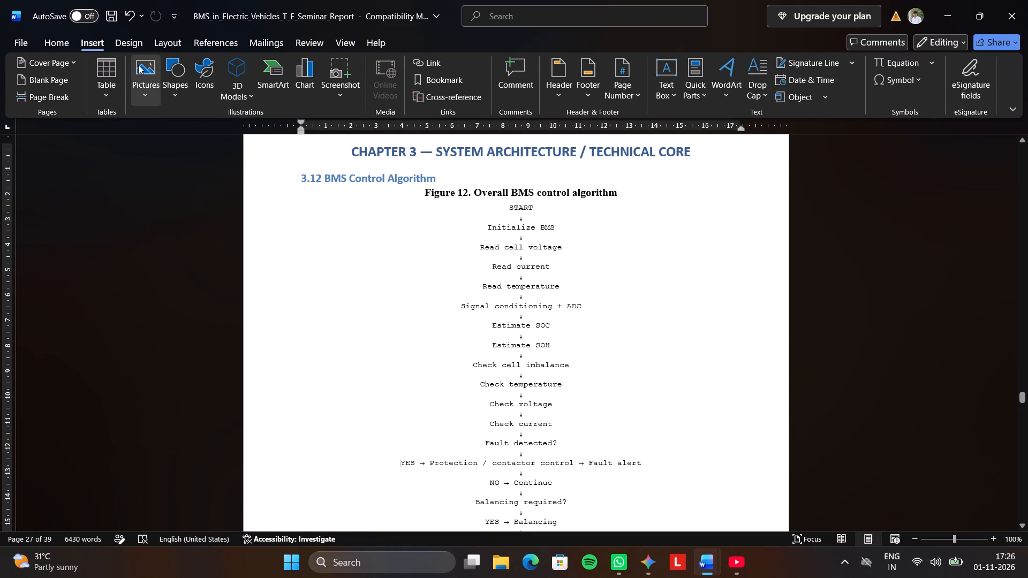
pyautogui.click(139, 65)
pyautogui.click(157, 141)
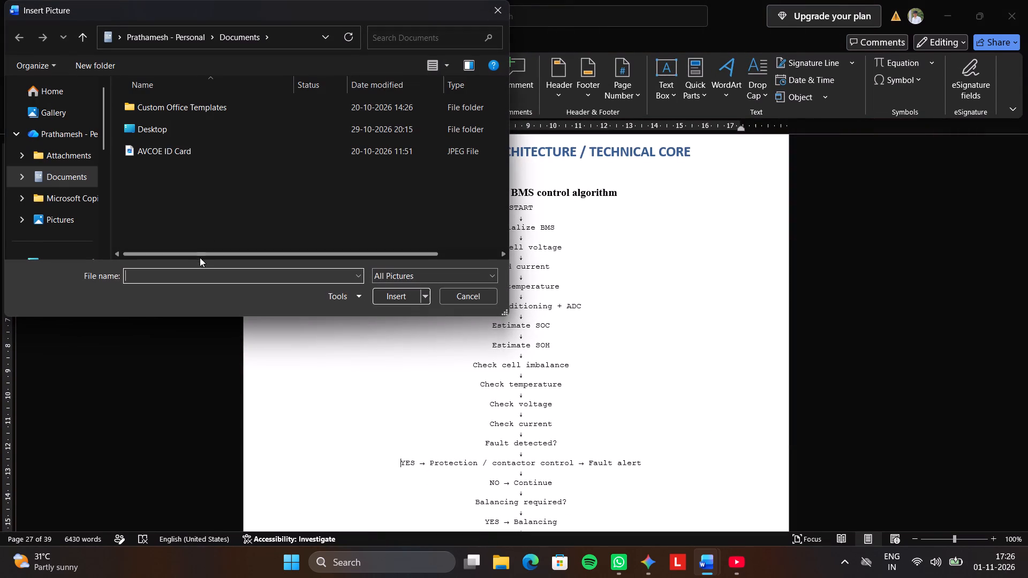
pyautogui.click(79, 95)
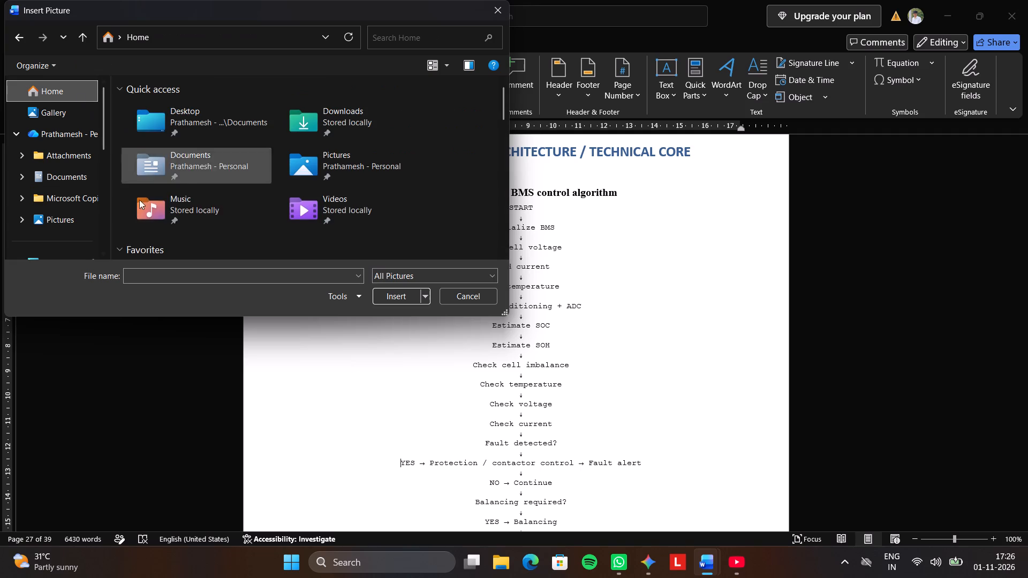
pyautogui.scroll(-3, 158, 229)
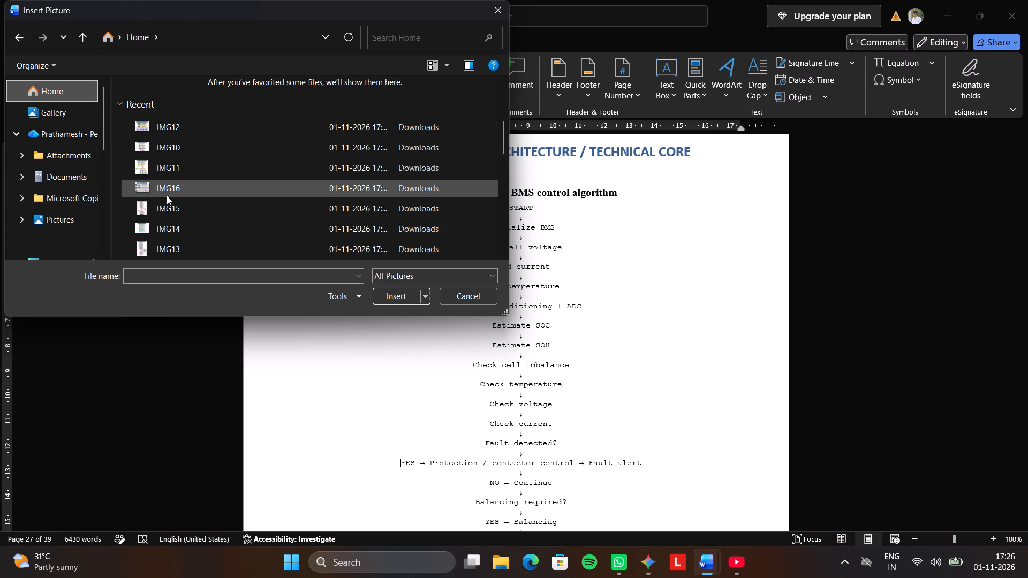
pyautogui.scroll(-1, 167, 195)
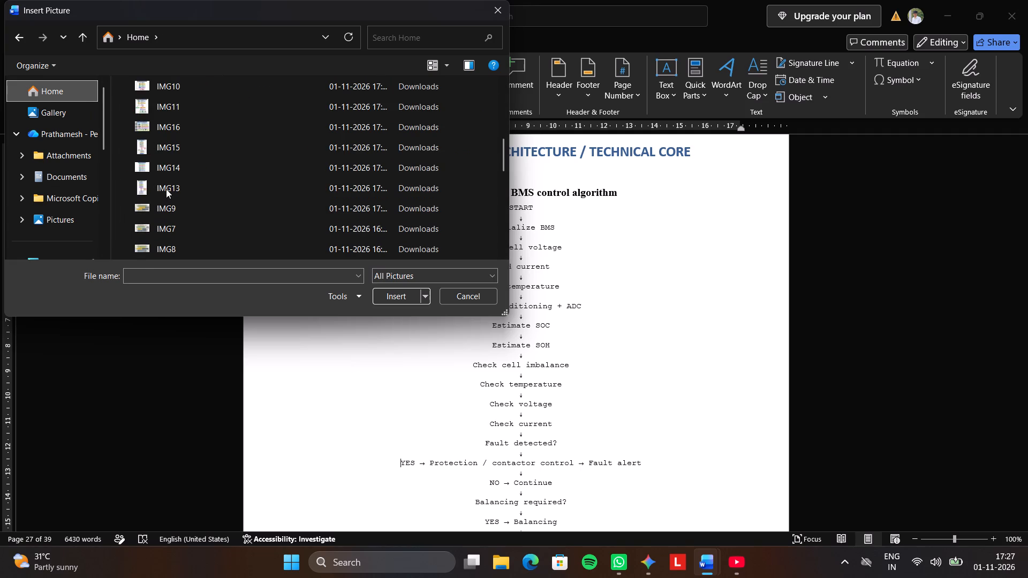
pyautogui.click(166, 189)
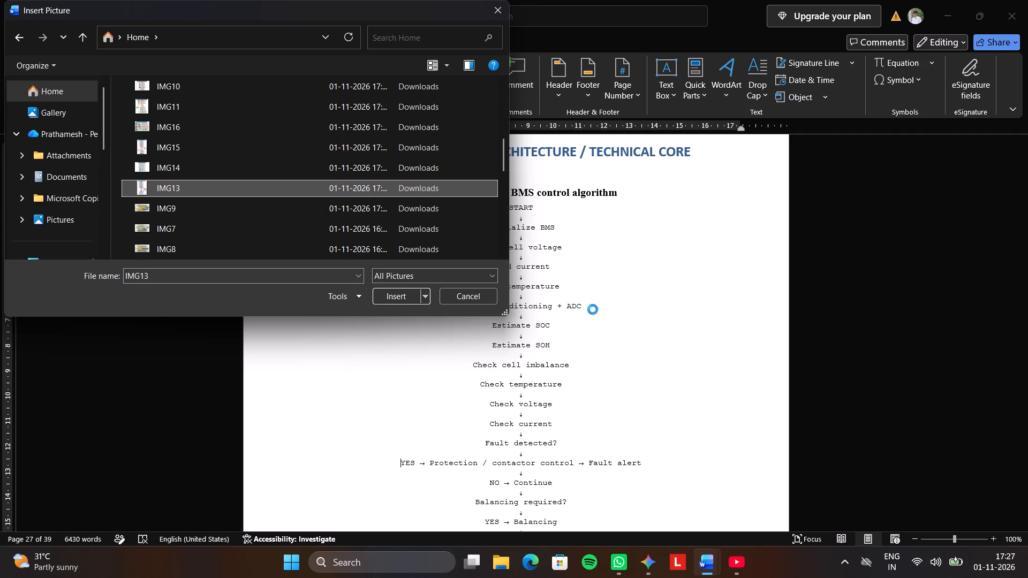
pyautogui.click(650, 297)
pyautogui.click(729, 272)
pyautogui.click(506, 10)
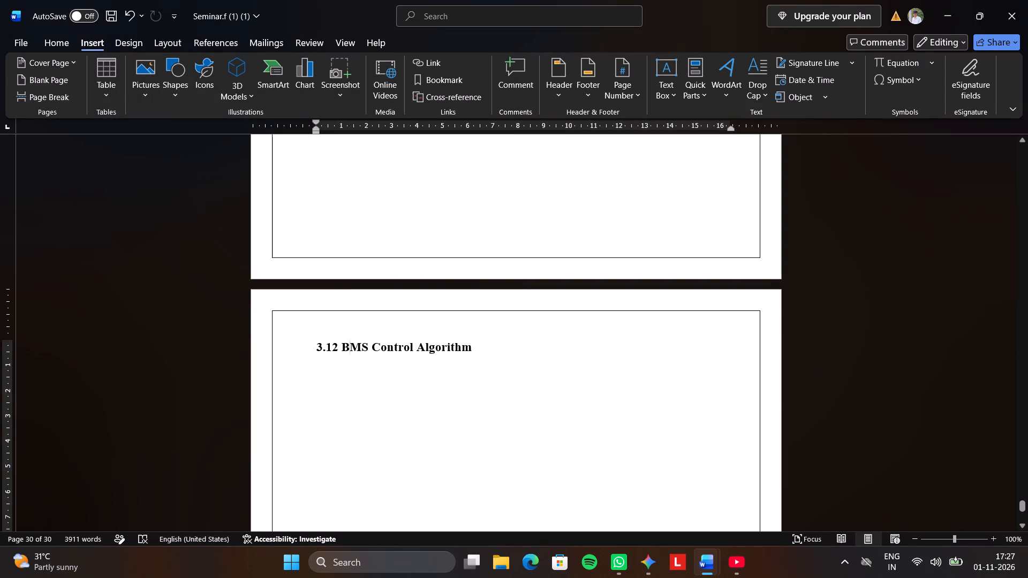
# Insert the picture IMG13 below the 3.12 BMS Control Algorithm heading in Seminar.f.
pyautogui.click(503, 357)
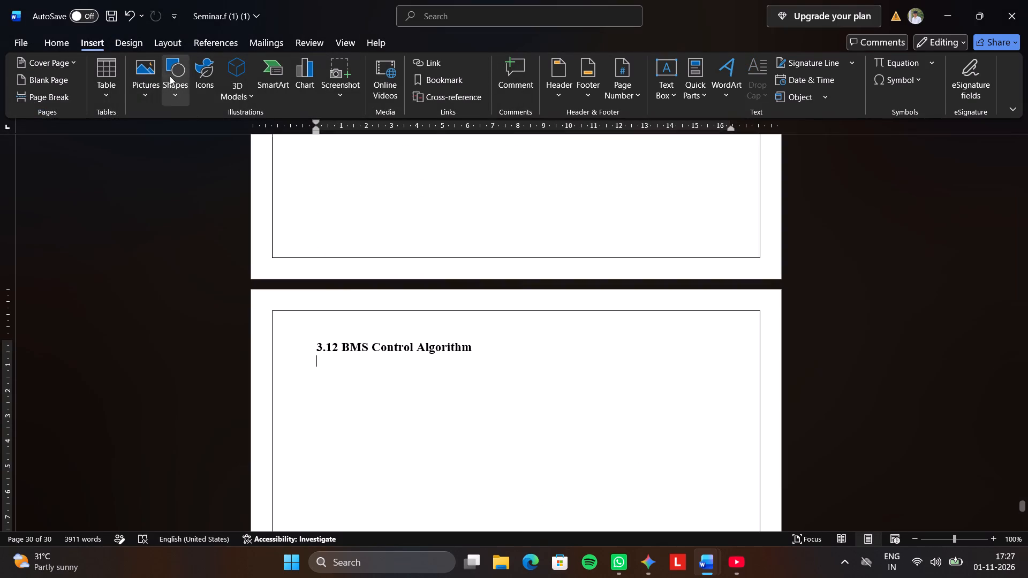
pyautogui.click(148, 66)
pyautogui.click(165, 138)
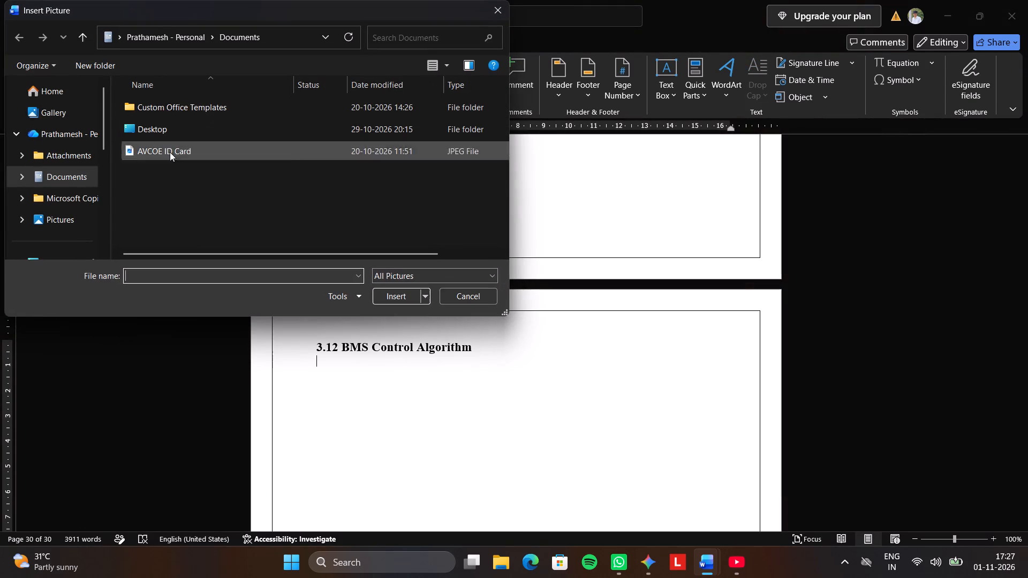
pyautogui.click(82, 100)
pyautogui.scroll(-2, 148, 192)
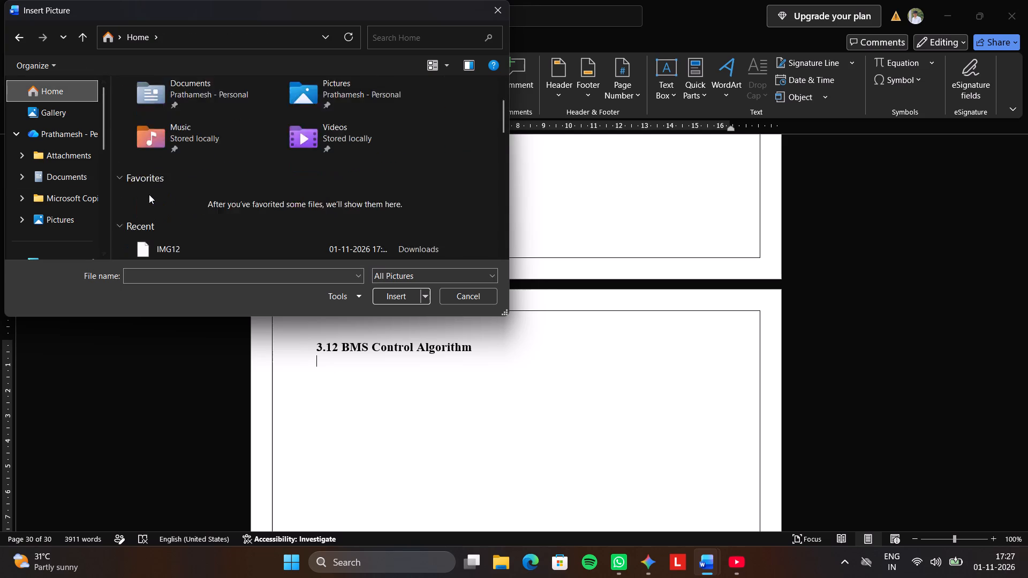
pyautogui.scroll(-1, 149, 194)
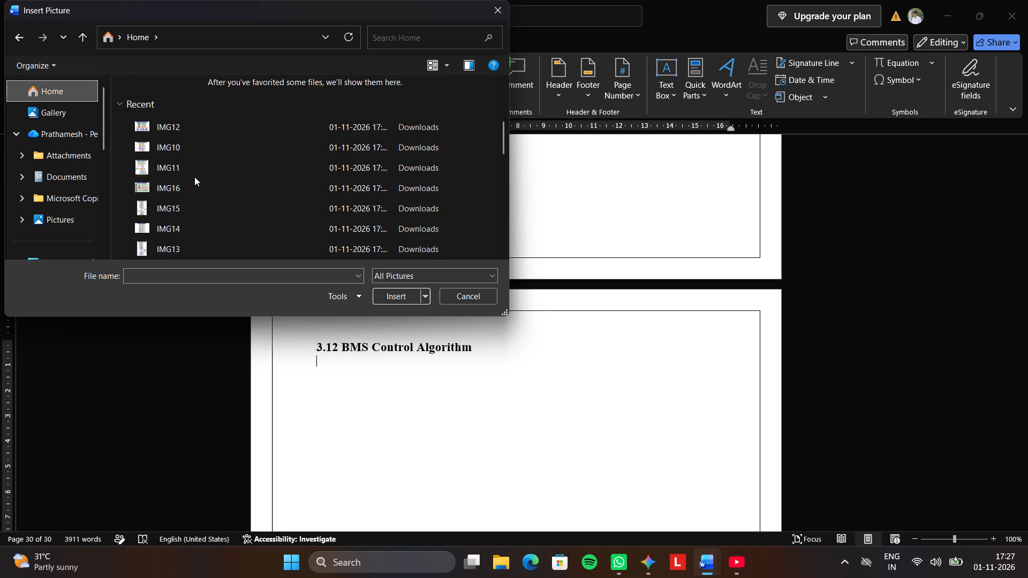
pyautogui.click(192, 249)
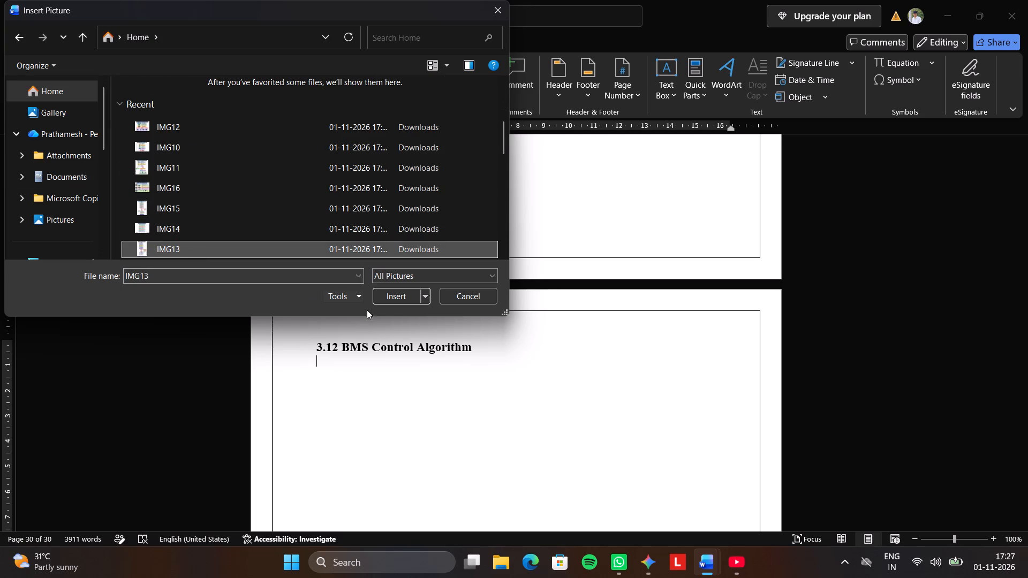
pyautogui.click(393, 295)
# Compare the inserted Figure 12 flowchart picture with the control algorithm flowchart in section 3.12 of the BMS source report.
pyautogui.scroll(-1, 391, 293)
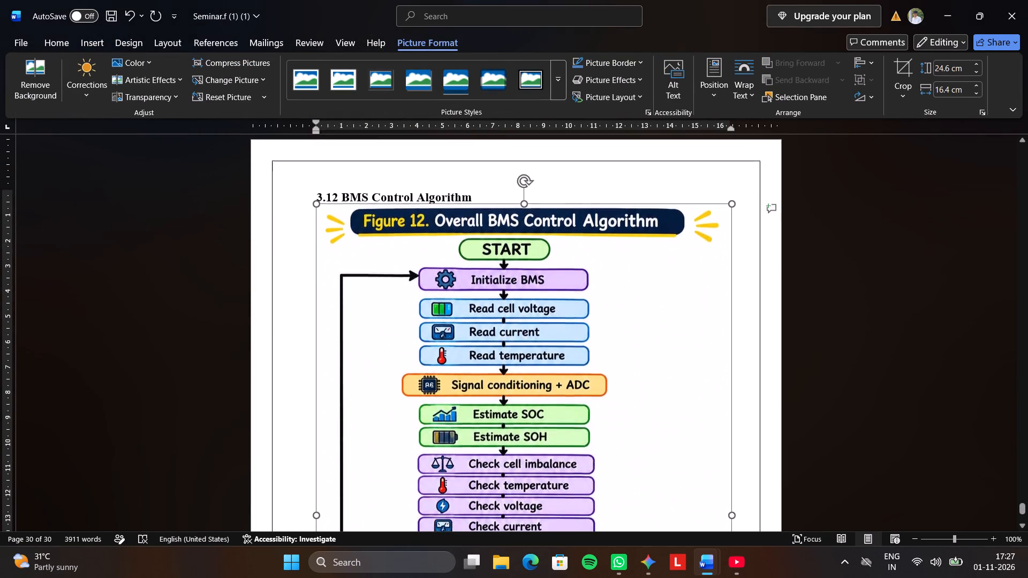
pyautogui.scroll(-11, 391, 293)
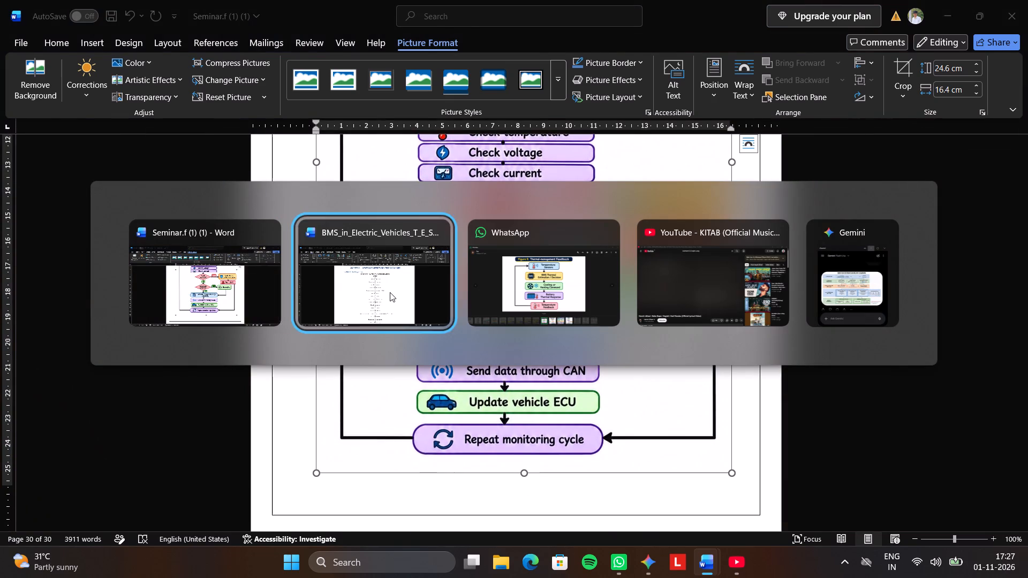
pyautogui.scroll(-6, 389, 285)
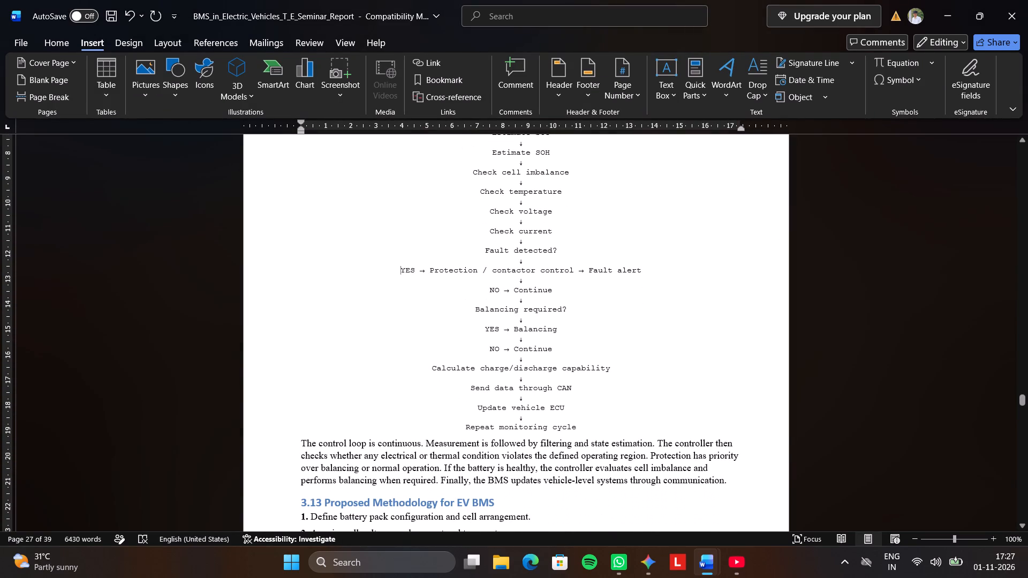
pyautogui.scroll(4, 389, 285)
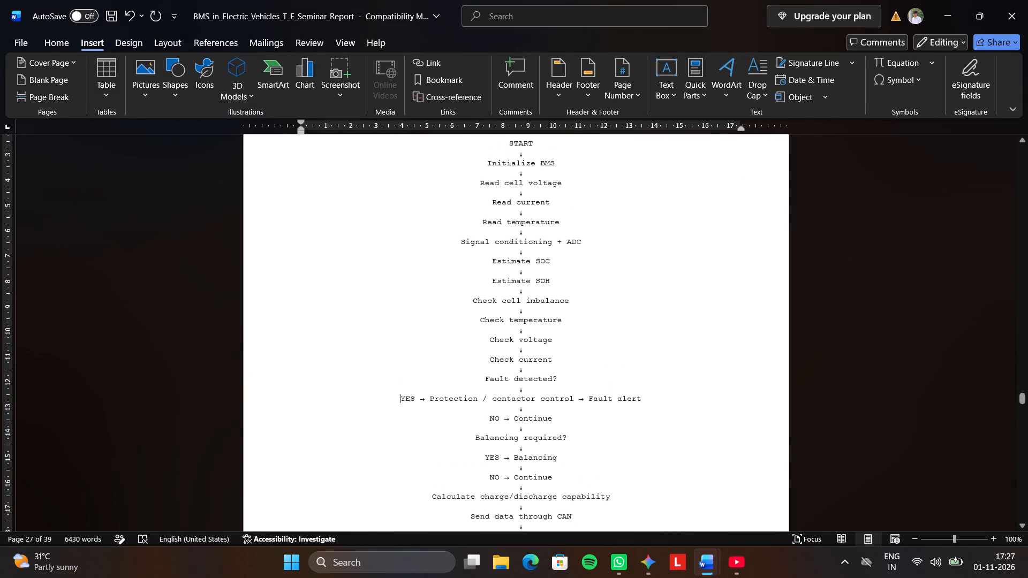
pyautogui.scroll(1, 388, 285)
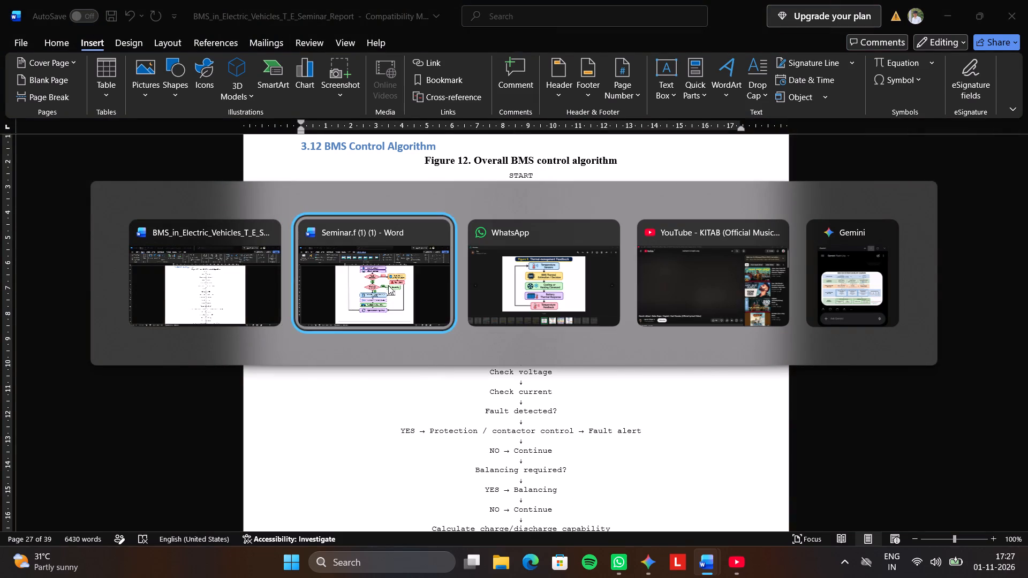
pyautogui.scroll(-1, 388, 285)
pyautogui.scroll(11, 386, 282)
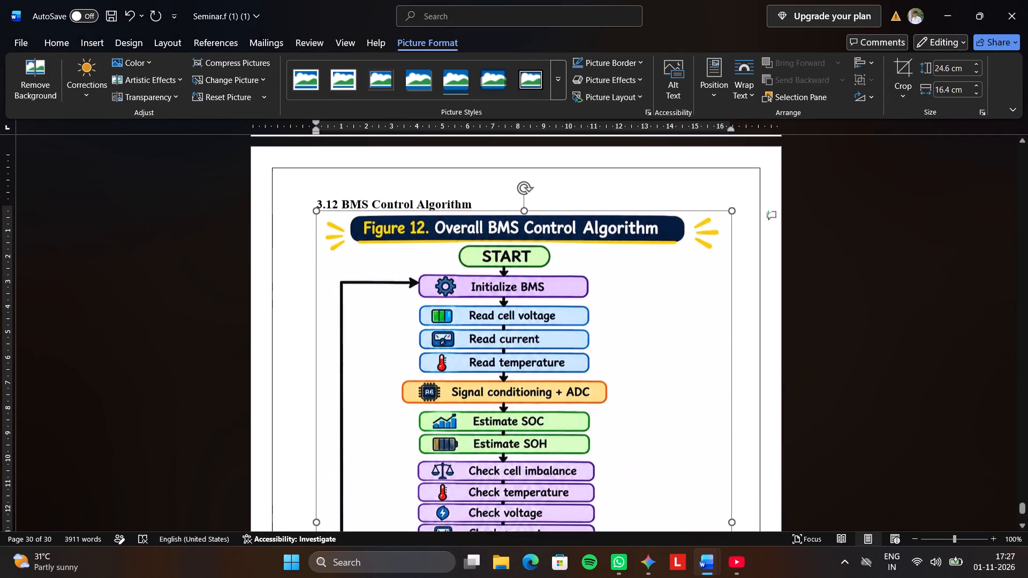
pyautogui.scroll(2, 384, 269)
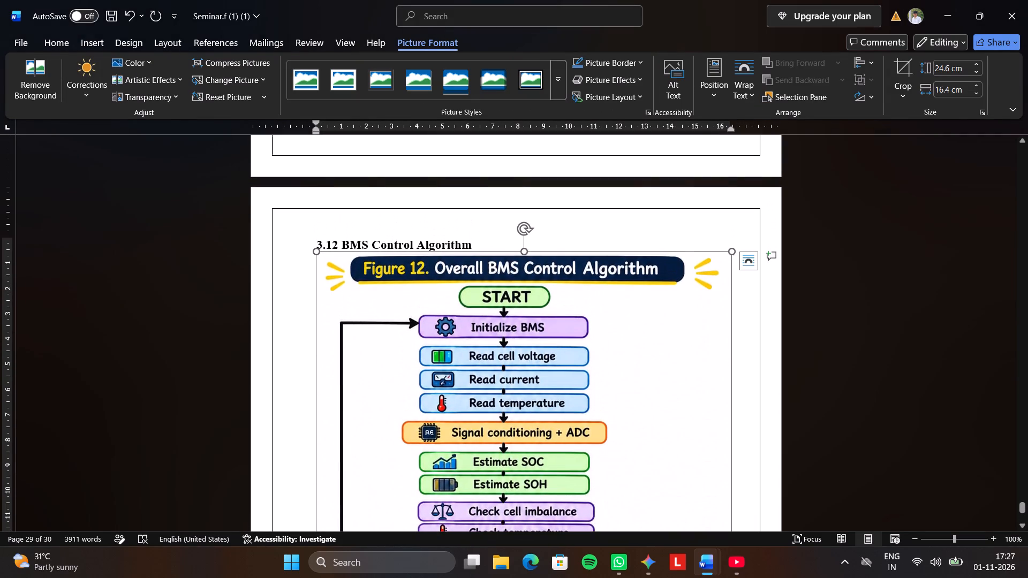
pyautogui.scroll(-1, 384, 269)
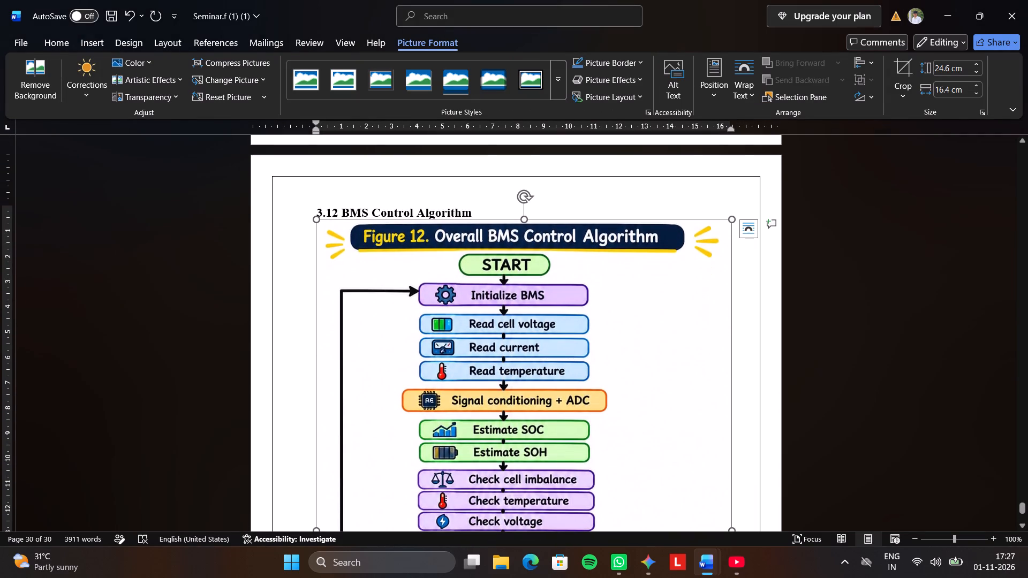
pyautogui.scroll(-19, 384, 269)
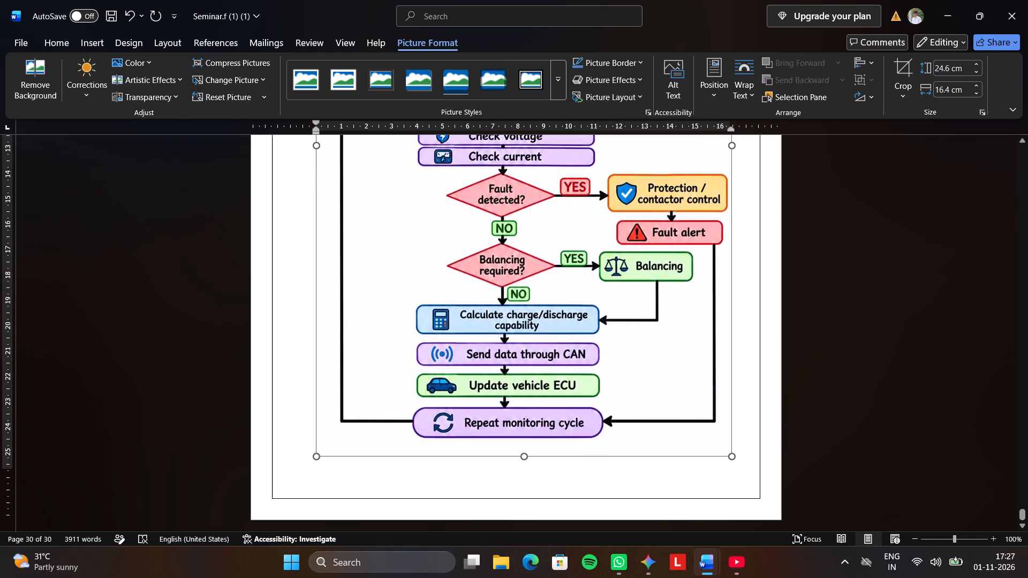
pyautogui.scroll(-2, 384, 269)
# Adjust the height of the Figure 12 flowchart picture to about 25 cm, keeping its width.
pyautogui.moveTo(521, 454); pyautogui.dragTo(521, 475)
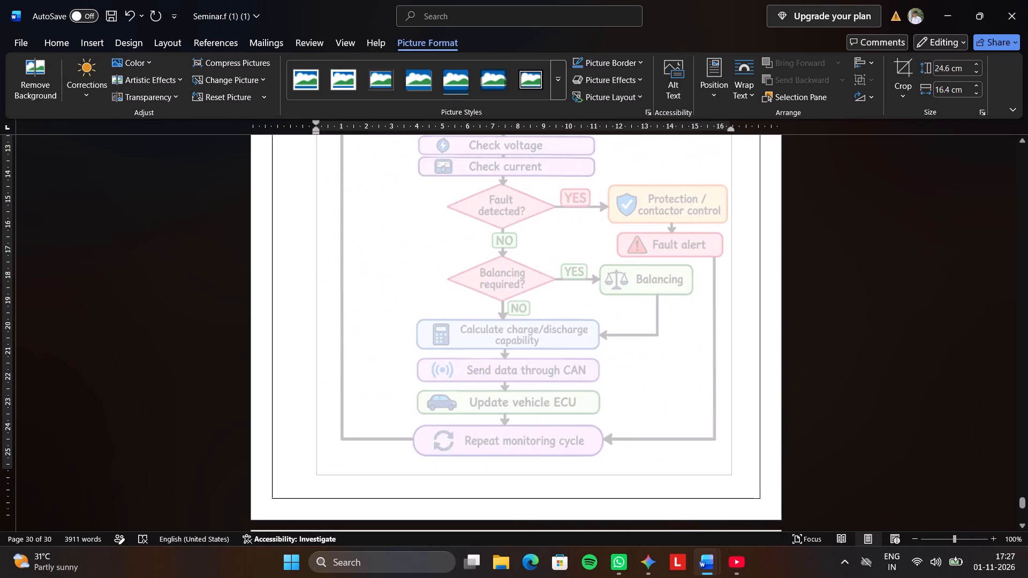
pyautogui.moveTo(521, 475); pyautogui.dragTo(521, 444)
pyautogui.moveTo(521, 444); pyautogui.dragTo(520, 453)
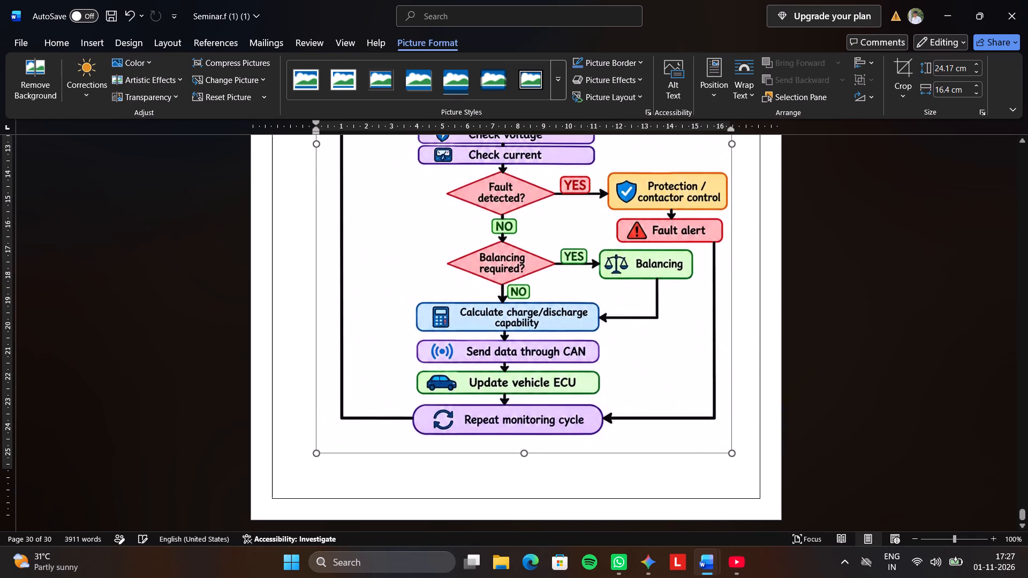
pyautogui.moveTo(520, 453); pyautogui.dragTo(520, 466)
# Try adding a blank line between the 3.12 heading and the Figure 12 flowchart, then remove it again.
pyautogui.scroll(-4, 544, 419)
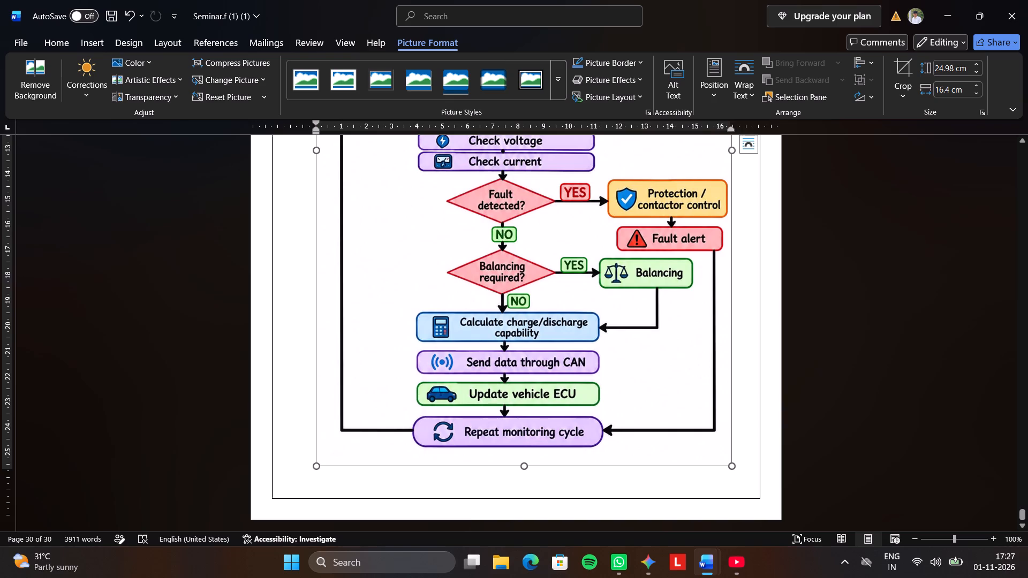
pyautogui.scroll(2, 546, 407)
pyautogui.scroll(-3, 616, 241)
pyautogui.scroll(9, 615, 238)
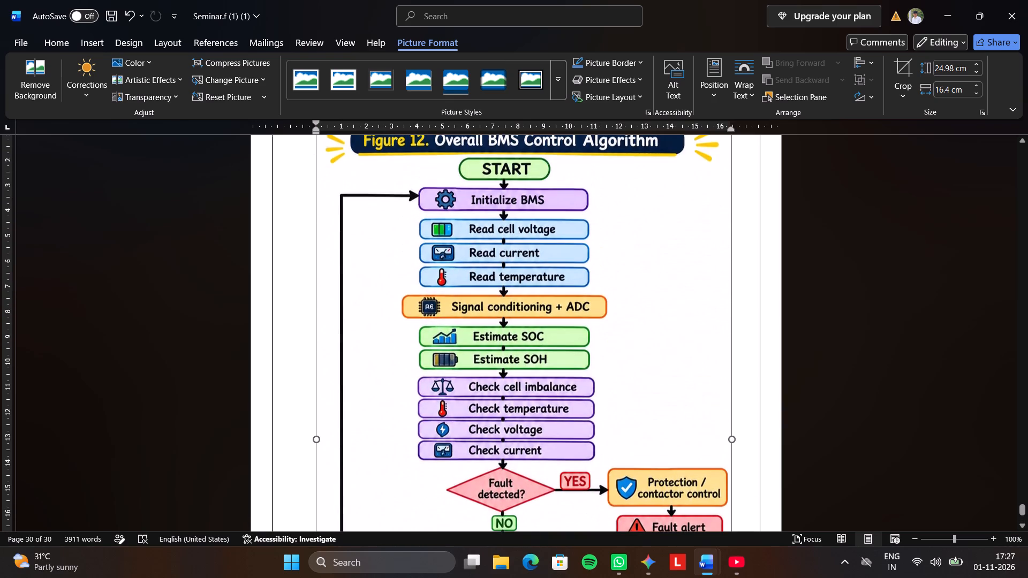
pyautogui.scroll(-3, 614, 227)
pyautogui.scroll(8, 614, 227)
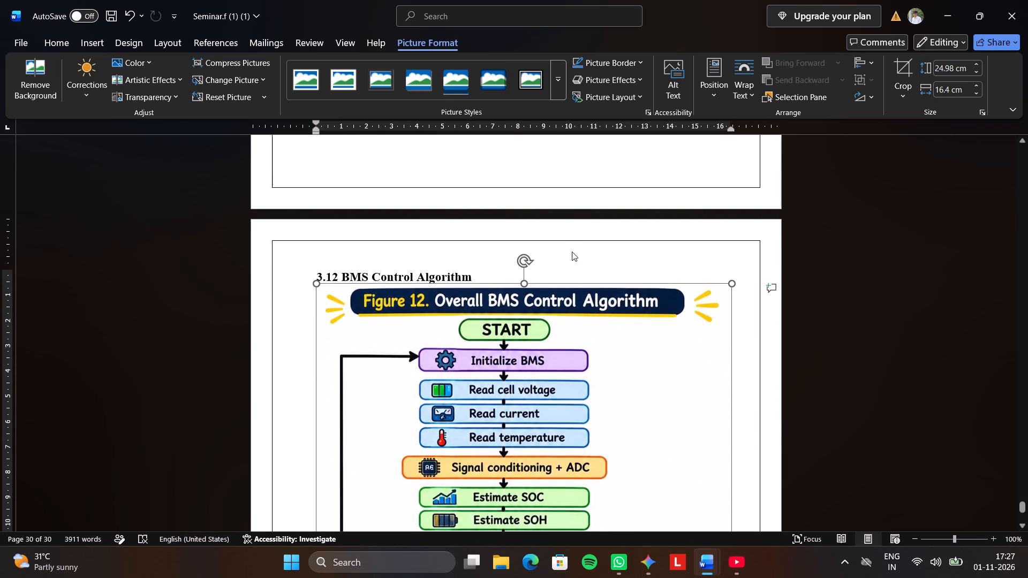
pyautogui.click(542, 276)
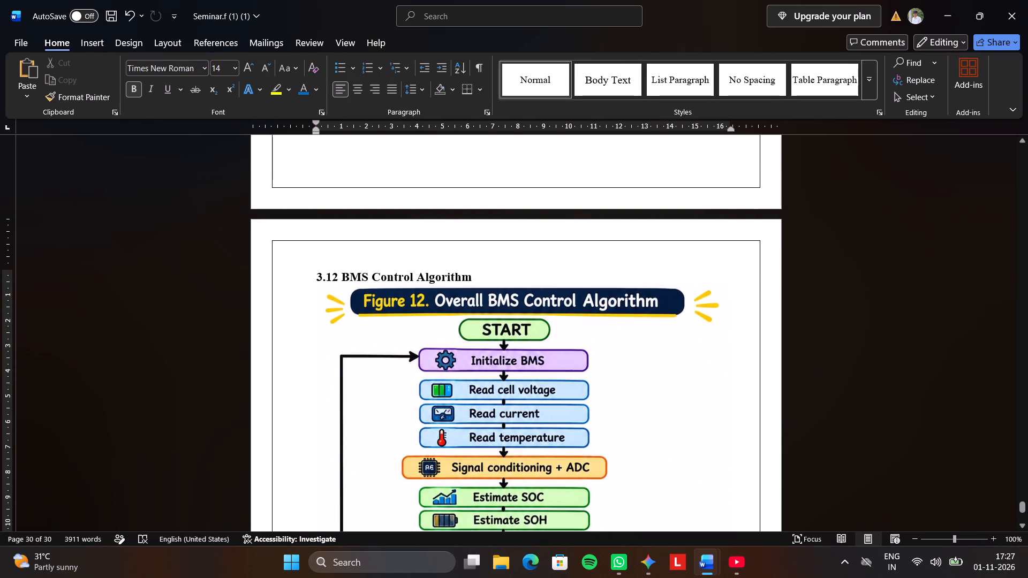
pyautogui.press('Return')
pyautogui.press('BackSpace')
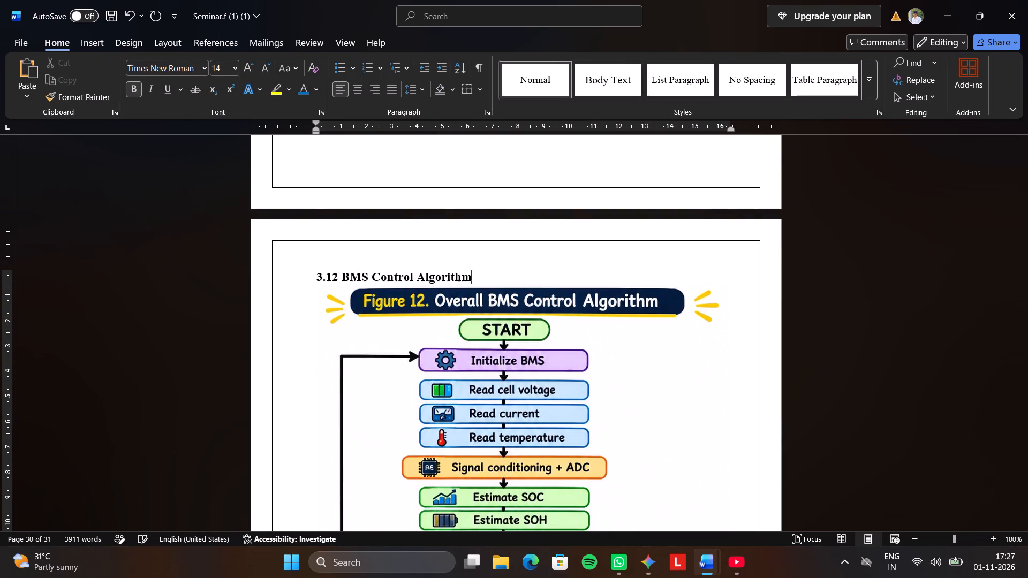
# Shorten the Figure 12 flowchart picture from its bottom edge to free some space on the page.
pyautogui.scroll(5, 543, 342)
pyautogui.scroll(-9, 543, 342)
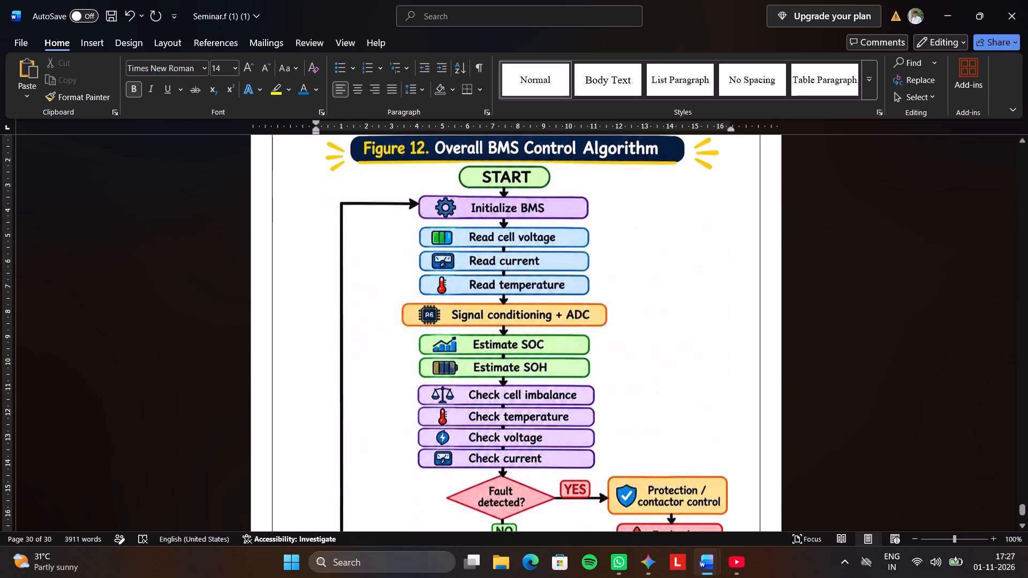
pyautogui.scroll(-3, 537, 326)
pyautogui.scroll(1, 536, 324)
pyautogui.scroll(-16, 536, 324)
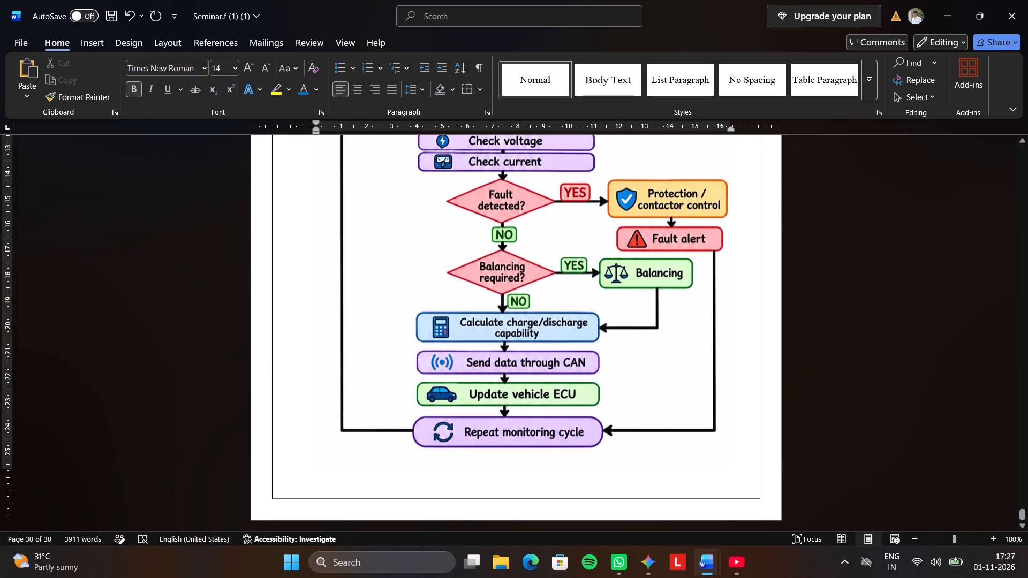
pyautogui.click(494, 447)
pyautogui.moveTo(522, 467); pyautogui.dragTo(526, 439)
# Justify the 3.12 BMS Control Algorithm heading and add a blank line between it and the Figure 12 flowchart.
pyautogui.scroll(14, 528, 392)
pyautogui.click(494, 272)
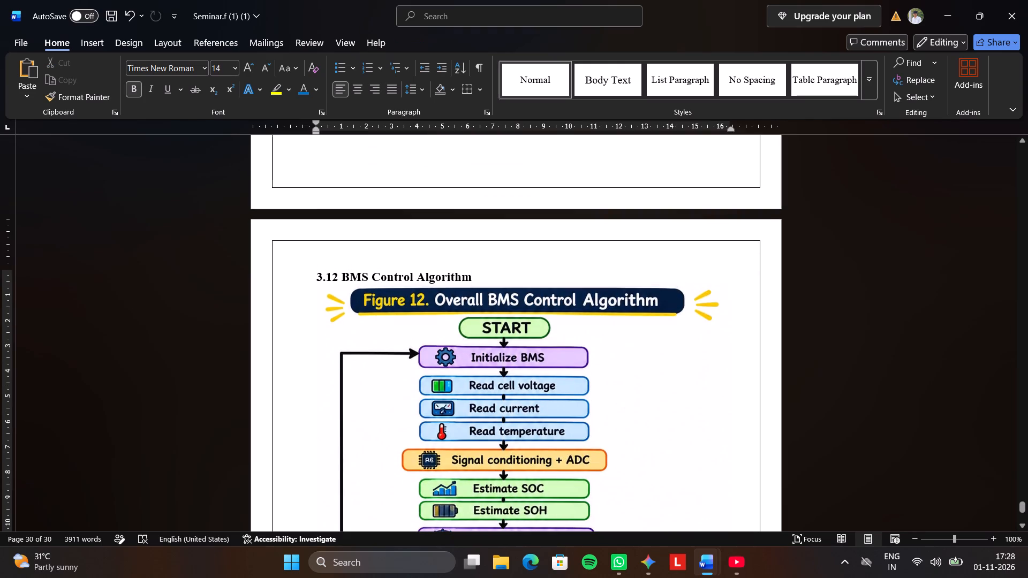
pyautogui.click(389, 89)
pyautogui.press('Return')
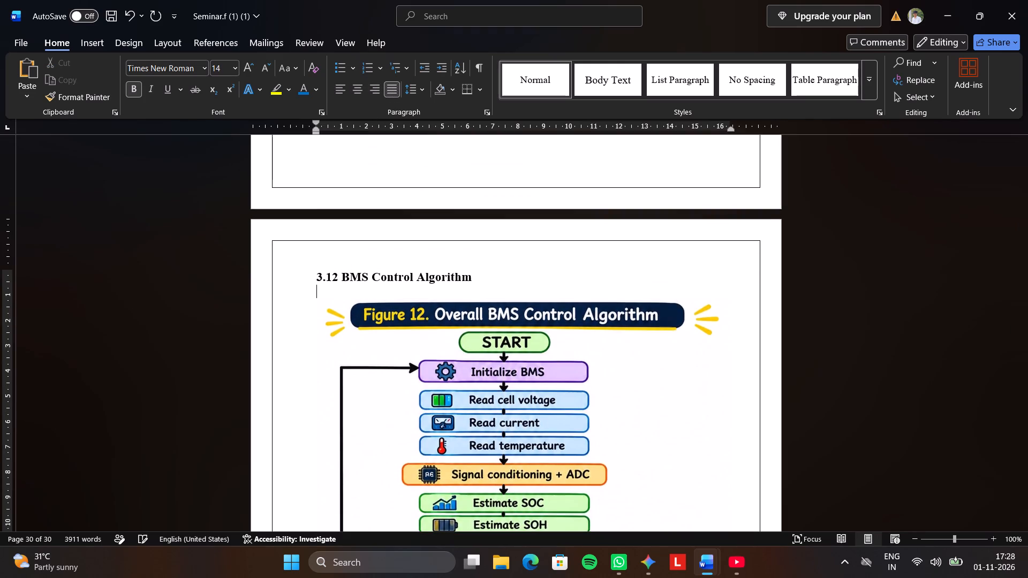
pyautogui.scroll(-9, 375, 223)
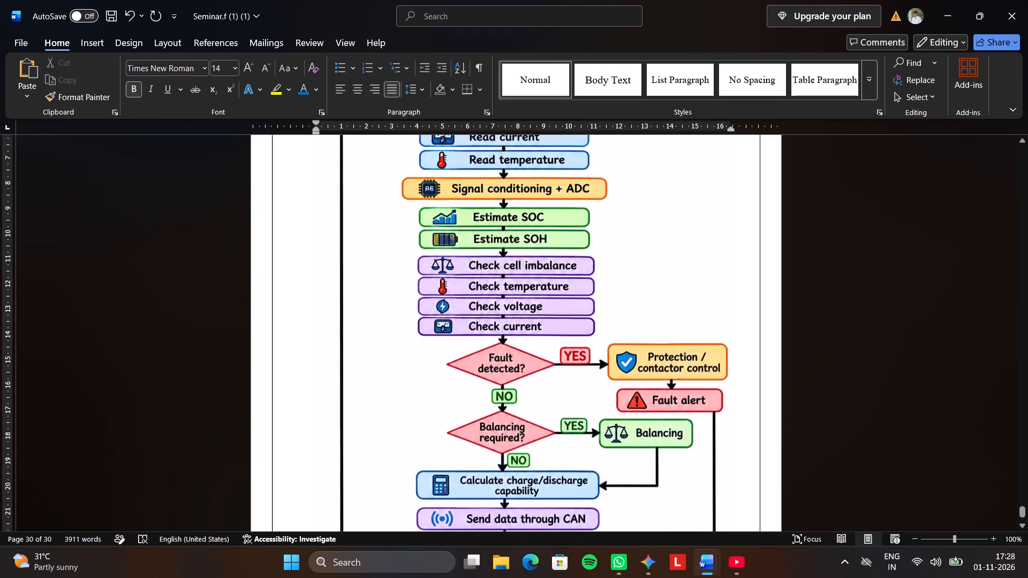
# Insert a blank page after the Figure 12 flowchart at the end of the seminar document.
pyautogui.scroll(7, 375, 232)
pyautogui.scroll(-14, 374, 222)
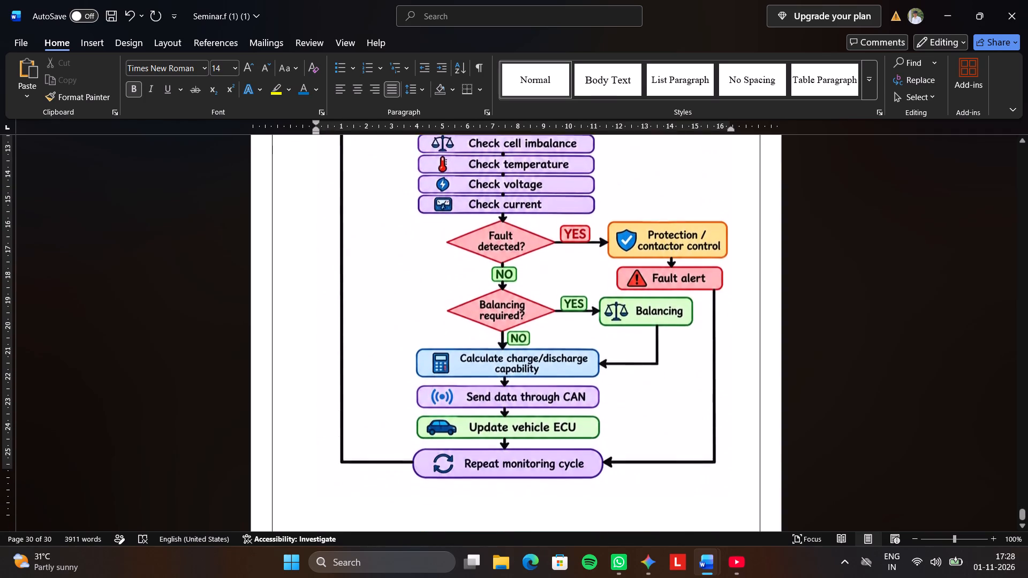
pyautogui.scroll(-8, 375, 223)
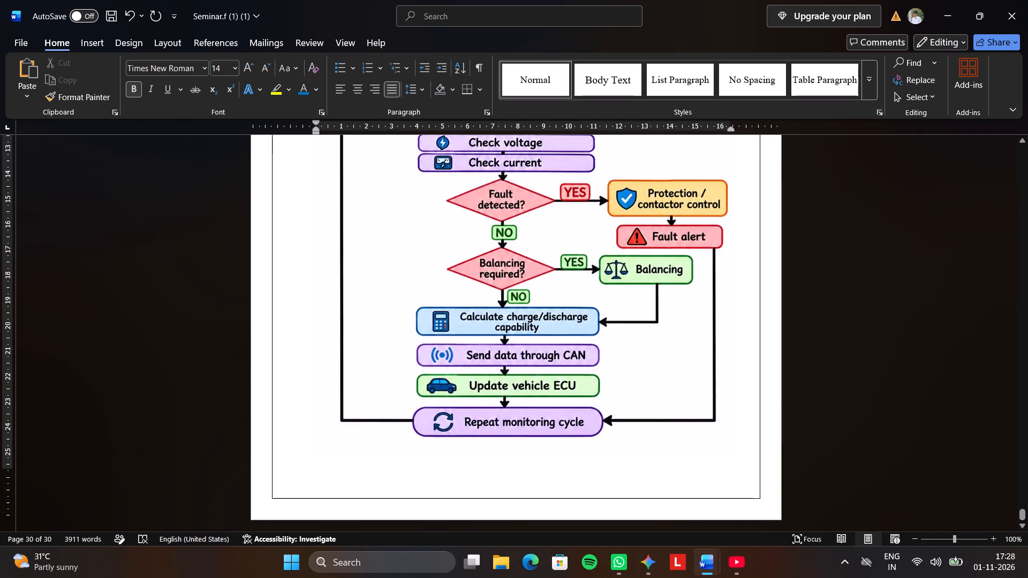
pyautogui.click(738, 444)
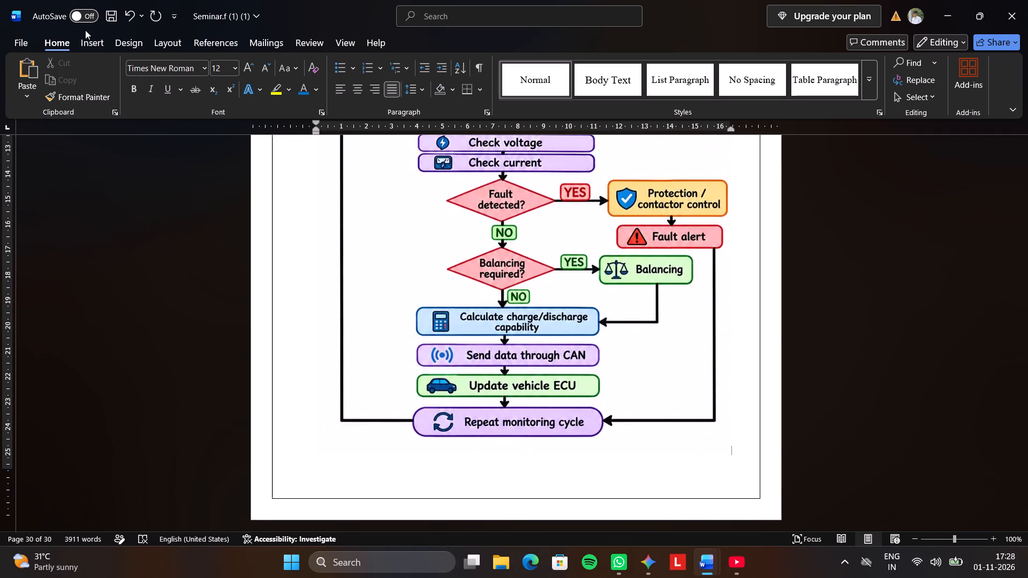
pyautogui.click(93, 39)
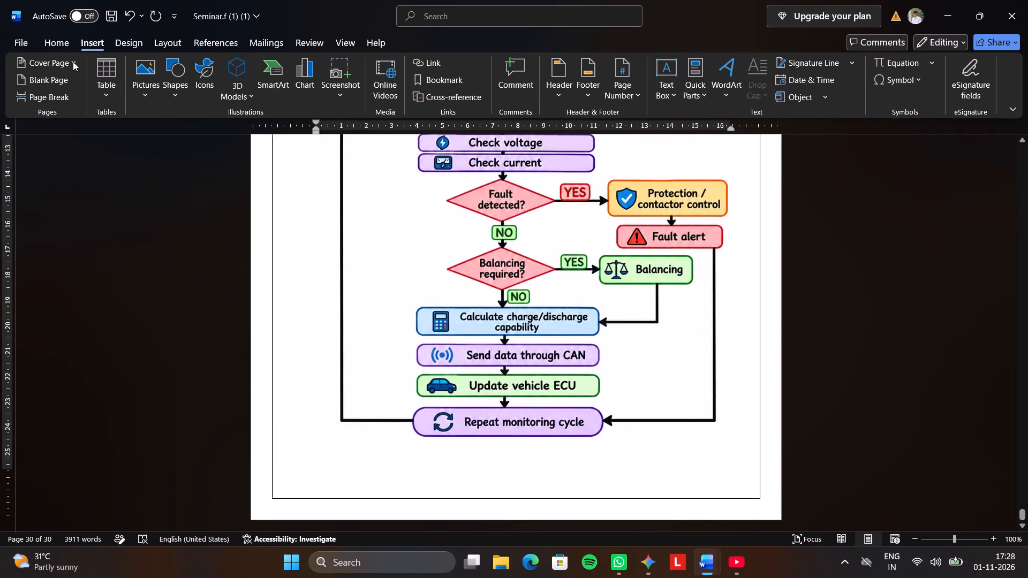
pyautogui.click(57, 78)
# In the BMS_in_Electric_Vehicles source report, copy the text after Figure 12, from the control loop paragraph through item 12 of section 3.13.
pyautogui.scroll(4, 220, 238)
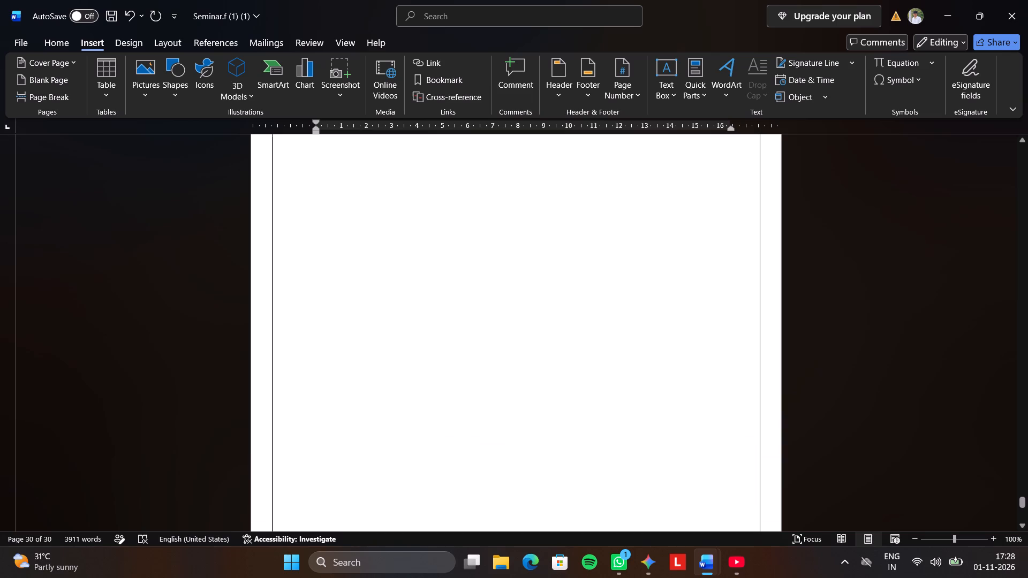
pyautogui.scroll(10, 220, 238)
pyautogui.scroll(2, 360, 275)
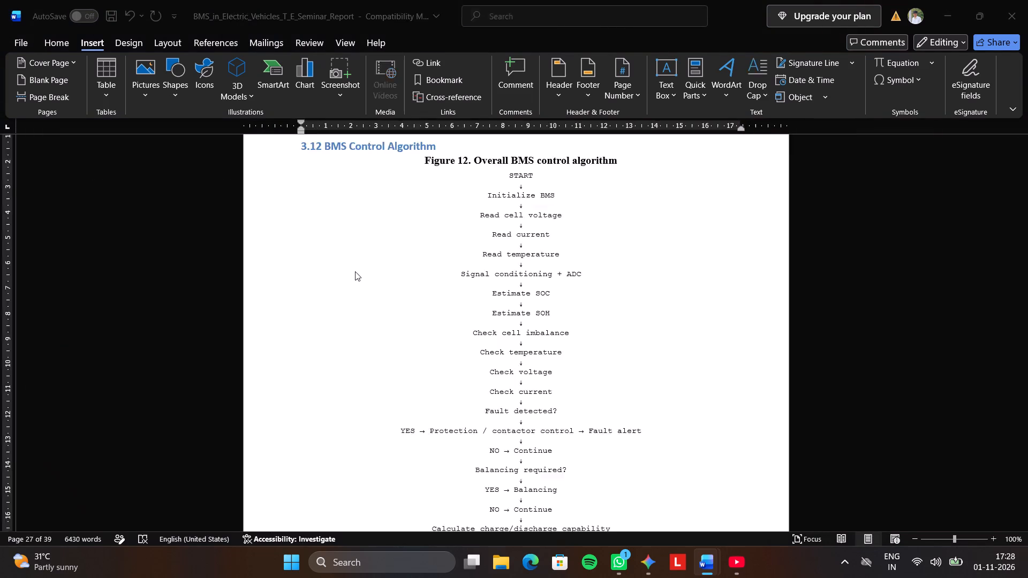
pyautogui.scroll(-12, 355, 271)
pyautogui.scroll(2, 354, 271)
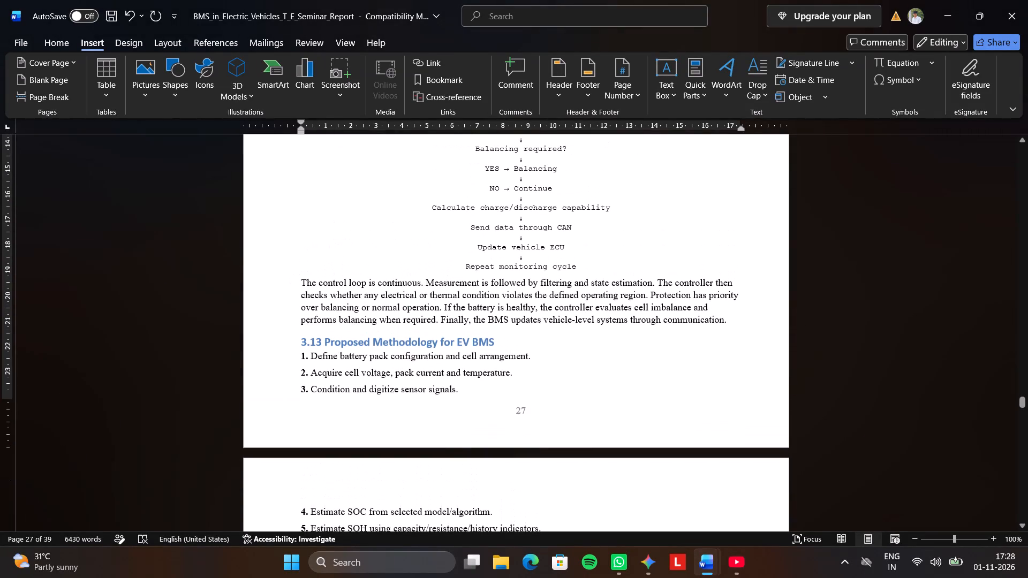
pyautogui.moveTo(302, 276); pyautogui.dragTo(497, 492)
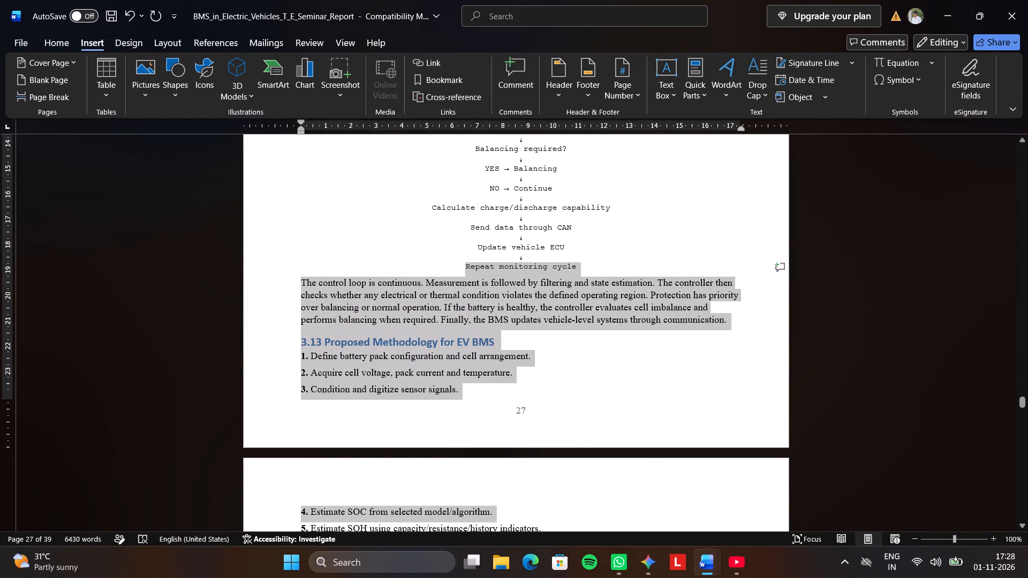
pyautogui.moveTo(497, 492); pyautogui.dragTo(545, 401)
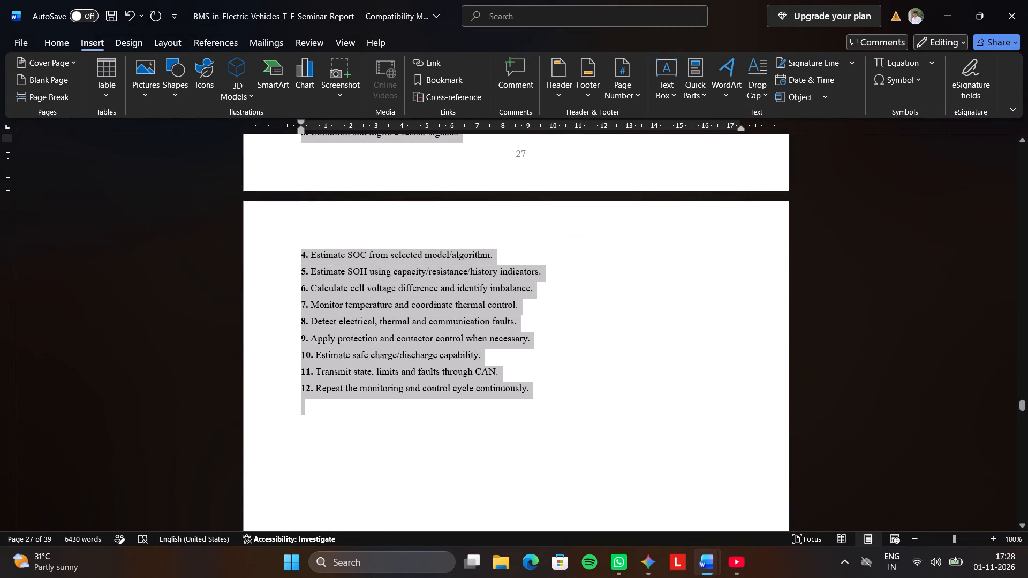
pyautogui.moveTo(545, 401); pyautogui.dragTo(545, 405)
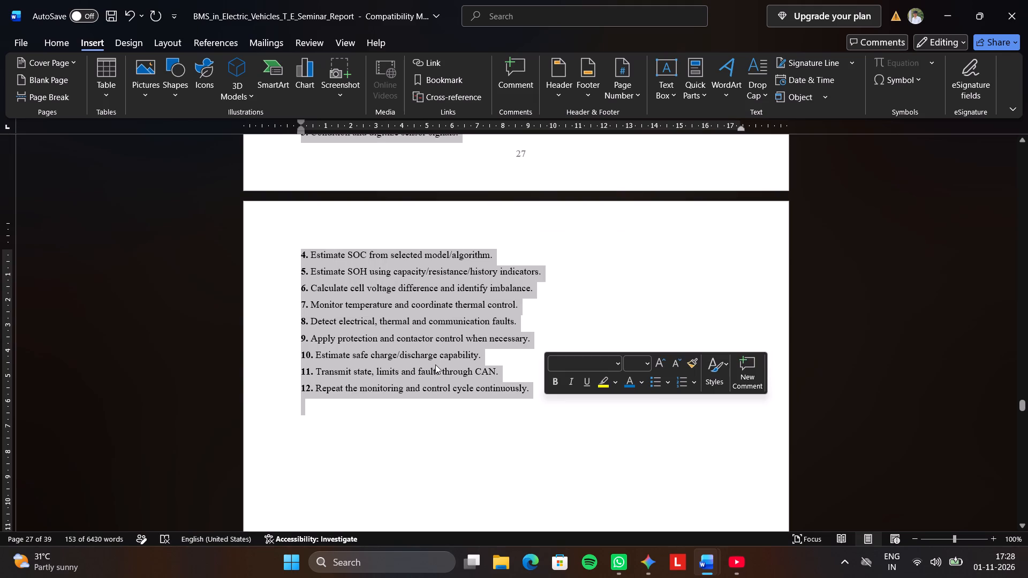
pyautogui.hotkey('ctrl', 'c')
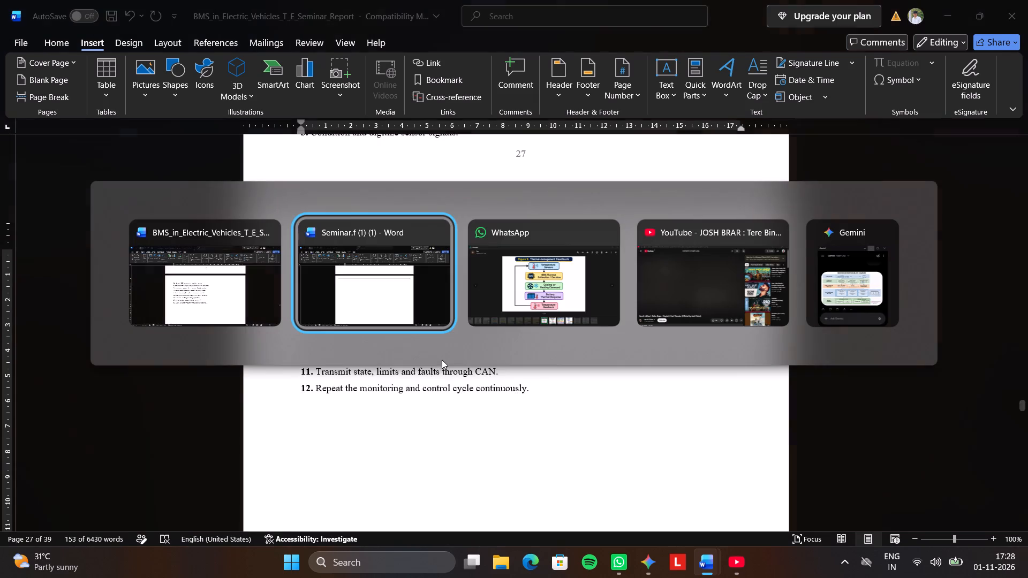
# Paste the copied control-loop paragraph and 3.13 Proposed Methodology for EV BMS section on the blank page after the Figure 12 flowchart in Seminar.f.
pyautogui.scroll(5, 344, 222)
pyautogui.scroll(-4, 344, 222)
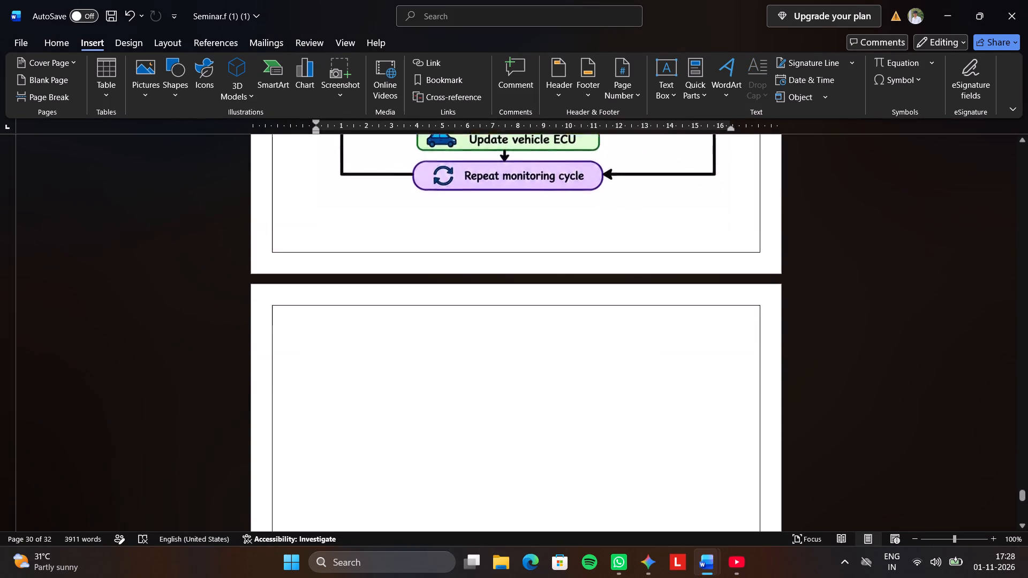
pyautogui.scroll(-1, 332, 248)
pyautogui.click(329, 255)
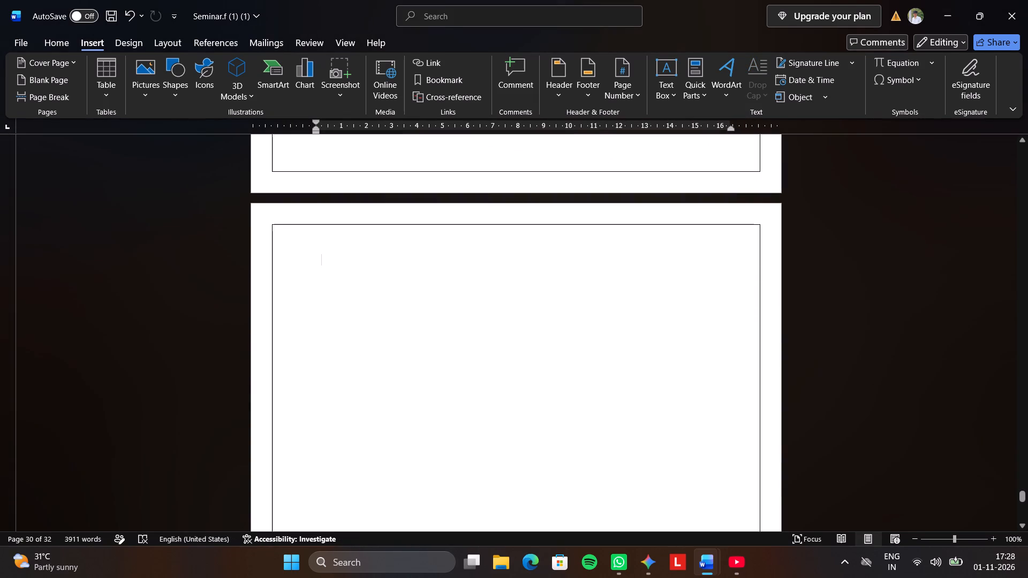
pyautogui.hotkey('ctrl', 'v')
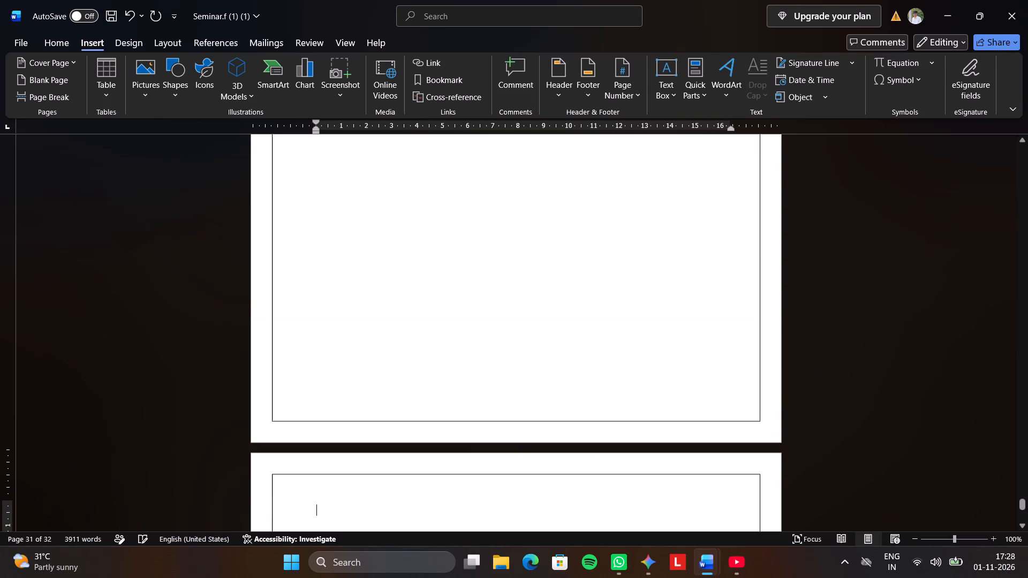
# Justify the empty line directly after the Figure 12 flowchart page and paste the copied control-loop and 3.13 text there.
pyautogui.scroll(13, 329, 255)
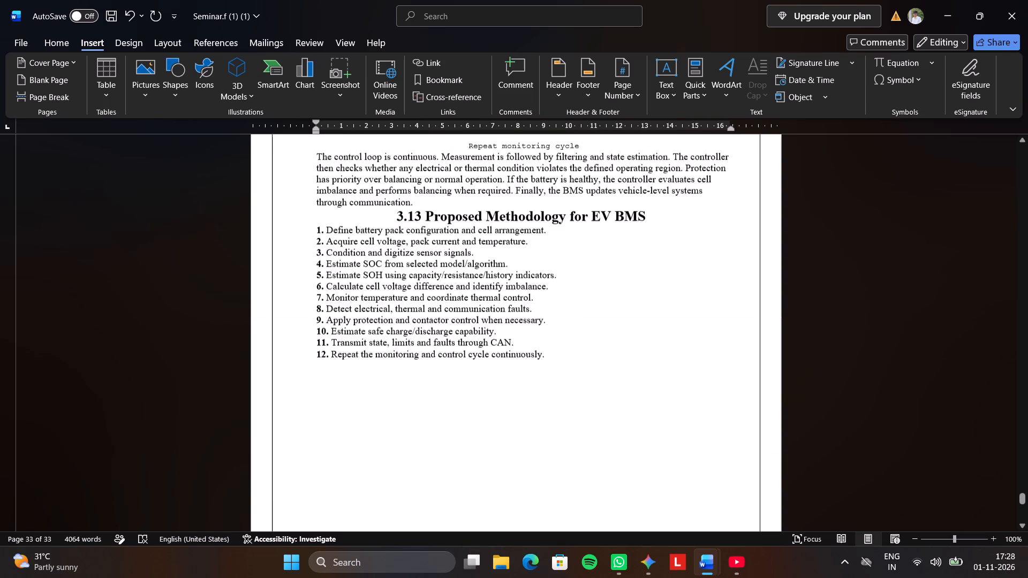
pyautogui.scroll(9, 329, 248)
pyautogui.scroll(14, 329, 248)
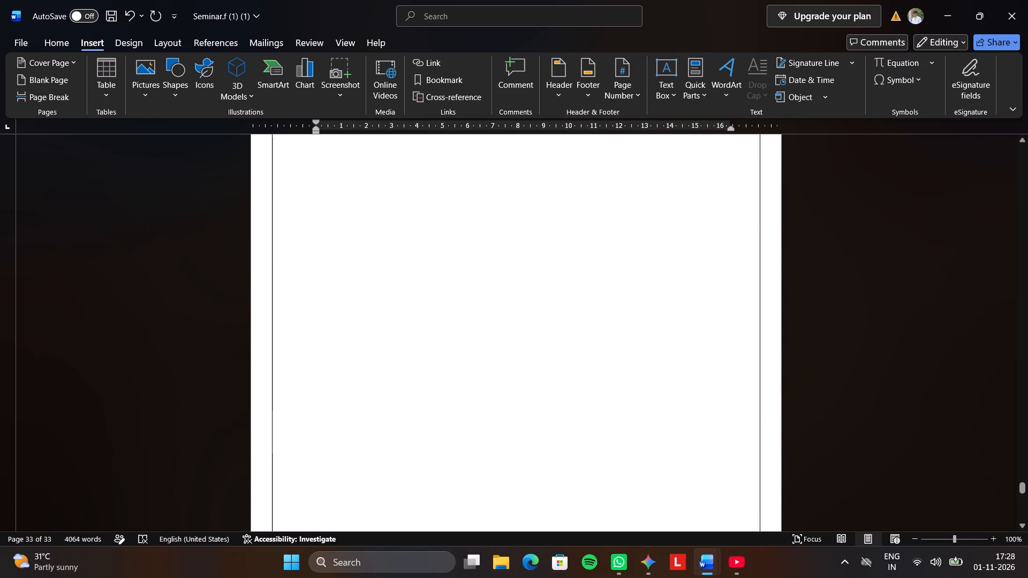
pyautogui.scroll(9, 329, 247)
pyautogui.scroll(-5, 329, 246)
pyautogui.scroll(1, 329, 246)
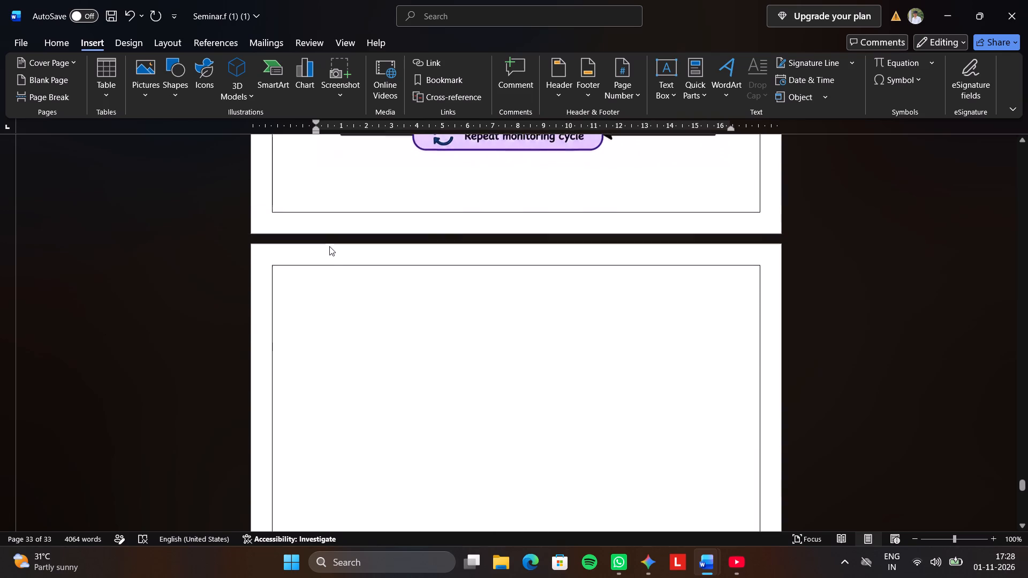
pyautogui.click(314, 278)
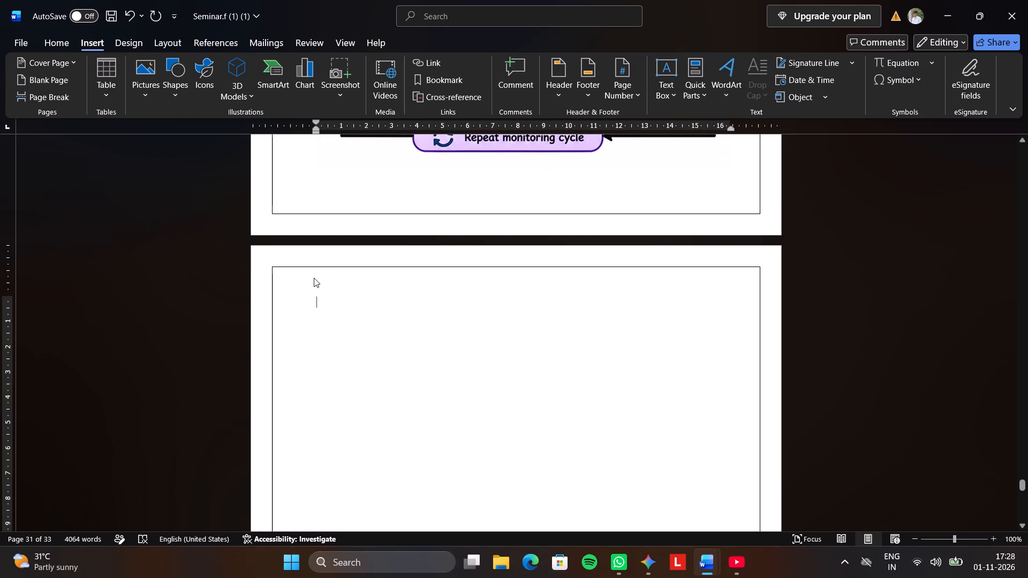
pyautogui.click(65, 39)
pyautogui.click(387, 93)
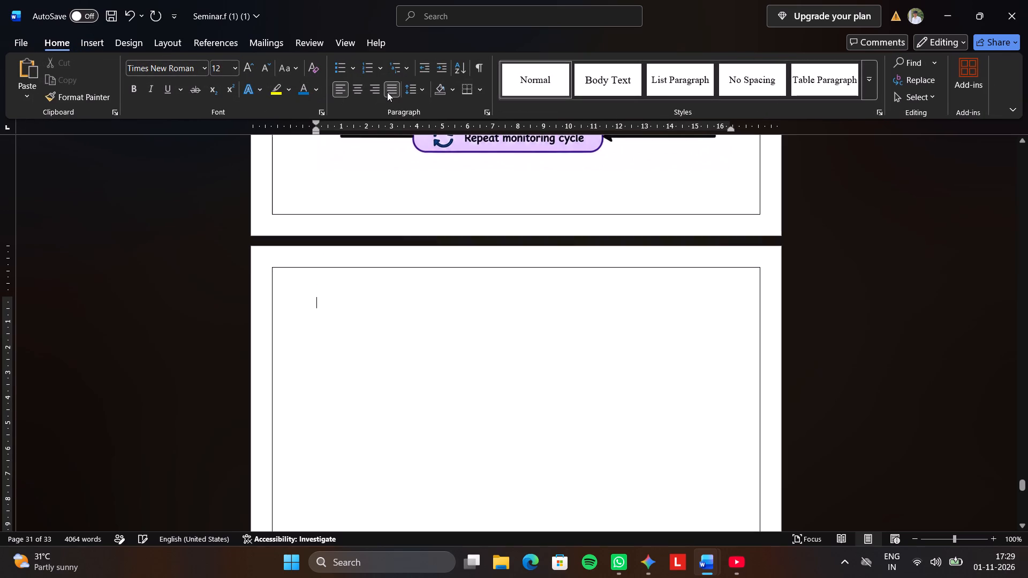
pyautogui.hotkey('ctrl', 'v')
# Delete the "Repeat monitoring cycle" line above the pasted control-loop paragraph.
pyautogui.scroll(4, 390, 110)
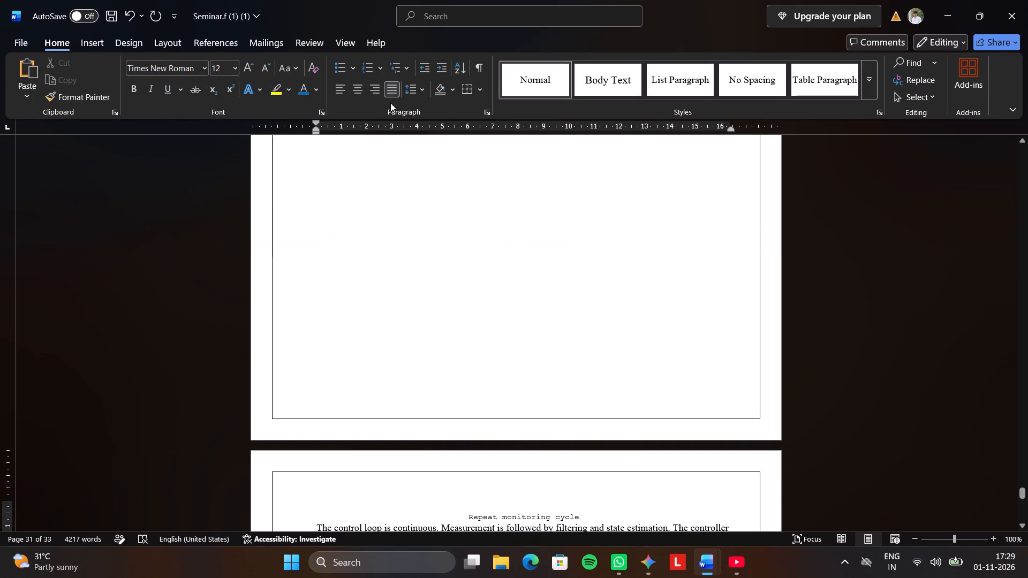
pyautogui.scroll(6, 393, 98)
pyautogui.scroll(-1, 435, 135)
pyautogui.scroll(12, 437, 272)
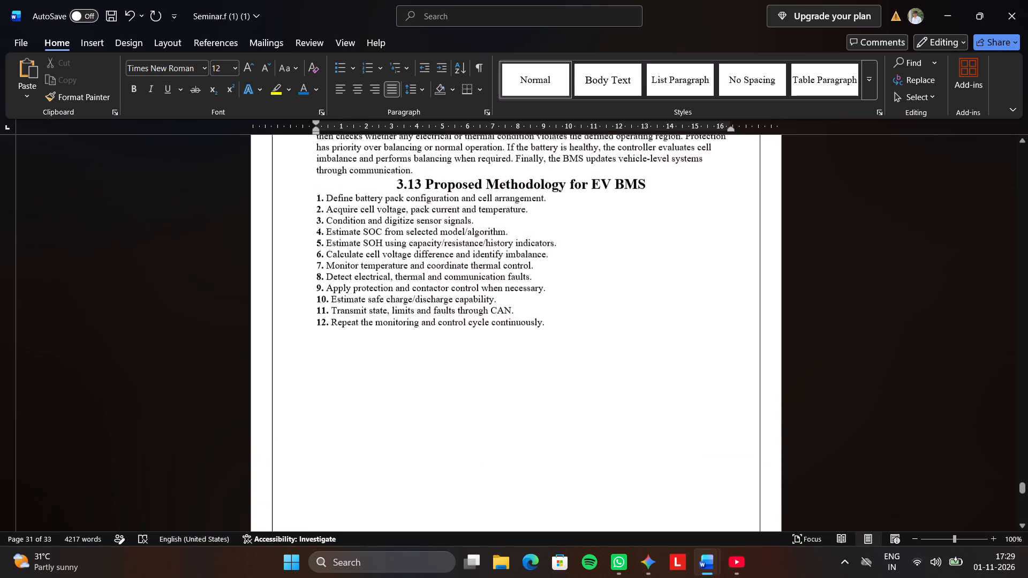
pyautogui.scroll(10, 419, 239)
pyautogui.scroll(-3, 418, 238)
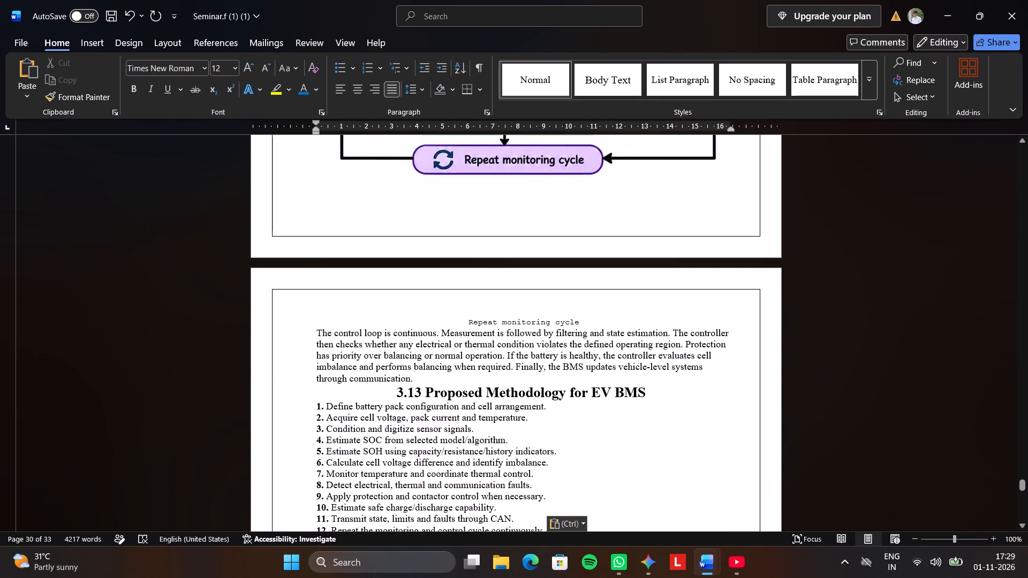
pyautogui.moveTo(471, 321); pyautogui.dragTo(580, 322)
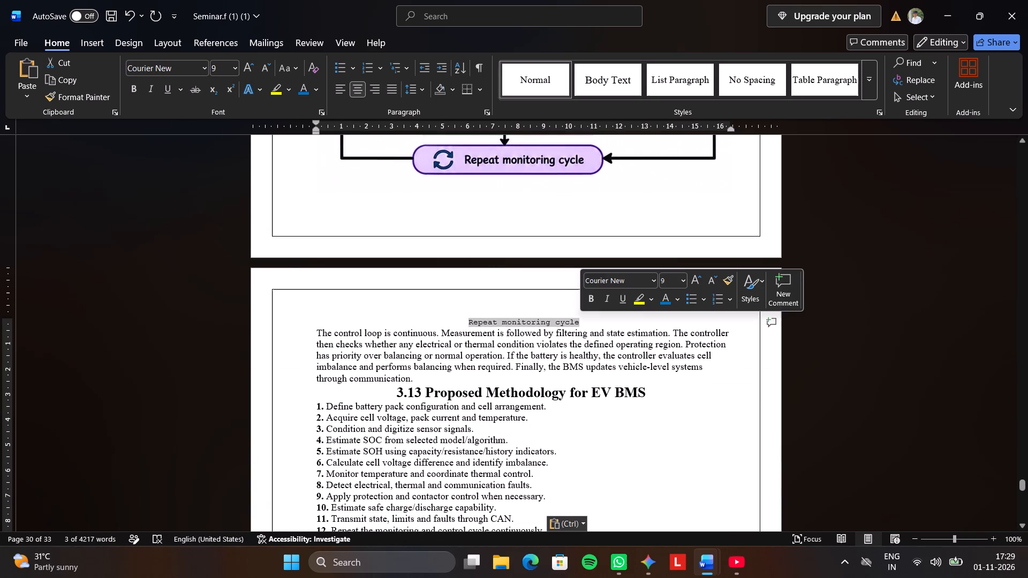
pyautogui.press('BackSpace')
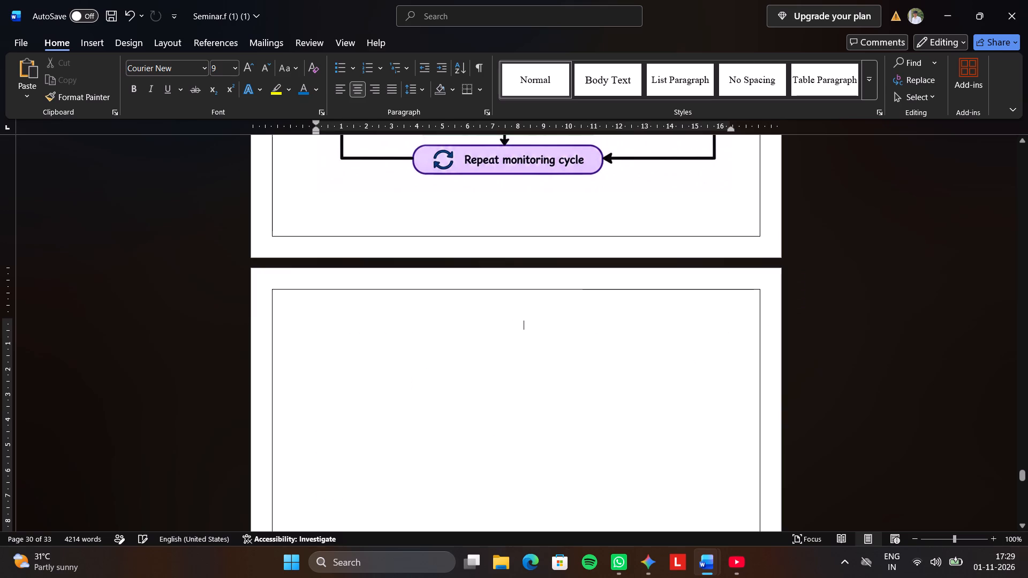
# Change the centred empty line on the page after Figure 12 to justified and paste the copied control-loop and 3.13 text again.
pyautogui.click(297, 307)
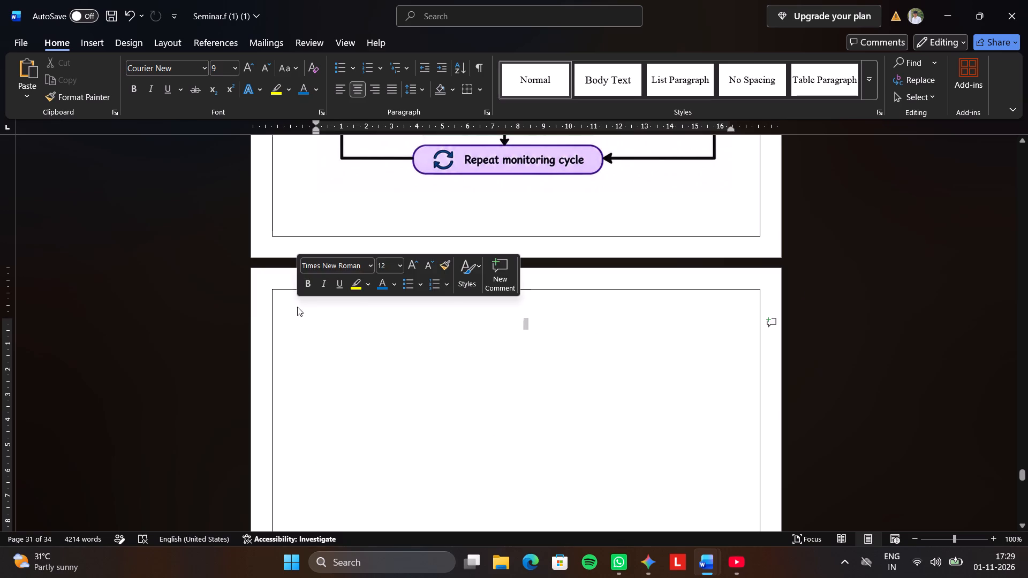
pyautogui.moveTo(282, 316); pyautogui.dragTo(287, 311)
pyautogui.moveTo(299, 310); pyautogui.dragTo(307, 314)
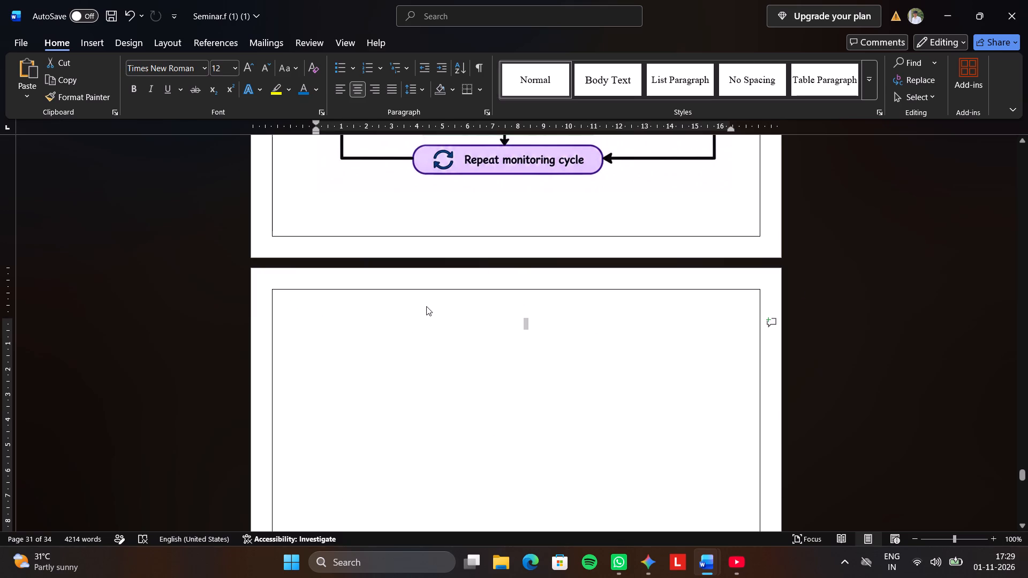
pyautogui.click(318, 318)
pyautogui.press('BackSpace')
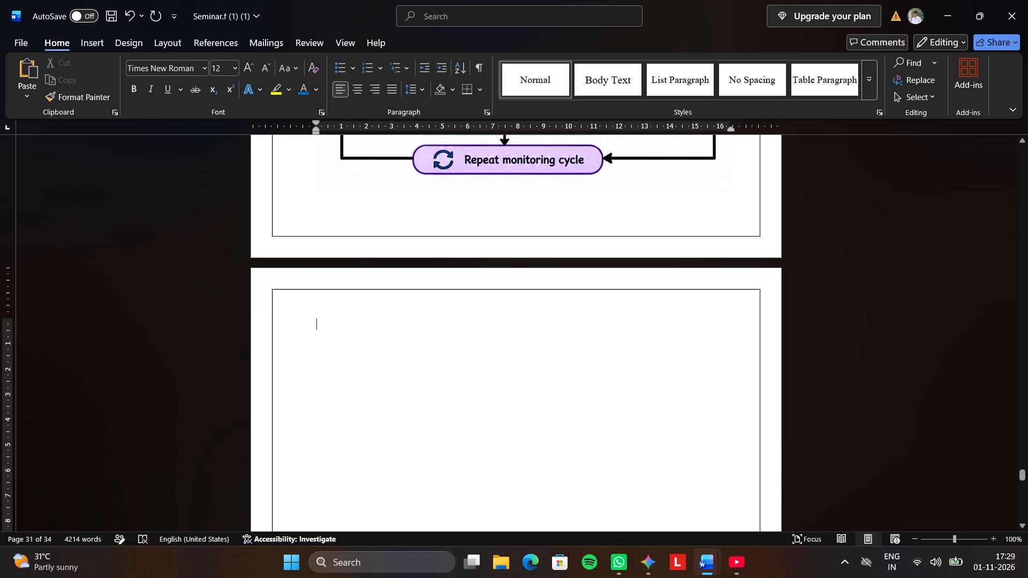
pyautogui.click(390, 88)
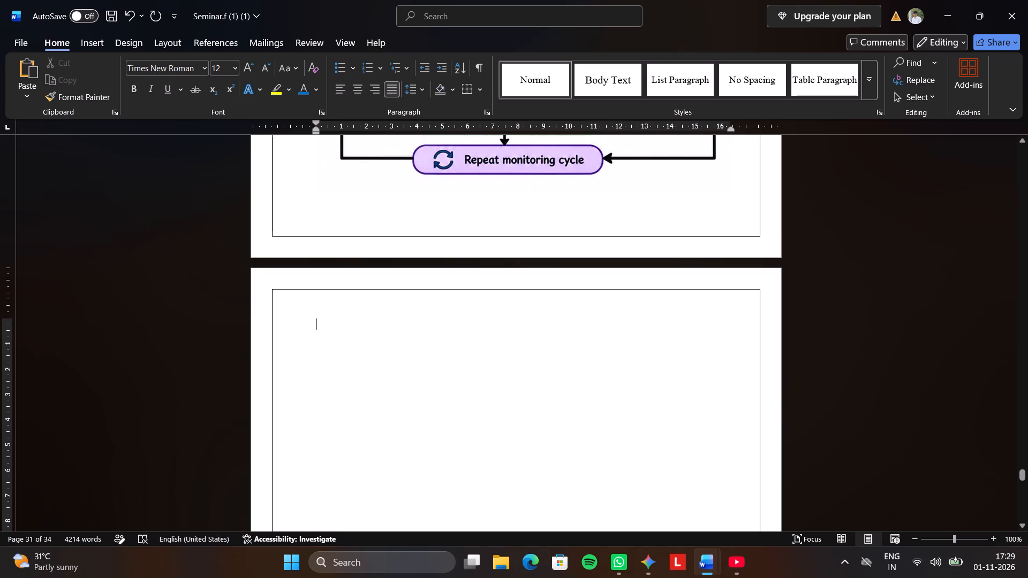
pyautogui.hotkey('ctrl', 'v')
# Remove the "Repeat monitoring cycle" text above the newly pasted control-loop paragraph.
pyautogui.scroll(5, 389, 188)
pyautogui.scroll(-1, 389, 188)
pyautogui.scroll(5, 389, 188)
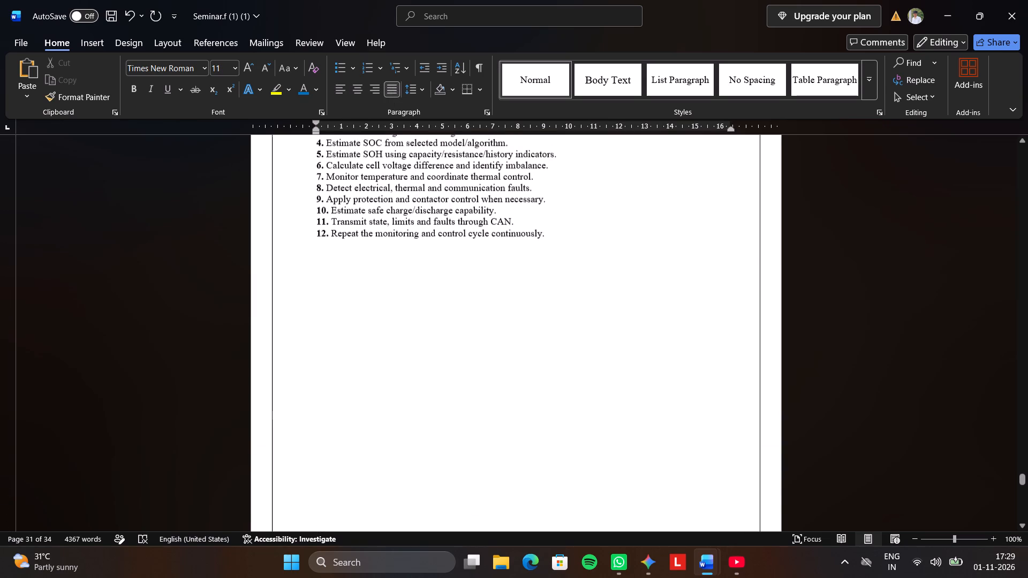
pyautogui.scroll(6, 389, 185)
pyautogui.click(539, 226)
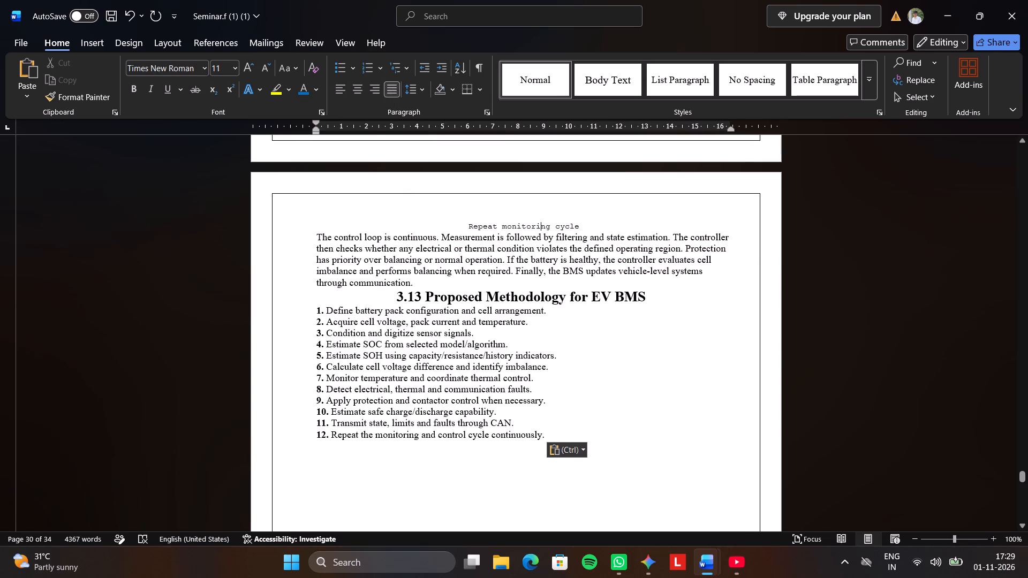
pyautogui.click(576, 226)
pyautogui.click(580, 225)
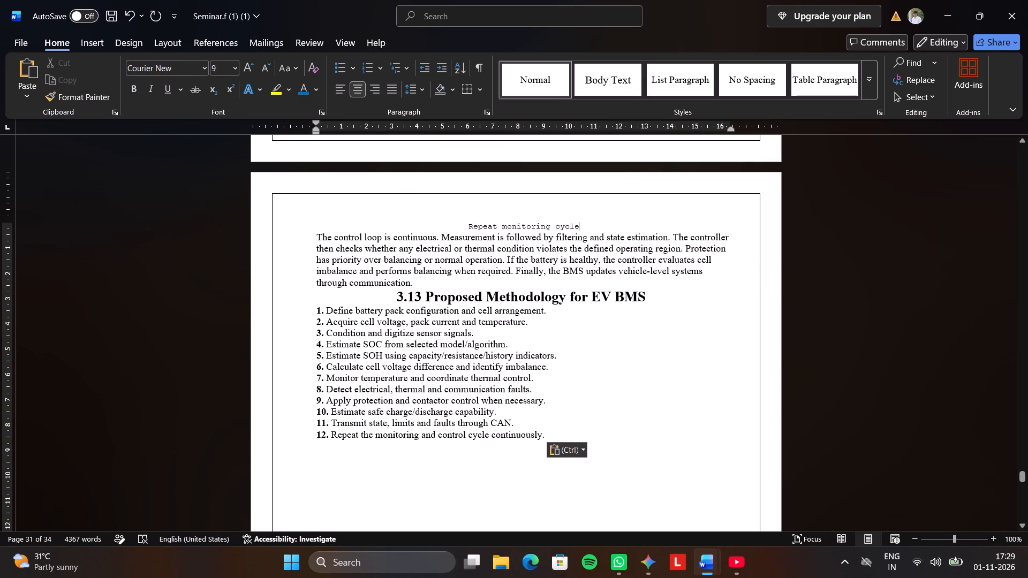
pyautogui.press('BackSpace')
pyautogui.press('BackSpace')
pyautogui.press('BackSpace')
pyautogui.press('BackSpace')
pyautogui.press('BackSpace')
pyautogui.press('BackSpace')
pyautogui.press('BackSpace')
pyautogui.press('BackSpace')
pyautogui.press('BackSpace')
pyautogui.press('BackSpace')
pyautogui.press('BackSpace')
pyautogui.press('BackSpace')
pyautogui.press('BackSpace')
pyautogui.press('BackSpace')
pyautogui.press('BackSpace')
pyautogui.press('BackSpace')
pyautogui.press('BackSpace')
pyautogui.press('BackSpace')
pyautogui.press('BackSpace')
pyautogui.press('BackSpace')
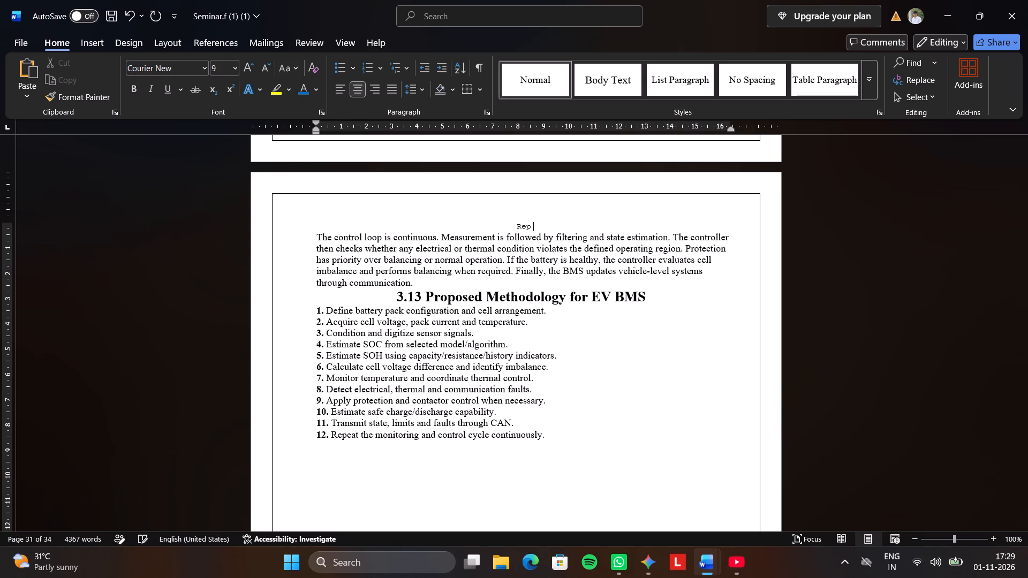
pyautogui.press('BackSpace')
pyautogui.press('BackSpace')
pyautogui.press('BackSpace')
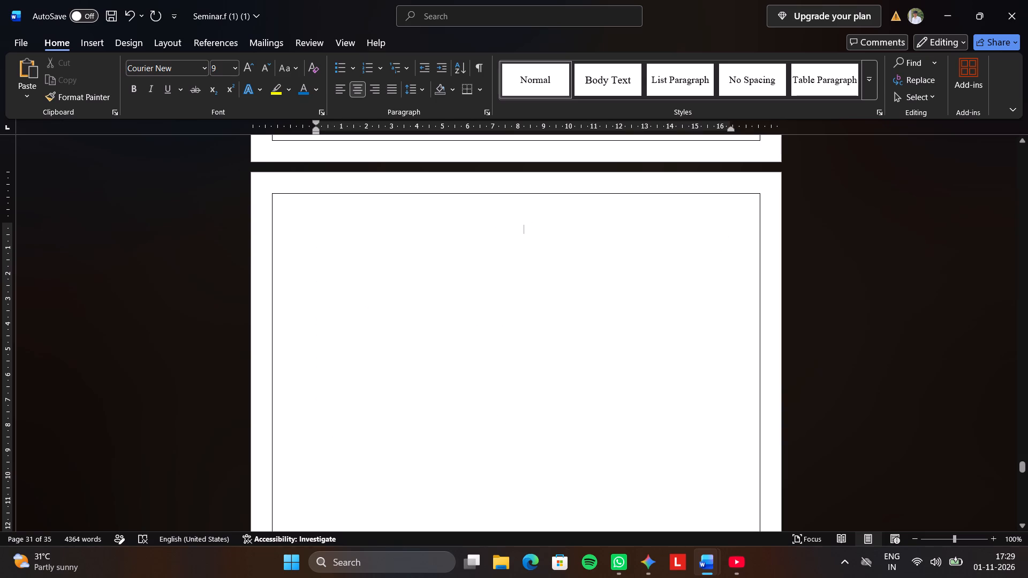
# Paste the copied control-loop and 3.13 text once more at the top of the blank page after Figure 12.
pyautogui.scroll(5, 584, 225)
pyautogui.scroll(-6, 583, 223)
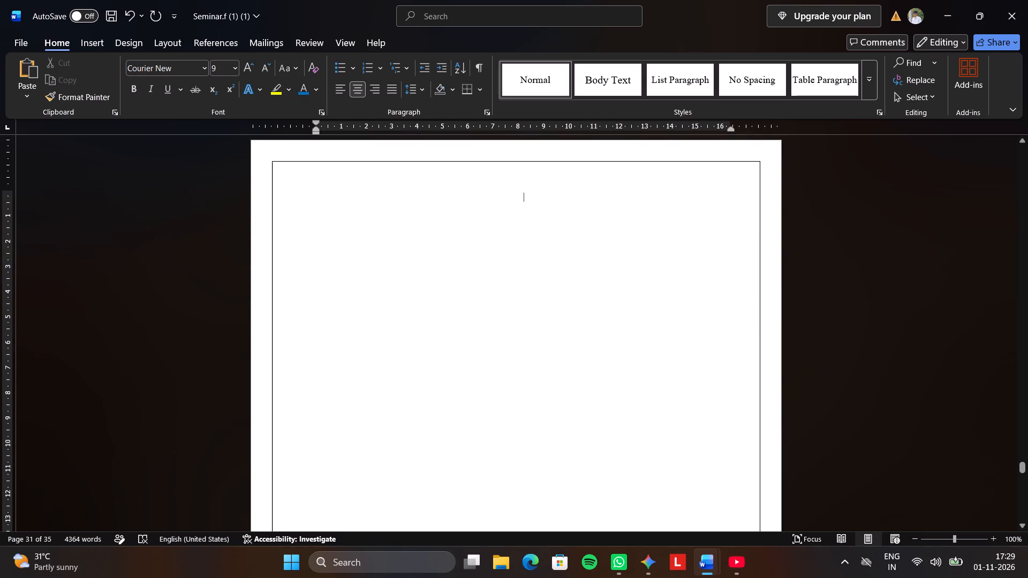
pyautogui.hotkey('ctrl', 'v')
# Cut the "Repeat monitoring cycle" line from above the newly pasted control-loop paragraph.
pyautogui.scroll(9, 583, 223)
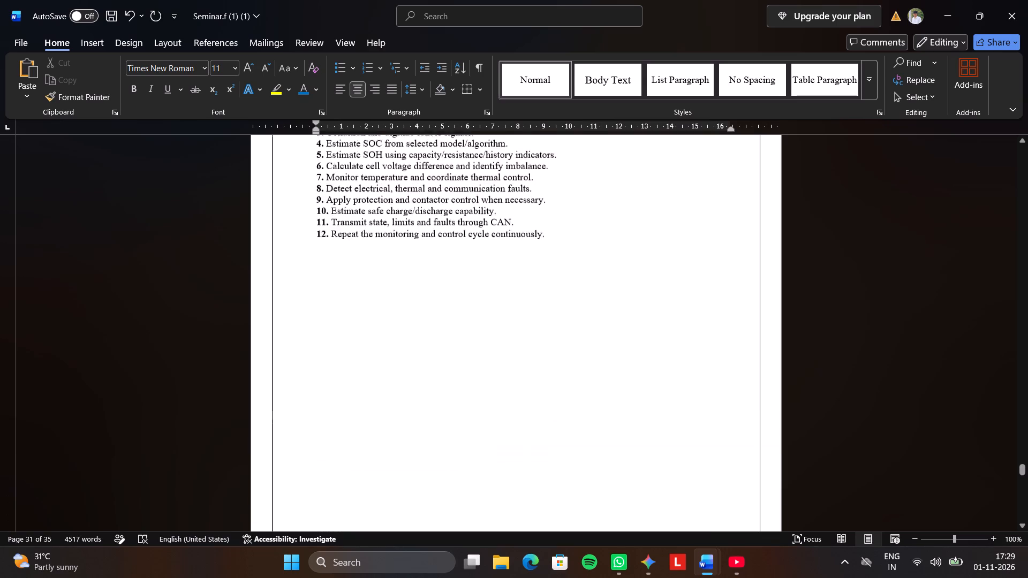
pyautogui.scroll(7, 579, 211)
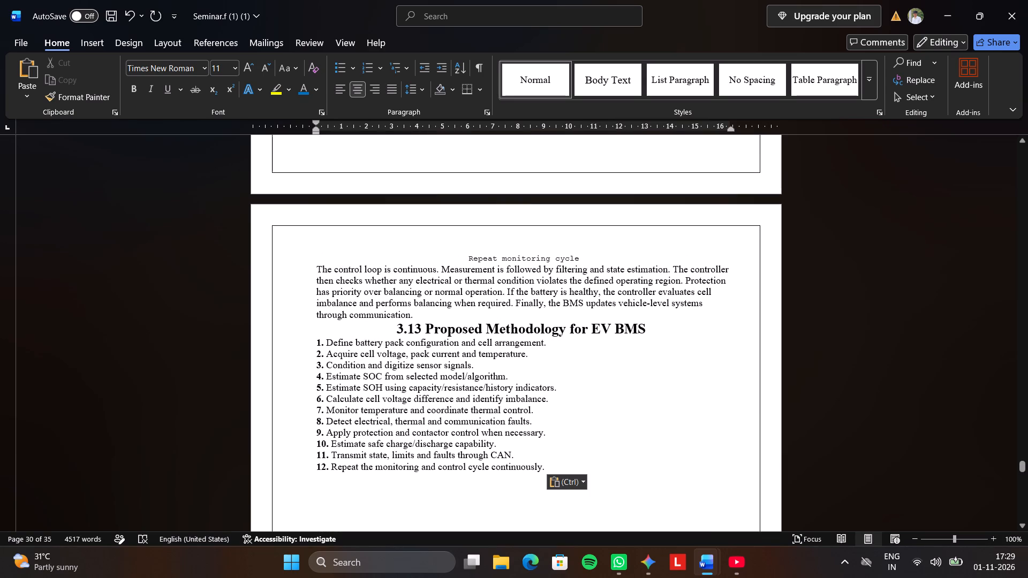
pyautogui.moveTo(471, 258); pyautogui.dragTo(569, 256)
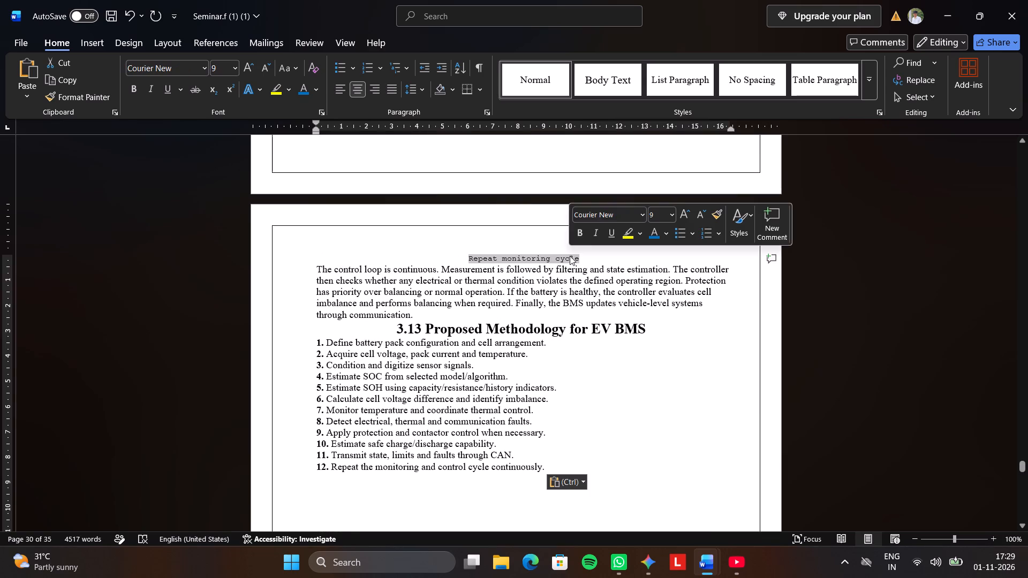
pyautogui.rightClick(571, 249)
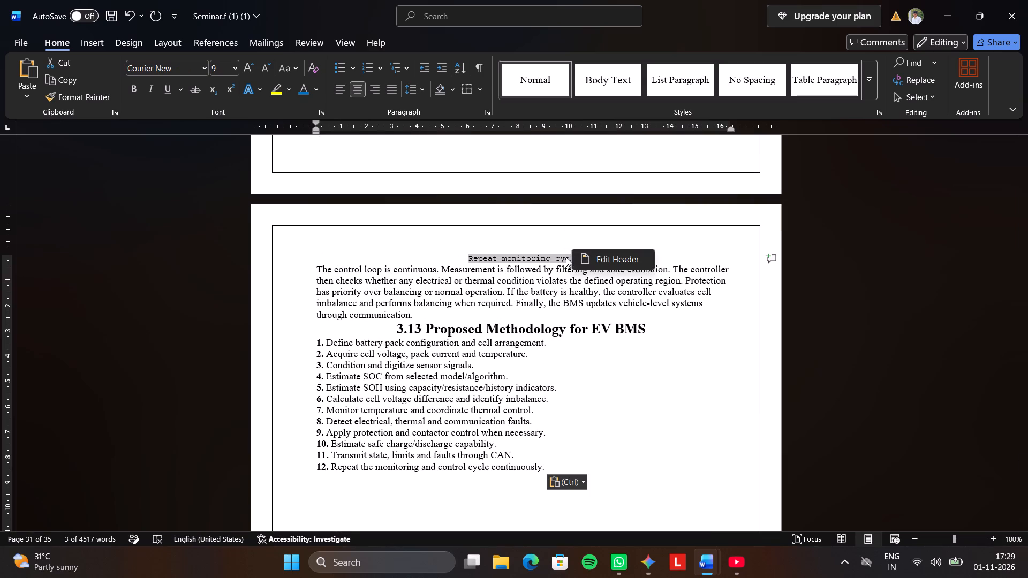
pyautogui.rightClick(566, 257)
pyautogui.click(599, 292)
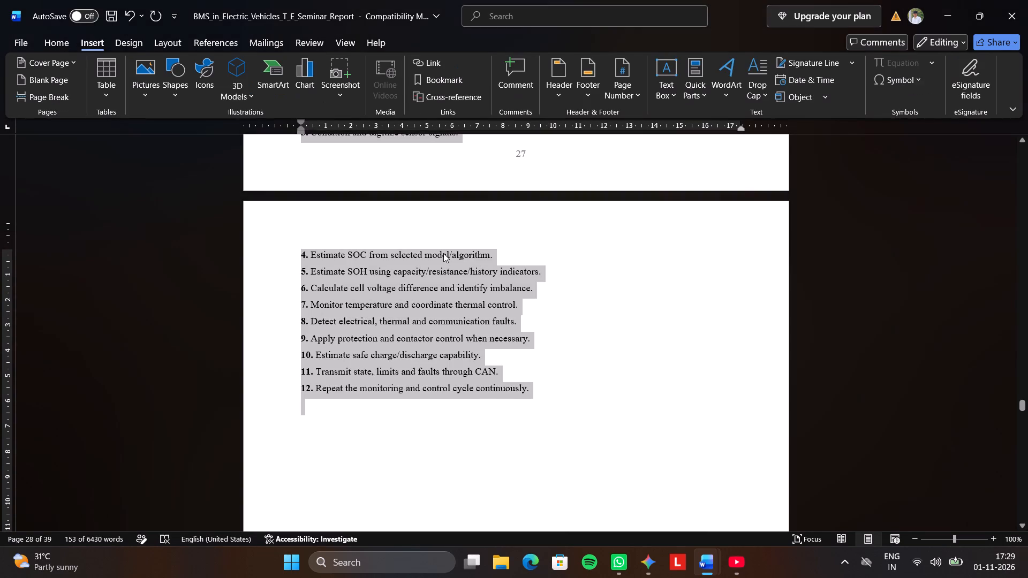
# In the BMS source report, copy from "The control loop is continuous" into the 3.13 methodology list, leaving out the "Repeat monitoring cycle" line.
pyautogui.scroll(6, 443, 253)
pyautogui.click(316, 214)
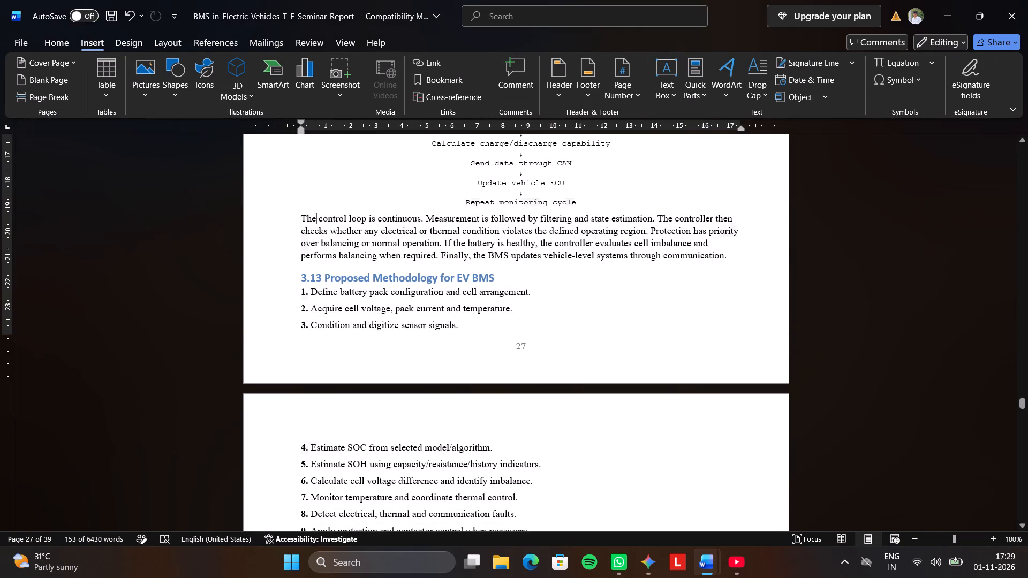
pyautogui.moveTo(302, 216); pyautogui.dragTo(518, 274)
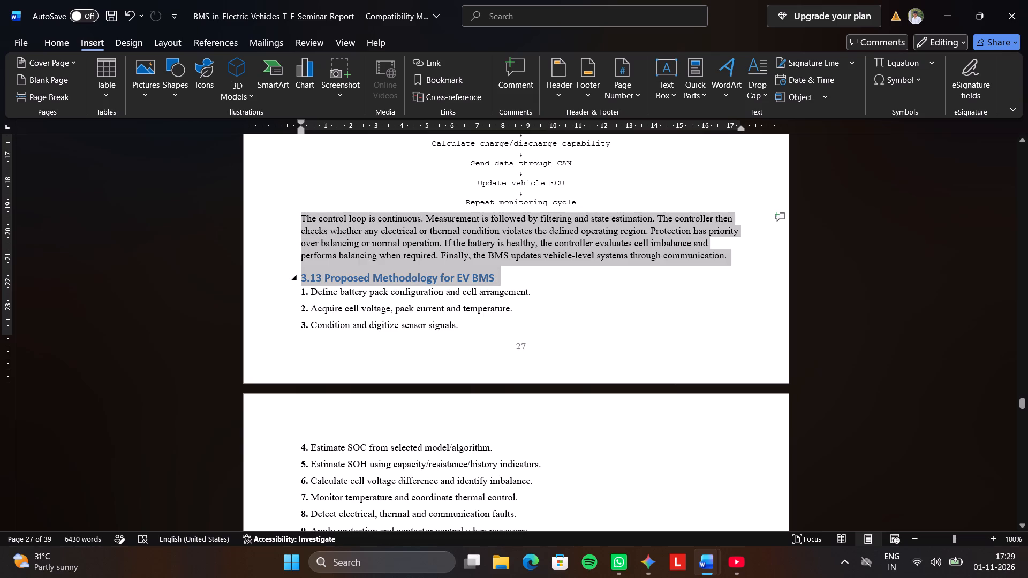
pyautogui.moveTo(518, 274); pyautogui.dragTo(764, 440)
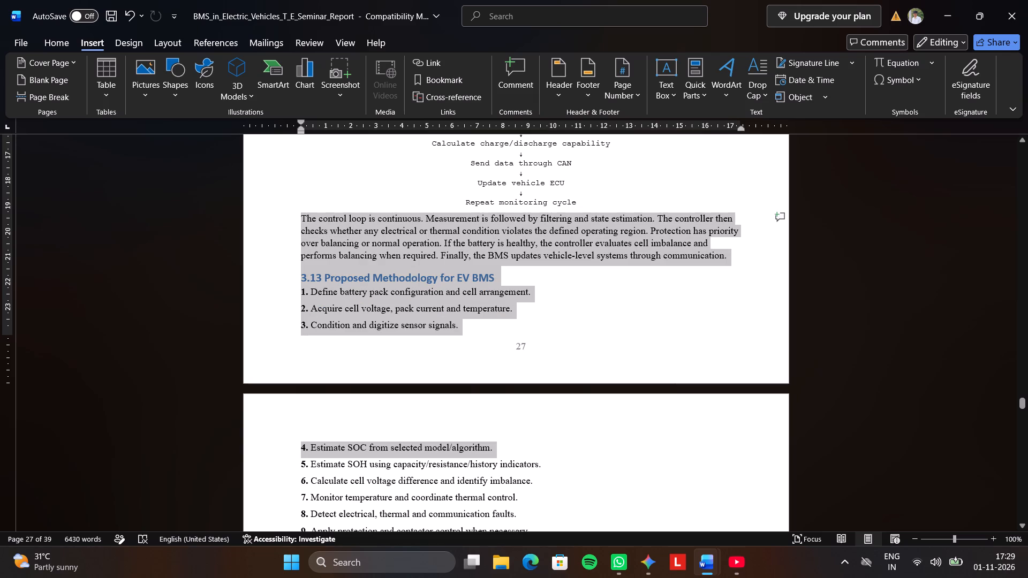
pyautogui.moveTo(764, 440); pyautogui.dragTo(754, 474)
pyautogui.hotkey('ctrl', 'c')
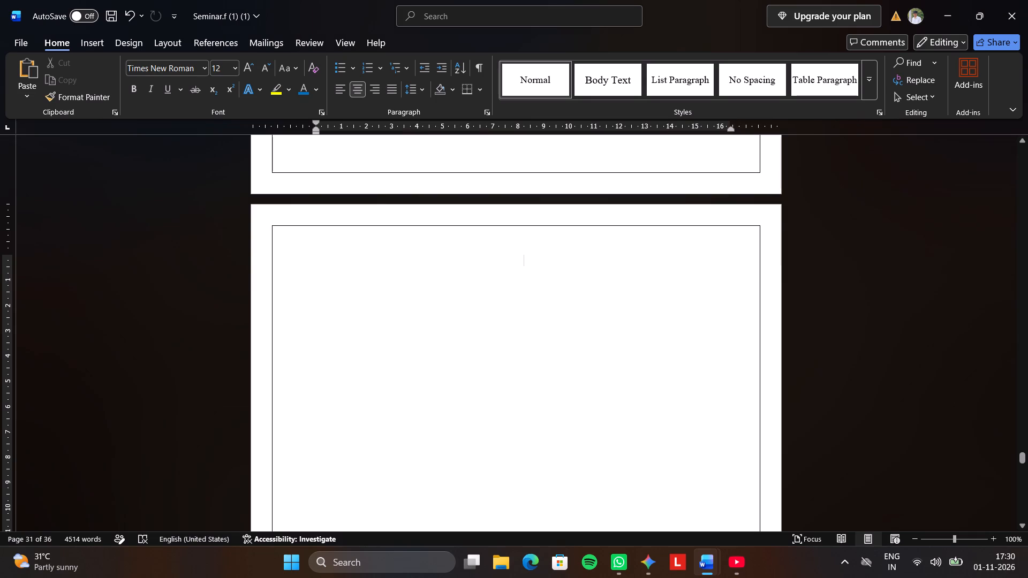
# Paste the copied control-loop paragraph and 3.13 methodology list as justified text at the top of the blank page 31.
pyautogui.scroll(4, 429, 239)
pyautogui.scroll(-3, 428, 231)
pyautogui.click(307, 285)
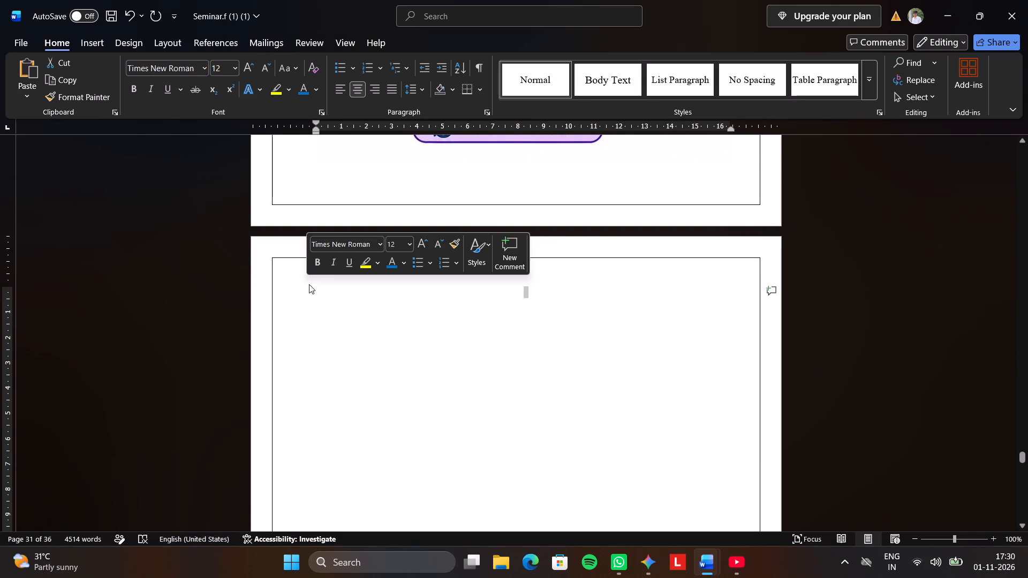
pyautogui.click(383, 287)
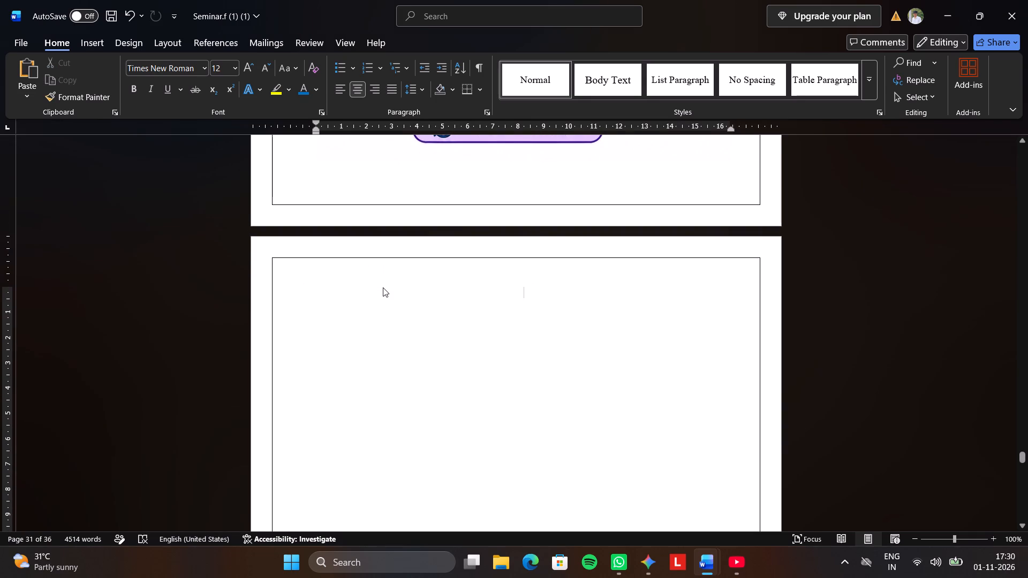
pyautogui.press('BackSpace')
pyautogui.click(392, 86)
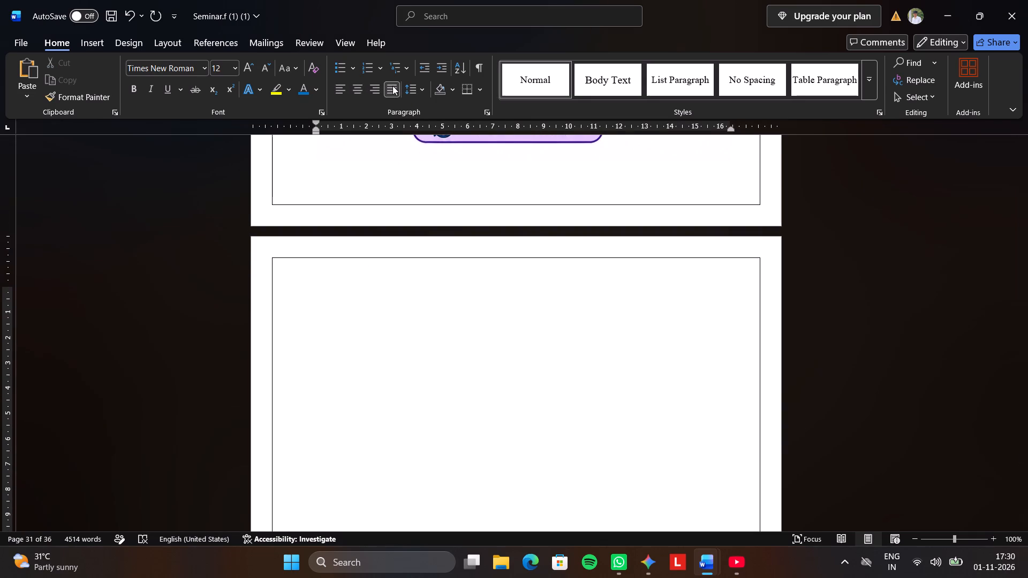
pyautogui.hotkey('ctrl', 'v')
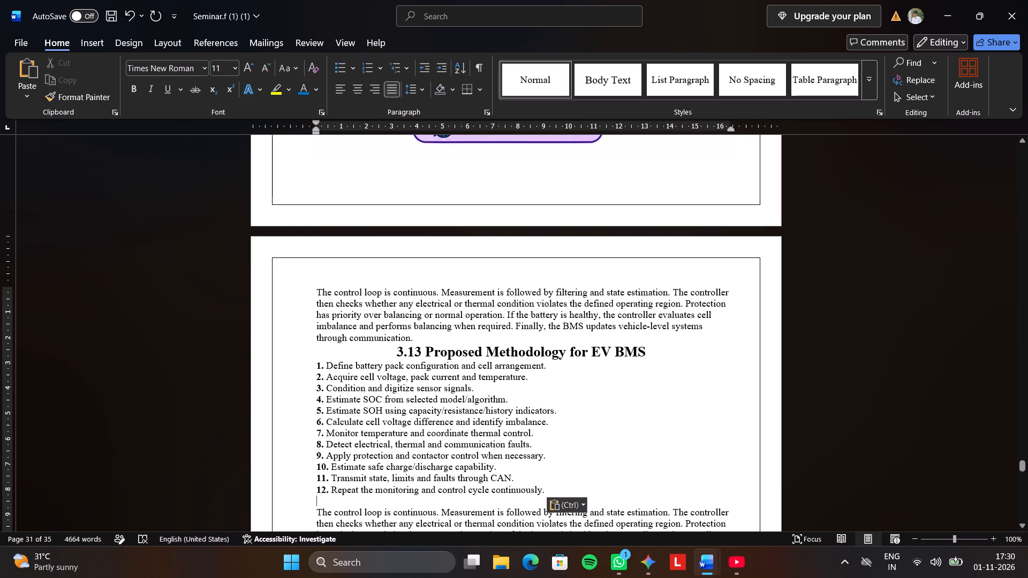
# Format the control-loop paragraphs and 3.13 lists on page 31 with 1.5 line spacing and 12 pt text.
pyautogui.moveTo(316, 288); pyautogui.dragTo(325, 296)
pyautogui.moveTo(325, 296); pyautogui.dragTo(590, 395)
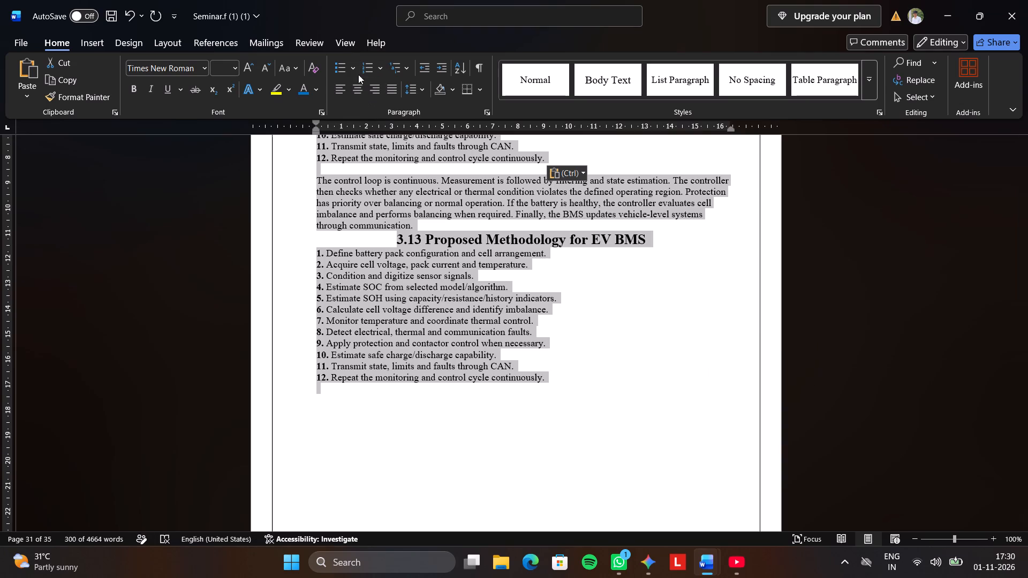
pyautogui.click(424, 85)
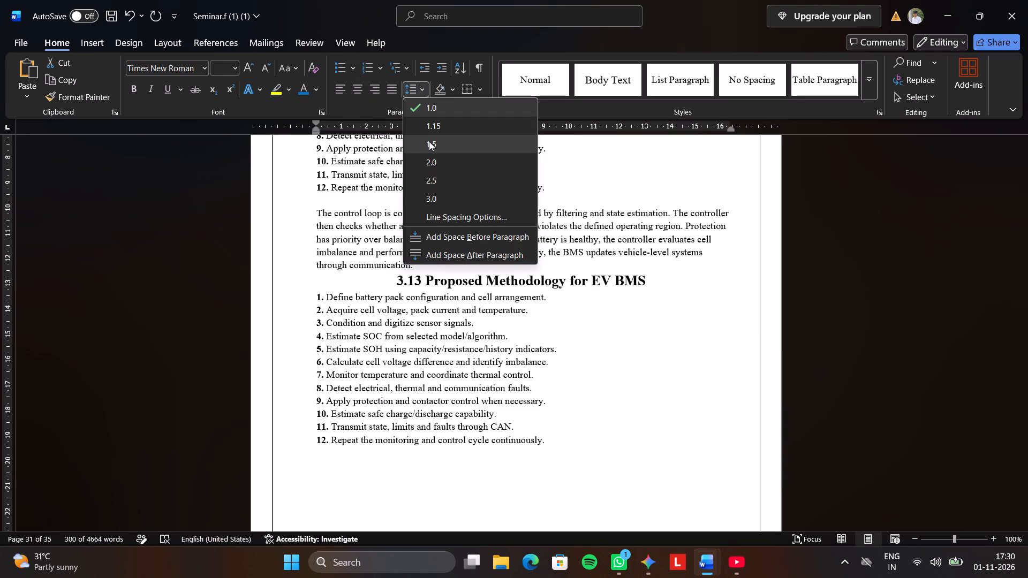
pyautogui.click(429, 141)
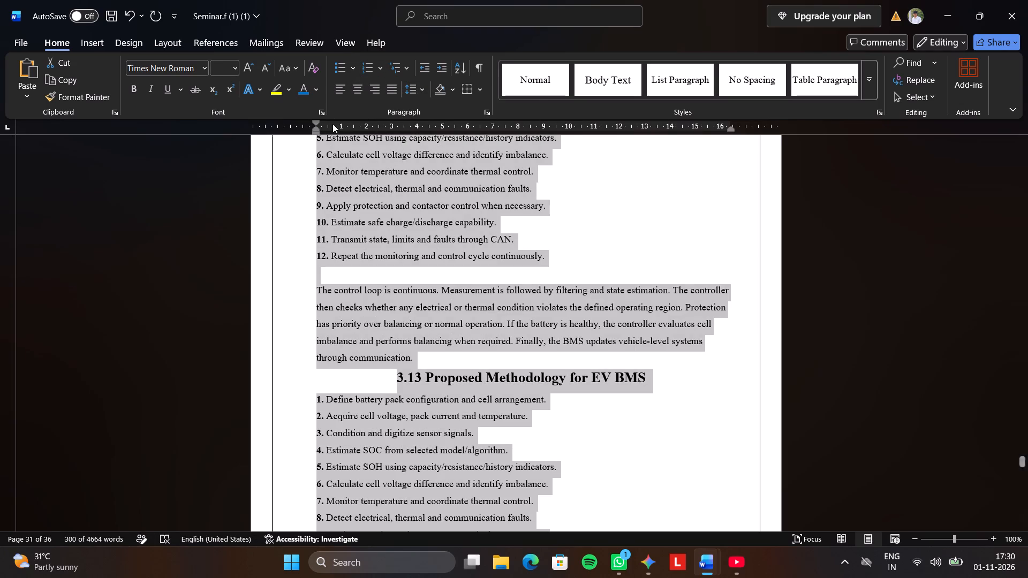
pyautogui.click(238, 66)
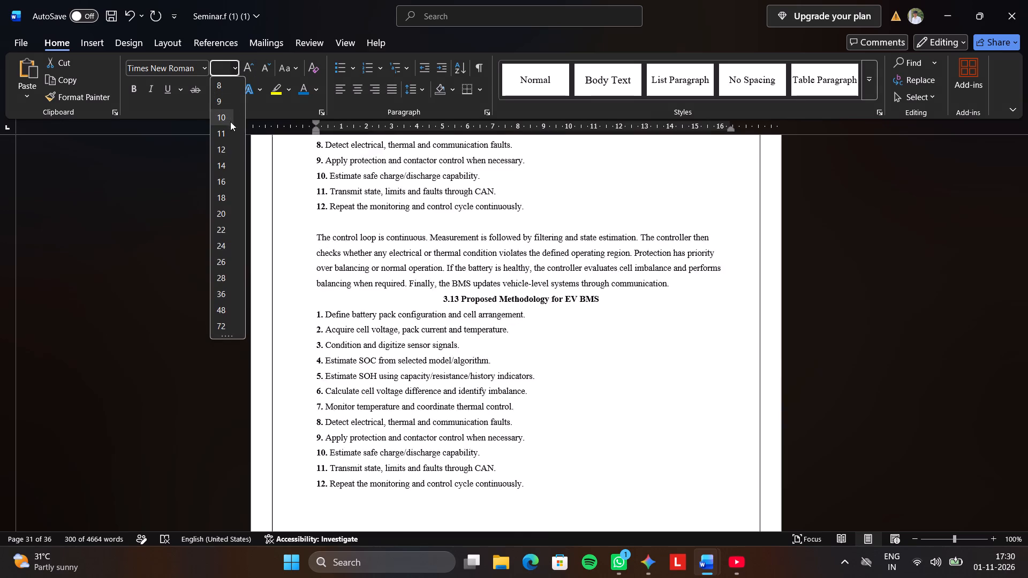
pyautogui.click(229, 143)
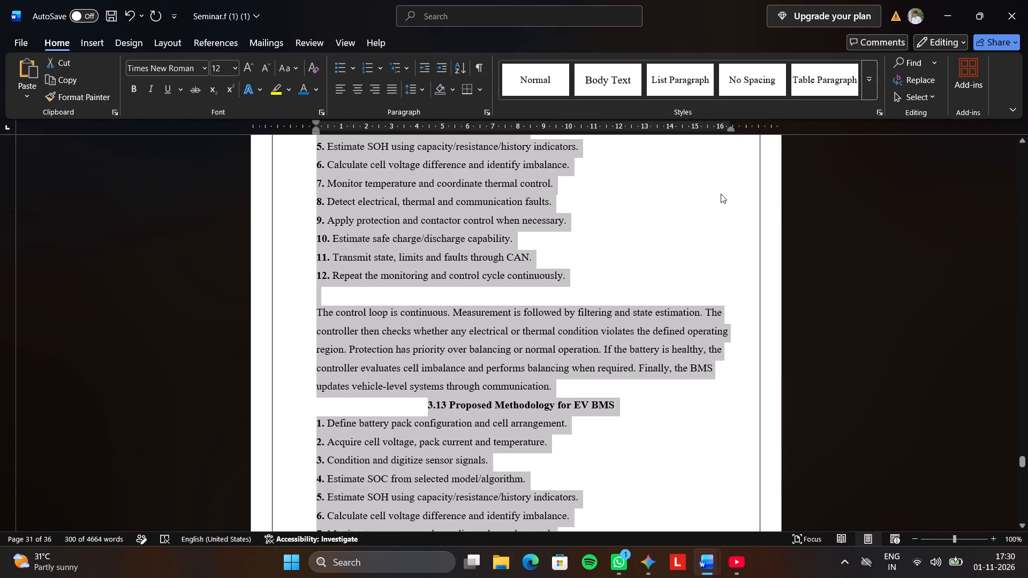
pyautogui.click(721, 194)
# Add a blank line above and below the first "3.13 Proposed Methodology for EV BMS" heading.
pyautogui.scroll(-2, 721, 193)
pyautogui.scroll(8, 721, 193)
pyautogui.scroll(-1, 721, 187)
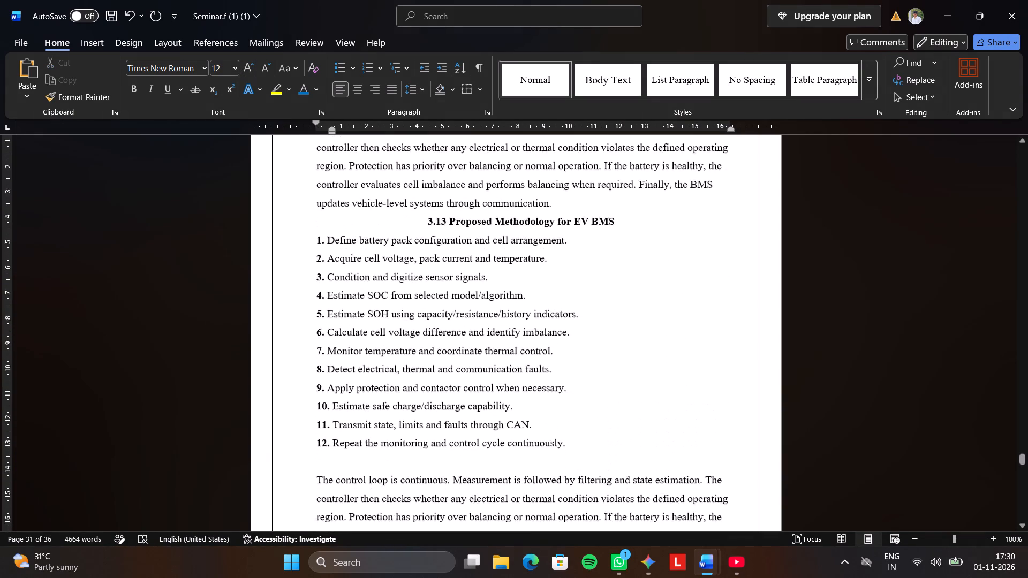
pyautogui.scroll(4, 721, 187)
pyautogui.scroll(-2, 585, 232)
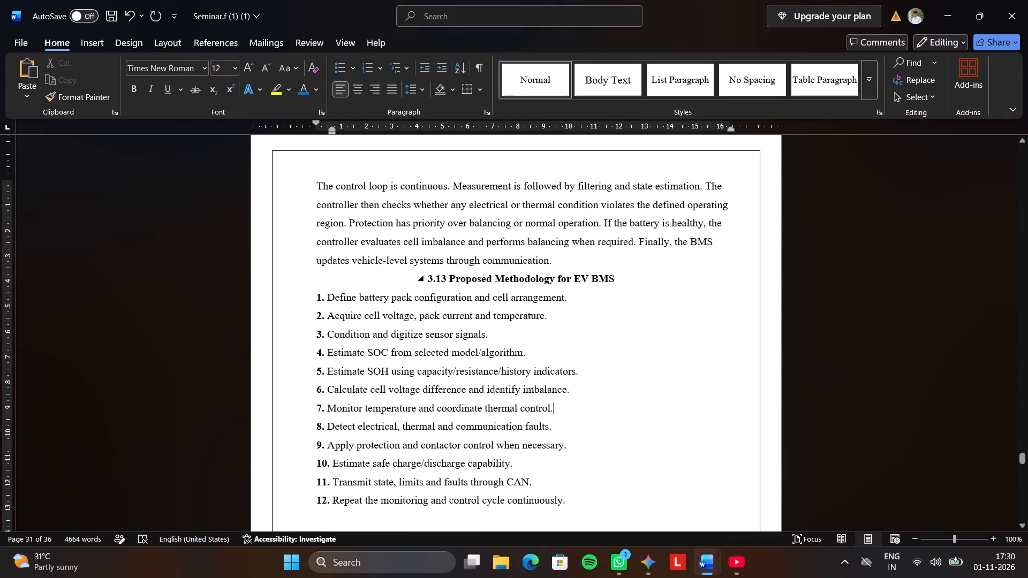
pyautogui.click(573, 263)
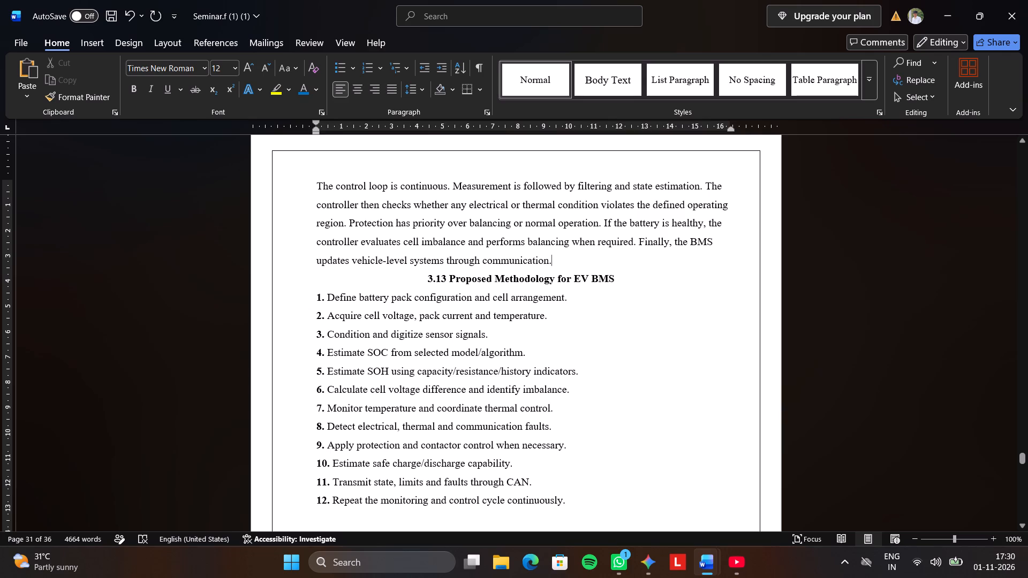
pyautogui.press('BackSpace')
pyautogui.press('.')
pyautogui.press('Return')
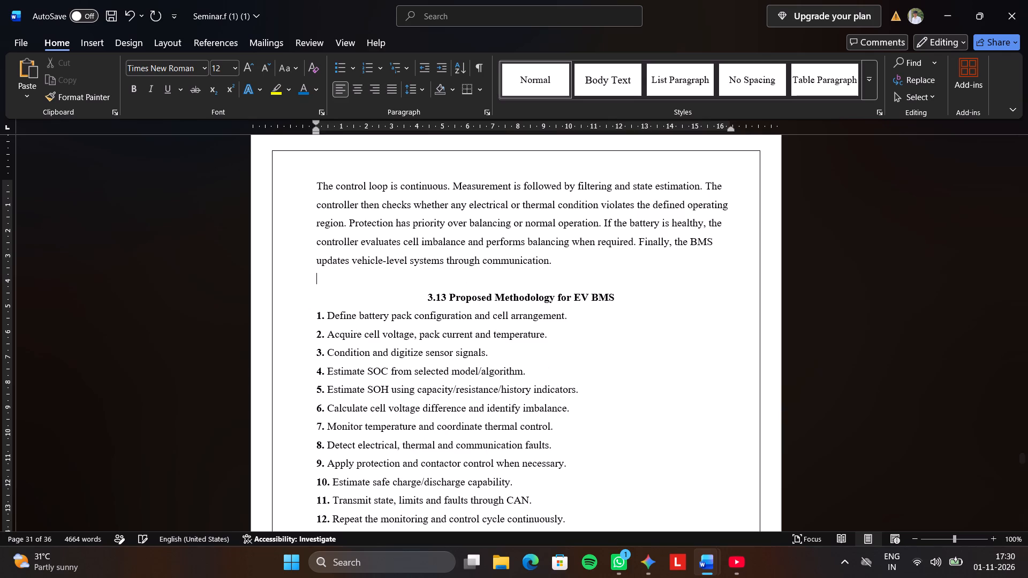
pyautogui.click(623, 301)
pyautogui.press('Return')
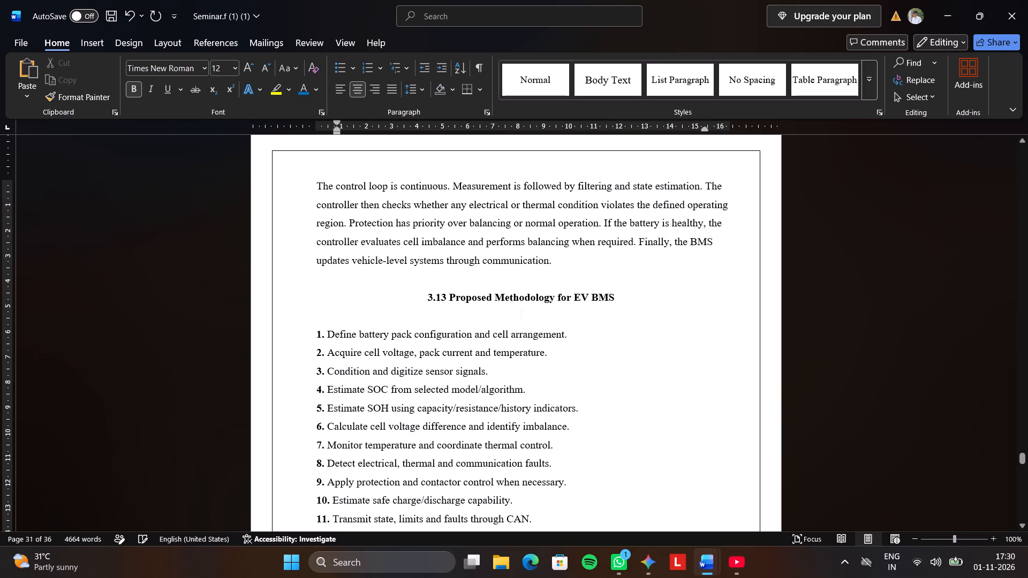
# Left-align the first 3.13 heading, keeping one blank line between it and the control-loop paragraph.
pyautogui.click(409, 298)
pyautogui.press('BackSpace')
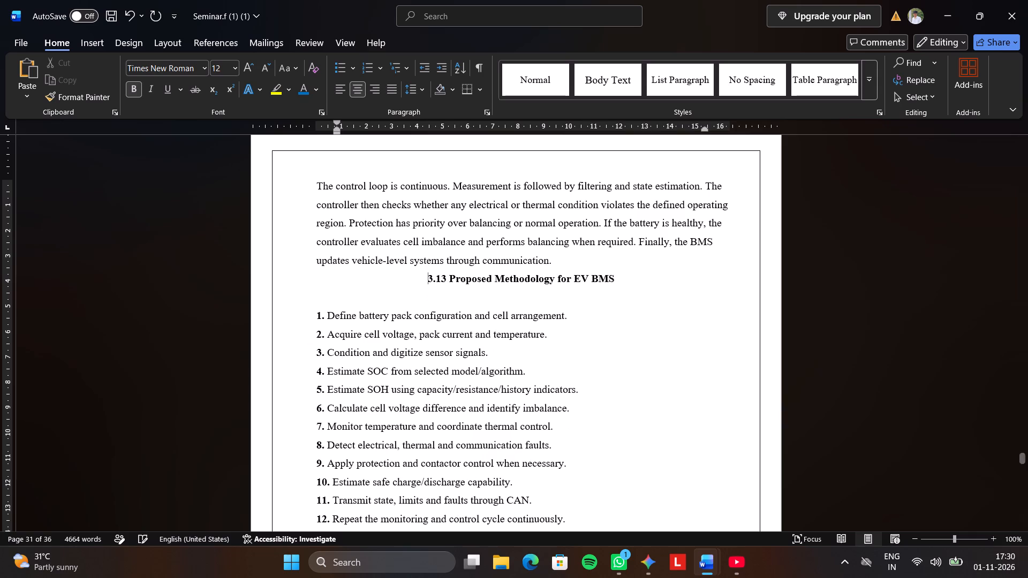
pyautogui.press('BackSpace')
pyautogui.press('BackSpace')
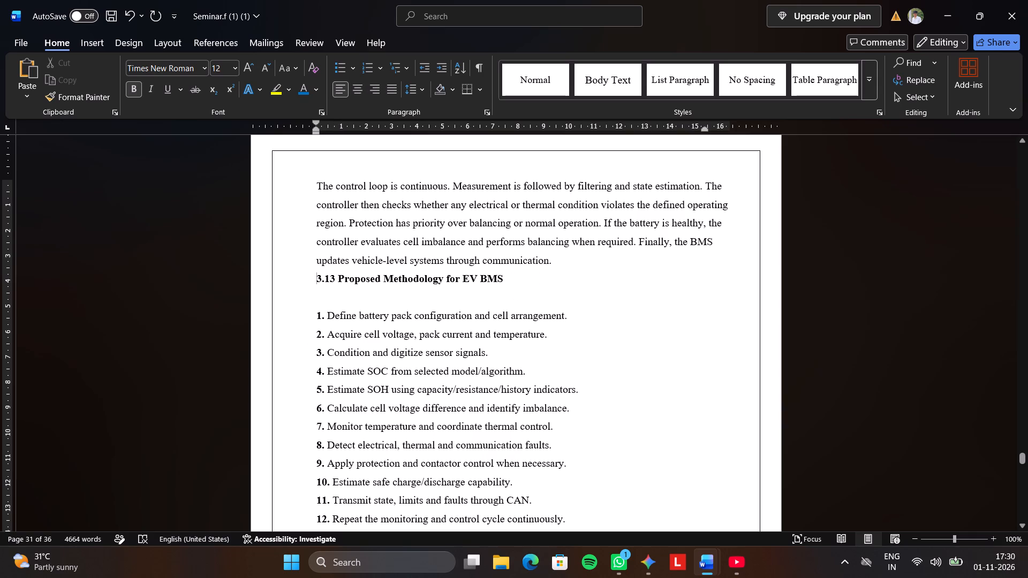
pyautogui.click(574, 260)
pyautogui.press('Return')
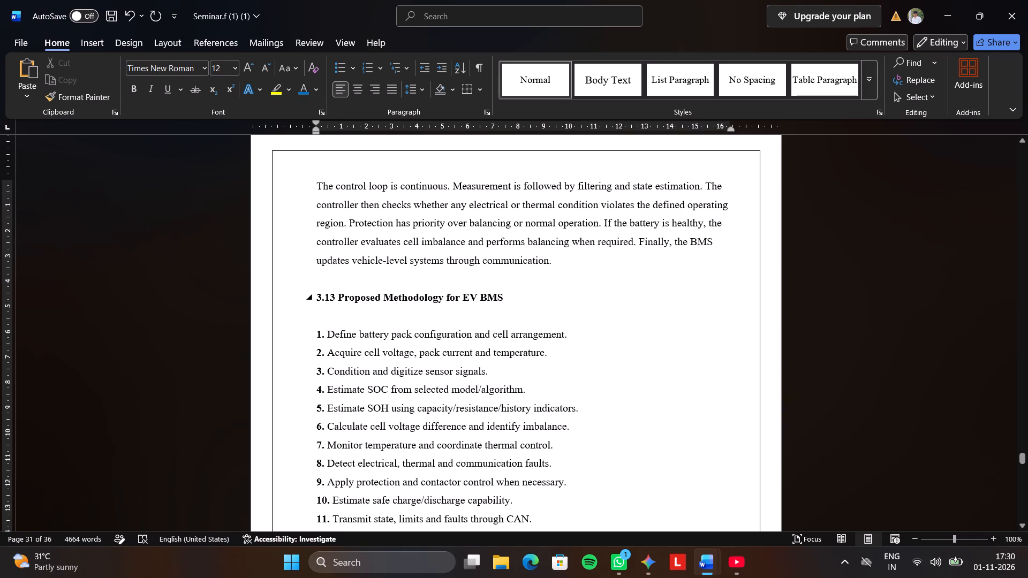
# Set the first "3.13 Proposed Methodology for EV BMS" heading to 14 pt.
pyautogui.tripleClick(396, 298)
pyautogui.click(497, 256)
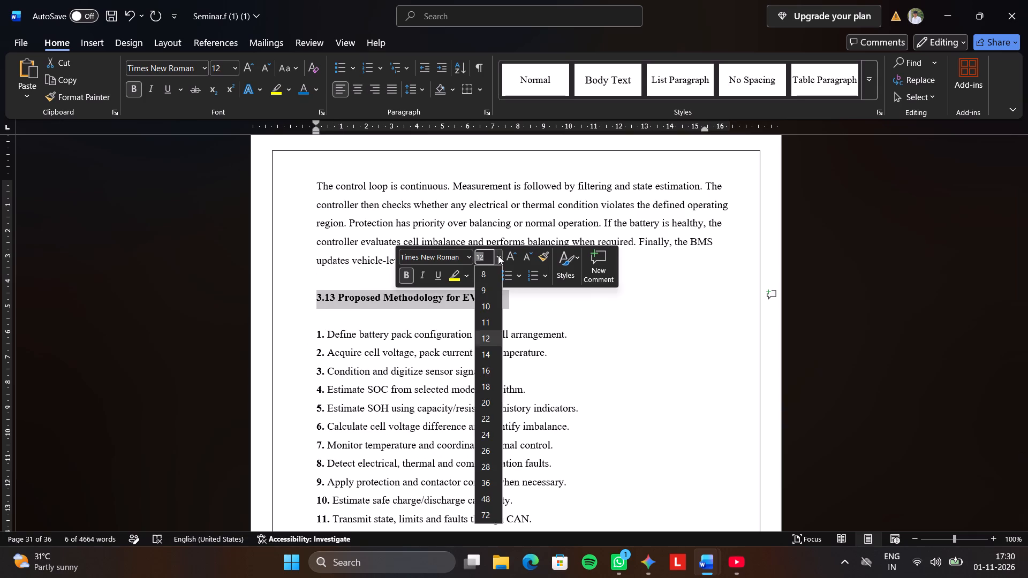
pyautogui.click(498, 357)
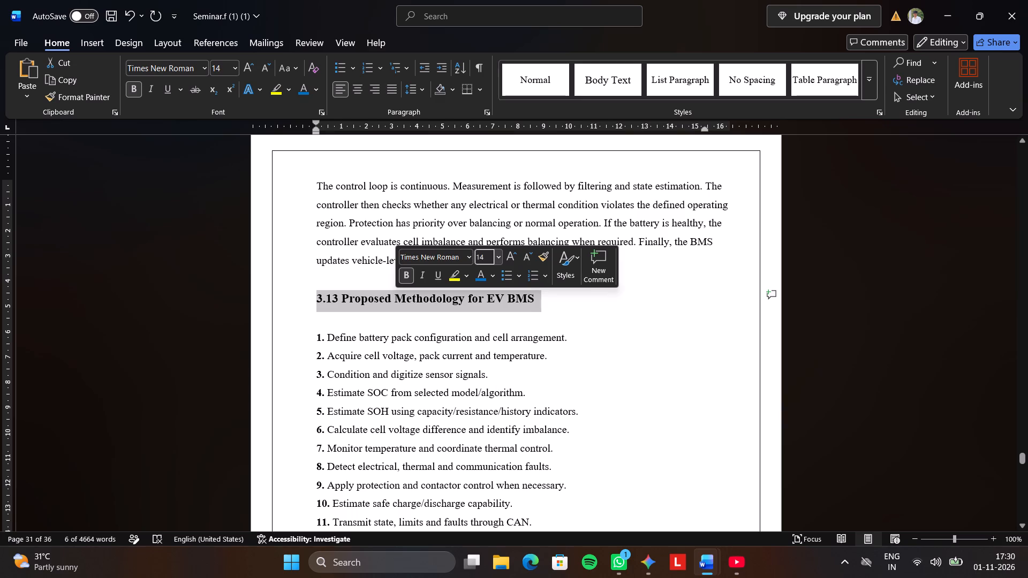
pyautogui.click(591, 336)
# Delete the duplicate 12 pt control-loop paragraph and 3.13 list that follow the first formatted list.
pyautogui.scroll(-7, 594, 326)
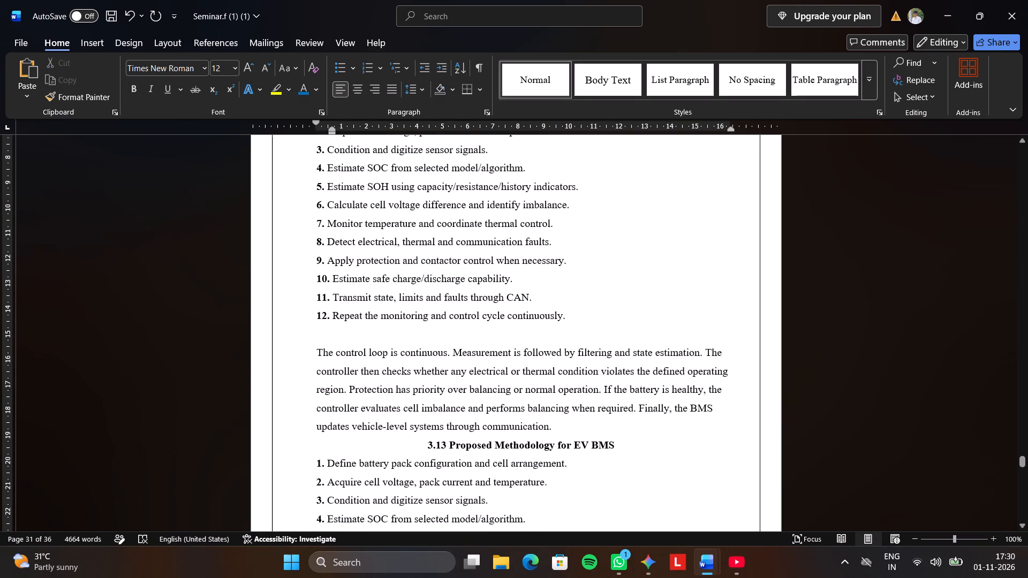
pyautogui.scroll(-1, 595, 324)
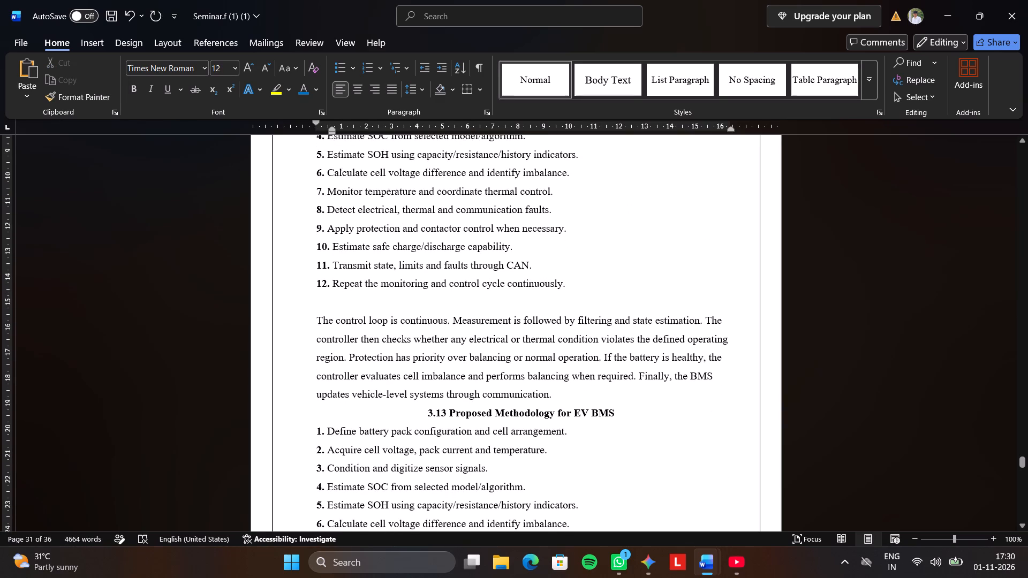
pyautogui.moveTo(315, 318); pyautogui.dragTo(536, 459)
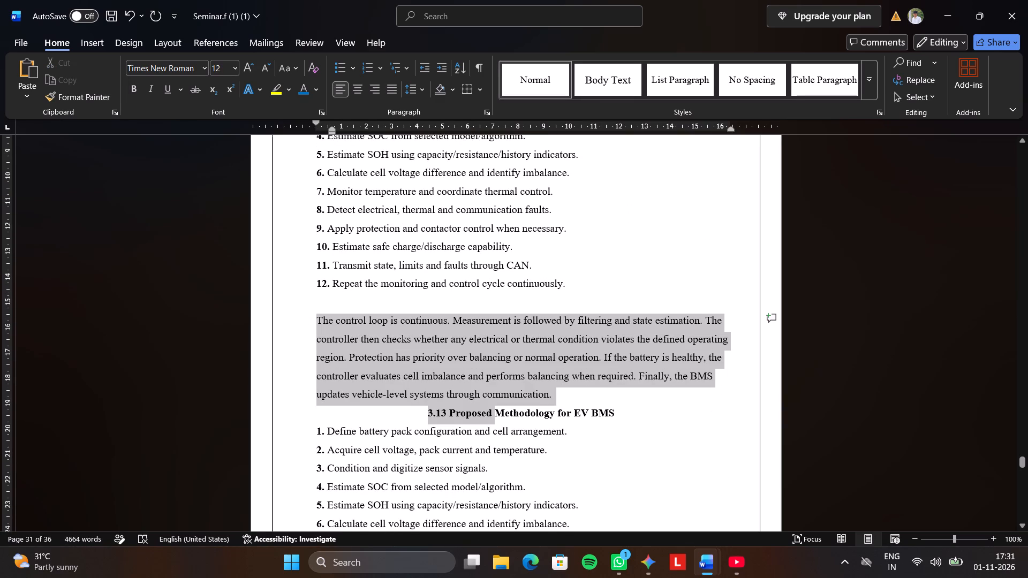
pyautogui.moveTo(536, 459); pyautogui.dragTo(592, 513)
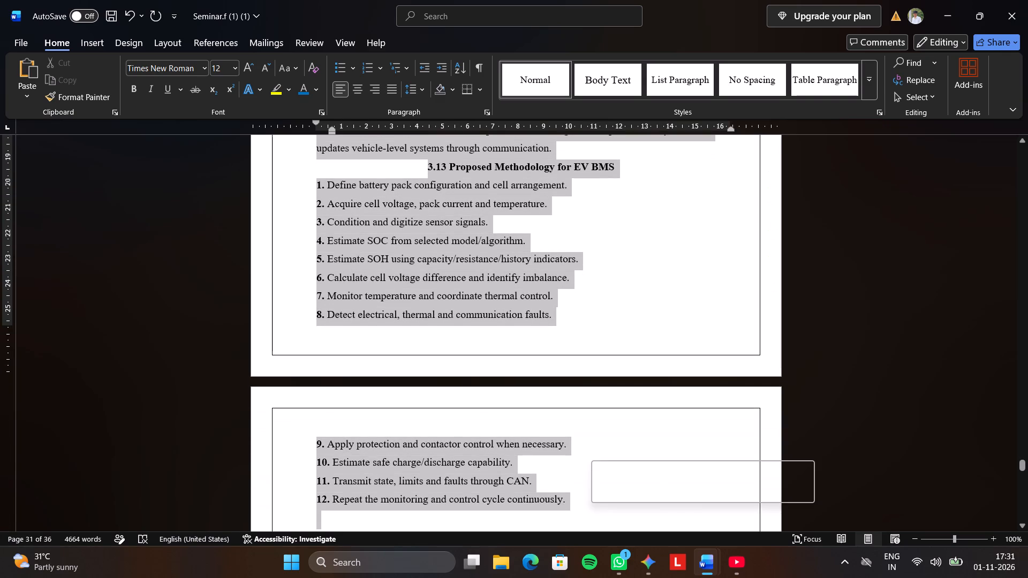
pyautogui.press('BackSpace')
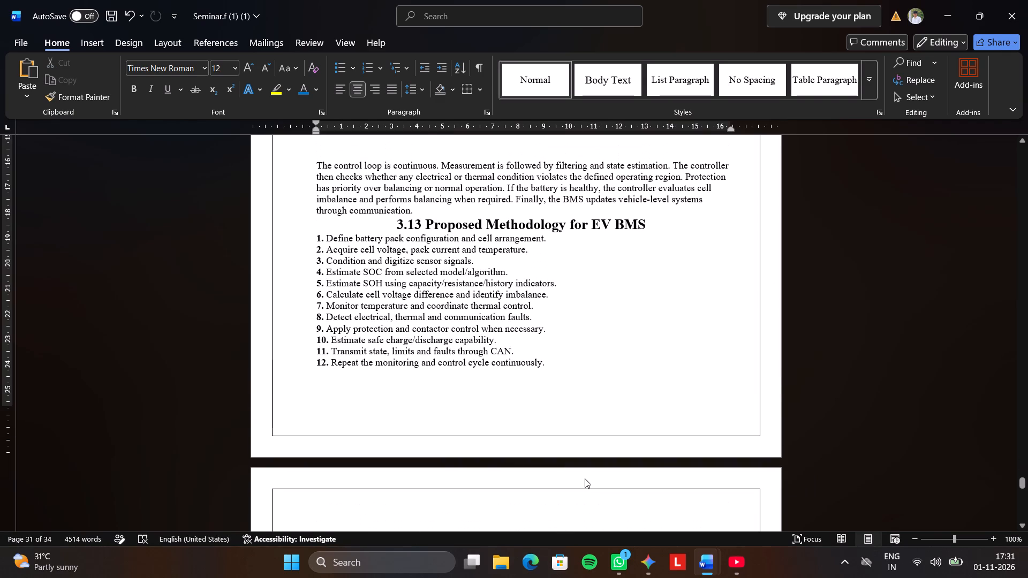
# Delete the next duplicate control-loop paragraph and 3.13 list, still single-spaced, below the formatted list on page 31.
pyautogui.scroll(12, 585, 478)
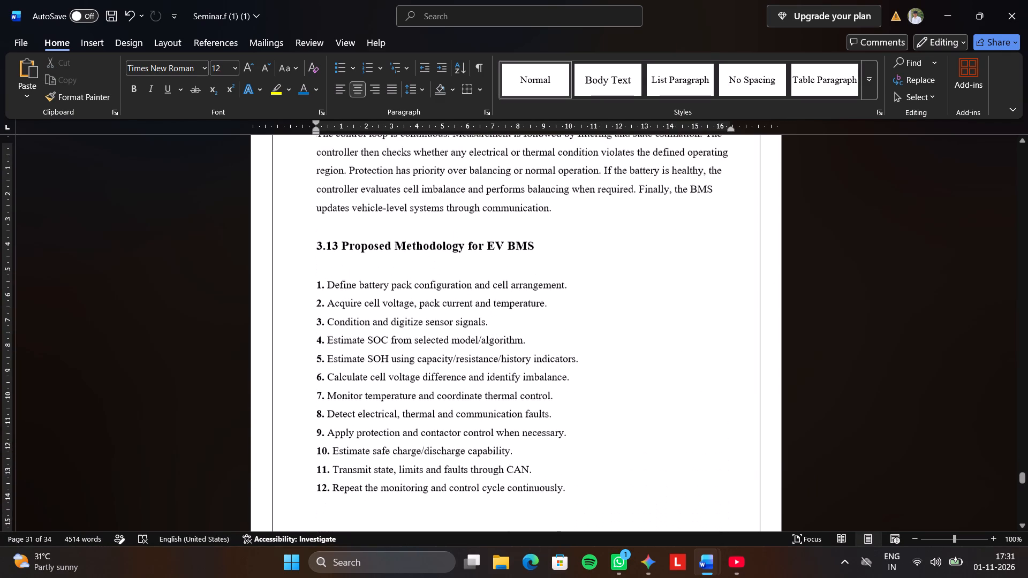
pyautogui.scroll(-5, 584, 463)
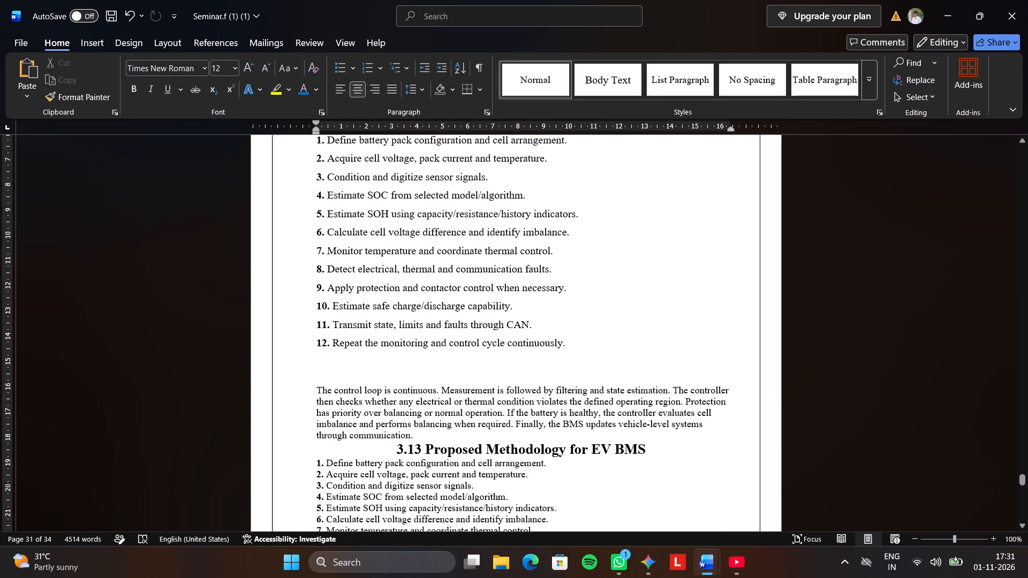
pyautogui.moveTo(312, 387); pyautogui.dragTo(578, 535)
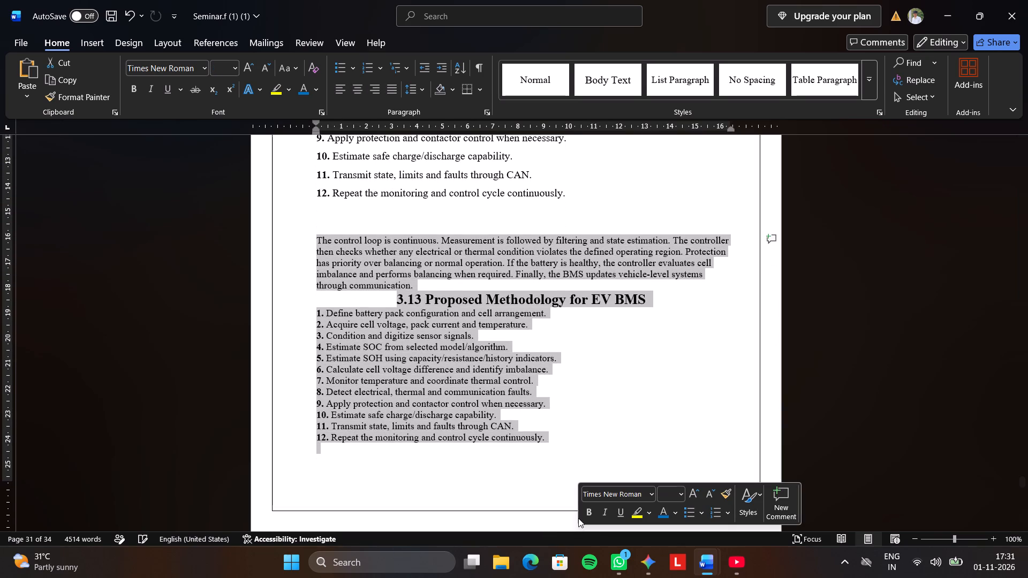
pyautogui.press('BackSpace')
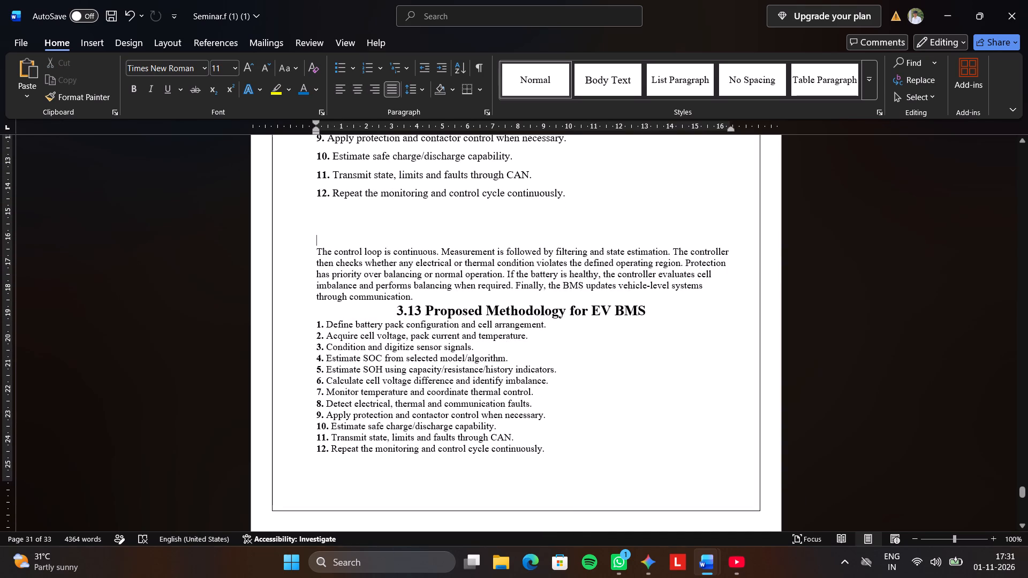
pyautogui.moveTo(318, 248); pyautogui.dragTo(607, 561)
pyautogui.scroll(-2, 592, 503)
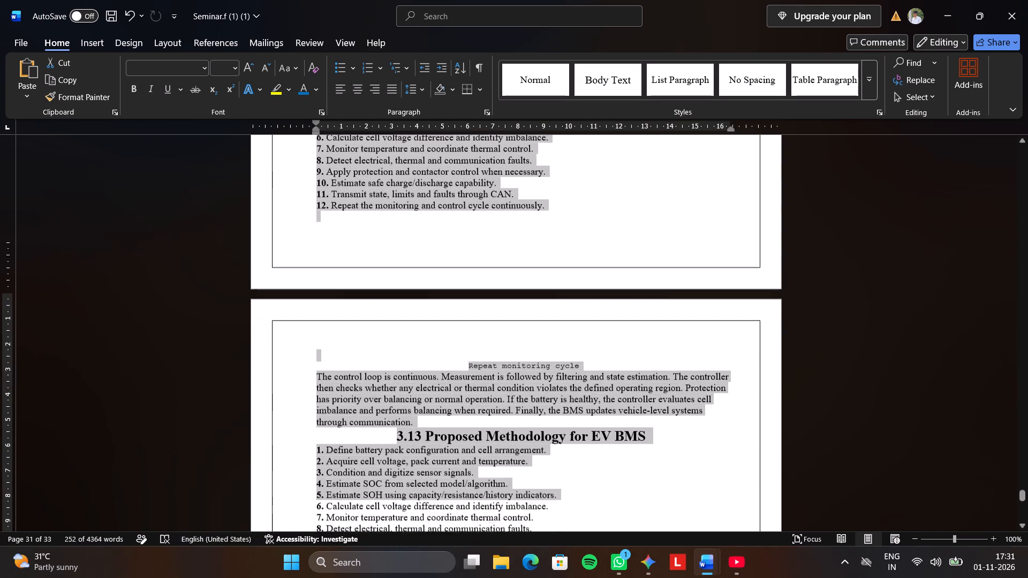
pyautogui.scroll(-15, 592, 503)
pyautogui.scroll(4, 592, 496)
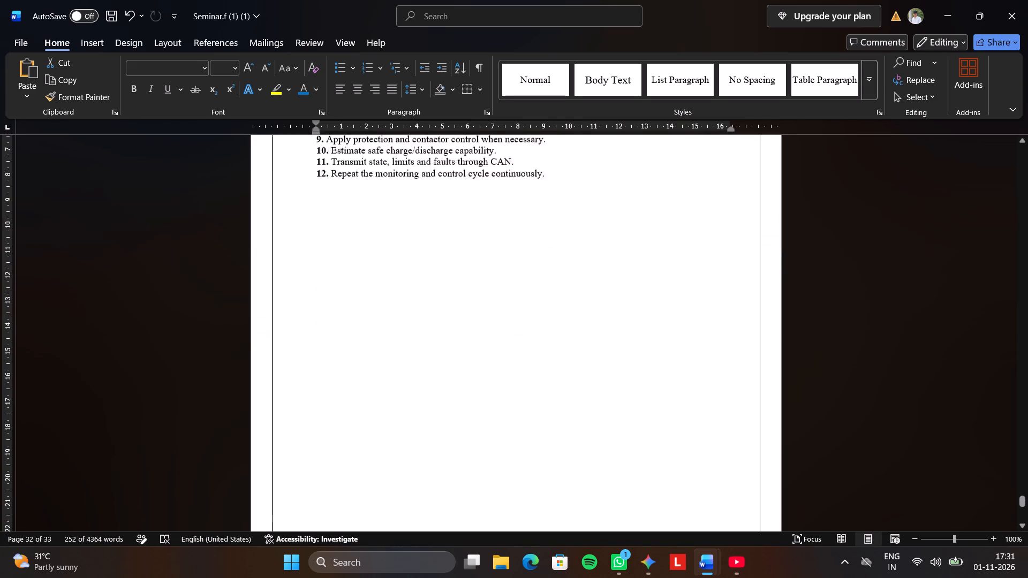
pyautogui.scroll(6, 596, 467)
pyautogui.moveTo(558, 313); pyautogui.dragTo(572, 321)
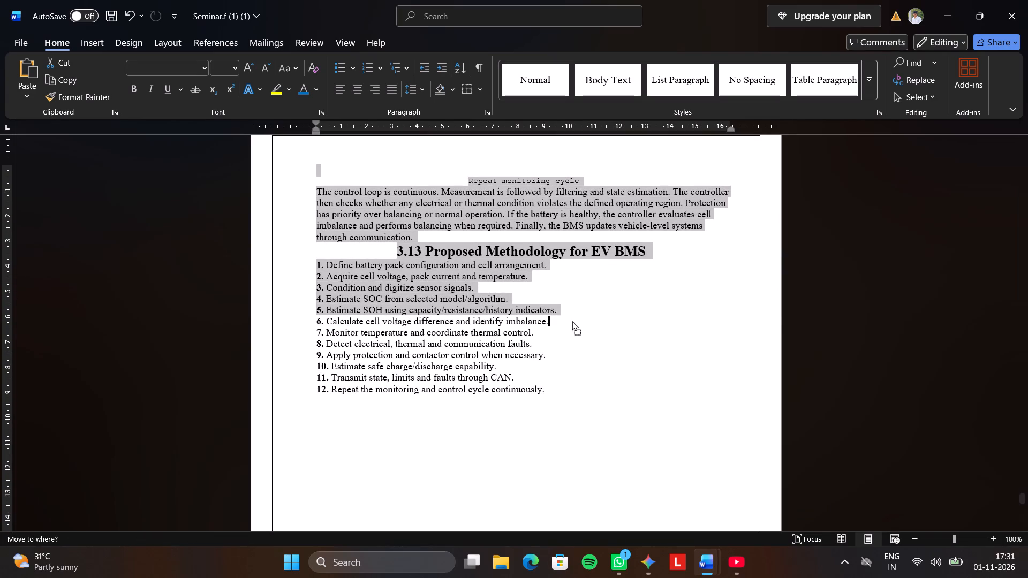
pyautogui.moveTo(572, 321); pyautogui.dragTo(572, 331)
# Delete all remaining content below the formatted 3.13 list, including the misplaced items 6 and 7 and the duplicate control-loop paragraphs and lists.
pyautogui.scroll(6, 509, 284)
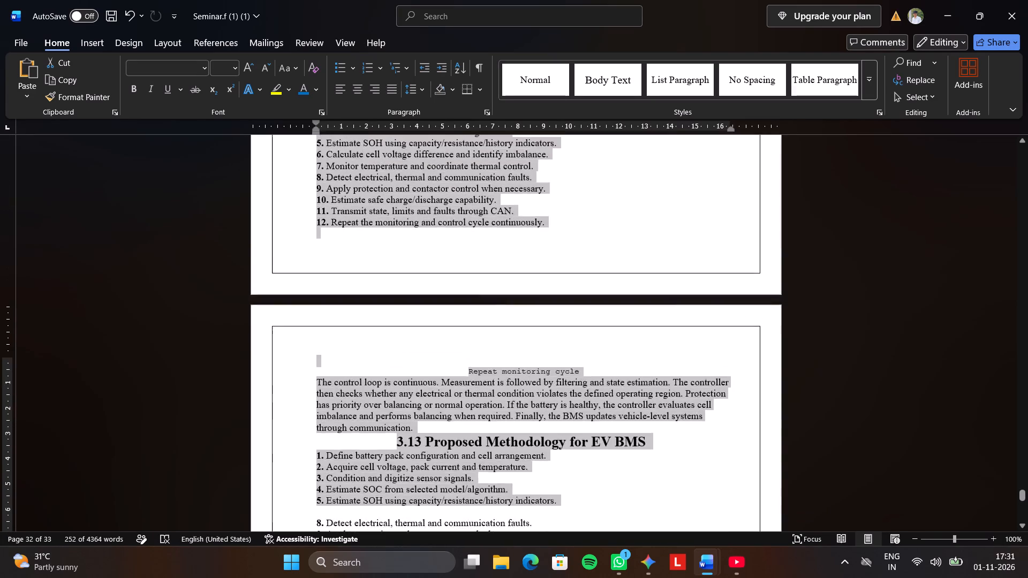
pyautogui.scroll(19, 509, 284)
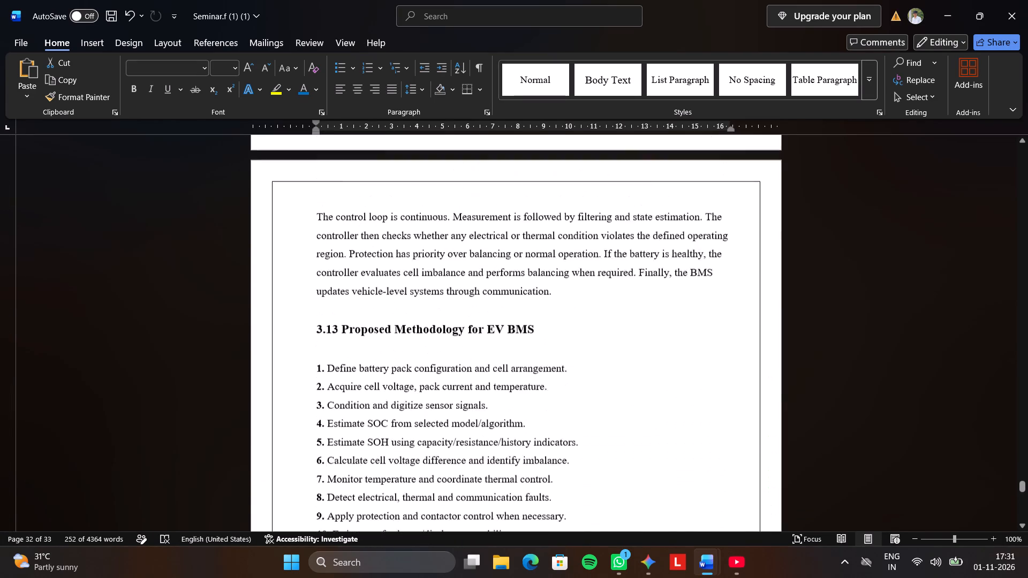
pyautogui.scroll(9, 509, 284)
pyautogui.scroll(-12, 509, 284)
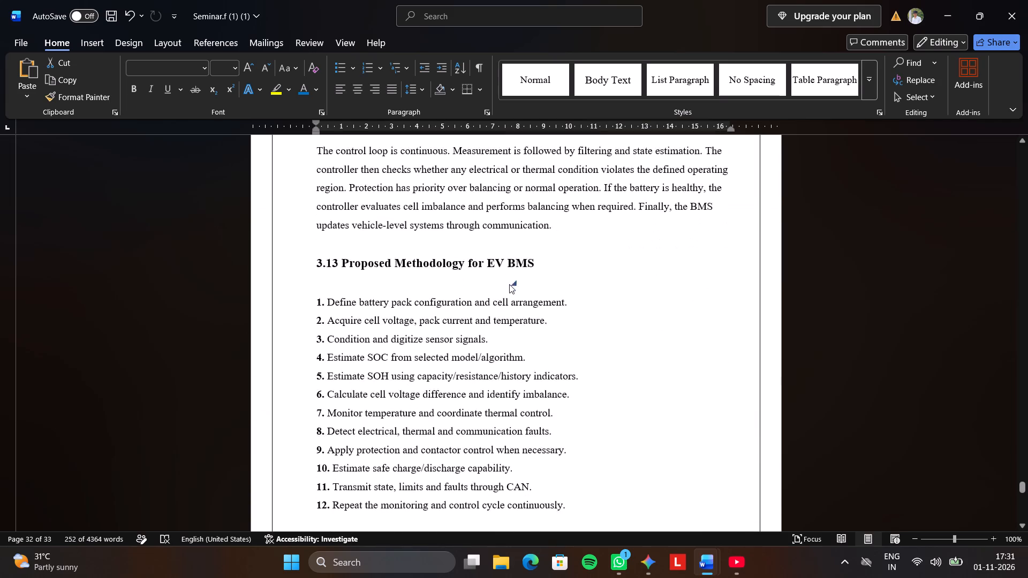
pyautogui.scroll(-9, 509, 284)
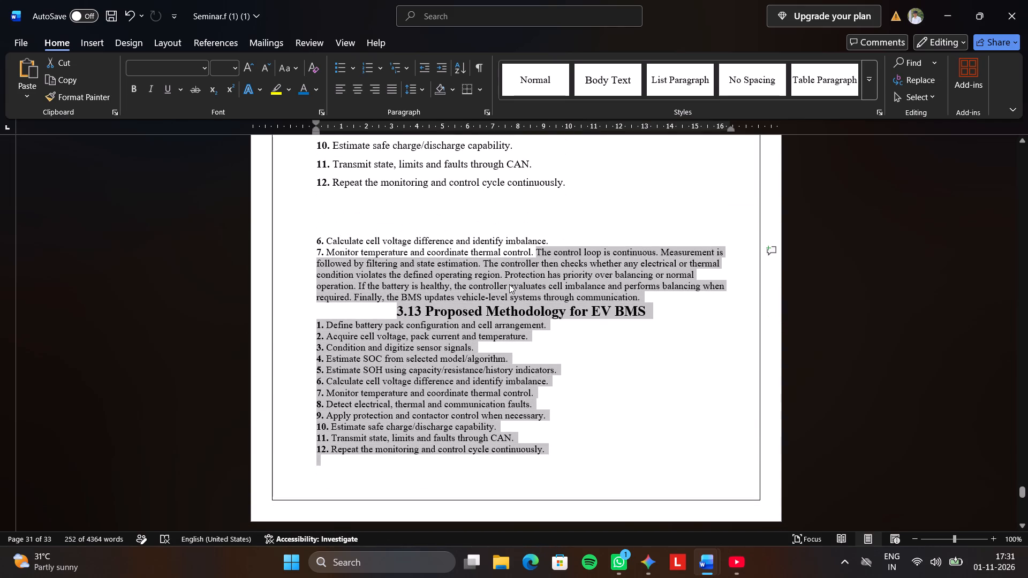
pyautogui.scroll(14, 509, 284)
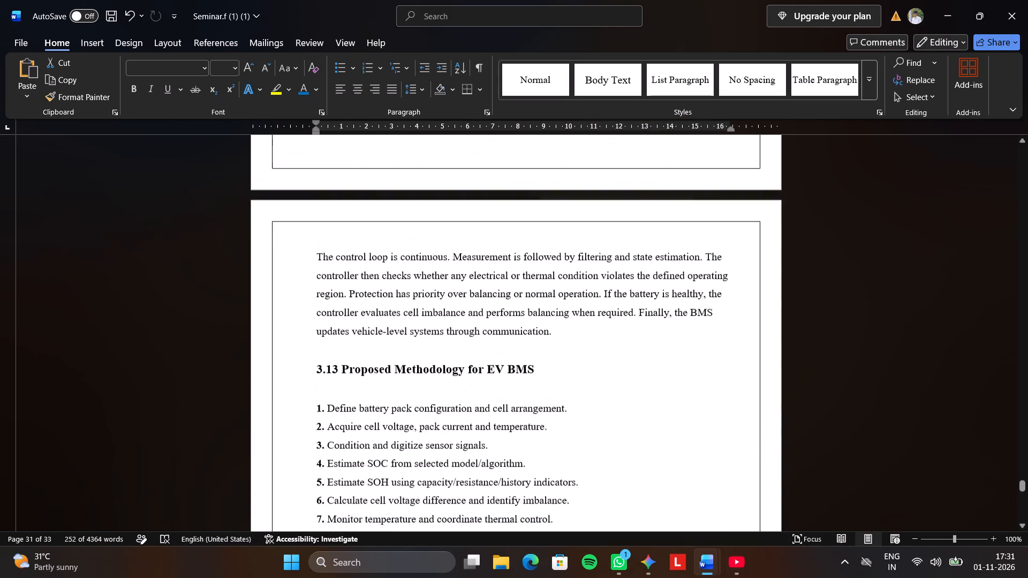
pyautogui.scroll(-14, 509, 284)
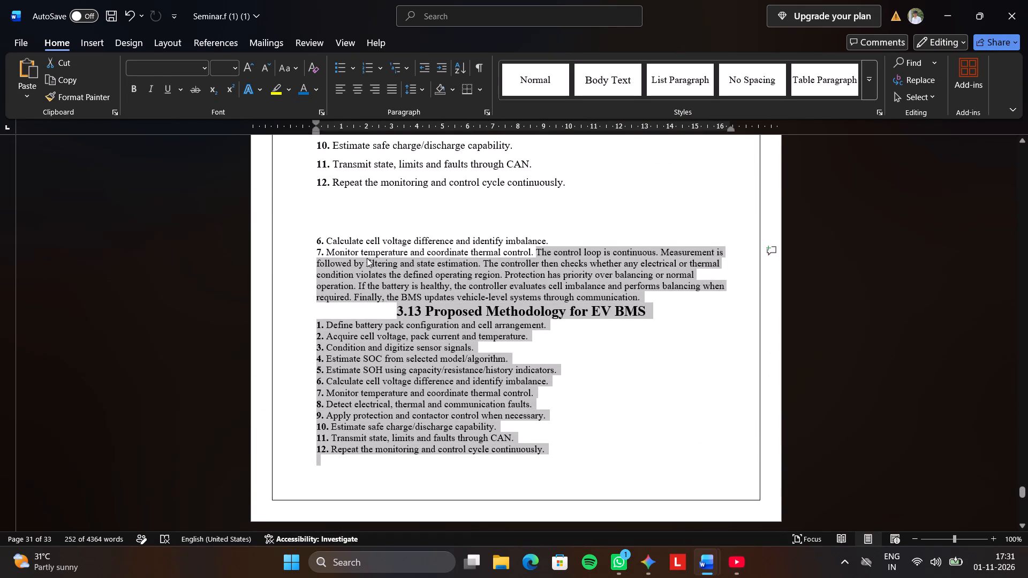
pyautogui.moveTo(316, 237); pyautogui.dragTo(594, 577)
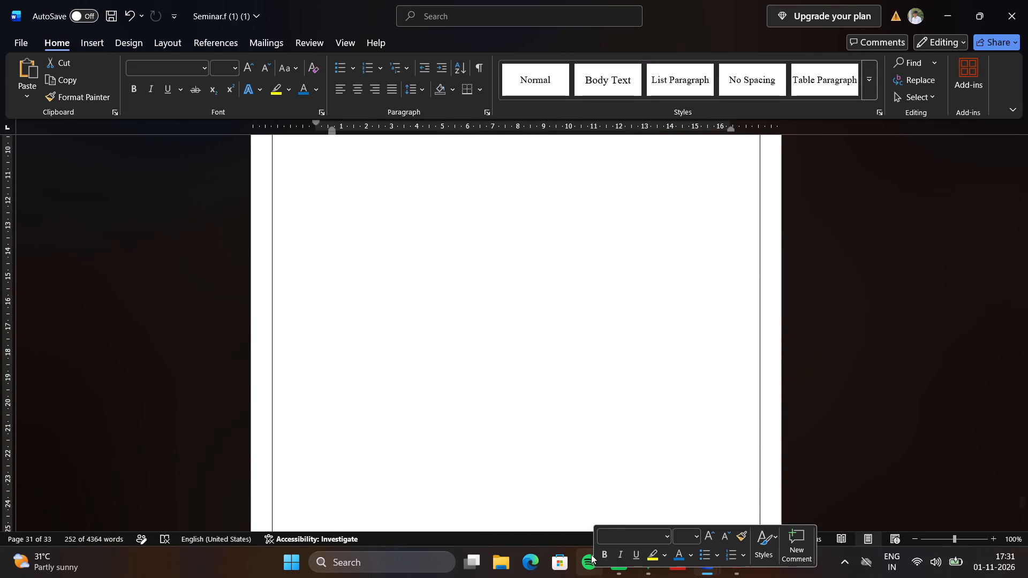
pyautogui.press('BackSpace')
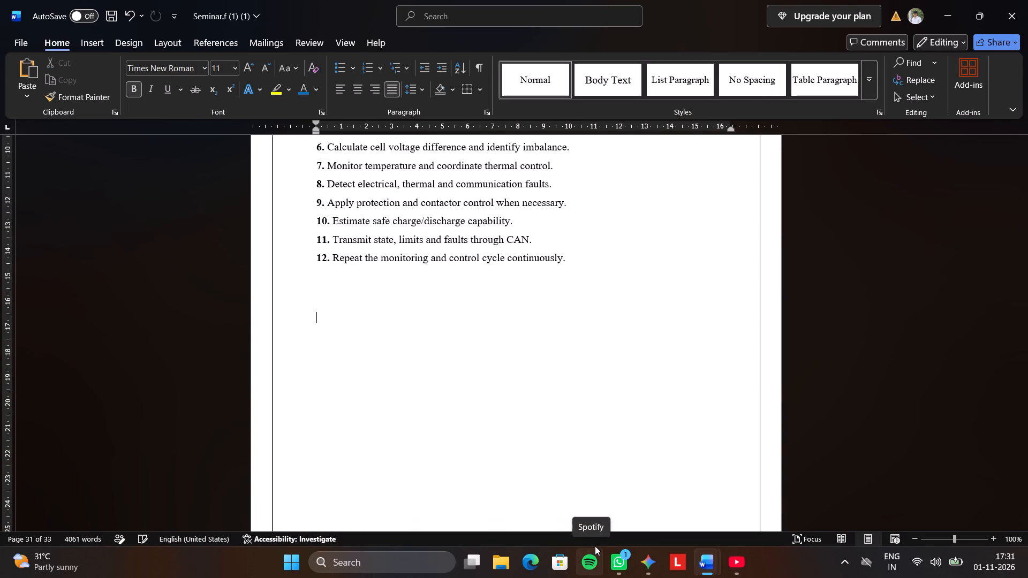
# Check the remaining control-loop paragraph and section 3.13 in Seminar.f for leftover duplicates.
pyautogui.scroll(8, 595, 542)
pyautogui.scroll(-3, 602, 447)
pyautogui.scroll(5, 602, 447)
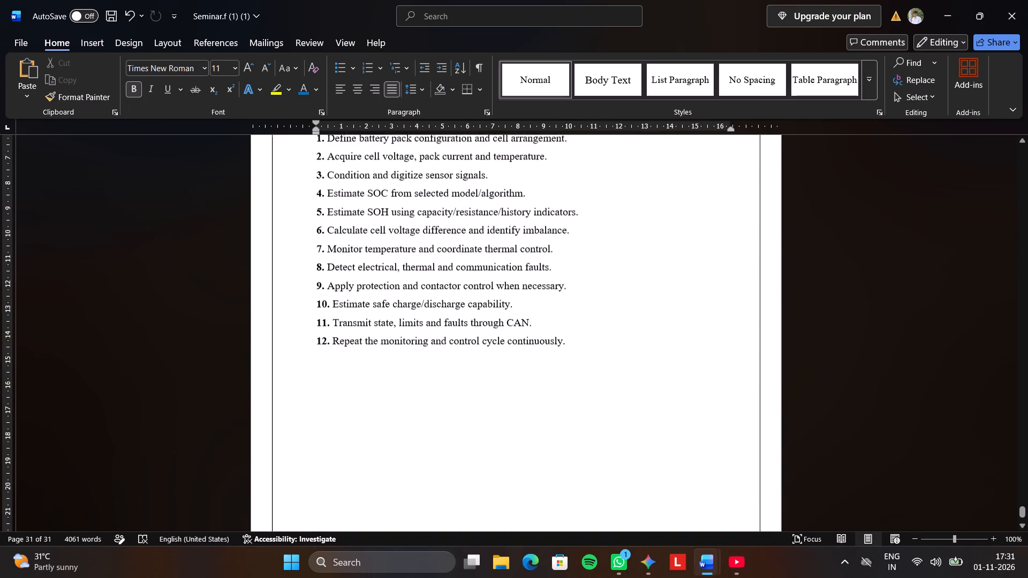
pyautogui.scroll(15, 601, 440)
pyautogui.scroll(-5, 601, 435)
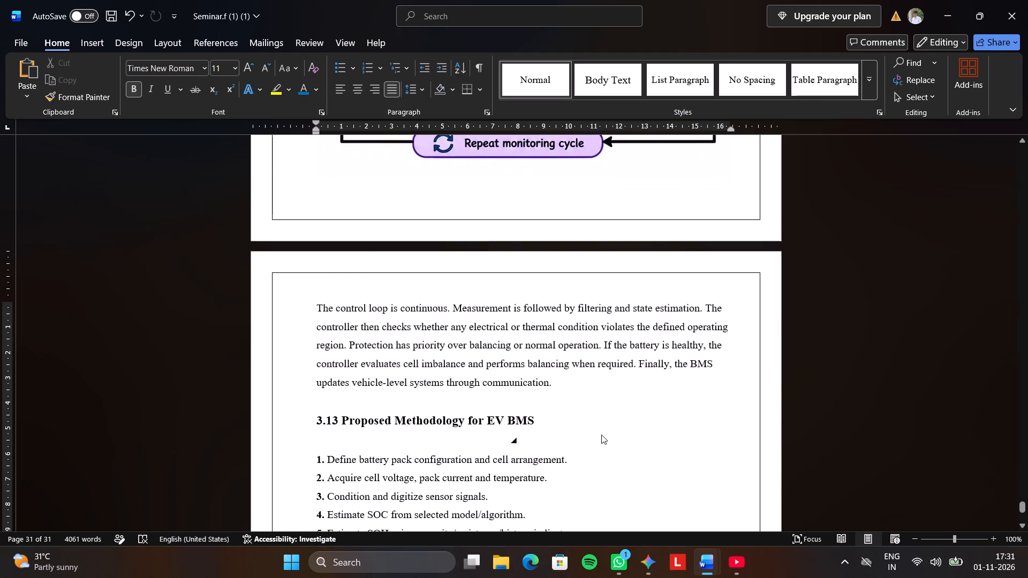
# Switch to the BMS source report and copy the "3.14 Battery Modelling" heading with its introductory paragraph, leaving out the table.
pyautogui.scroll(-2, 601, 435)
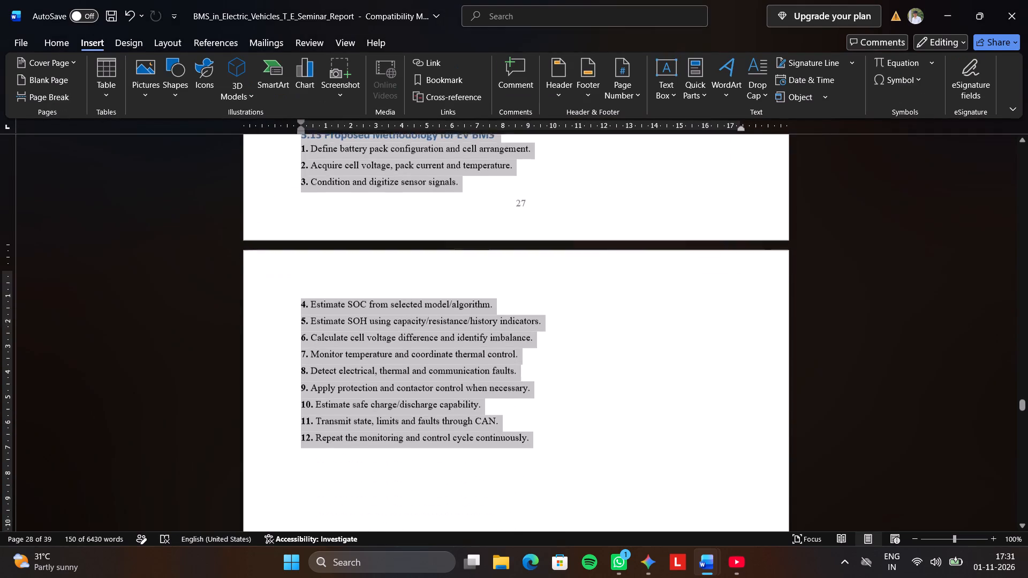
pyautogui.scroll(-1, 601, 435)
pyautogui.scroll(9, 601, 435)
pyautogui.scroll(-13, 601, 435)
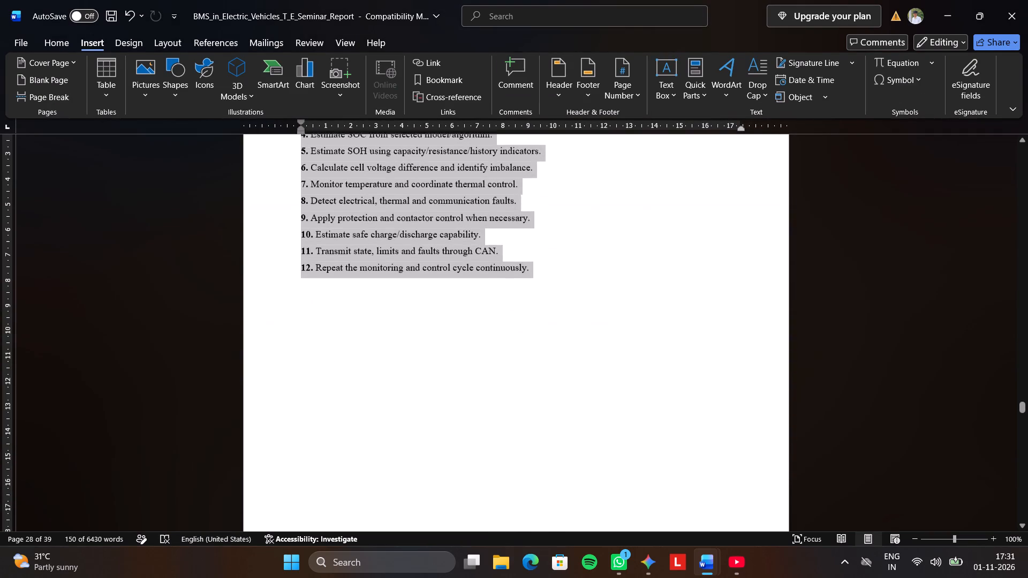
pyautogui.scroll(-15, 601, 435)
pyautogui.scroll(1, 601, 435)
pyautogui.scroll(-2, 601, 435)
pyautogui.click(601, 435)
pyautogui.scroll(-3, 601, 435)
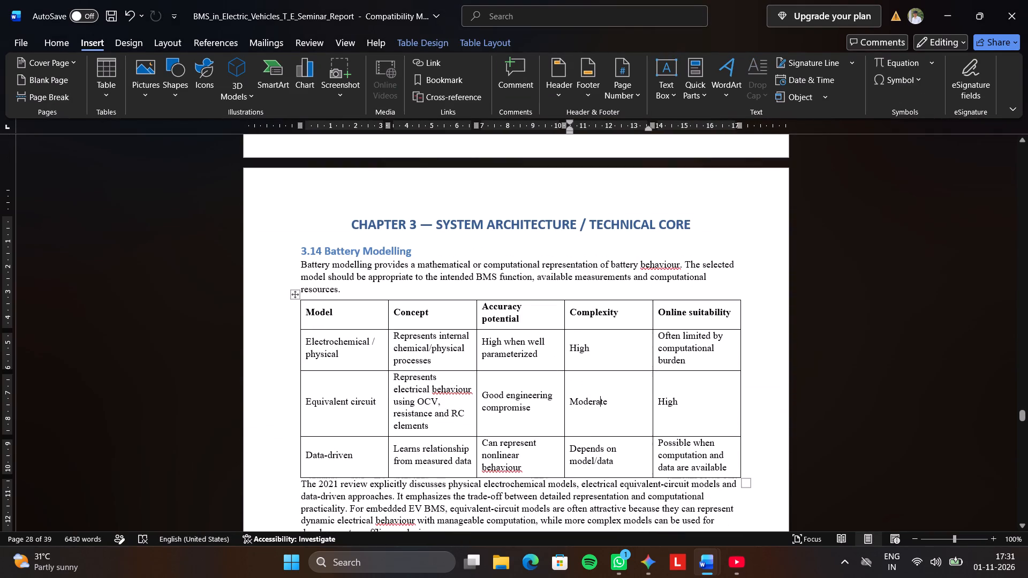
pyautogui.scroll(-4, 601, 435)
pyautogui.click(601, 435)
pyautogui.scroll(4, 601, 435)
pyautogui.click(601, 435)
pyautogui.scroll(1, 582, 434)
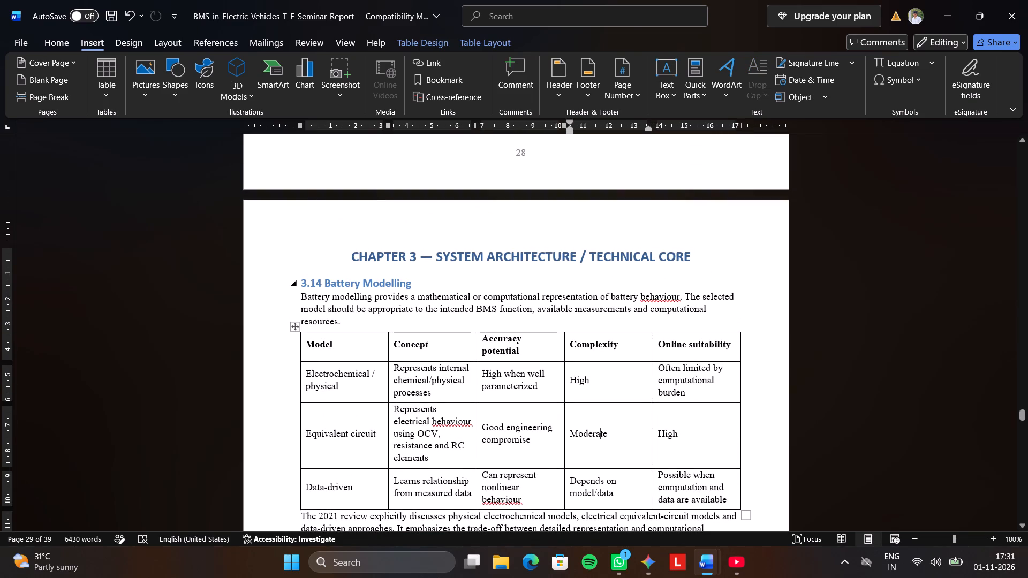
pyautogui.moveTo(302, 281); pyautogui.dragTo(453, 327)
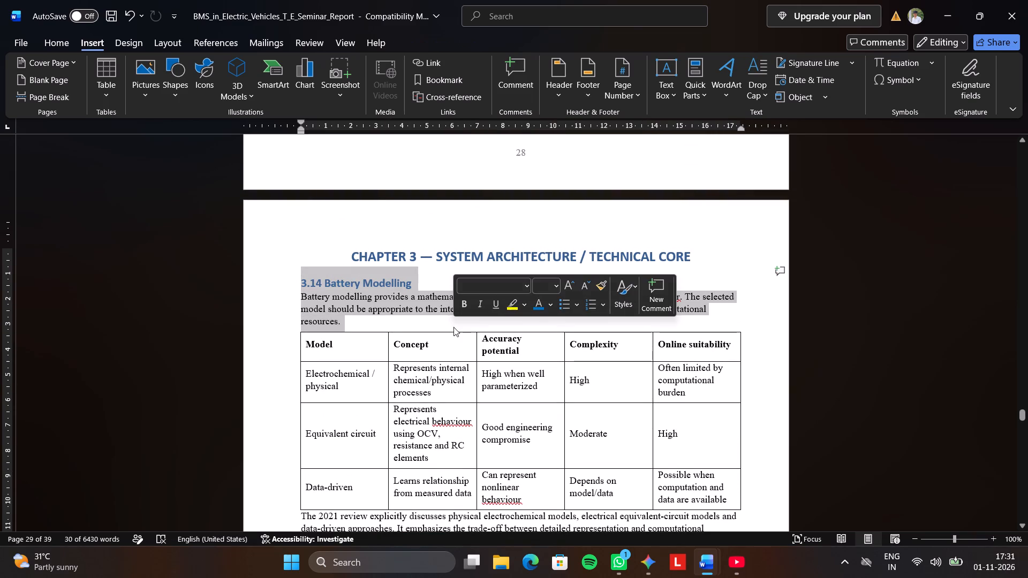
pyautogui.hotkey('ctrl', 'c')
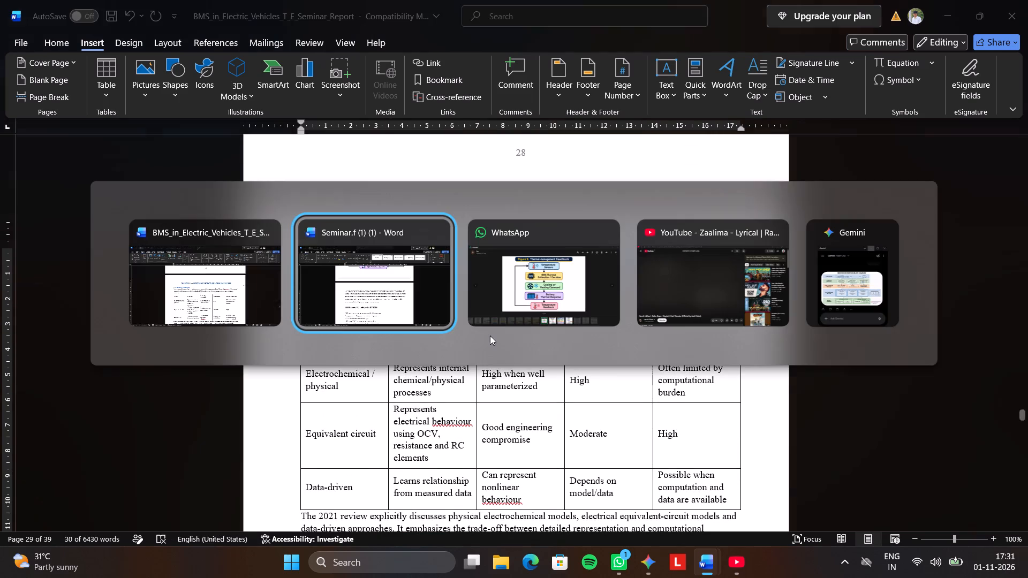
# Return to Seminar.f and paste the copied 3.14 heading and paragraph below the 3.13 list on page 31.
pyautogui.scroll(1, 490, 336)
pyautogui.scroll(-3, 490, 336)
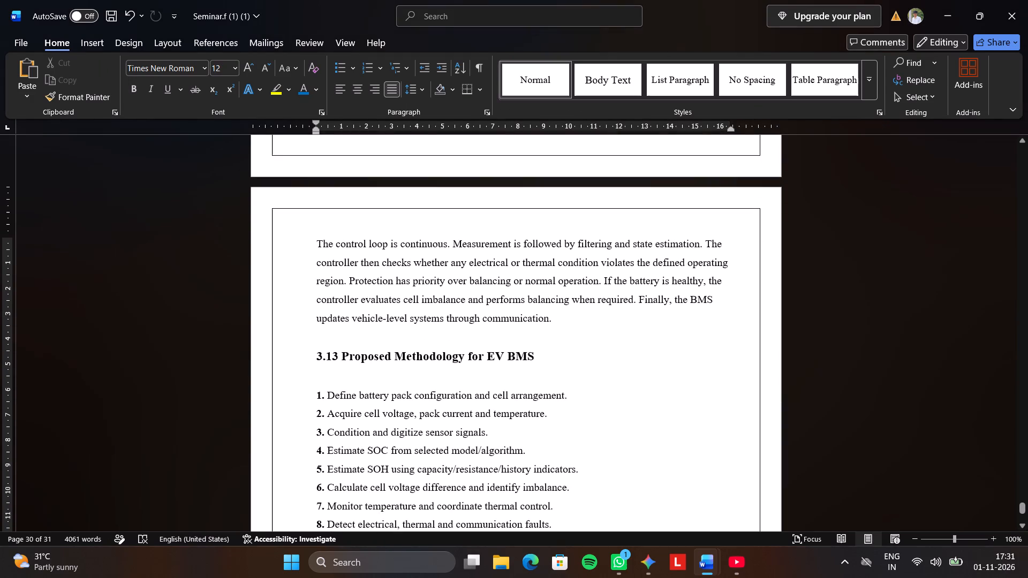
pyautogui.scroll(-13, 490, 336)
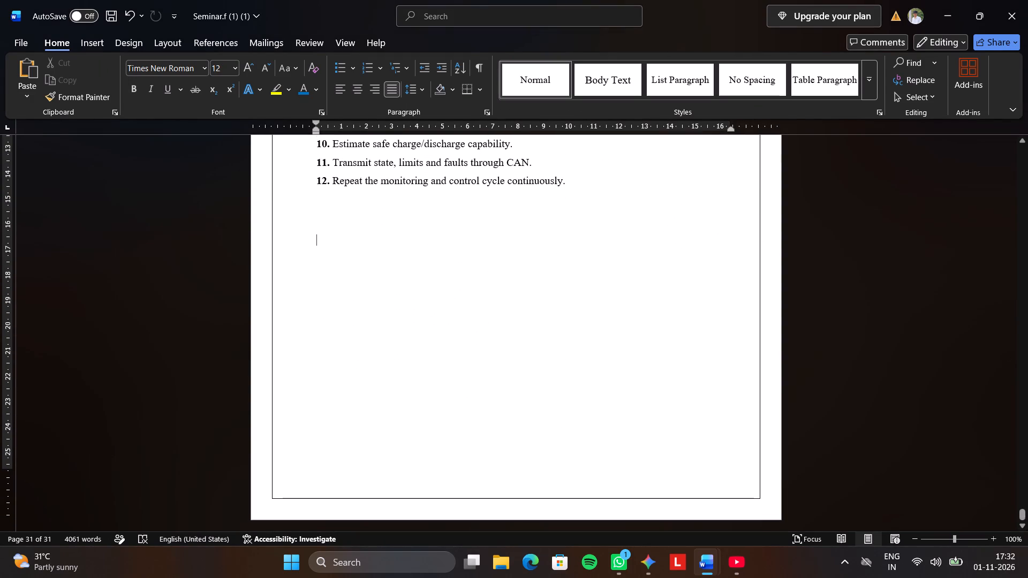
pyautogui.hotkey('ctrl', 'v')
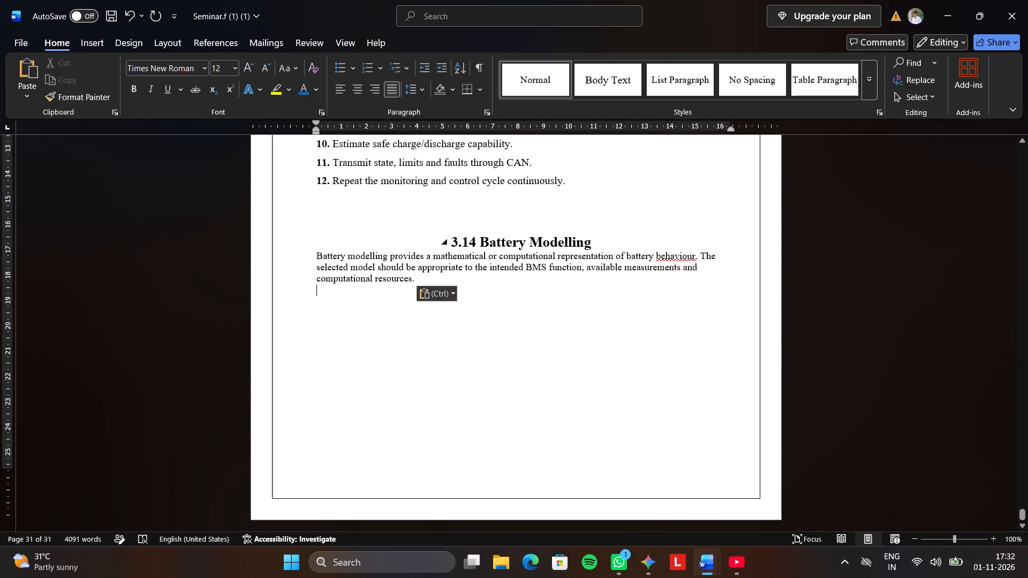
# Bring the centred "3.14 Battery Modelling" heading to the left margin.
pyautogui.click(437, 240)
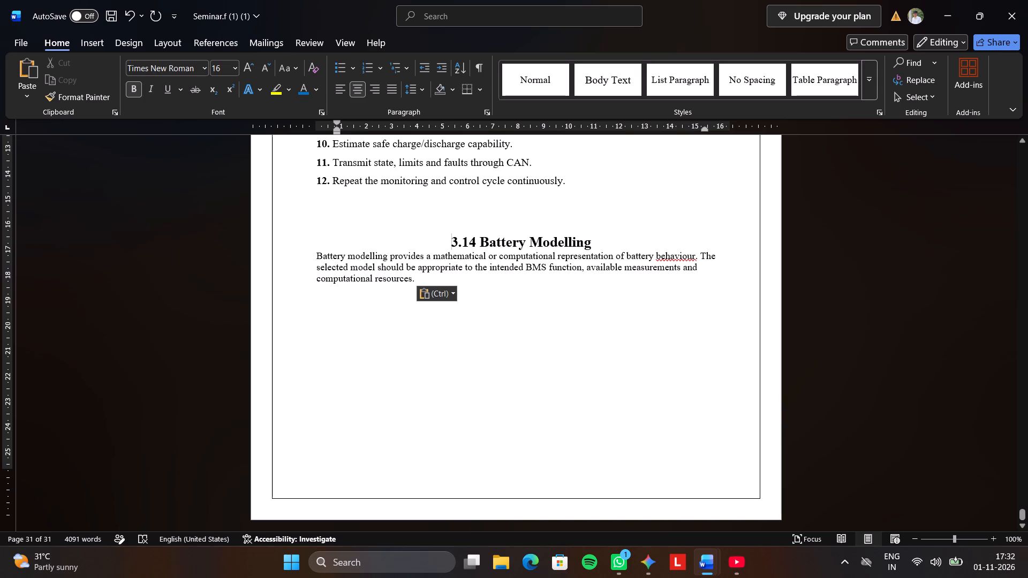
pyautogui.press('BackSpace')
pyautogui.press('BackSpace')
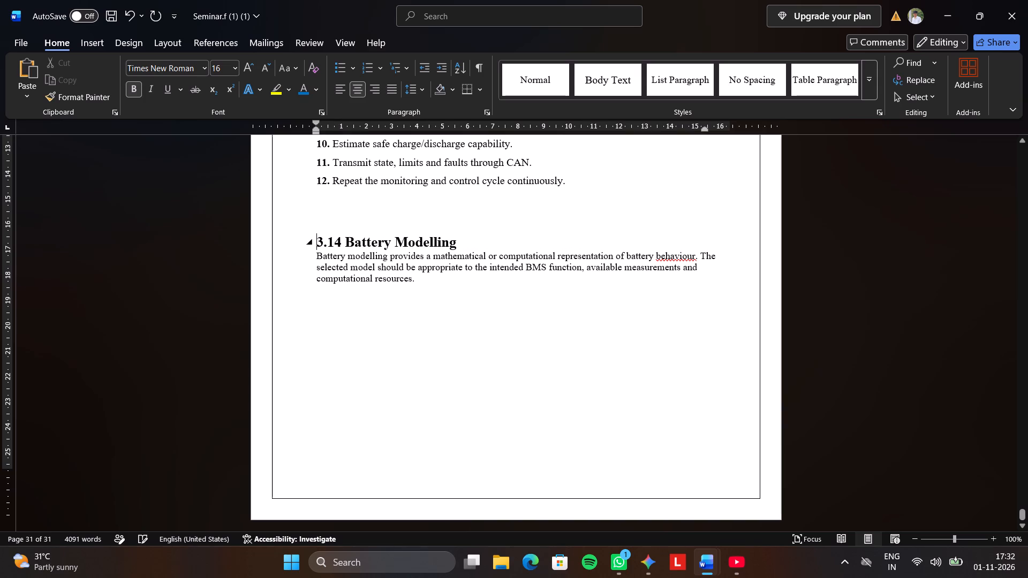
# Format the 3.14 heading and its introductory paragraph at 12 pt with 1.5 line spacing.
pyautogui.moveTo(315, 240); pyautogui.dragTo(418, 294)
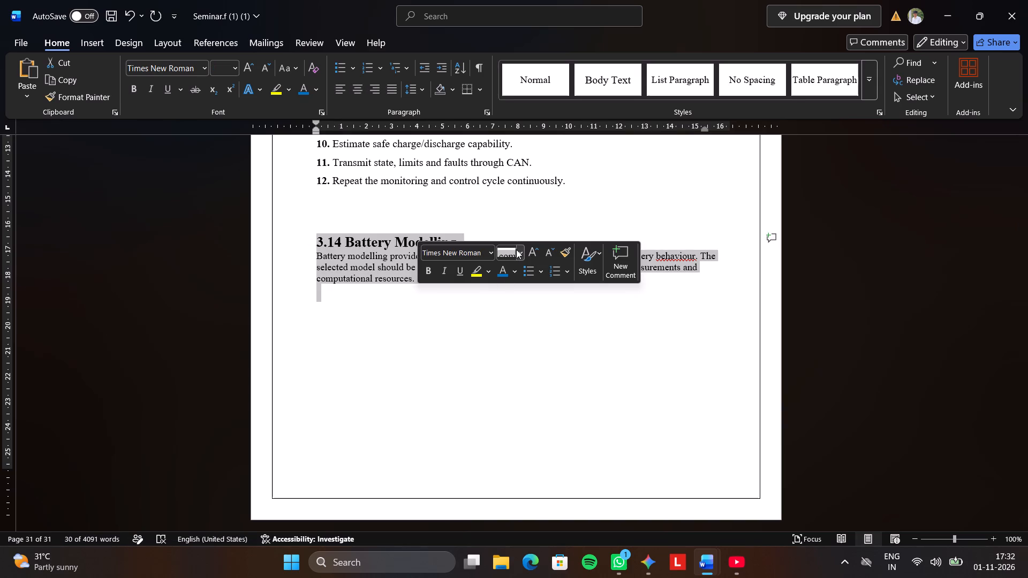
pyautogui.doubleClick(517, 249)
pyautogui.click(519, 254)
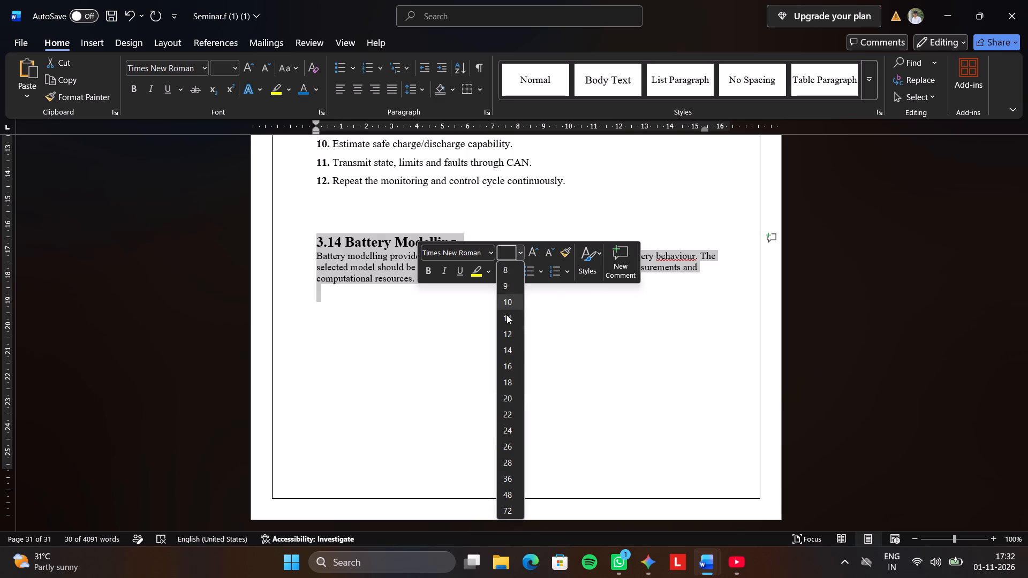
pyautogui.click(511, 333)
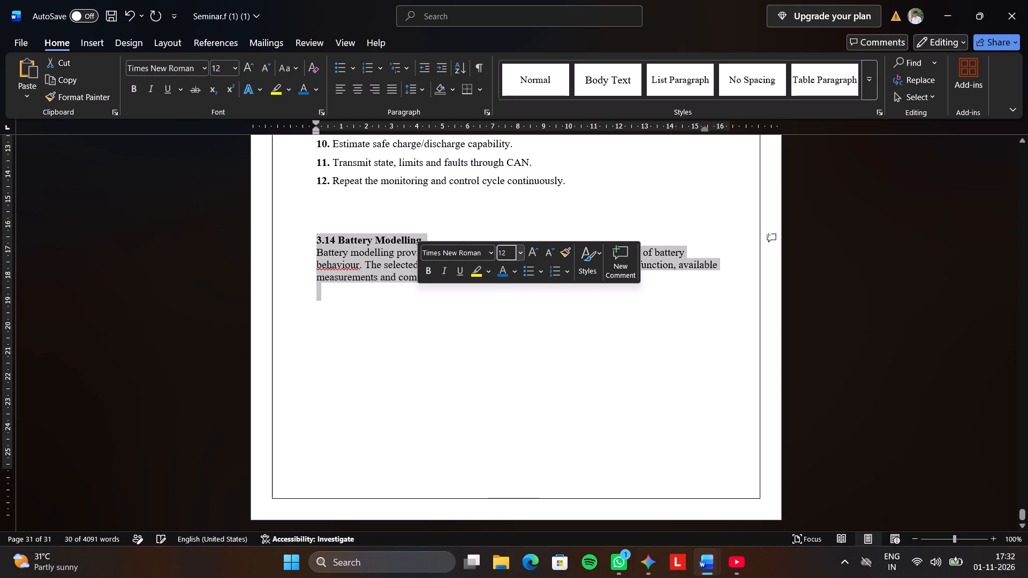
pyautogui.click(425, 91)
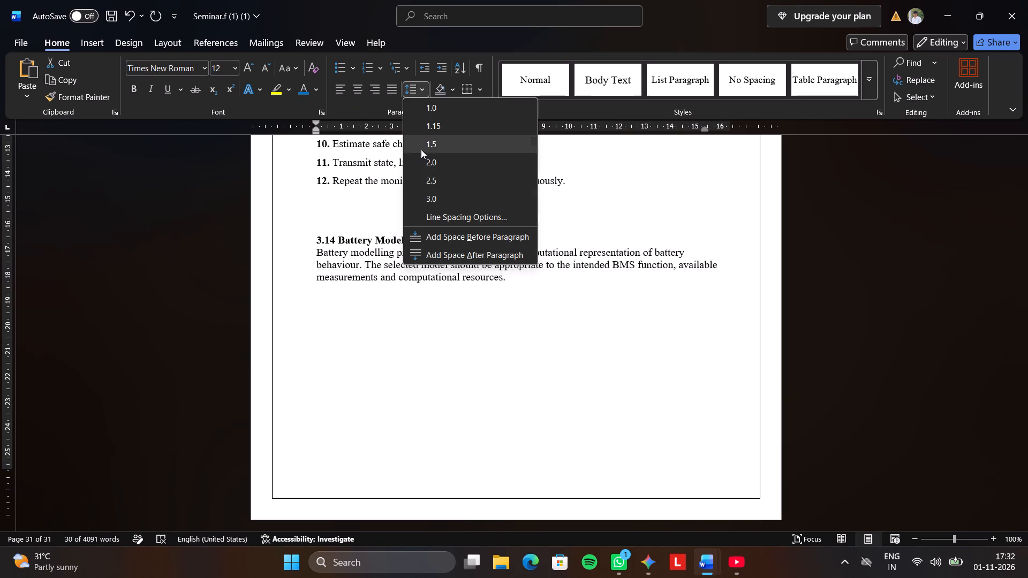
pyautogui.click(439, 146)
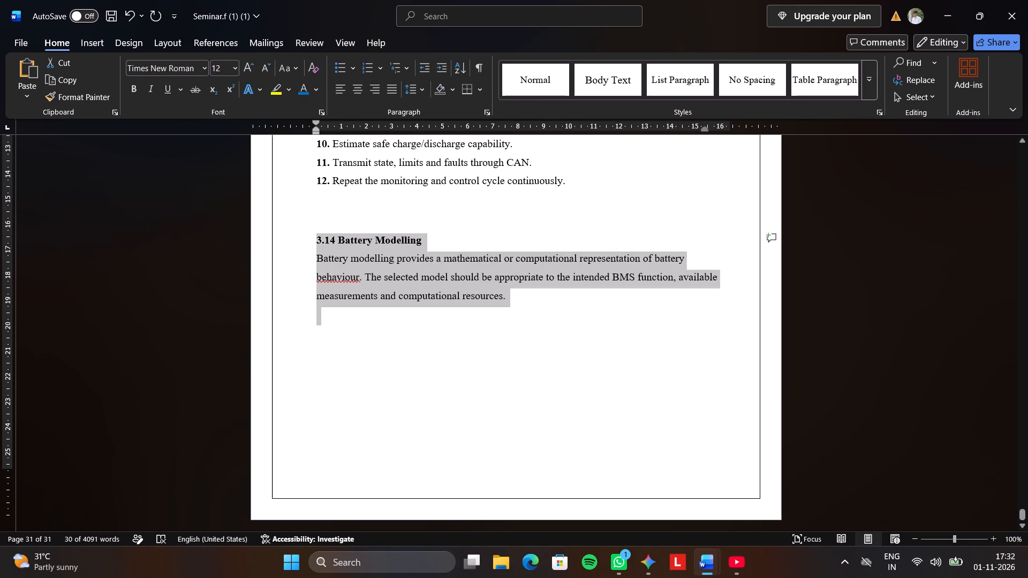
# Remove the blank lines between item 12 of the 3.13 list and the 3.14 heading.
pyautogui.click(442, 210)
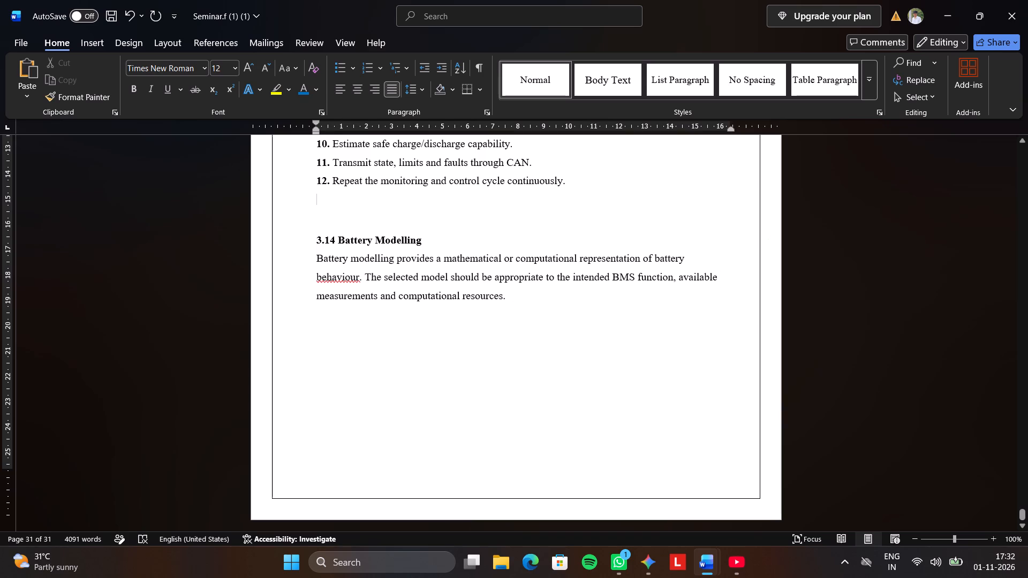
pyautogui.press('BackSpace')
pyautogui.click(444, 200)
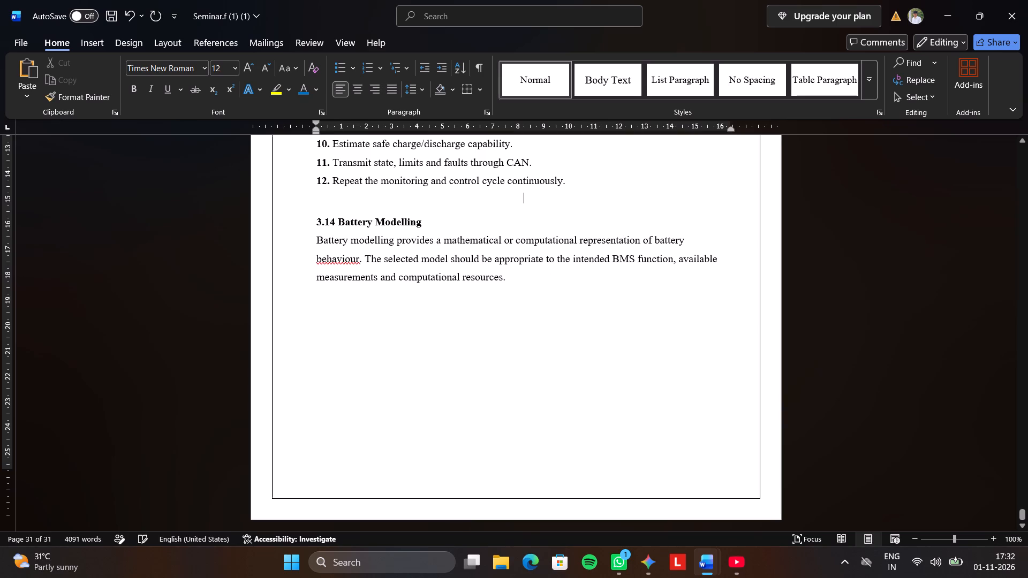
pyautogui.press('BackSpace')
pyautogui.press('BackSpace')
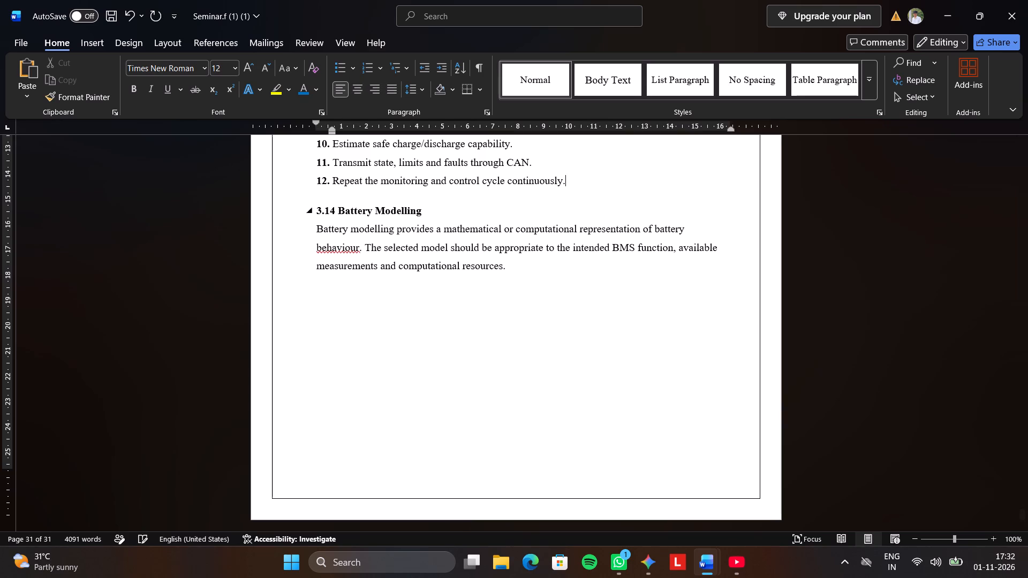
# Set the "3.14 Battery Modelling" heading to 14 pt.
pyautogui.tripleClick(373, 207)
pyautogui.doubleClick(376, 208)
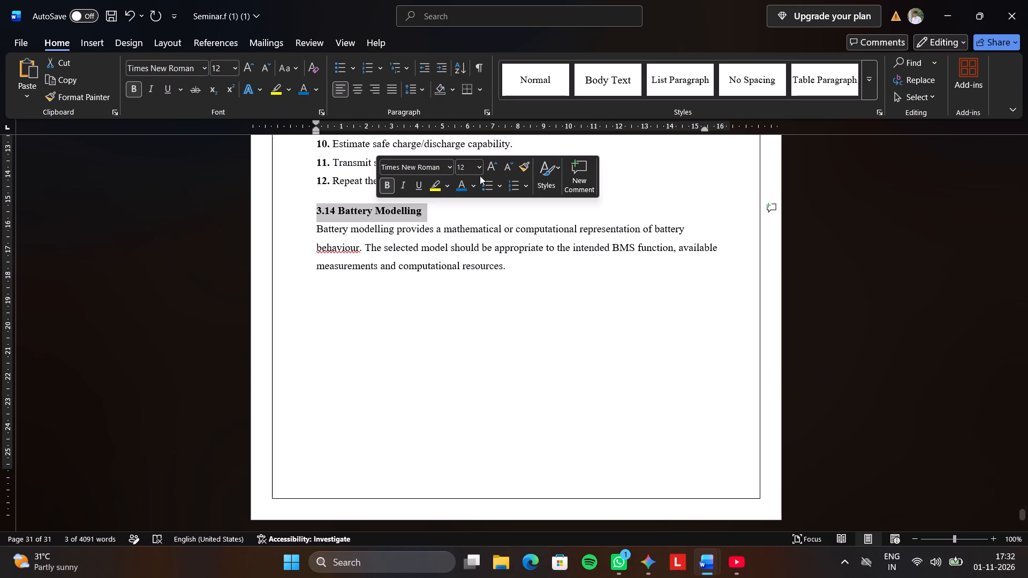
pyautogui.click(479, 168)
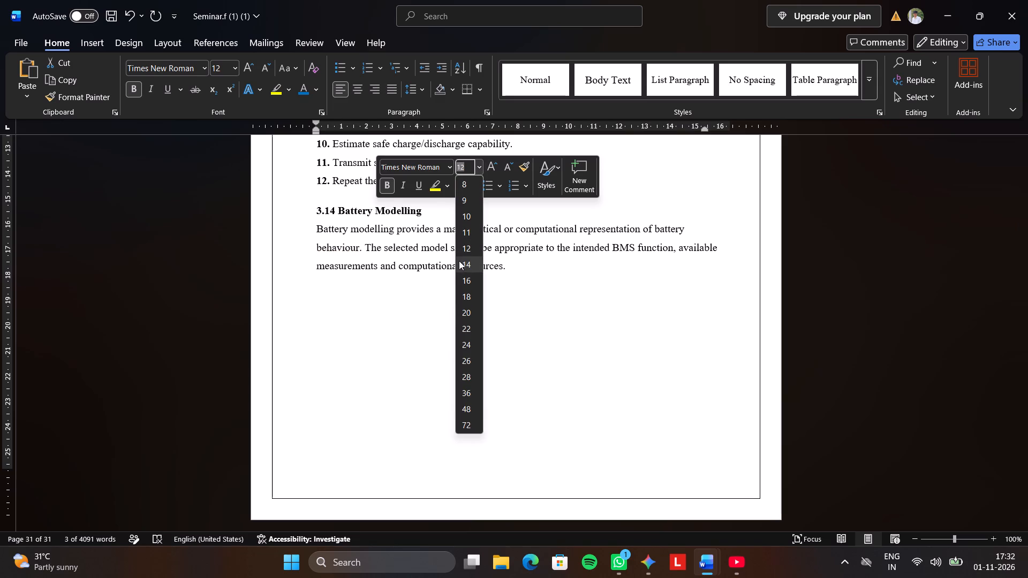
pyautogui.click(459, 261)
pyautogui.click(456, 333)
pyautogui.doubleClick(534, 278)
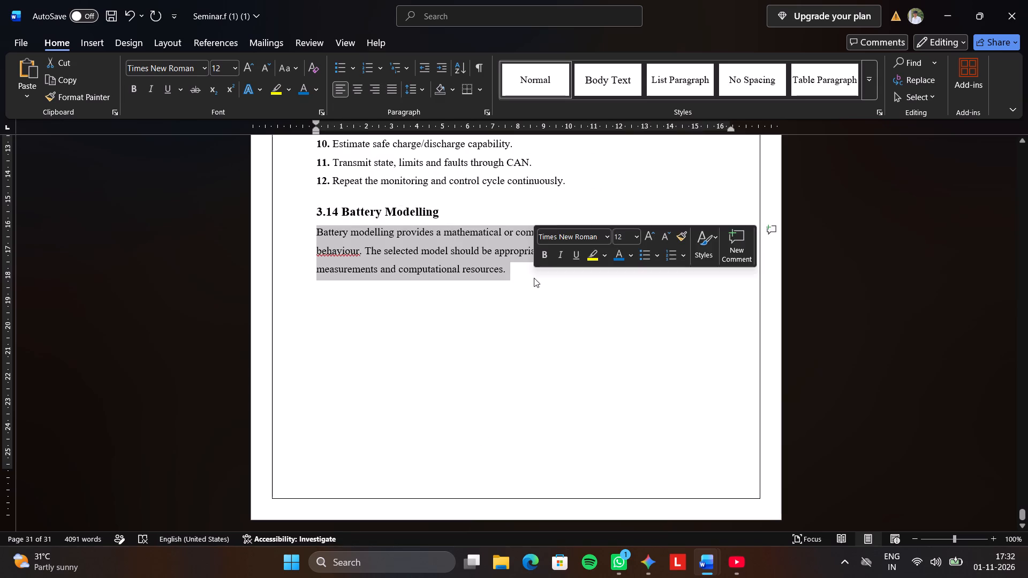
# Copy the battery model comparison table from section 3.14 of the BMS source report into Seminar.f, below the 3.14 introductory paragraph.
pyautogui.click(538, 278)
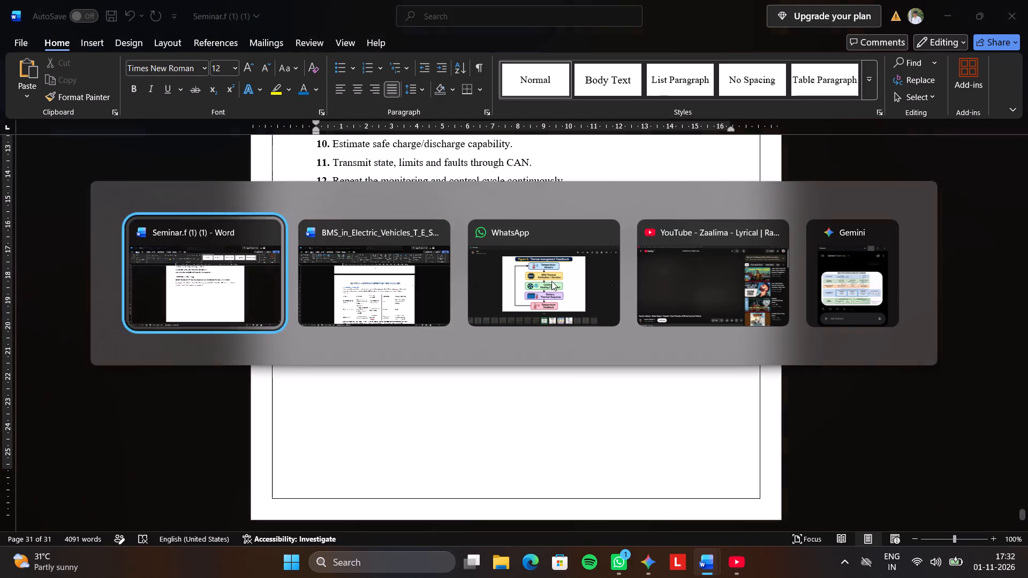
pyautogui.scroll(-3, 551, 282)
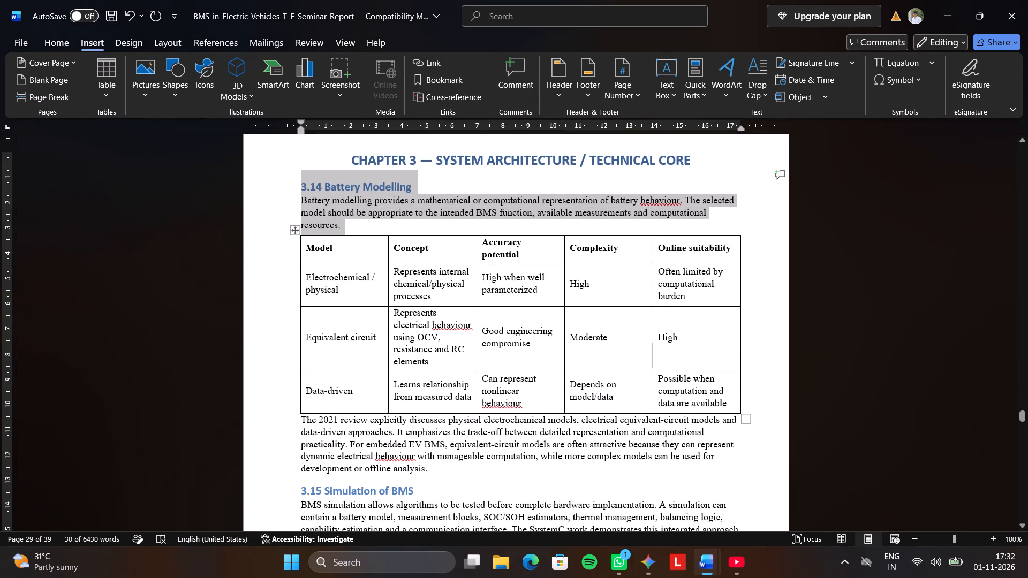
pyautogui.click(278, 244)
pyautogui.click(275, 268)
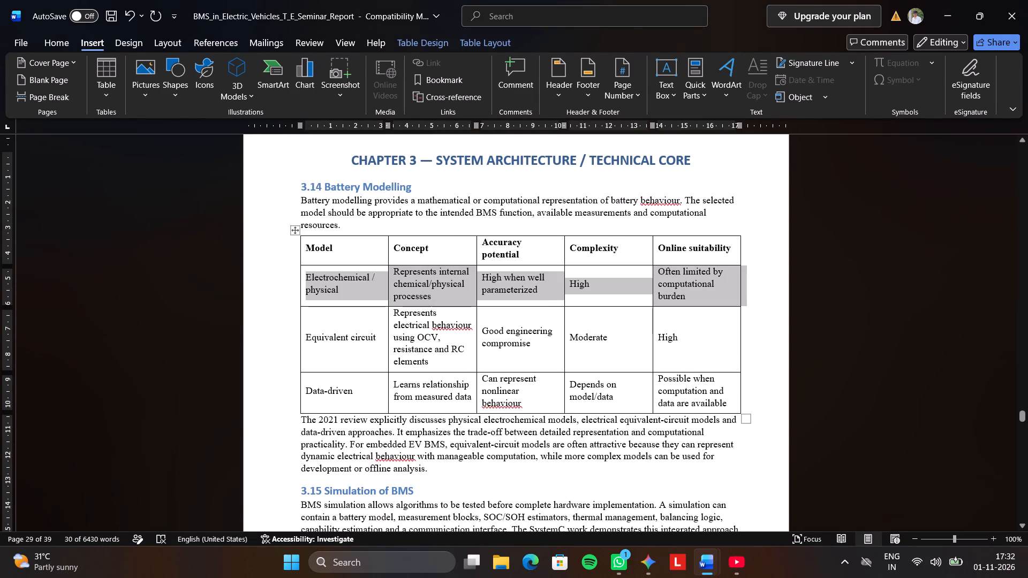
pyautogui.click(262, 302)
pyautogui.click(297, 229)
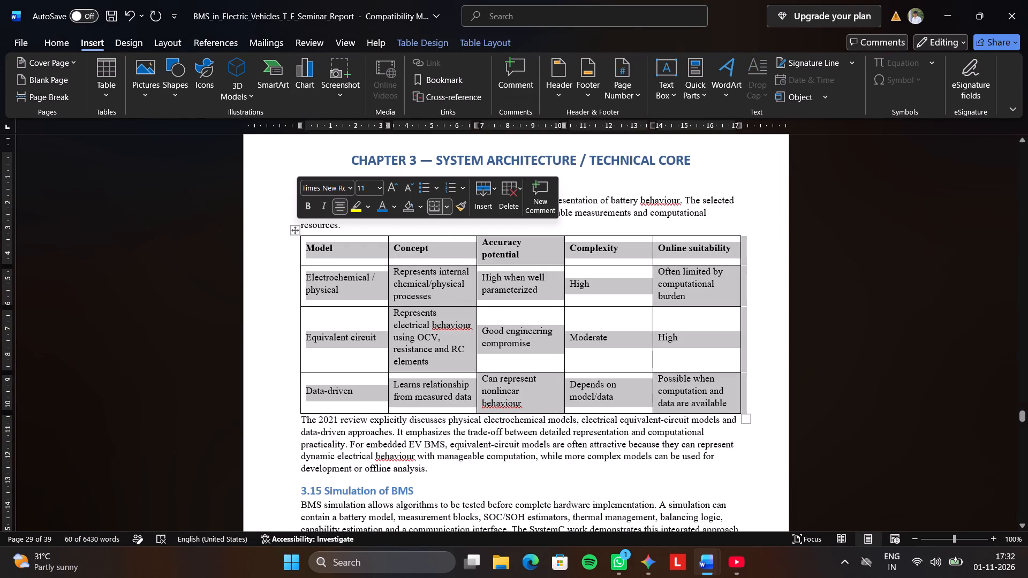
pyautogui.hotkey('ctrl', 'c')
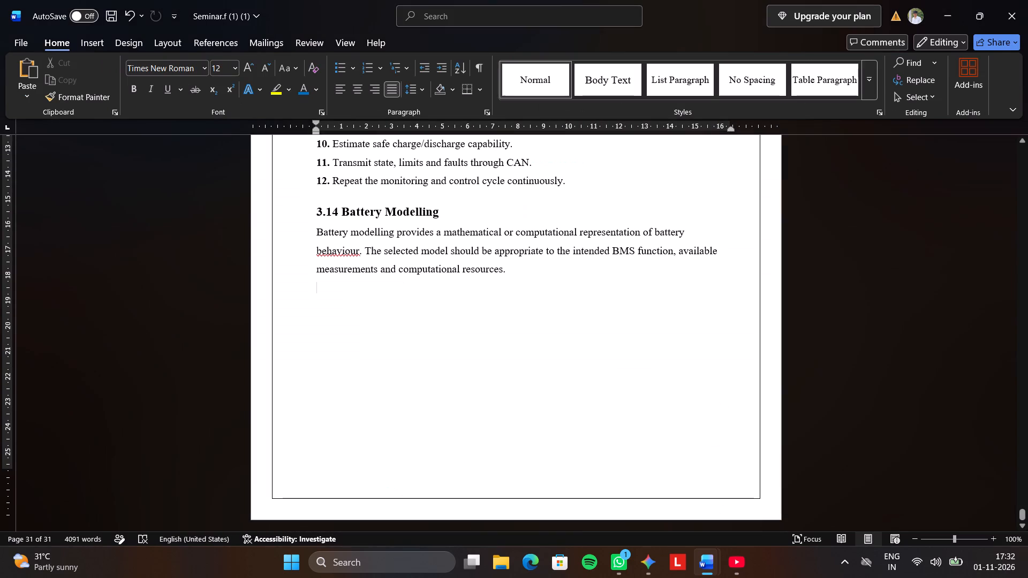
pyautogui.hotkey('ctrl', 'v')
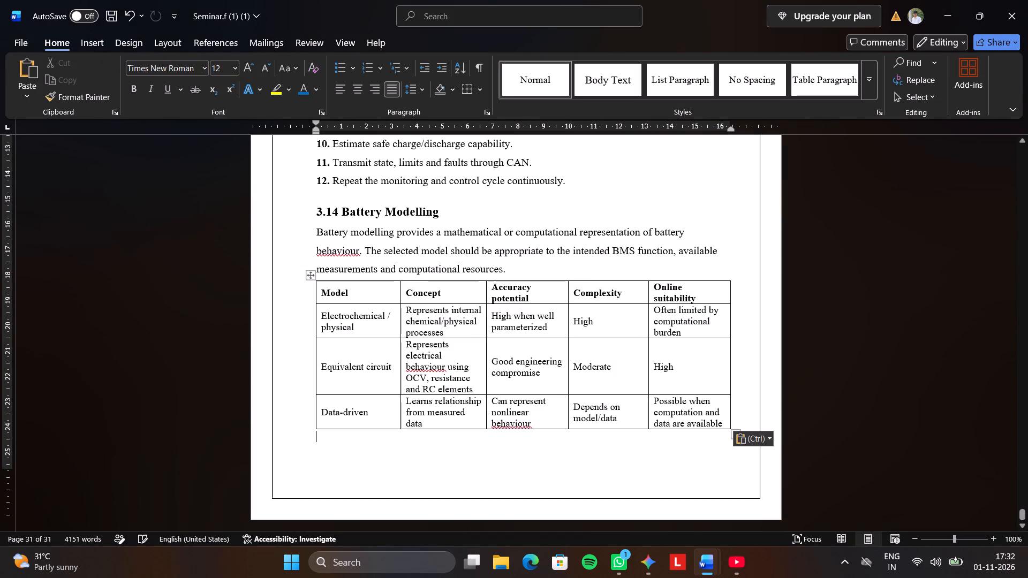
# Format the whole battery model comparison table at 12 pt with 1.5 line spacing.
pyautogui.click(311, 275)
pyautogui.click(394, 235)
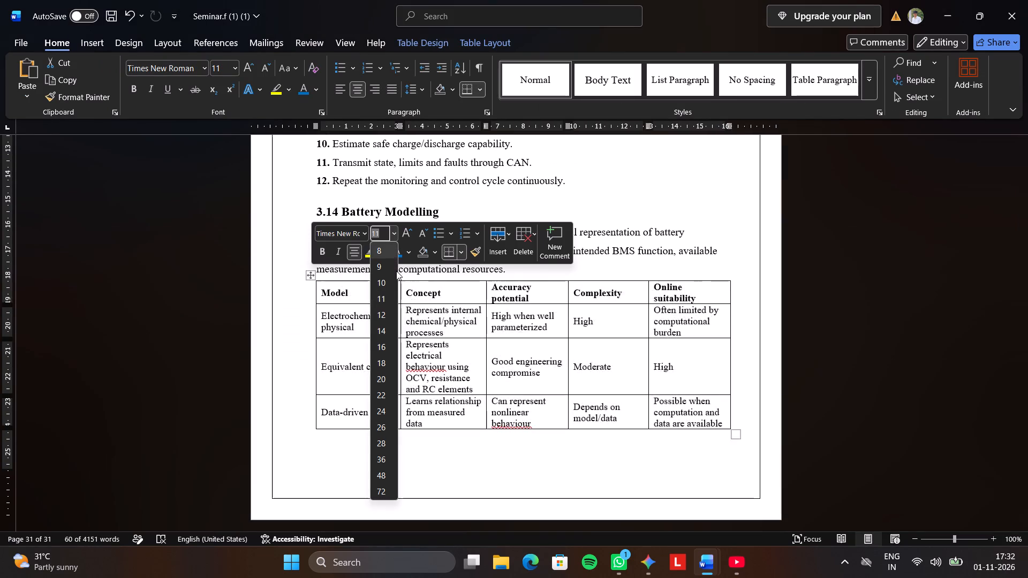
pyautogui.click(389, 310)
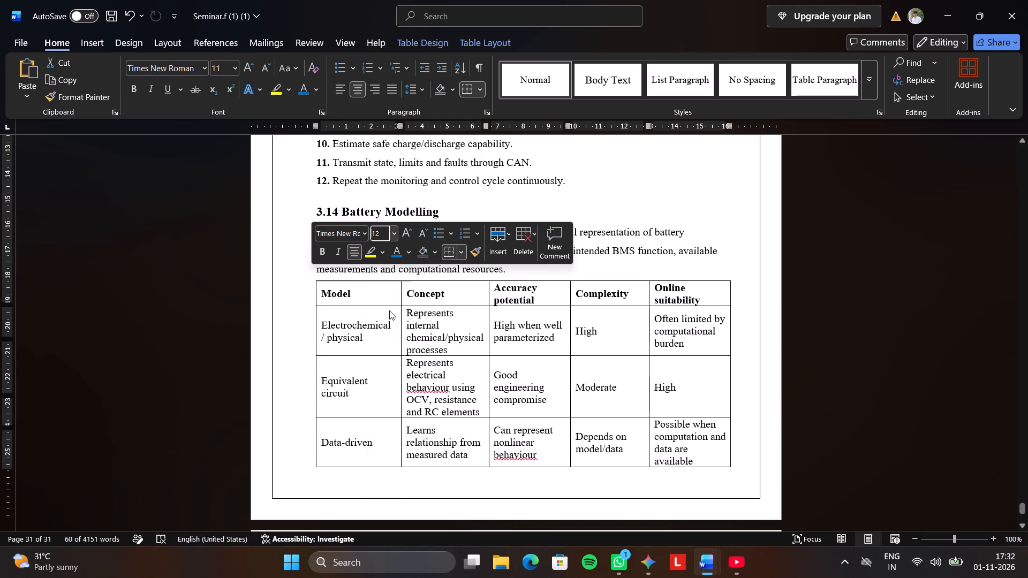
pyautogui.click(422, 92)
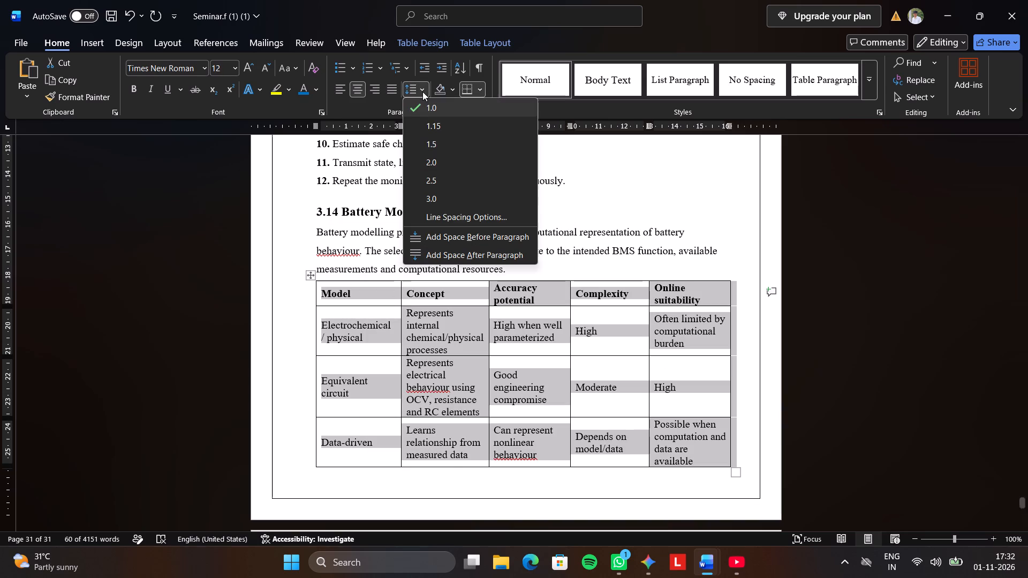
pyautogui.click(428, 143)
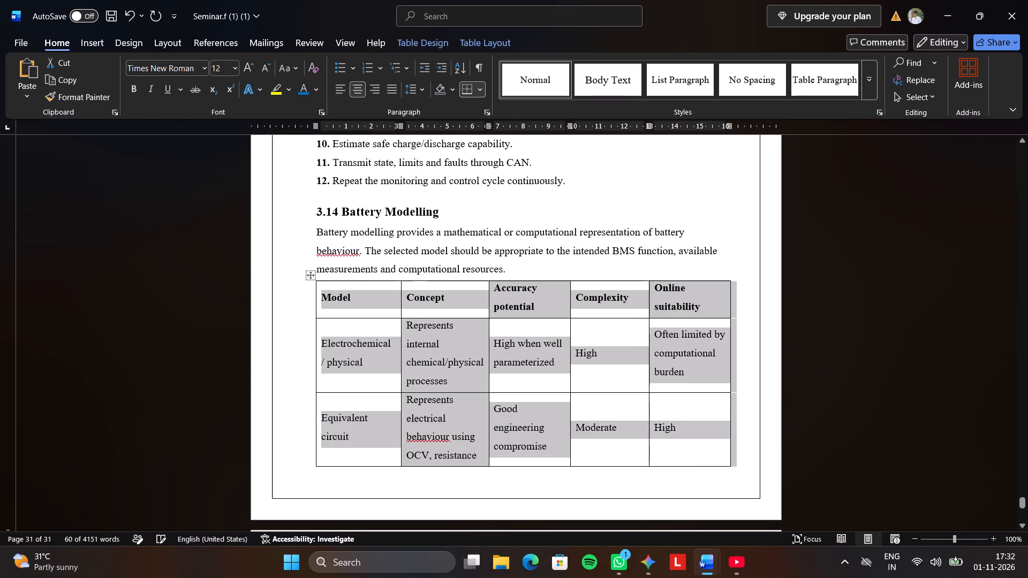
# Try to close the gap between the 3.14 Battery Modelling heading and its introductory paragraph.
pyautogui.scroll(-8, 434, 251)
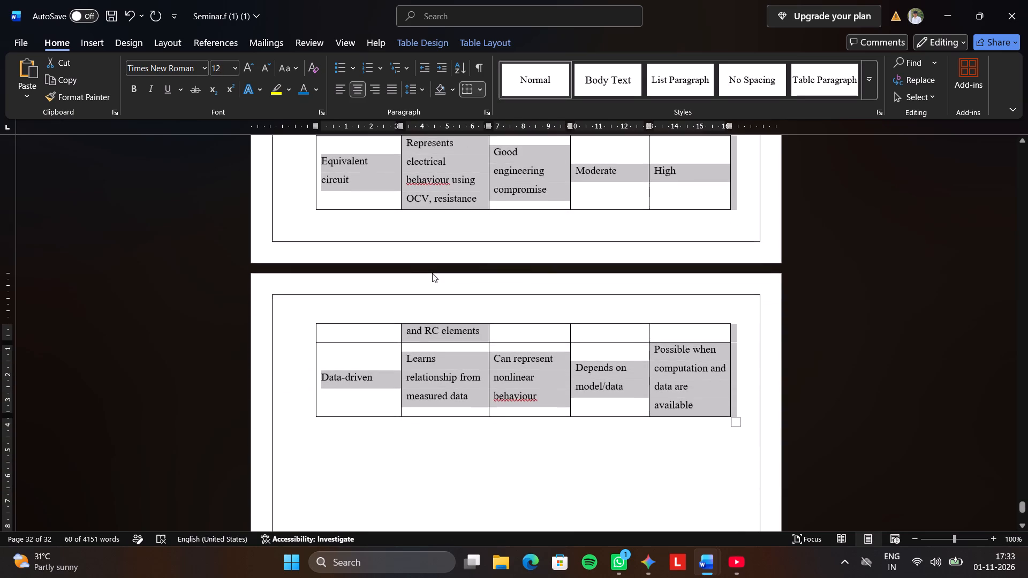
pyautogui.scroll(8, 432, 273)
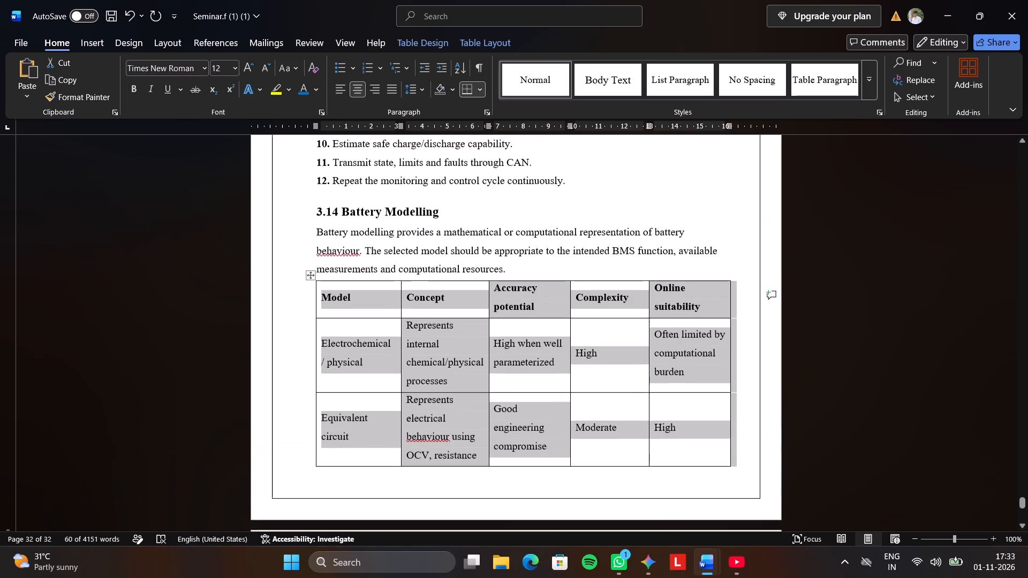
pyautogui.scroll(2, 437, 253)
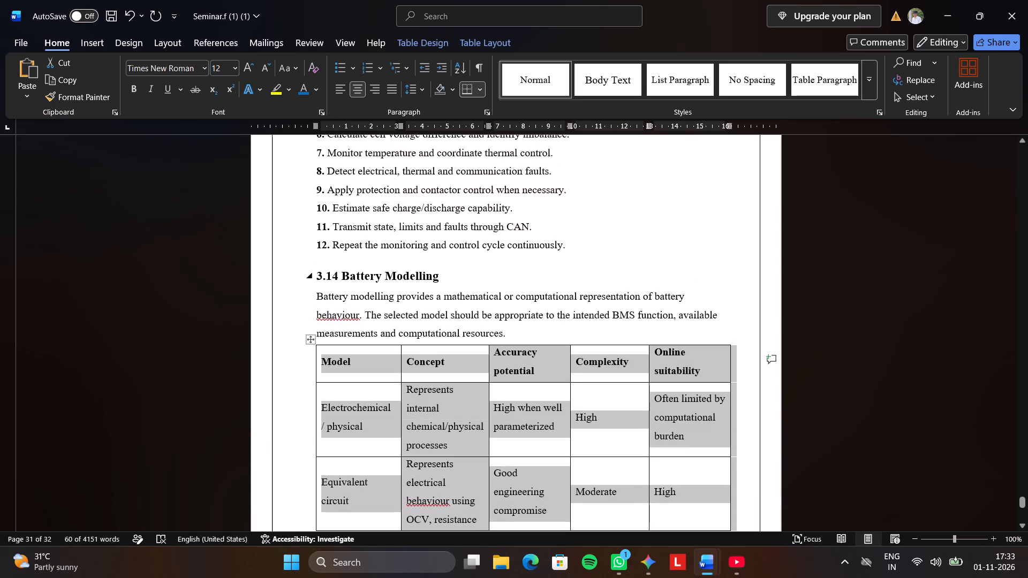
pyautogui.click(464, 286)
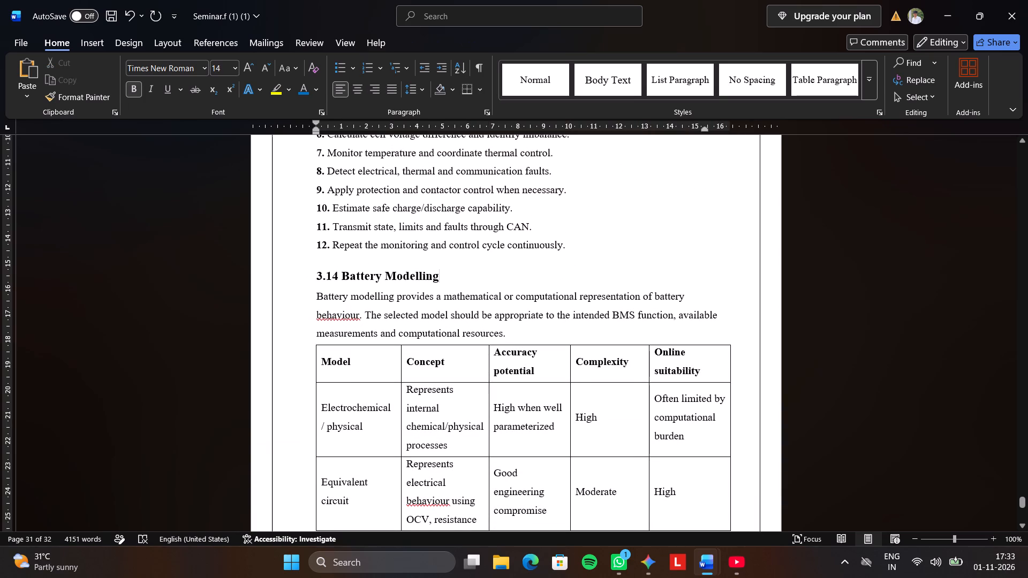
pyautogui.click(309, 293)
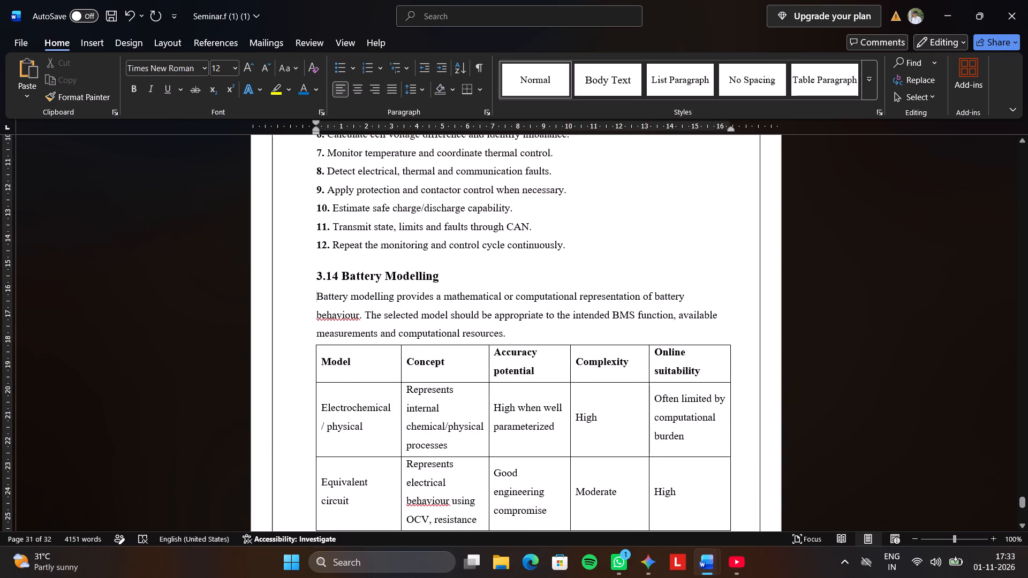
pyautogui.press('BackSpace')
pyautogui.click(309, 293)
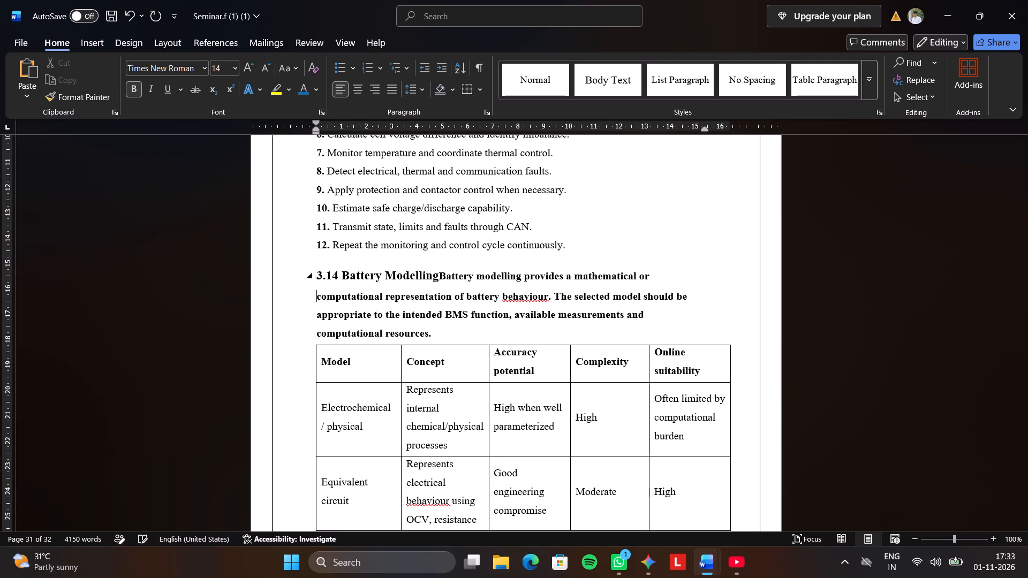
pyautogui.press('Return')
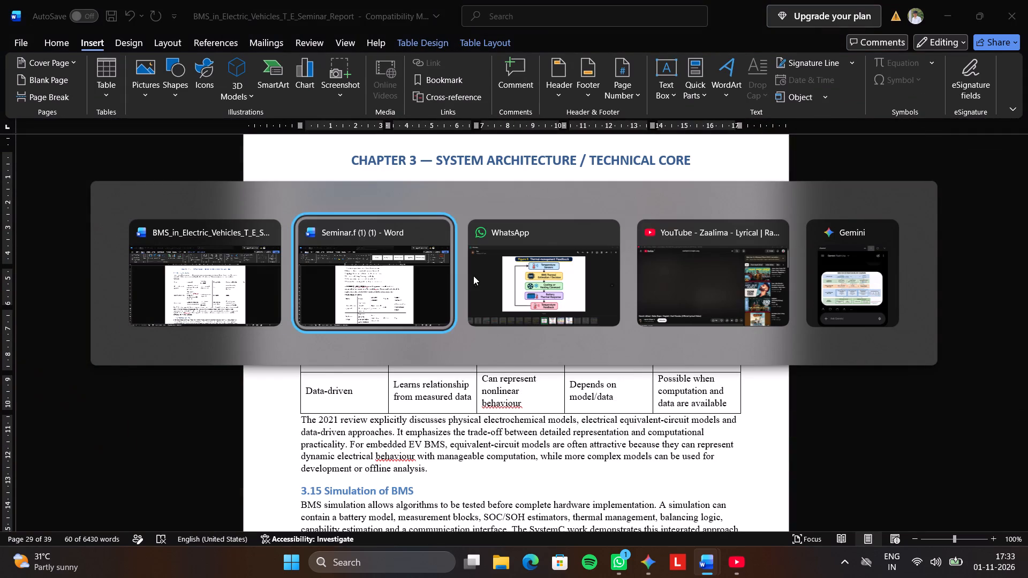
# Put the introductory paragraph back on its own line below the 3.14 heading and rejoin its split sentence at "or computational".
pyautogui.click(436, 272)
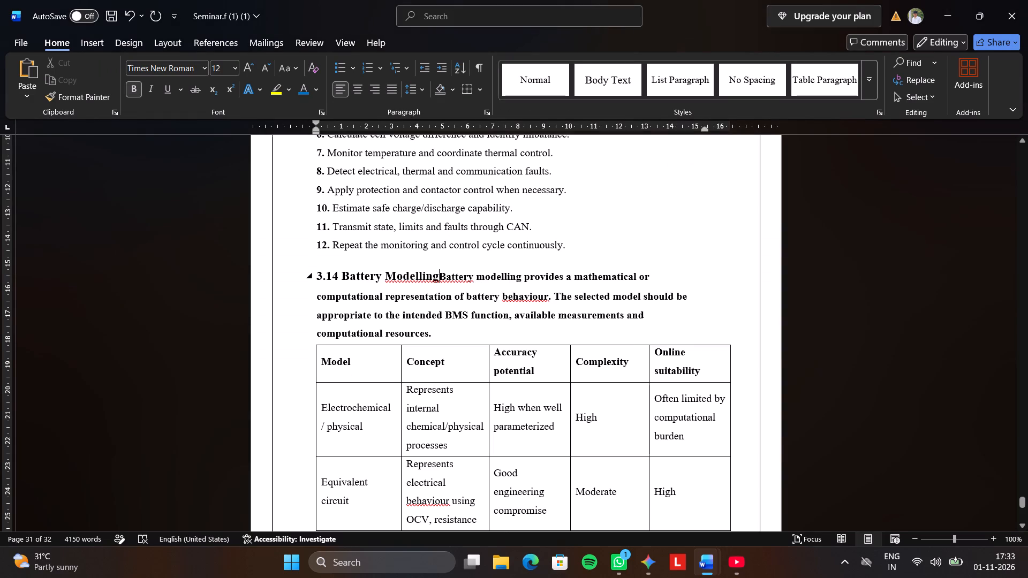
pyautogui.press('Return')
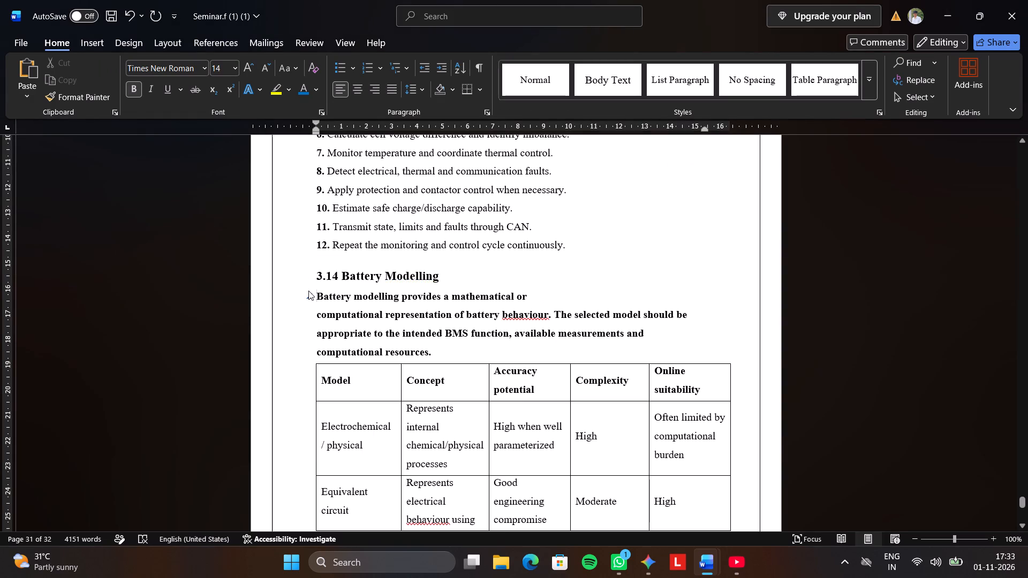
pyautogui.click(549, 302)
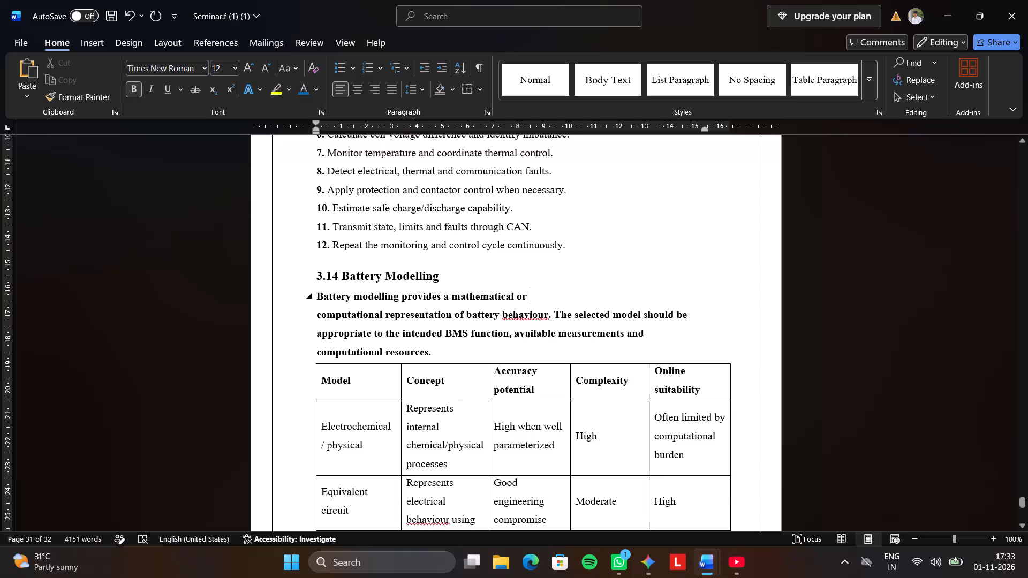
pyautogui.press('BackSpace')
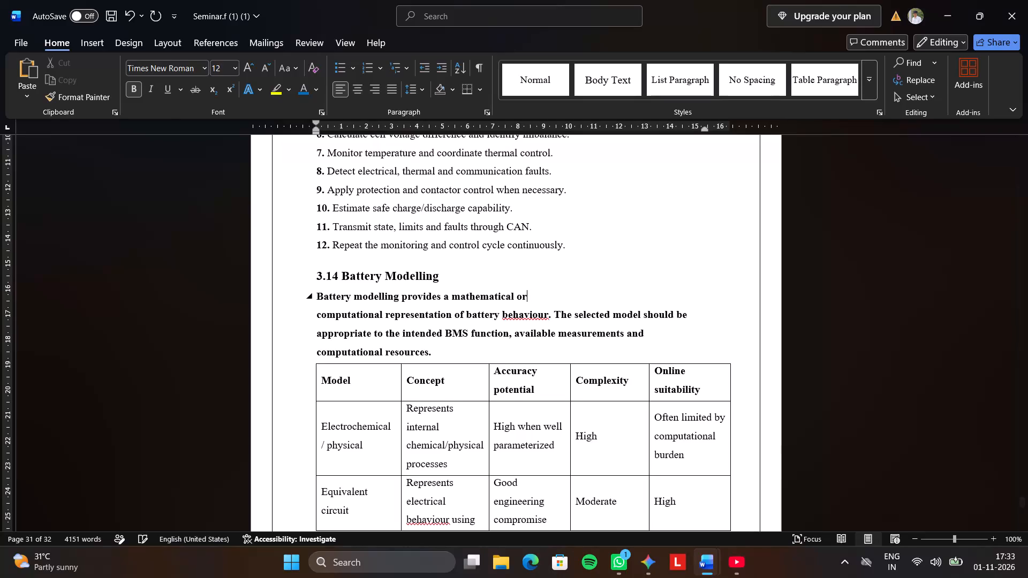
pyautogui.click(314, 314)
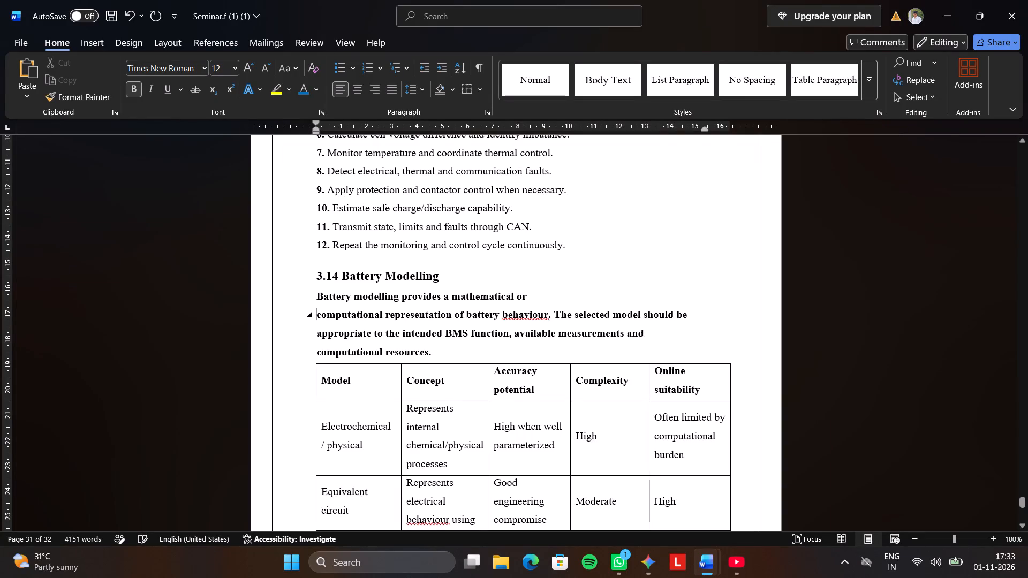
pyautogui.press('BackSpace')
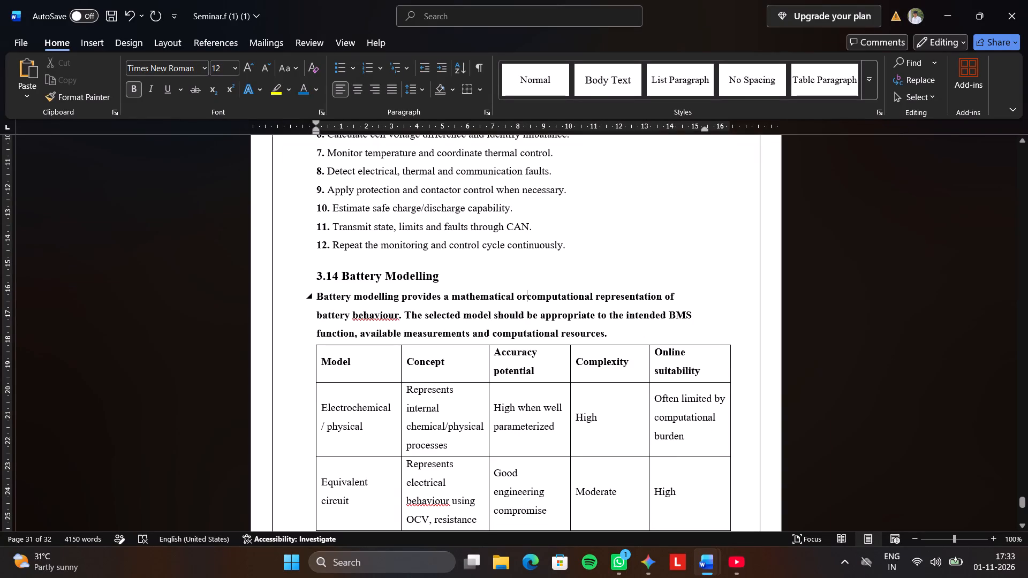
pyautogui.press('space')
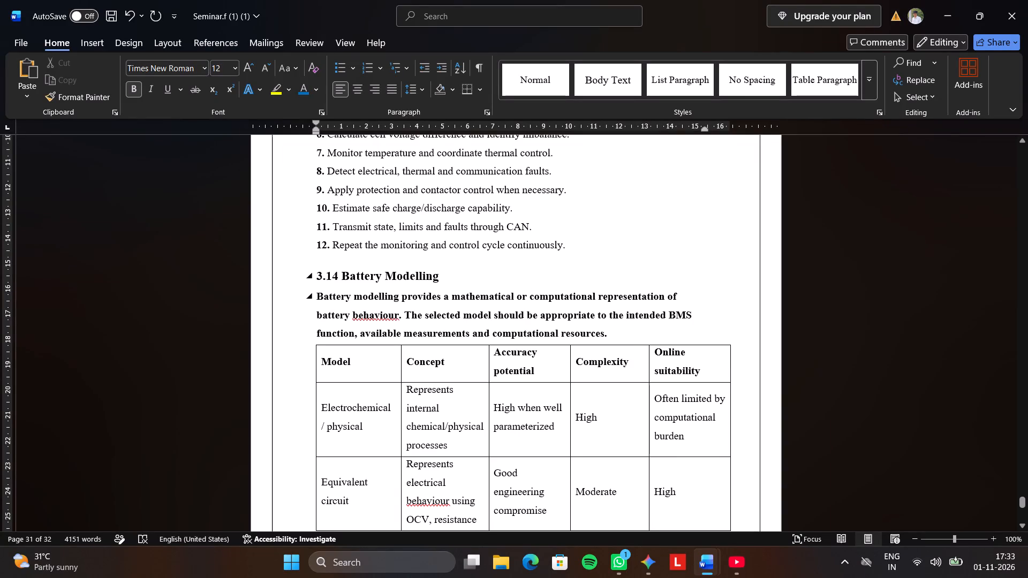
# Remove the bold from the introductory paragraph under the 3.14 heading.
pyautogui.moveTo(319, 296); pyautogui.dragTo(610, 339)
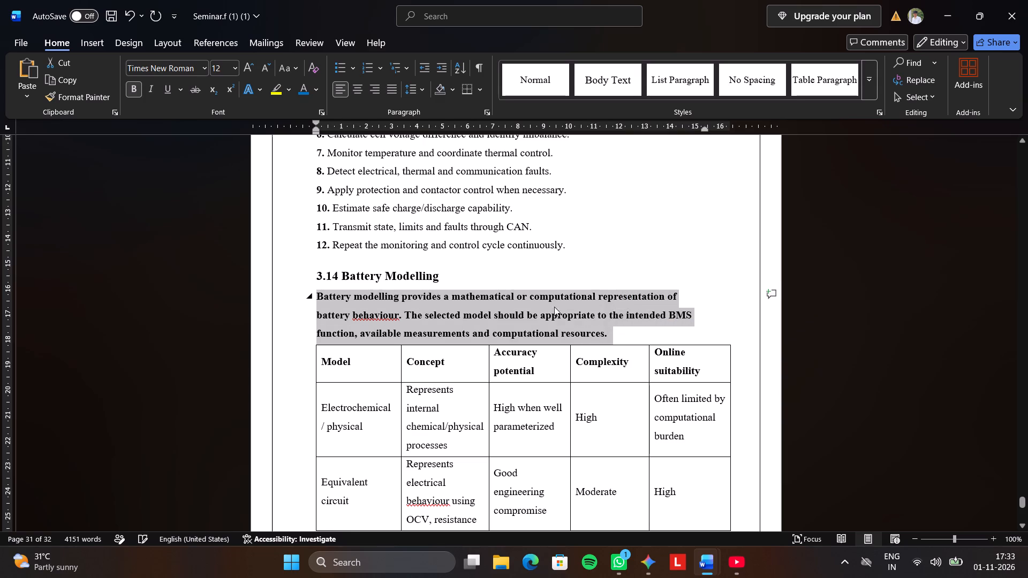
pyautogui.click(513, 320)
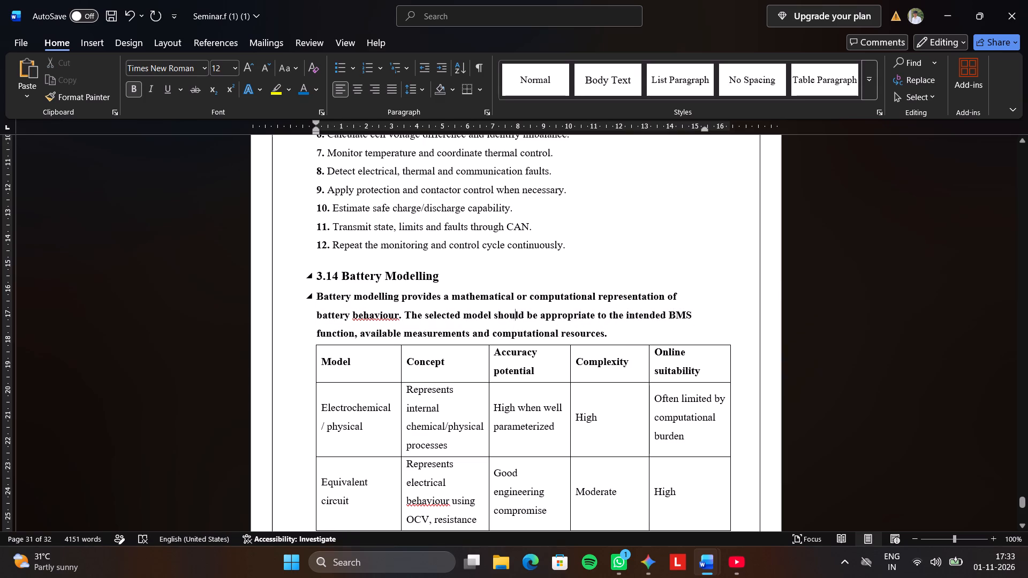
pyautogui.moveTo(315, 296); pyautogui.dragTo(631, 343)
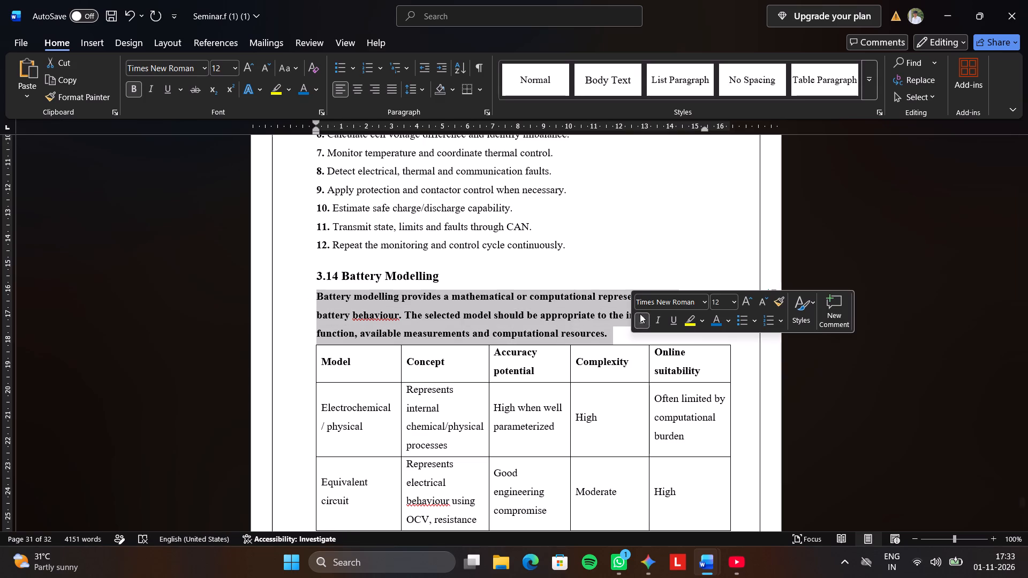
pyautogui.click(640, 314)
pyautogui.click(563, 269)
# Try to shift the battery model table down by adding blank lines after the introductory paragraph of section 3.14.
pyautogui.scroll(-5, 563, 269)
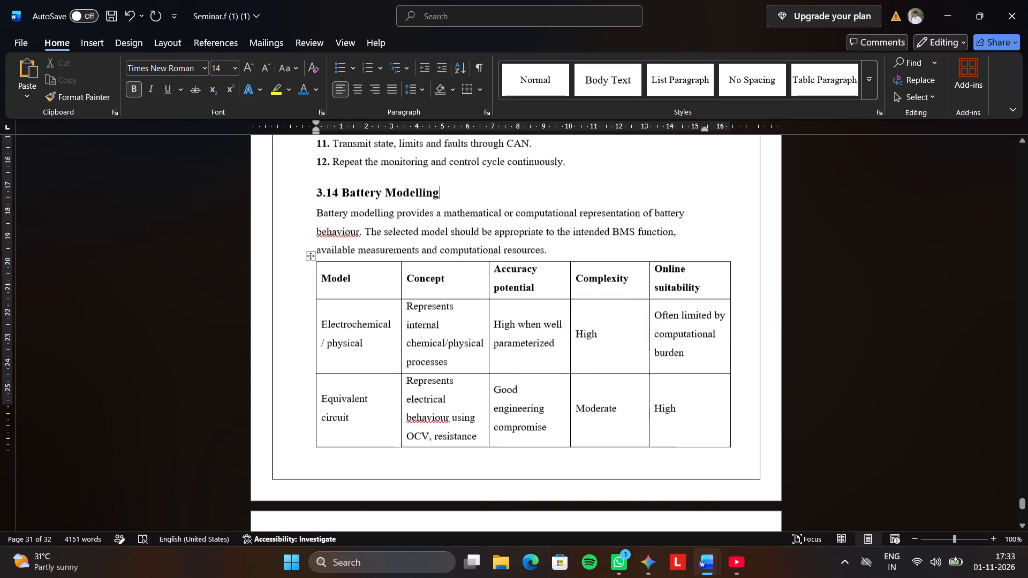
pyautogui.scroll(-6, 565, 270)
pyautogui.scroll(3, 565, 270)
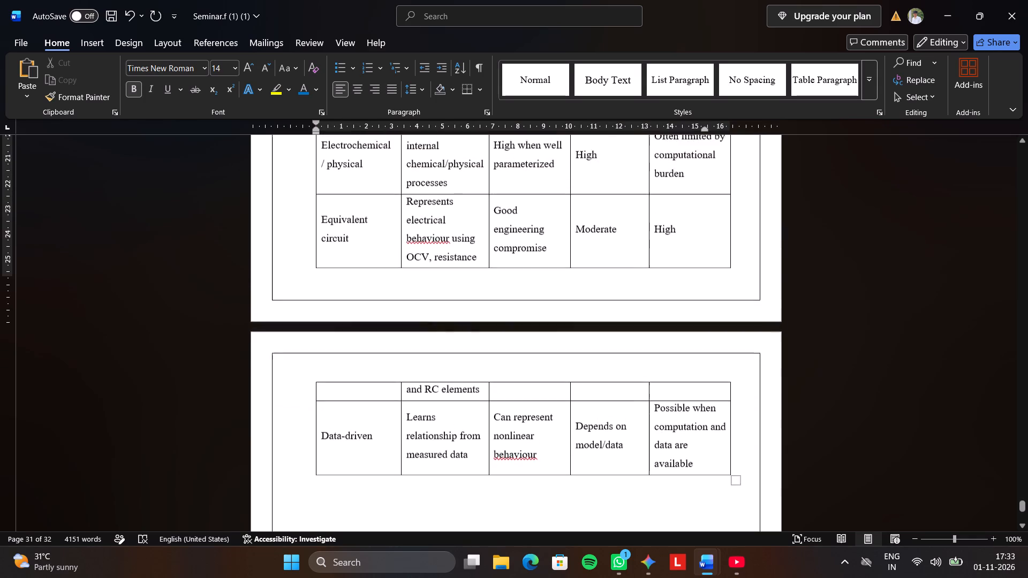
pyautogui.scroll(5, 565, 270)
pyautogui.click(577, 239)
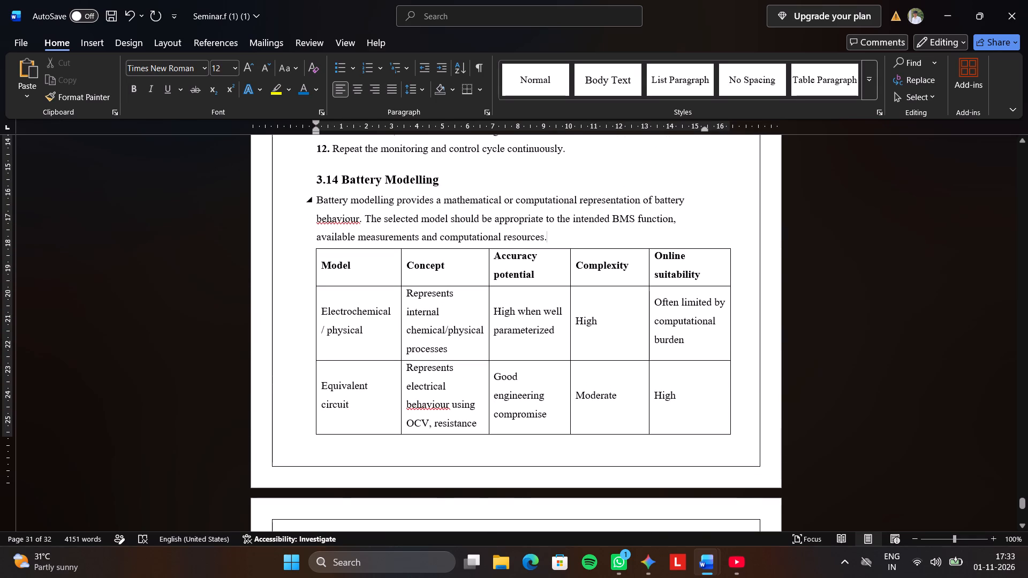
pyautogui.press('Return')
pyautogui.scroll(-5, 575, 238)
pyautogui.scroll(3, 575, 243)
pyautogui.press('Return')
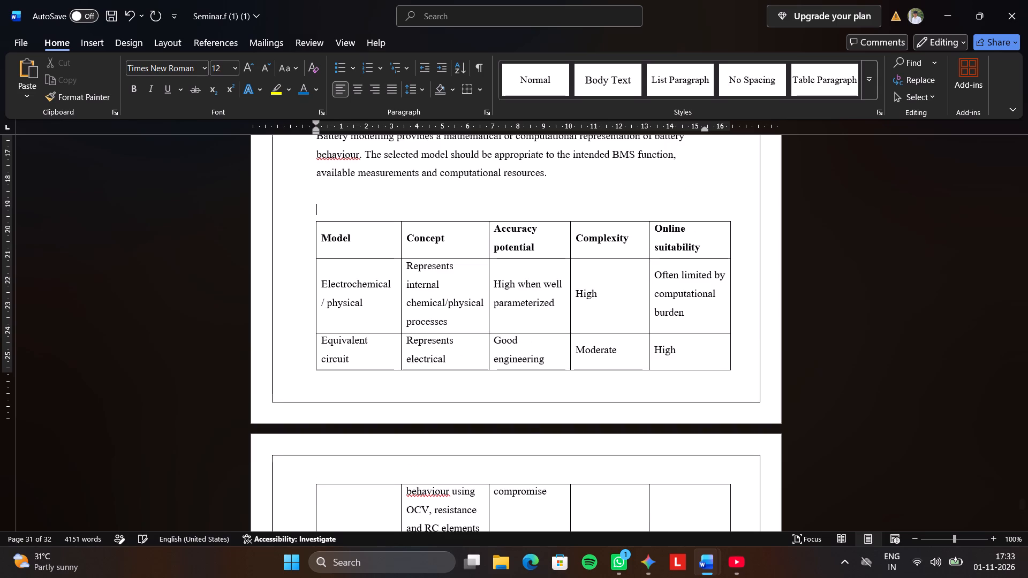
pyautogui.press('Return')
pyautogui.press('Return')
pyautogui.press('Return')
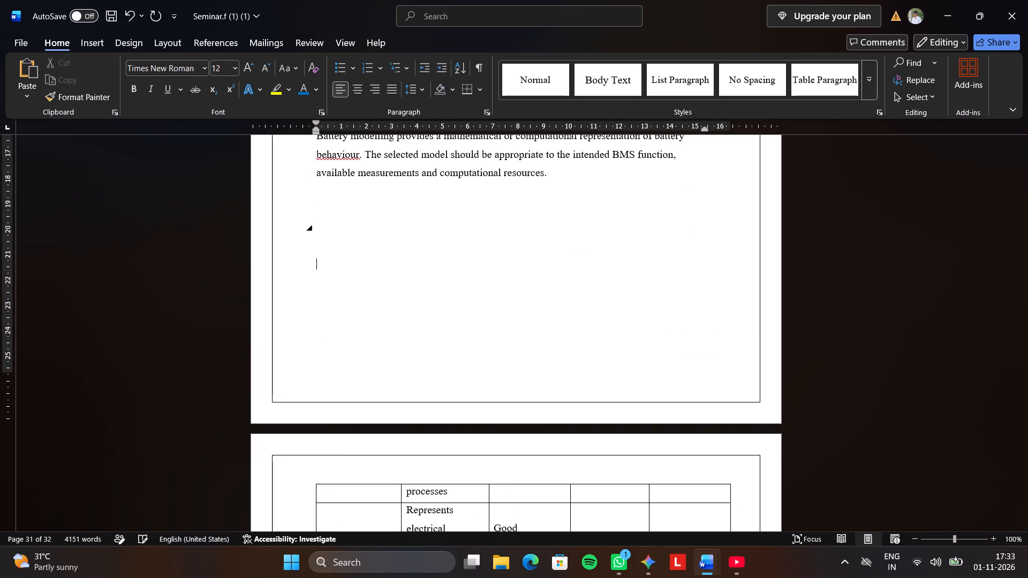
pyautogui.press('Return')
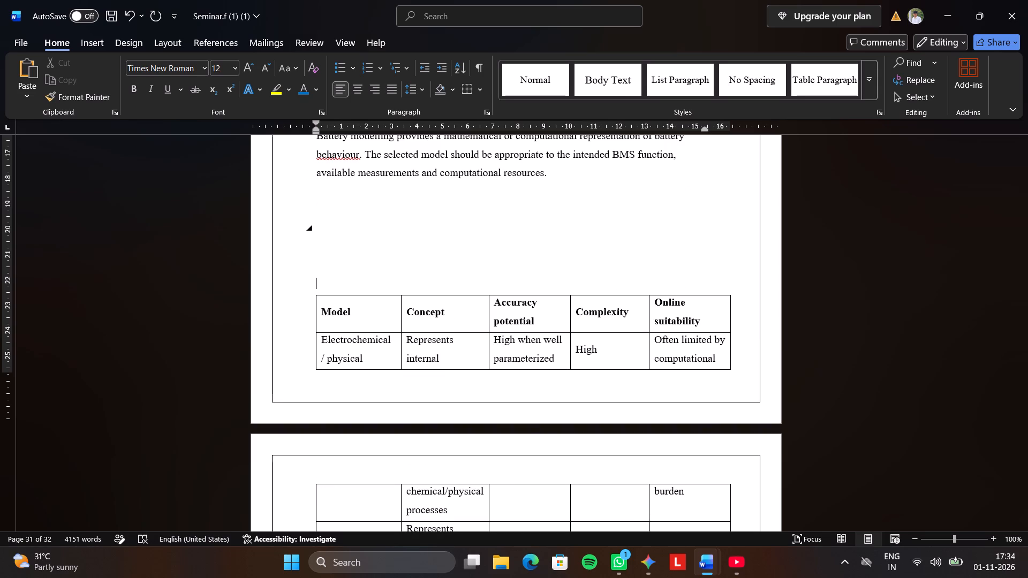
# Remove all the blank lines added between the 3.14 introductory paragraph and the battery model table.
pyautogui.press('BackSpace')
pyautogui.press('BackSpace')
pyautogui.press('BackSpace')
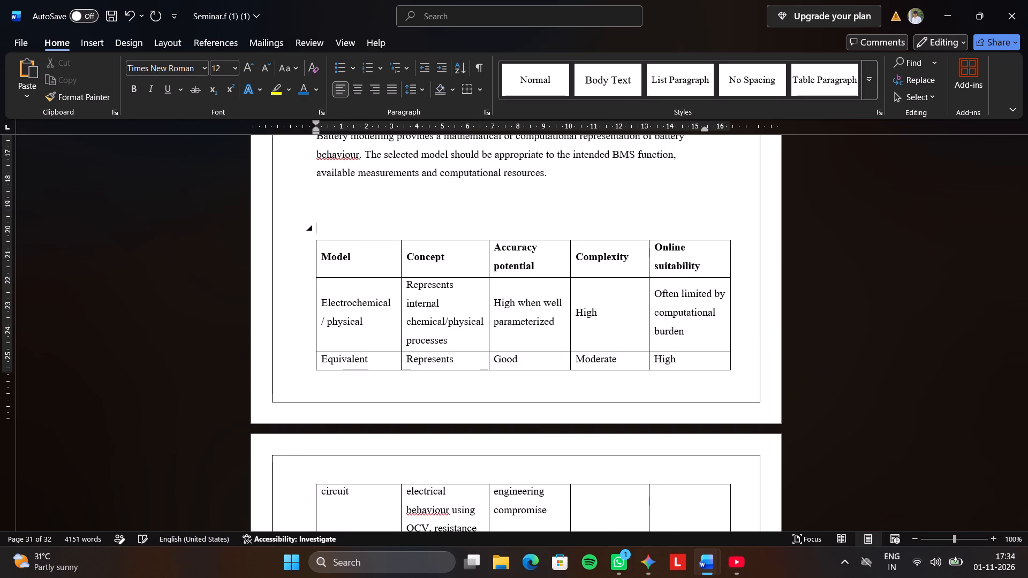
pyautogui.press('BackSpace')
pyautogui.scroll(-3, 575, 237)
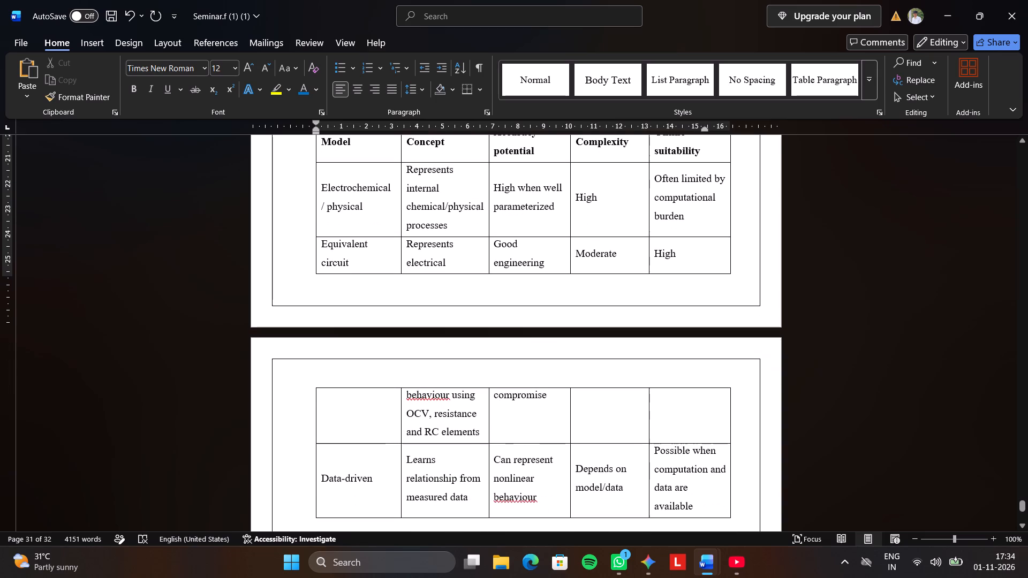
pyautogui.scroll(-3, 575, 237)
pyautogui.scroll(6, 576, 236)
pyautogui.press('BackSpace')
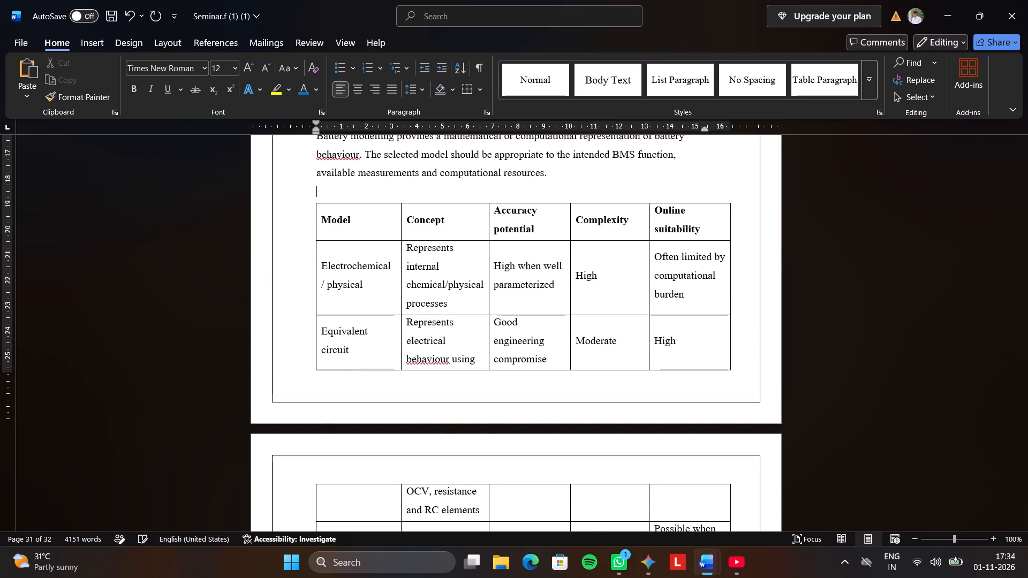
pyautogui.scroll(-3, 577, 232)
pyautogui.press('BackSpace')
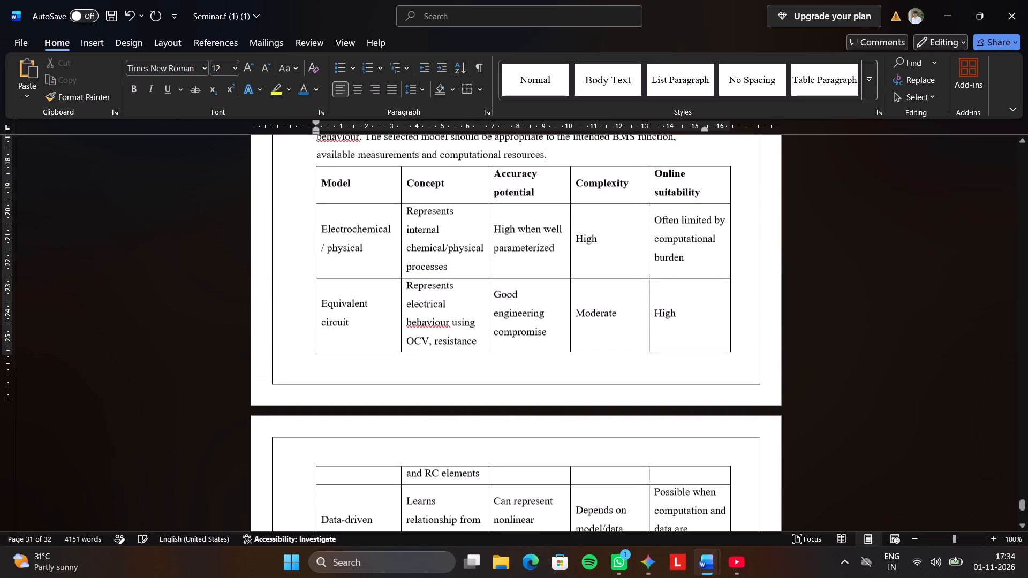
# Delete the blank line between the 3.13 Proposed Methodology for EV BMS heading and its numbered list.
pyautogui.scroll(7, 577, 232)
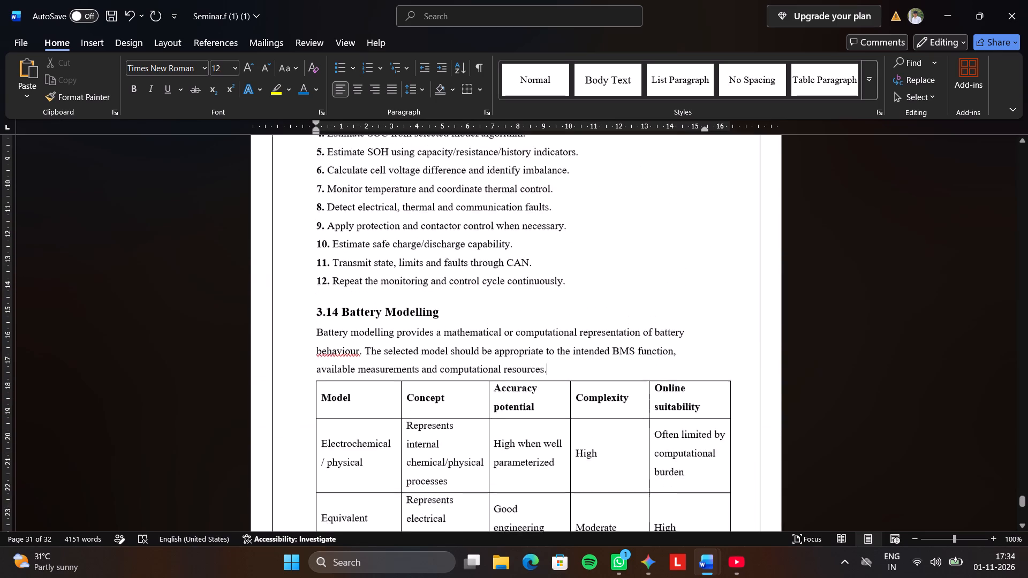
pyautogui.scroll(5, 577, 232)
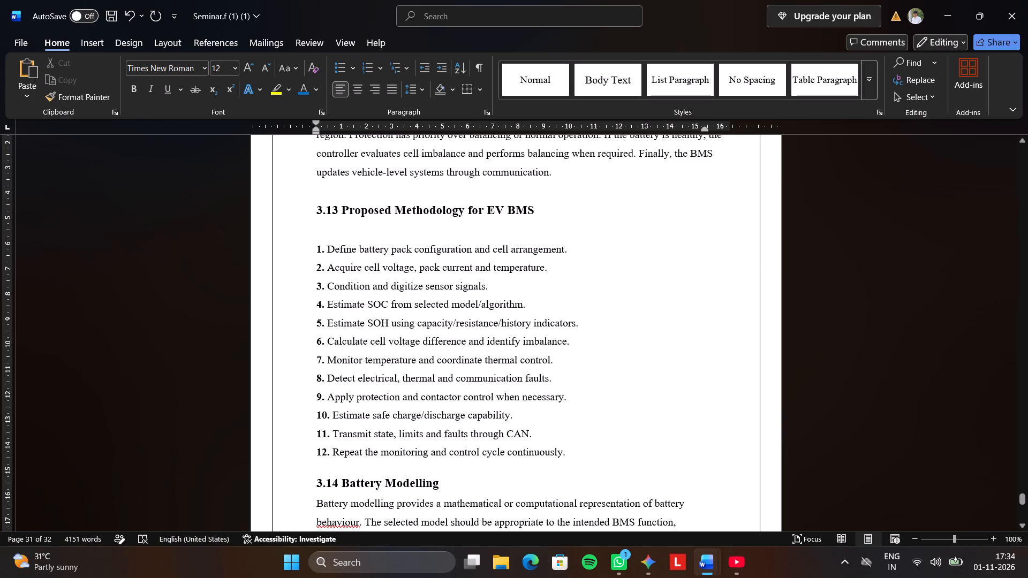
pyautogui.click(445, 233)
pyautogui.press('BackSpace')
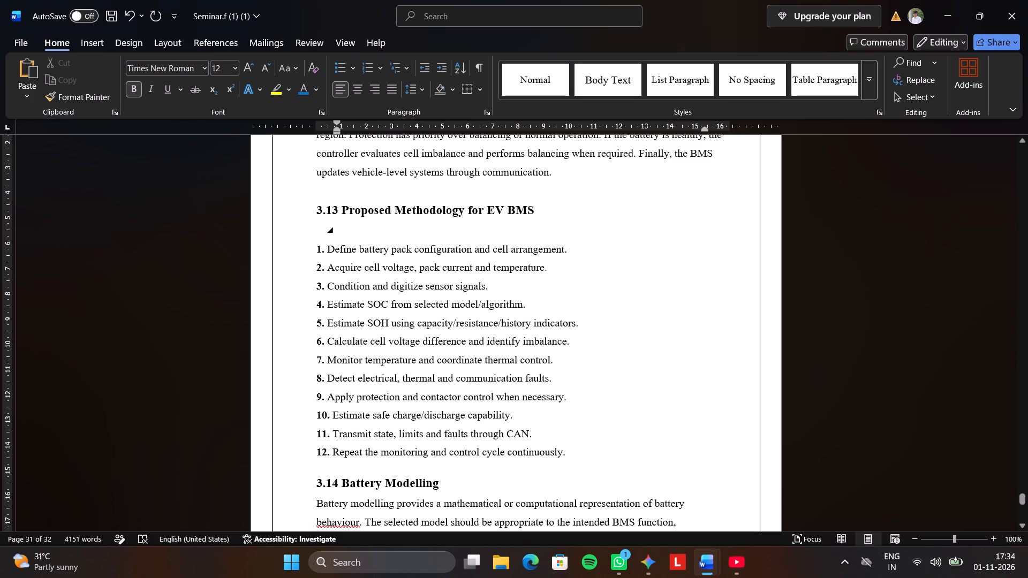
pyautogui.press('BackSpace')
pyautogui.press('BackSpace')
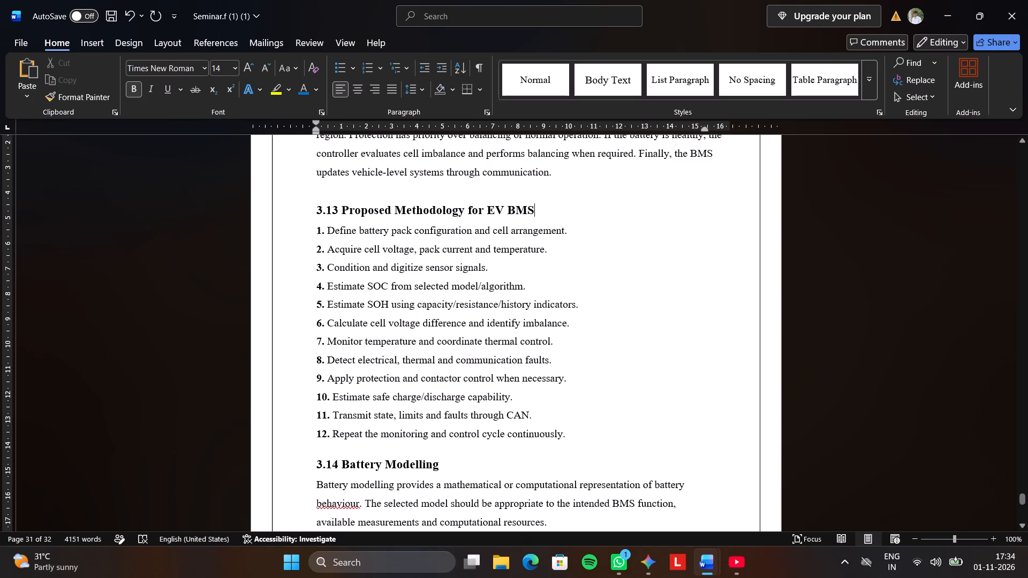
# Copy the closing 3.14 paragraph and the 3.15 Simulation of BMS heading and text from the source report to below the Seminar.f battery model table.
pyautogui.scroll(6, 451, 229)
pyautogui.scroll(-10, 451, 227)
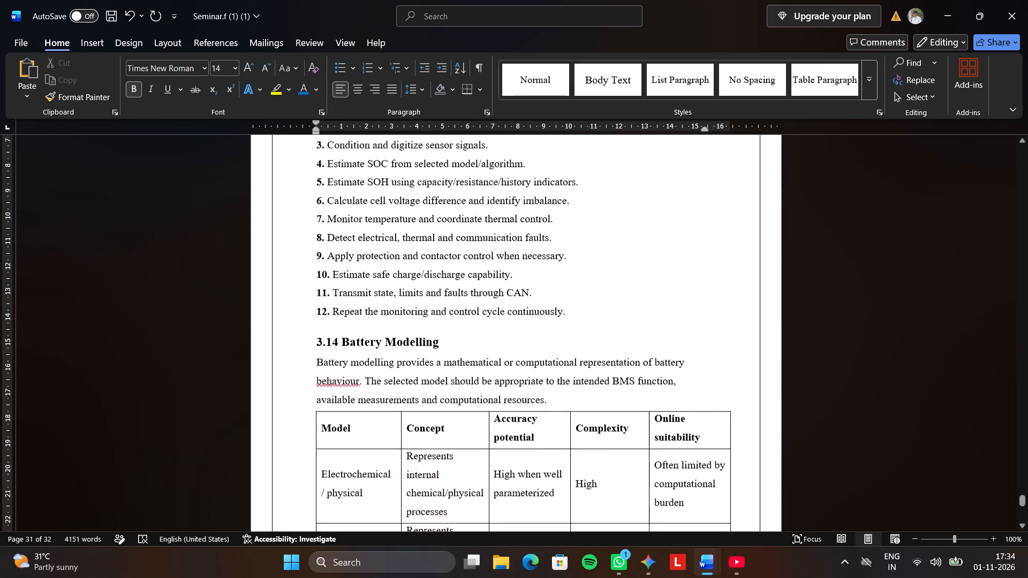
pyautogui.scroll(-19, 452, 226)
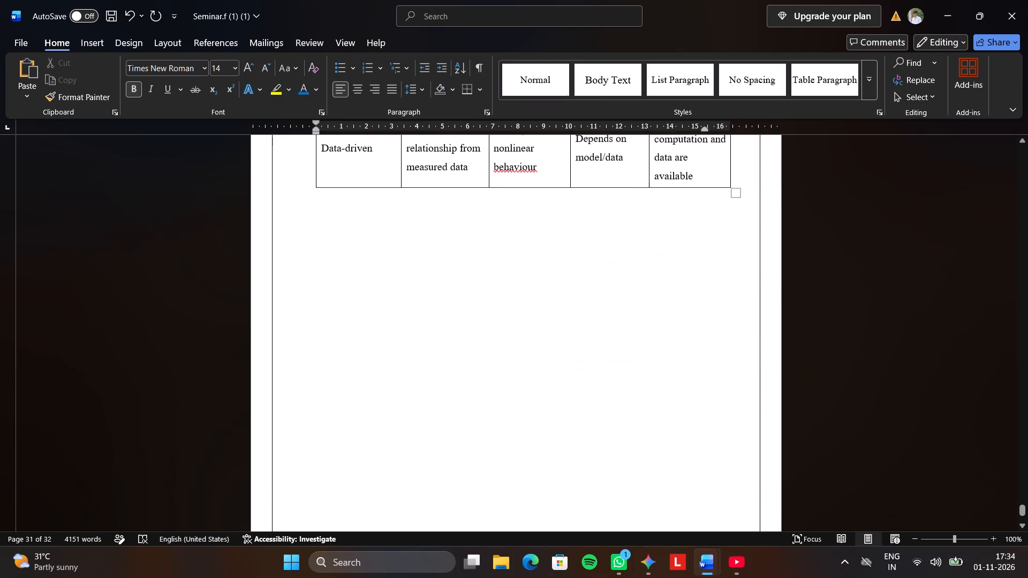
pyautogui.click(452, 226)
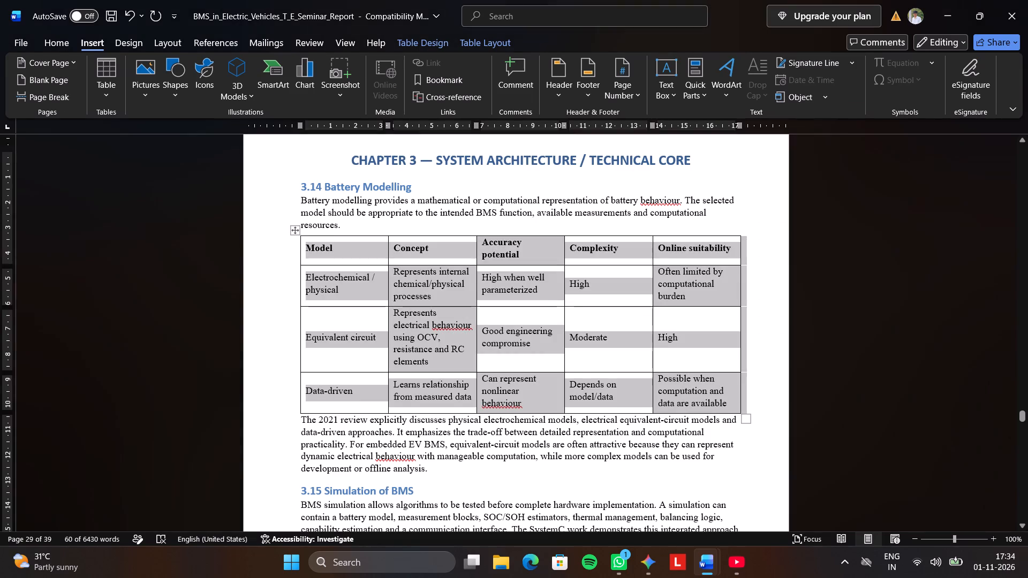
pyautogui.scroll(-8, 511, 230)
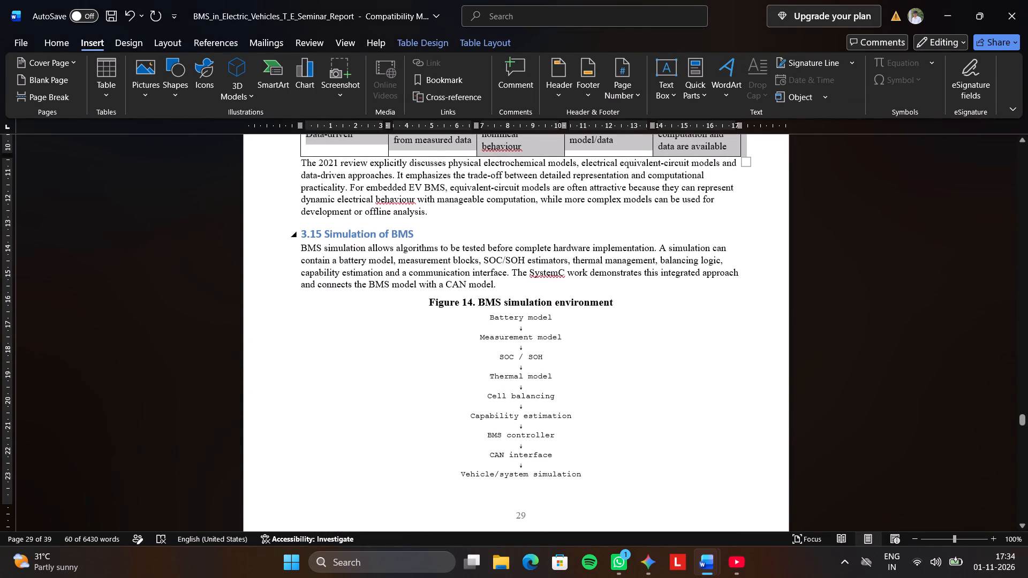
pyautogui.doubleClick(453, 233)
pyautogui.moveTo(300, 158); pyautogui.dragTo(332, 182)
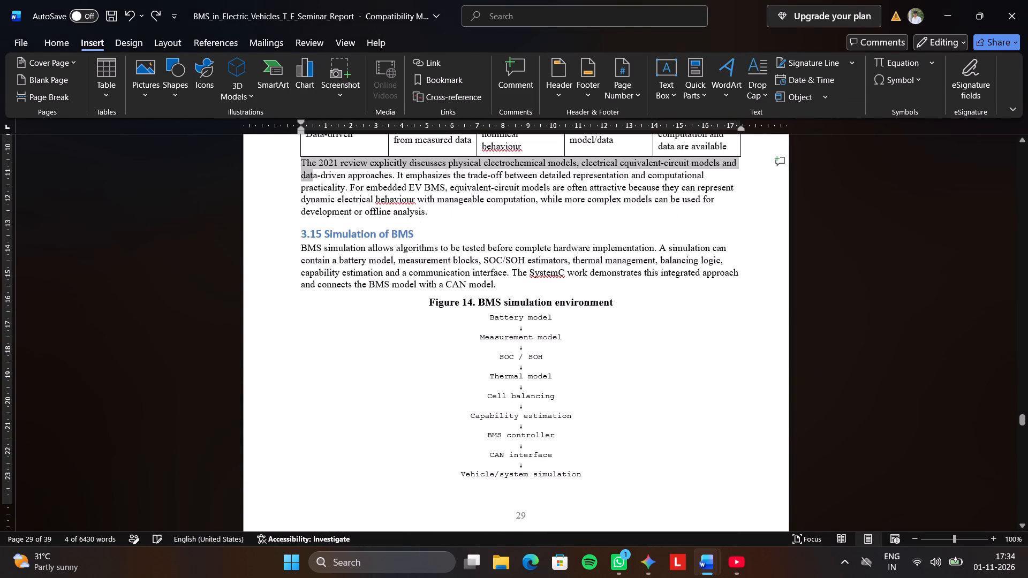
pyautogui.moveTo(332, 182); pyautogui.dragTo(798, 279)
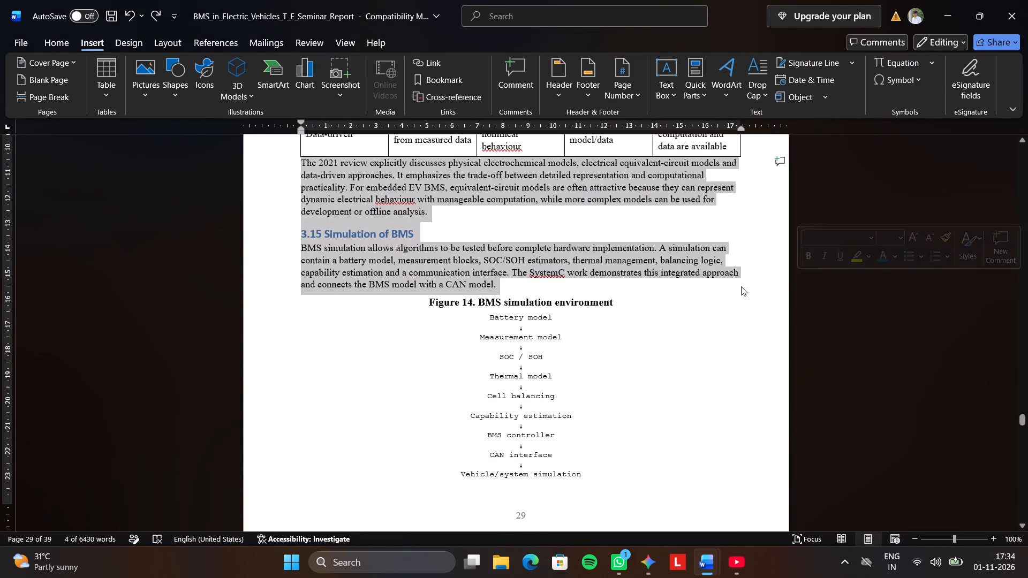
pyautogui.hotkey('ctrl', 'c')
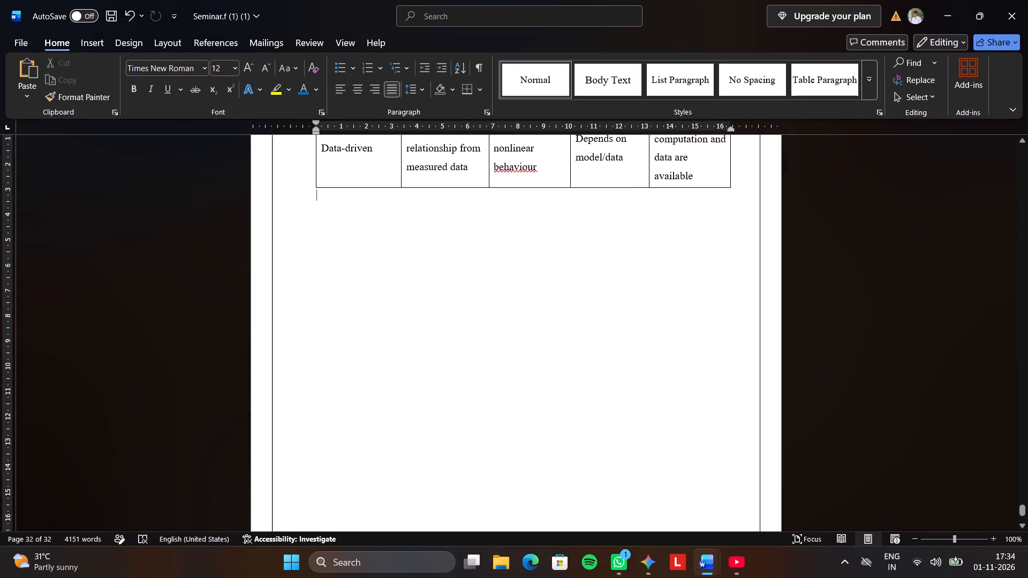
pyautogui.hotkey('ctrl', 'v')
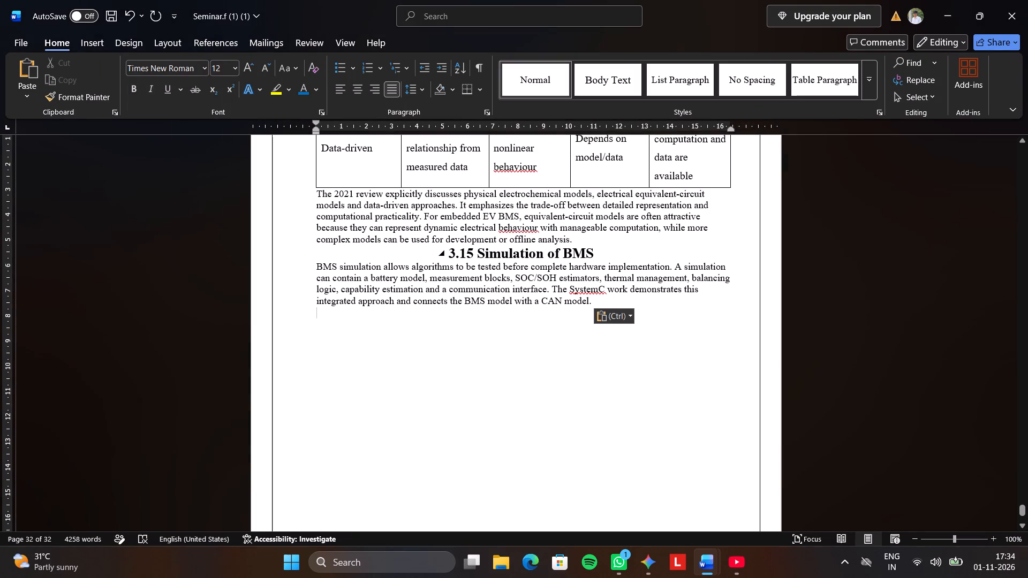
# Left-align the 3.15 Simulation of BMS heading and leave one blank line above and below it.
pyautogui.moveTo(577, 244); pyautogui.dragTo(588, 244)
pyautogui.click(588, 244)
pyautogui.press('Return')
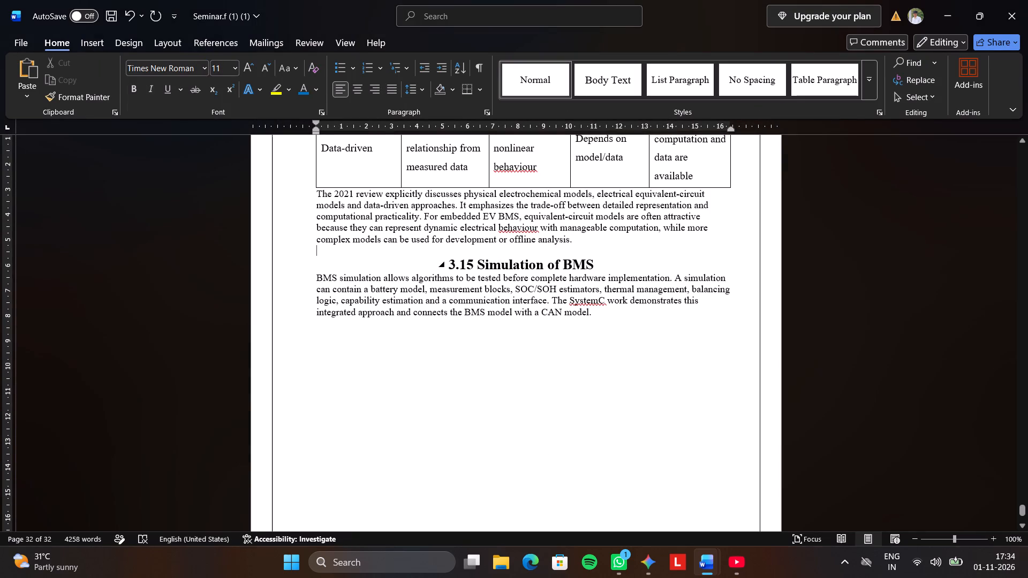
pyautogui.click(601, 264)
pyautogui.press('Return')
pyautogui.click(442, 262)
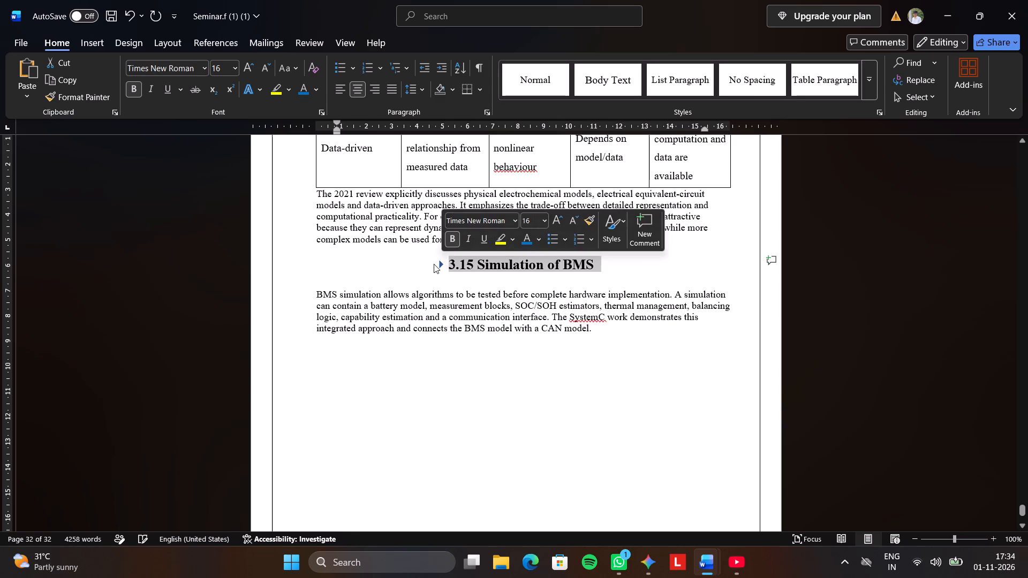
pyautogui.click(434, 264)
pyautogui.press('BackSpace')
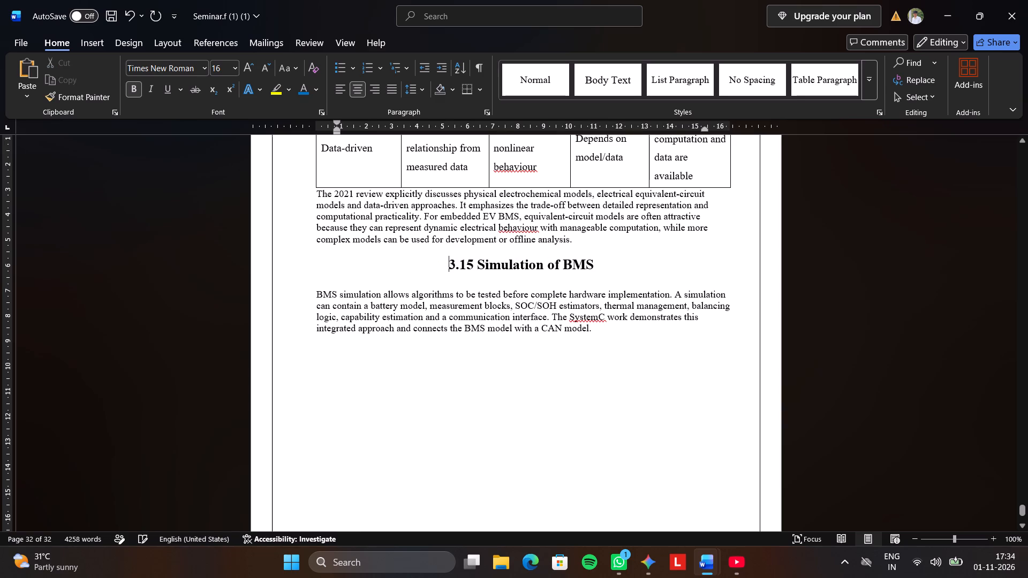
pyautogui.press('BackSpace')
pyautogui.press('BackSpace')
pyautogui.press('BackSpace')
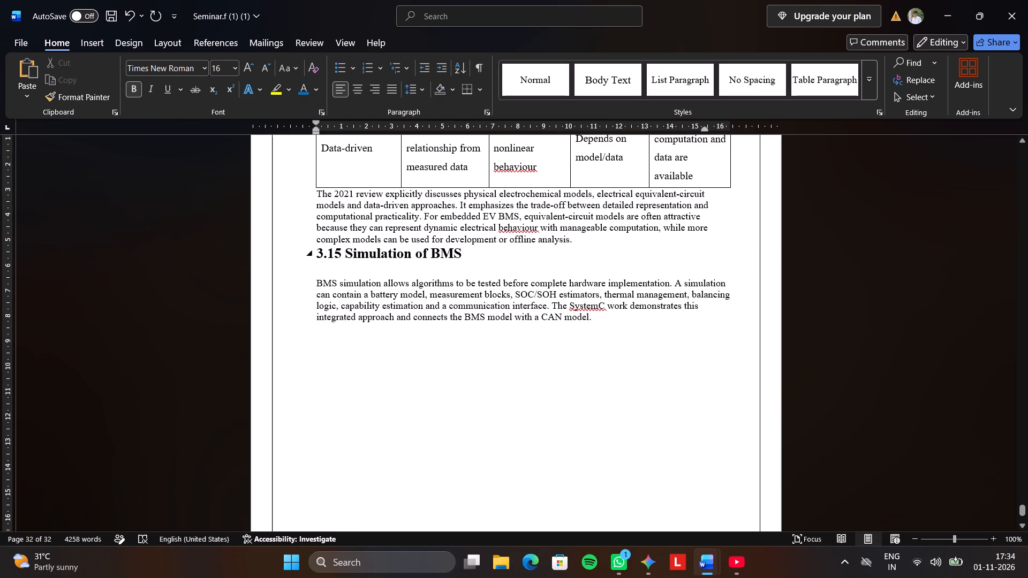
pyautogui.click(589, 244)
pyautogui.press('Return')
# Set the 3.15 Simulation of BMS heading to 14 pt.
pyautogui.tripleClick(451, 262)
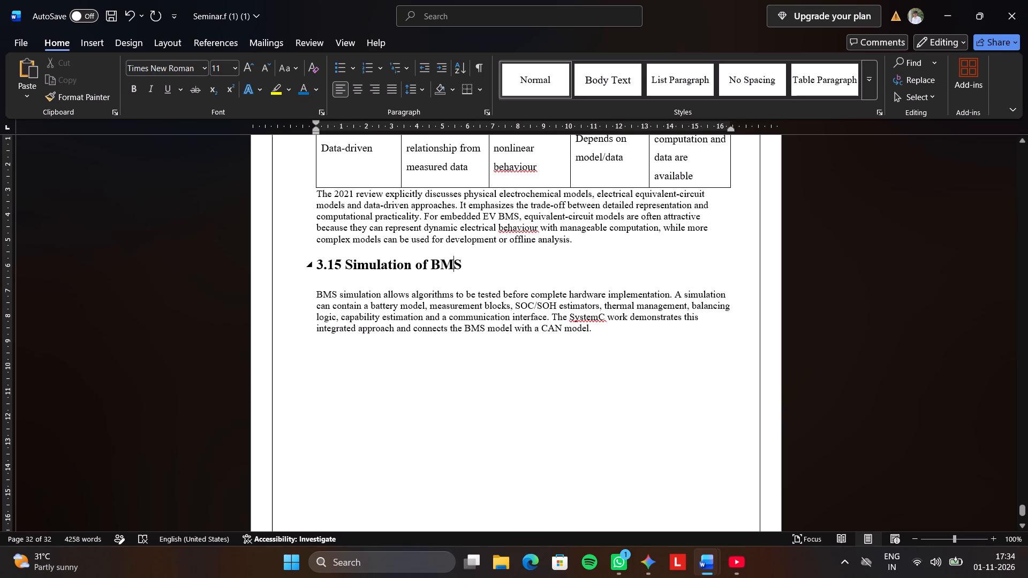
pyautogui.click(548, 220)
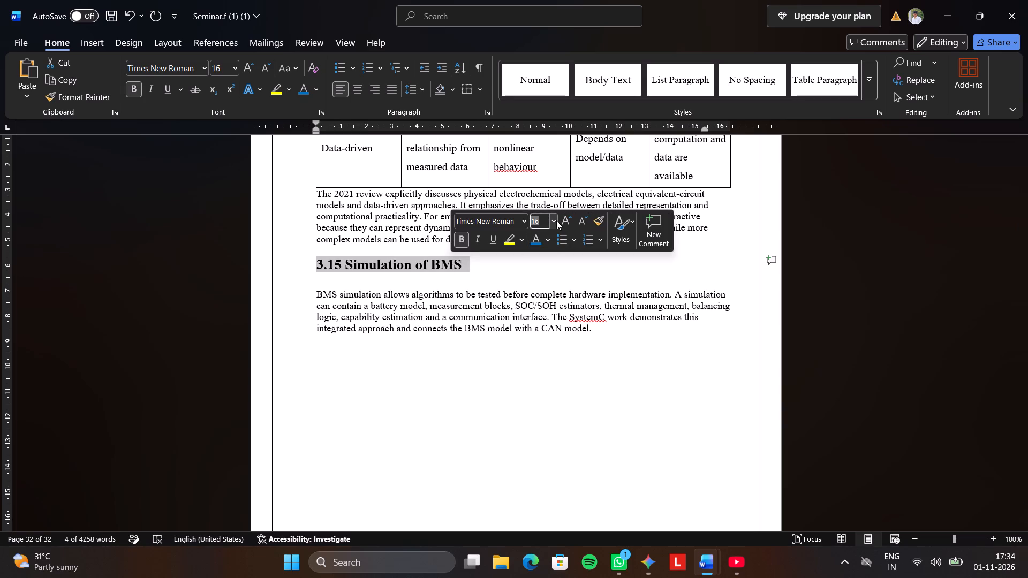
pyautogui.click(556, 220)
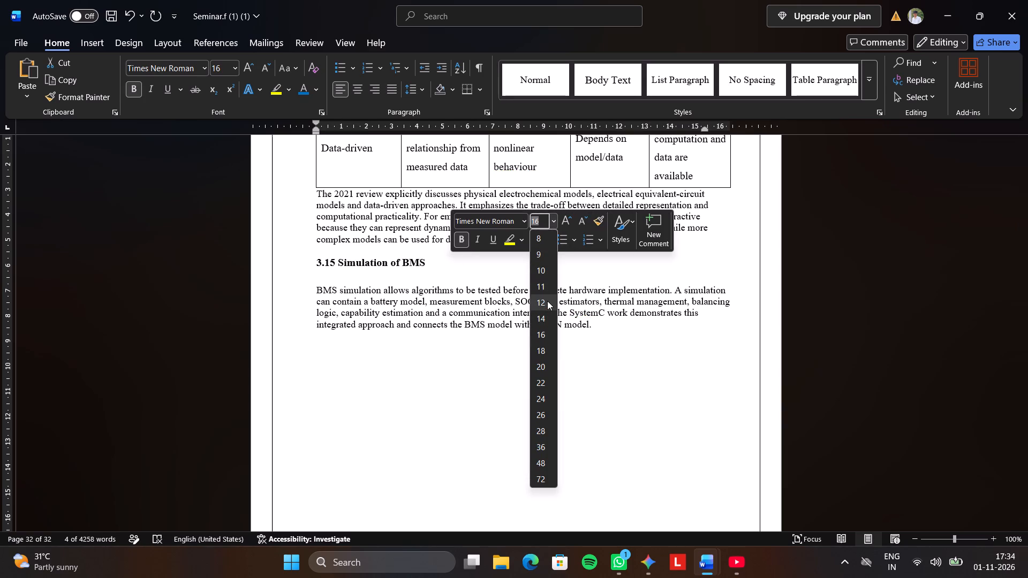
pyautogui.click(550, 318)
pyautogui.click(483, 290)
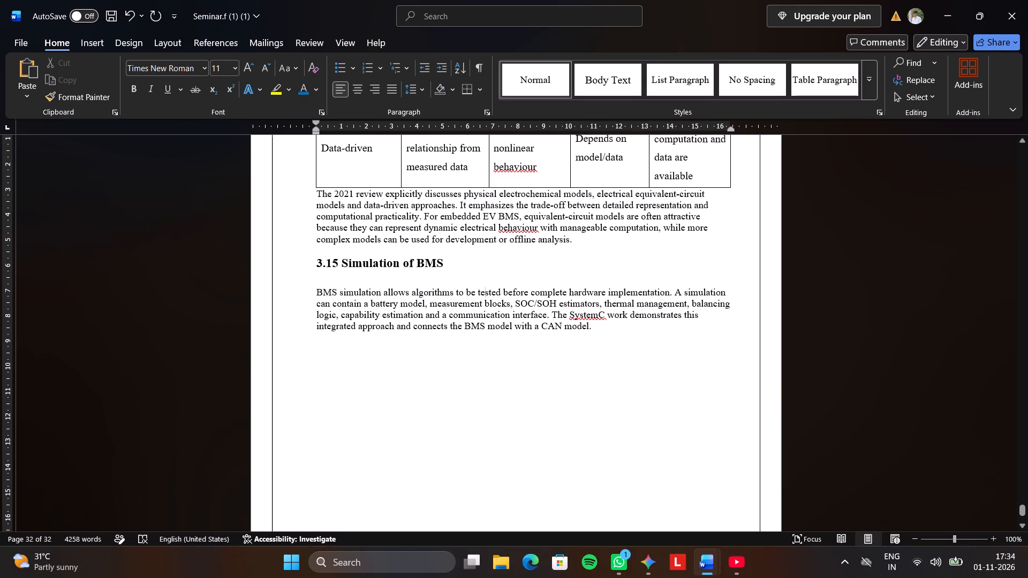
# Set the closing 3.14 paragraph below the battery model table to 12 pt with 1.5 line spacing.
pyautogui.moveTo(318, 191); pyautogui.dragTo(577, 245)
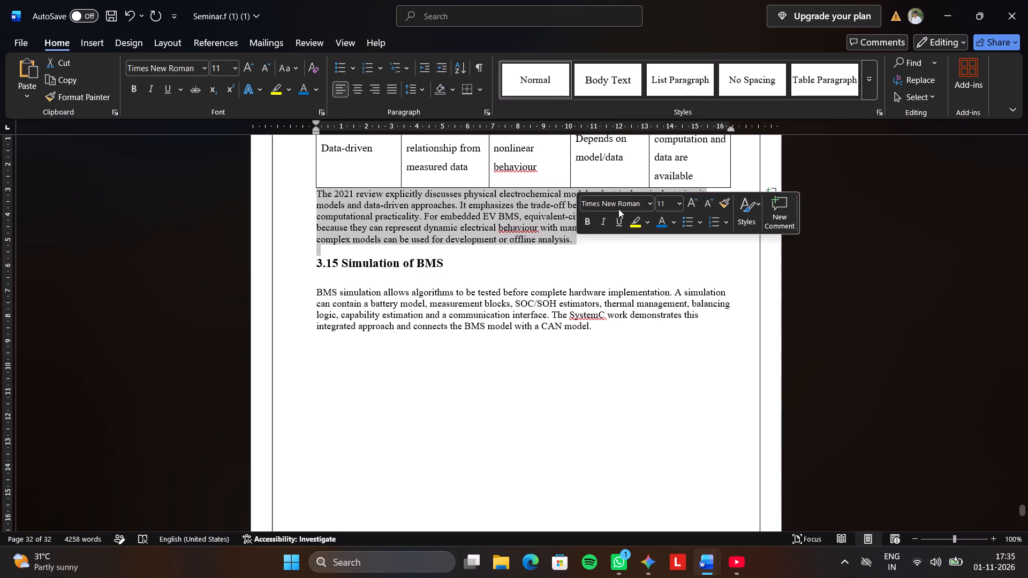
pyautogui.click(681, 204)
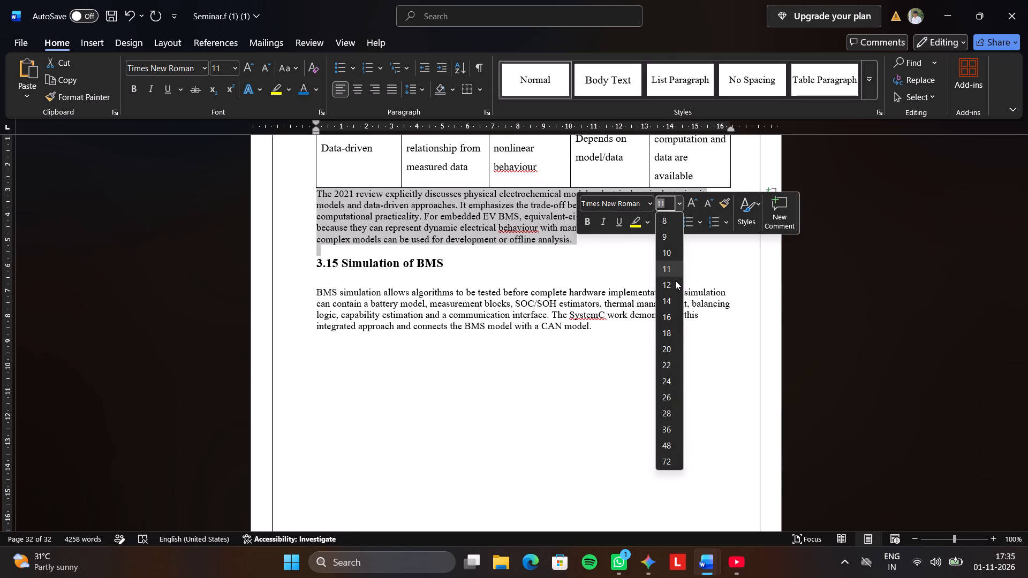
pyautogui.click(675, 280)
pyautogui.click(426, 90)
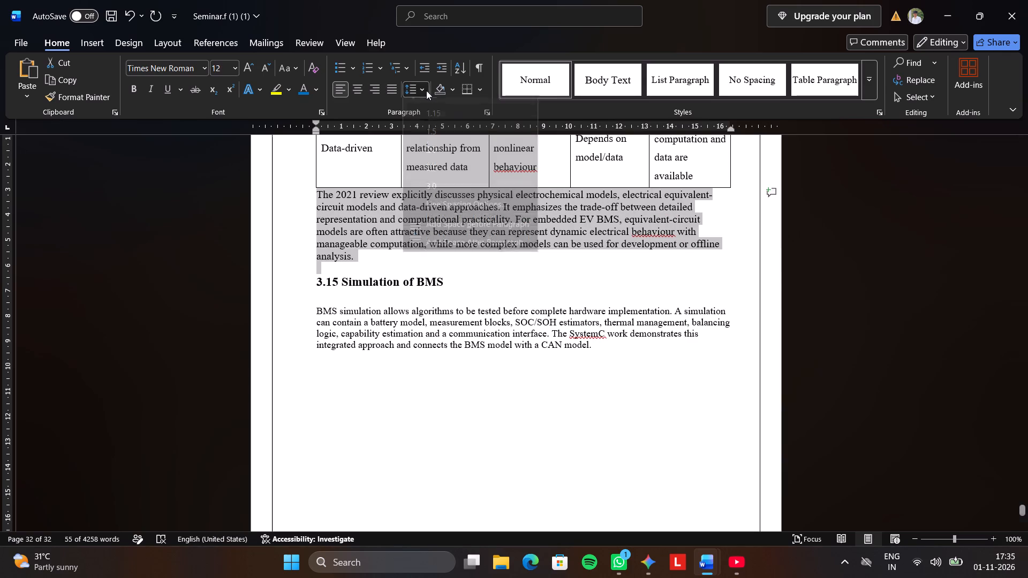
pyautogui.click(441, 143)
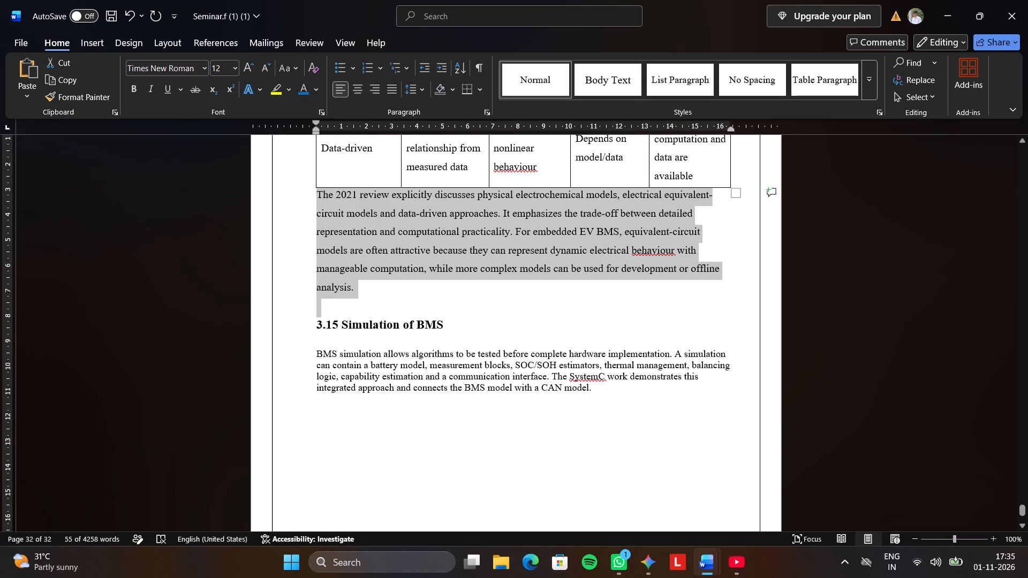
# Set the body paragraph under 3.15 Simulation of BMS to 12 pt with 1.5 line spacing.
pyautogui.moveTo(314, 358); pyautogui.dragTo(577, 433)
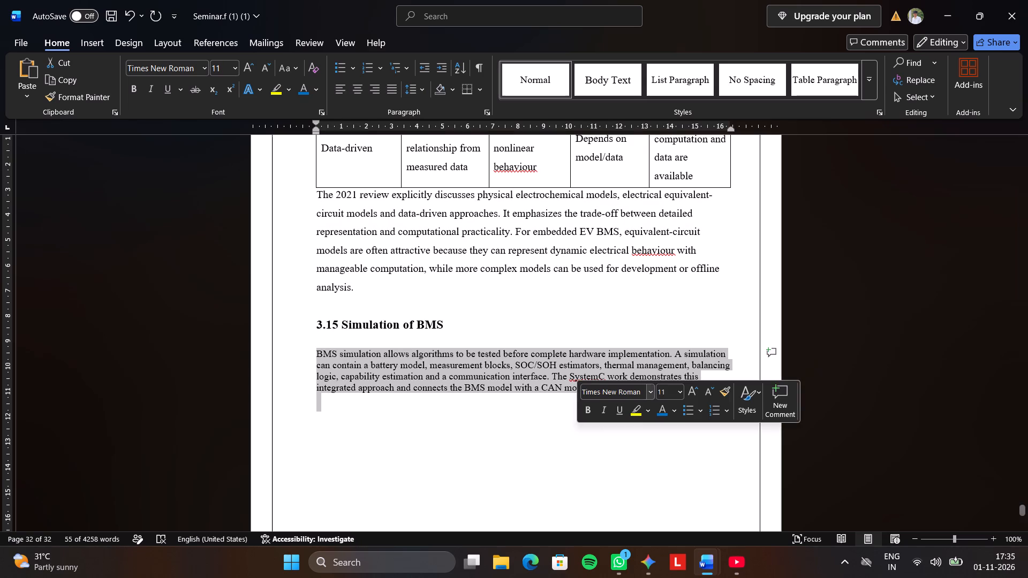
pyautogui.click(680, 392)
pyautogui.click(678, 200)
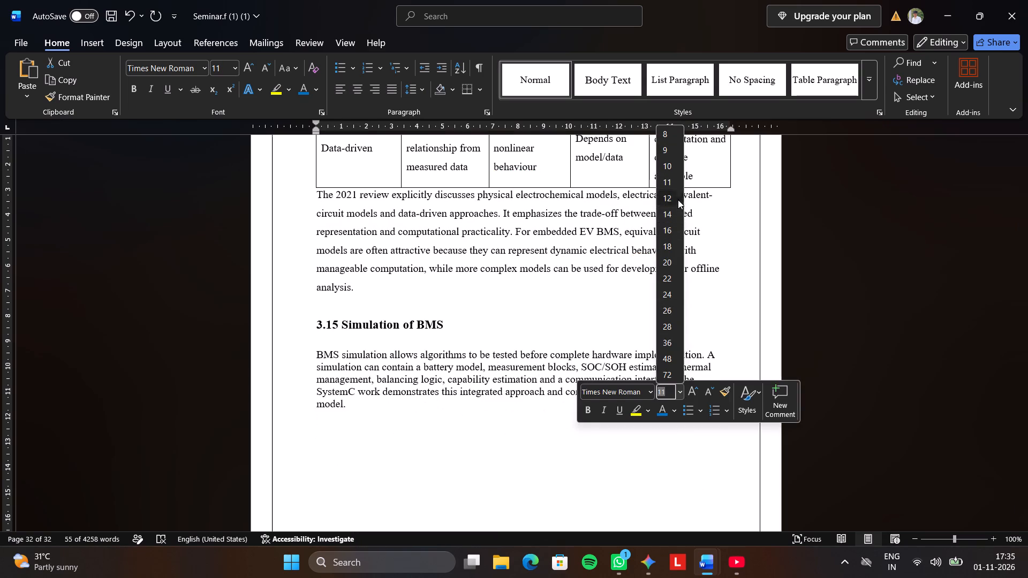
pyautogui.click(414, 83)
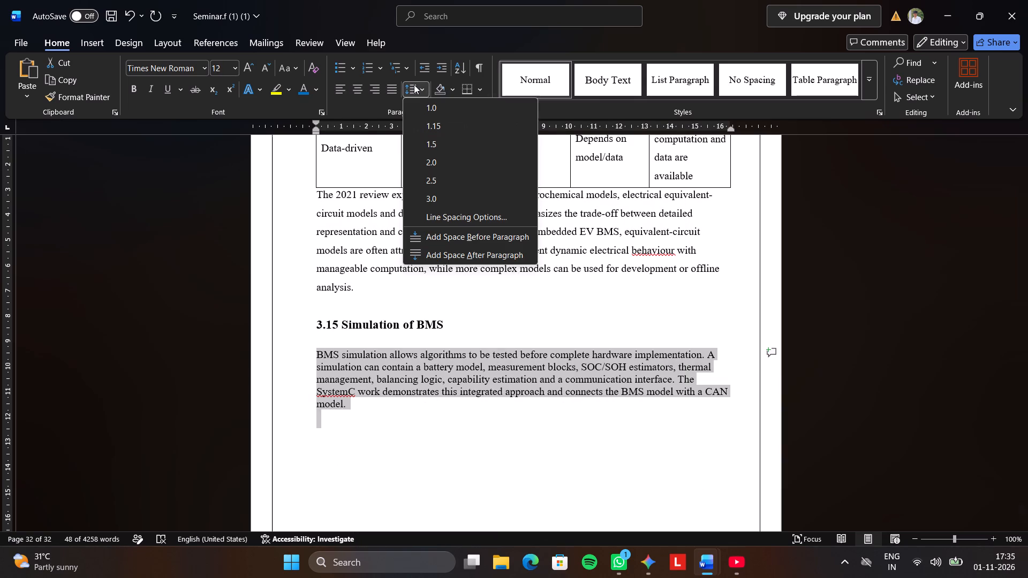
pyautogui.click(426, 148)
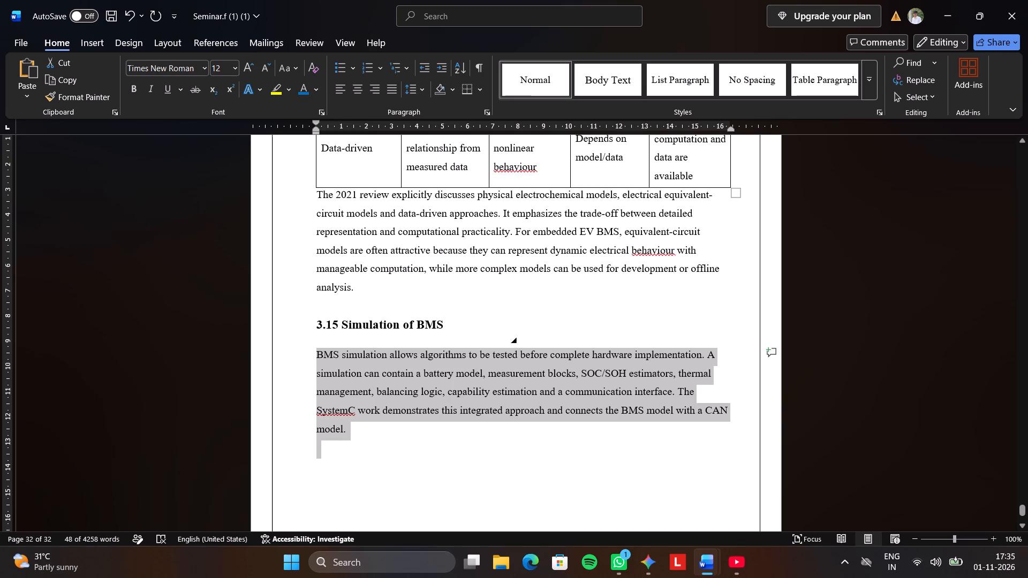
pyautogui.click(511, 311)
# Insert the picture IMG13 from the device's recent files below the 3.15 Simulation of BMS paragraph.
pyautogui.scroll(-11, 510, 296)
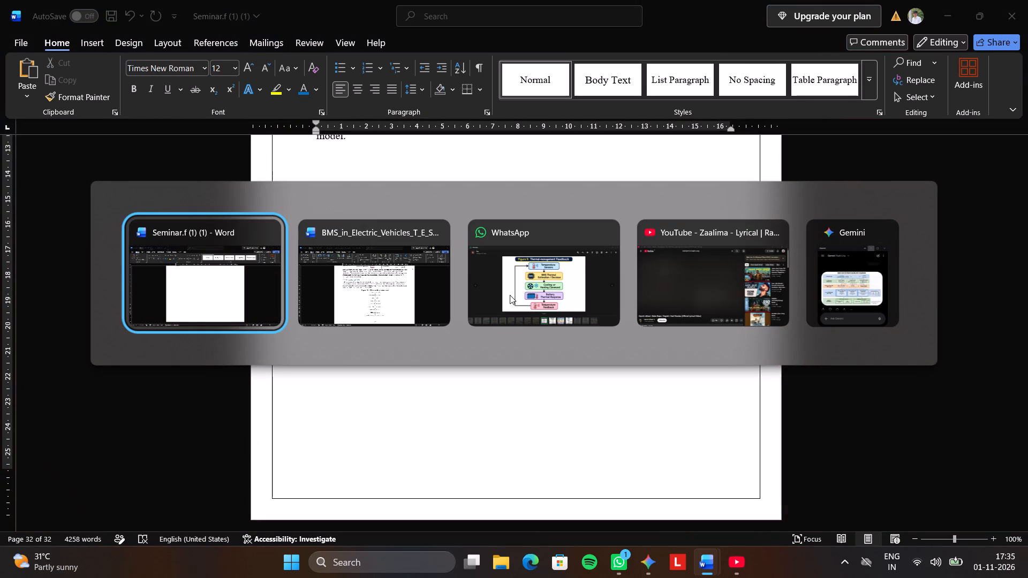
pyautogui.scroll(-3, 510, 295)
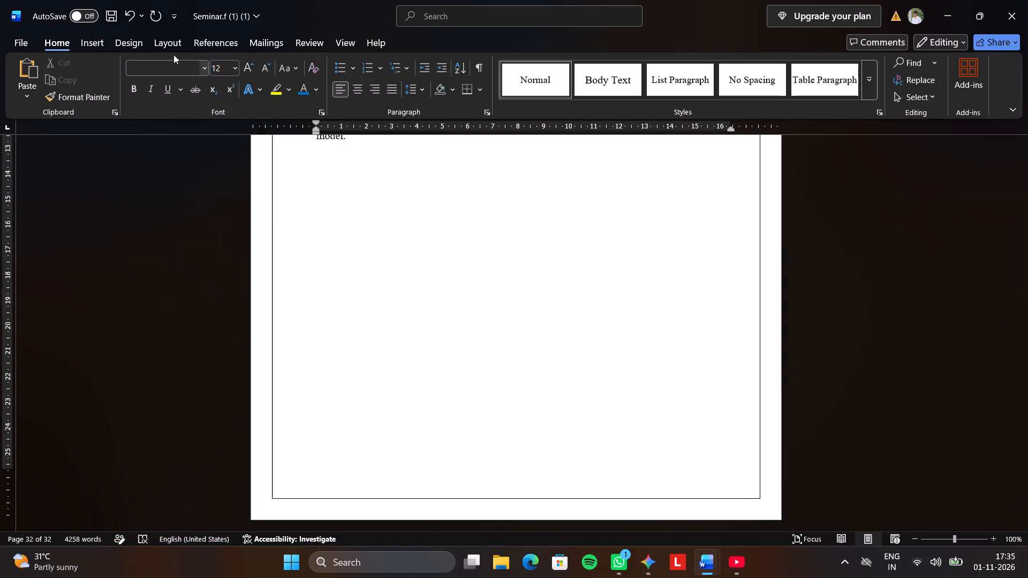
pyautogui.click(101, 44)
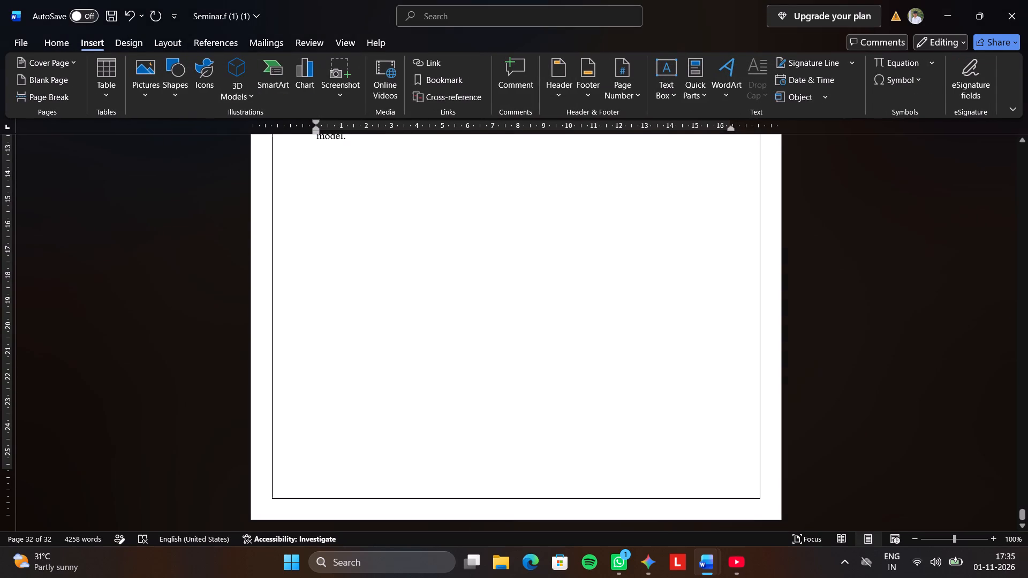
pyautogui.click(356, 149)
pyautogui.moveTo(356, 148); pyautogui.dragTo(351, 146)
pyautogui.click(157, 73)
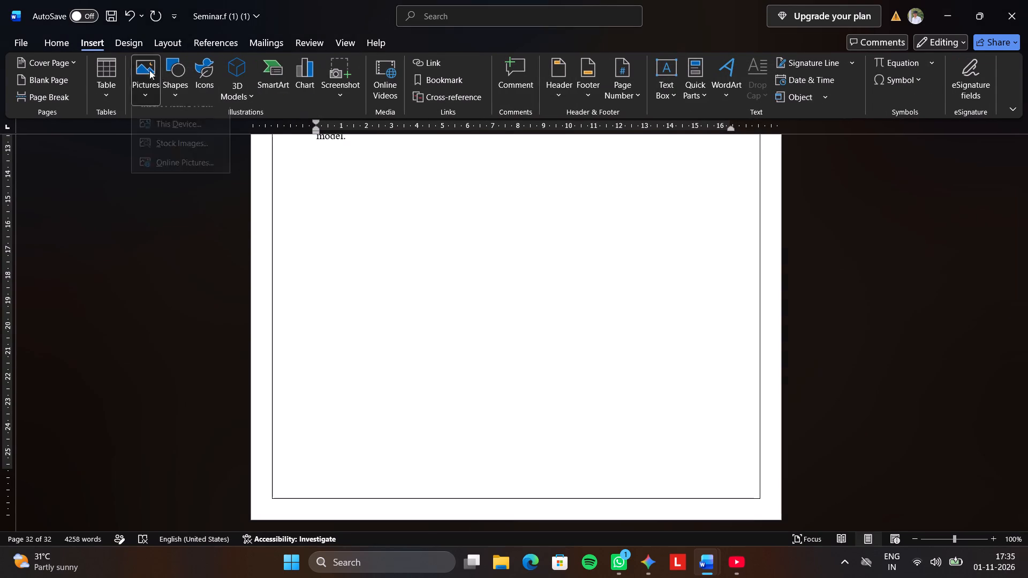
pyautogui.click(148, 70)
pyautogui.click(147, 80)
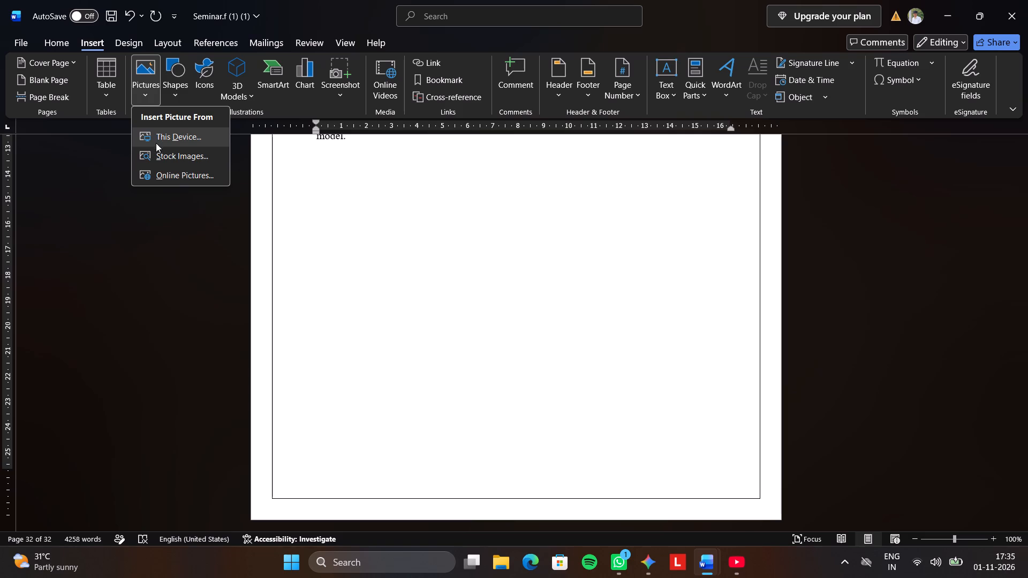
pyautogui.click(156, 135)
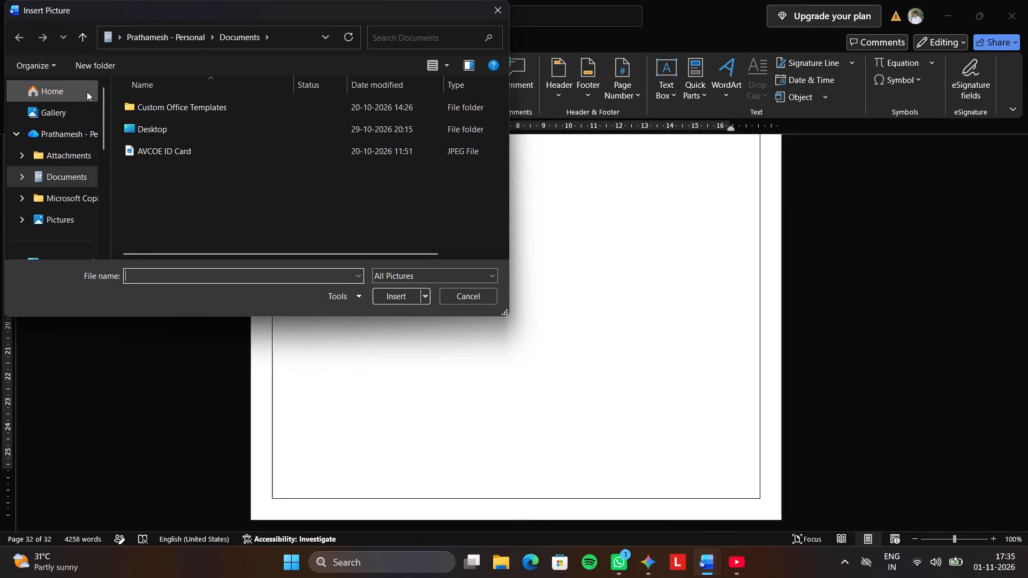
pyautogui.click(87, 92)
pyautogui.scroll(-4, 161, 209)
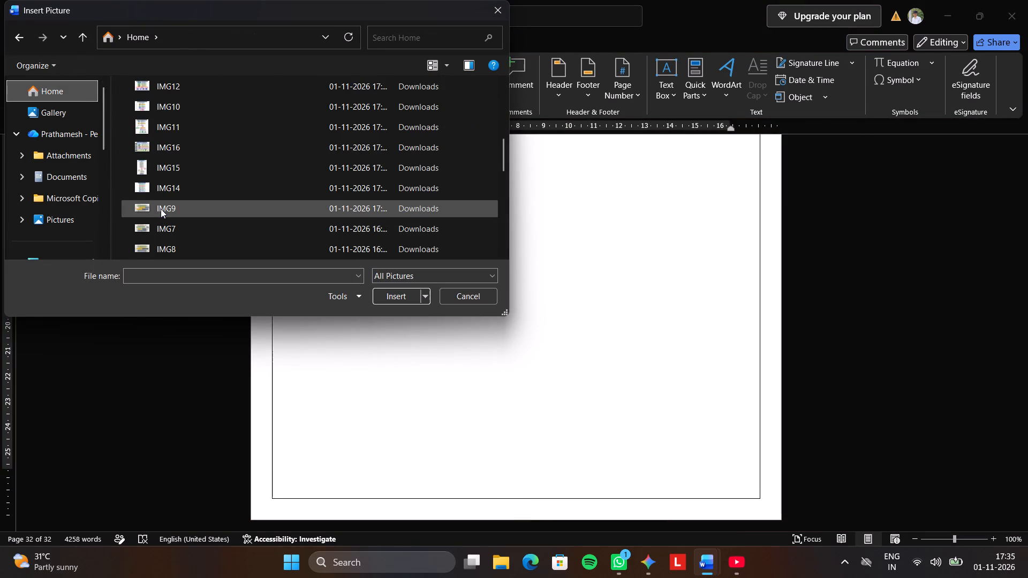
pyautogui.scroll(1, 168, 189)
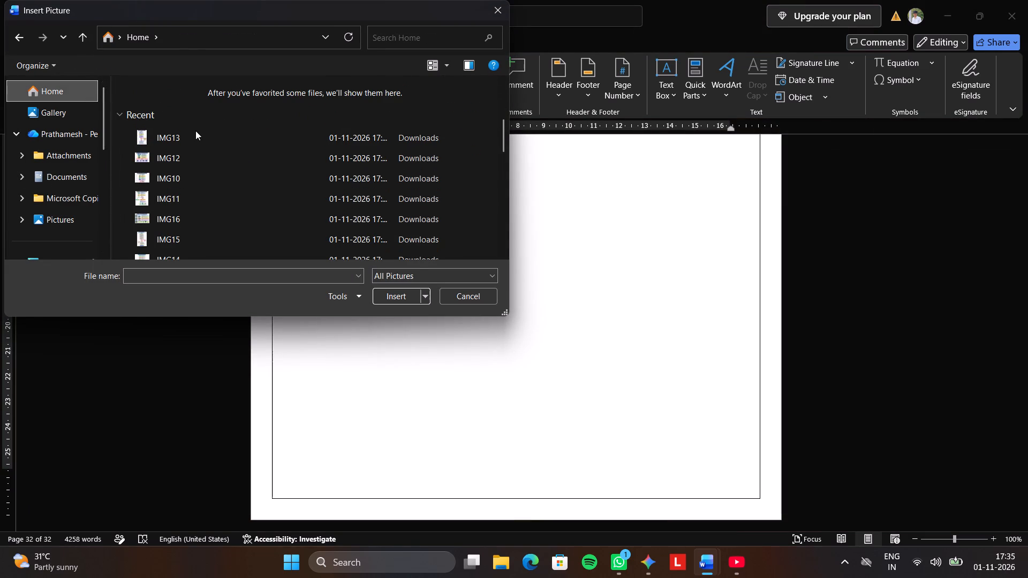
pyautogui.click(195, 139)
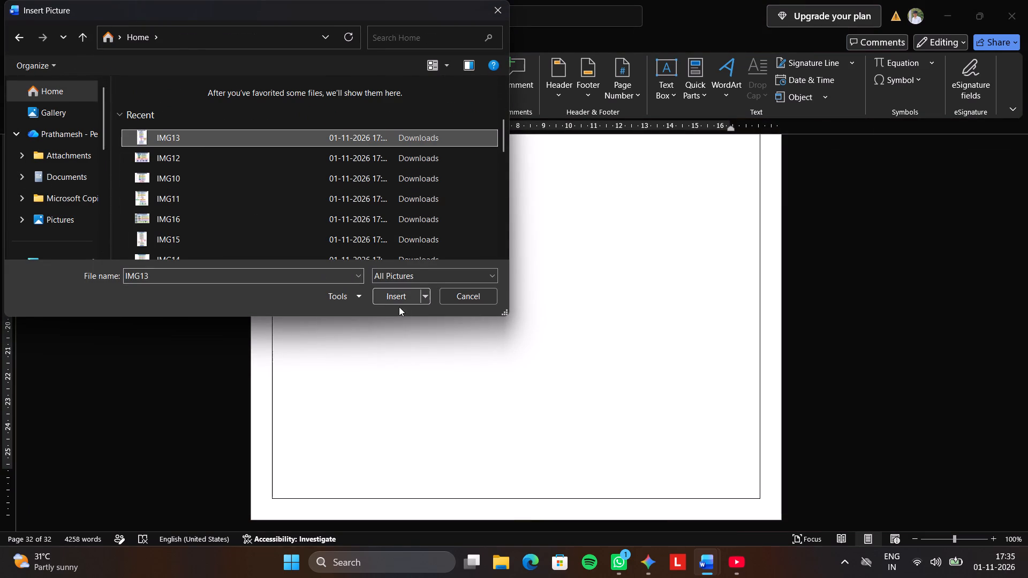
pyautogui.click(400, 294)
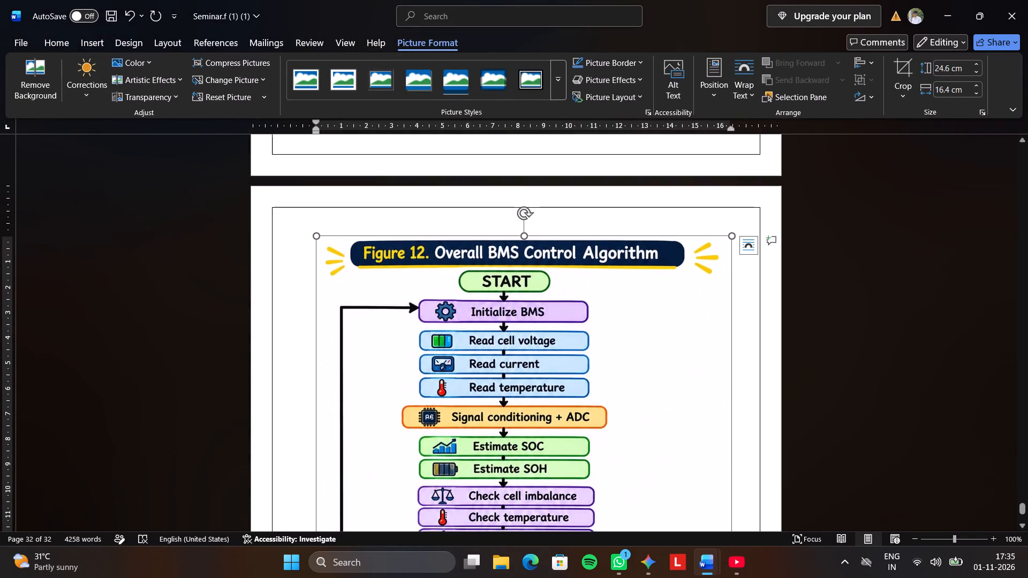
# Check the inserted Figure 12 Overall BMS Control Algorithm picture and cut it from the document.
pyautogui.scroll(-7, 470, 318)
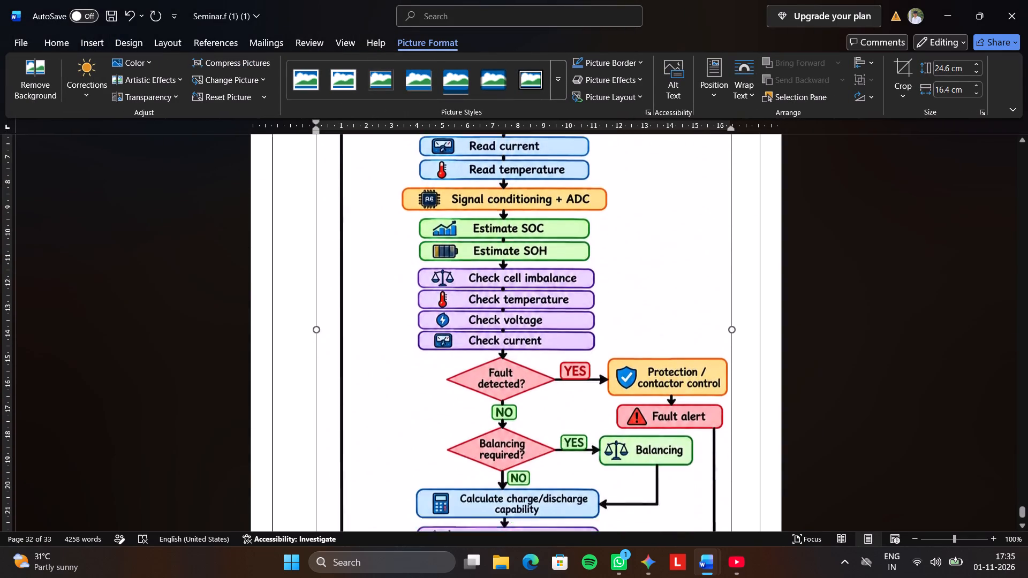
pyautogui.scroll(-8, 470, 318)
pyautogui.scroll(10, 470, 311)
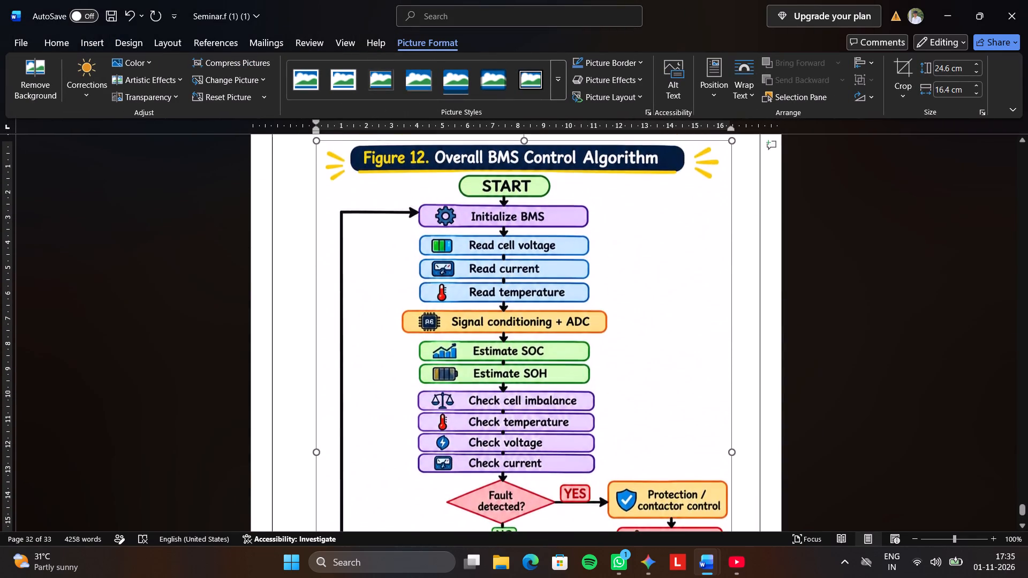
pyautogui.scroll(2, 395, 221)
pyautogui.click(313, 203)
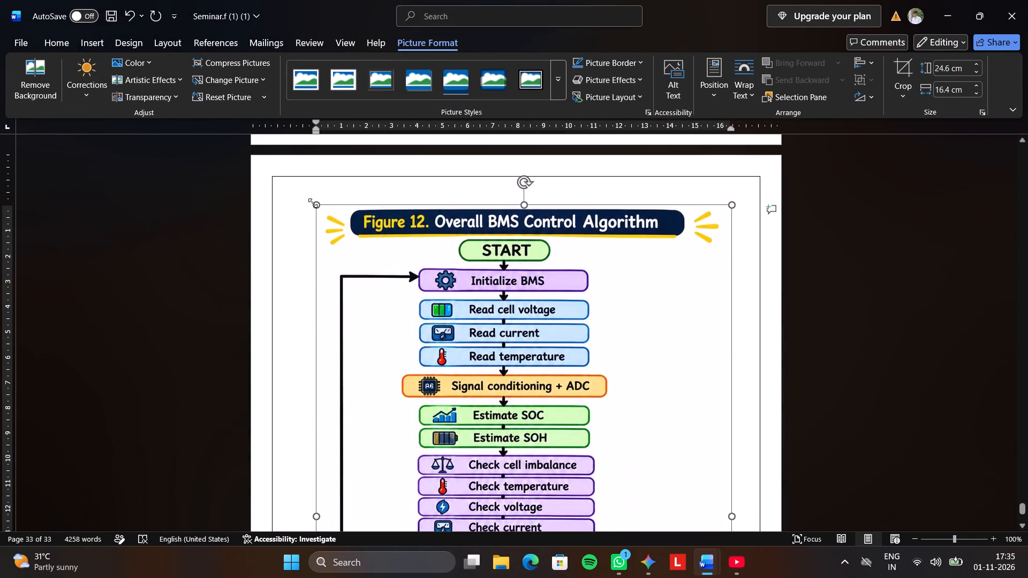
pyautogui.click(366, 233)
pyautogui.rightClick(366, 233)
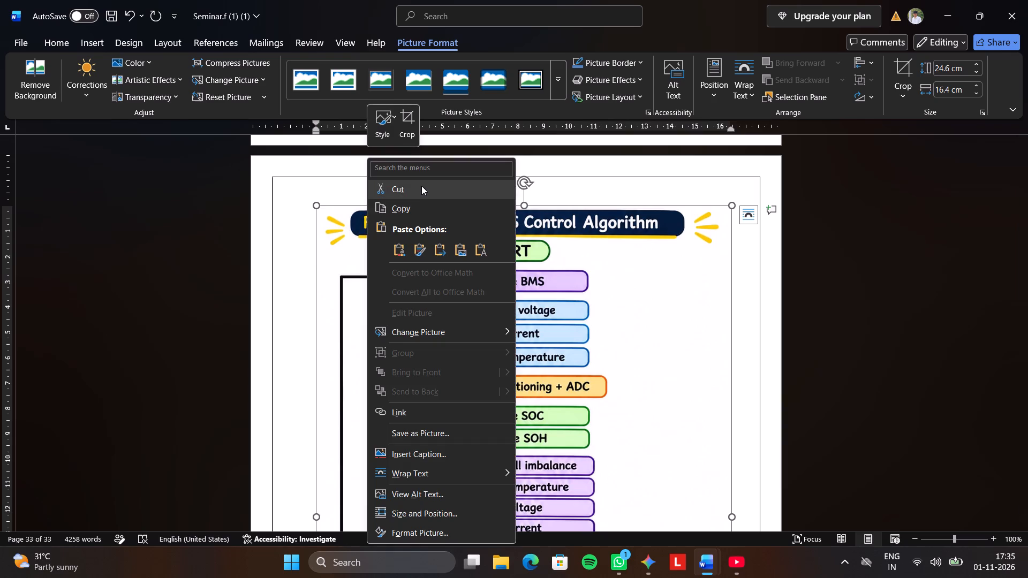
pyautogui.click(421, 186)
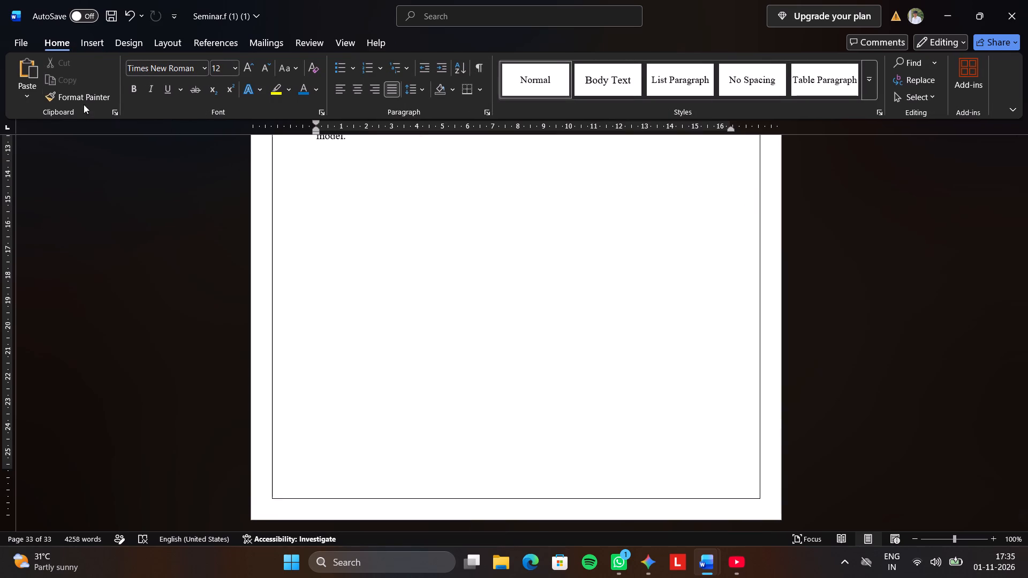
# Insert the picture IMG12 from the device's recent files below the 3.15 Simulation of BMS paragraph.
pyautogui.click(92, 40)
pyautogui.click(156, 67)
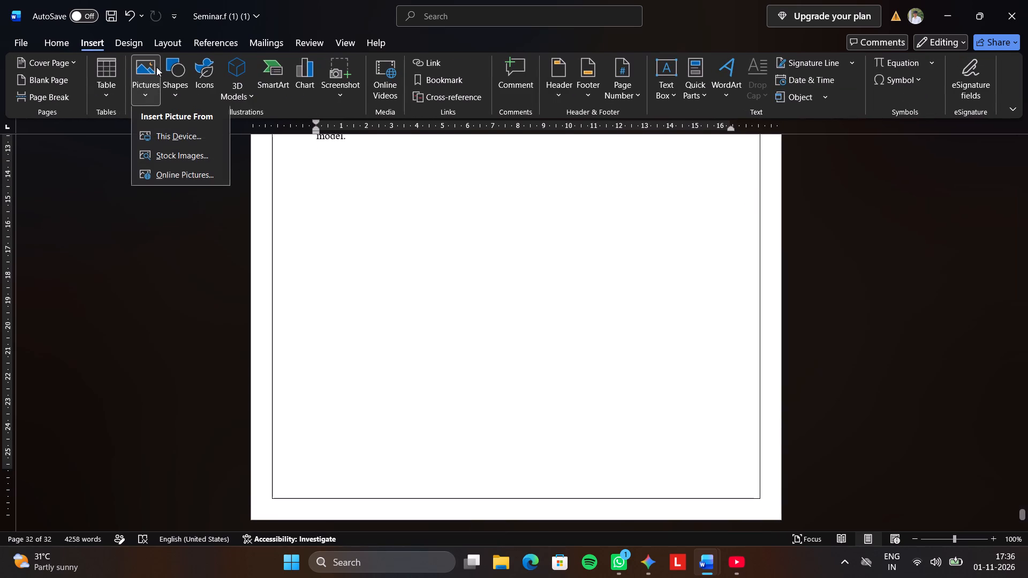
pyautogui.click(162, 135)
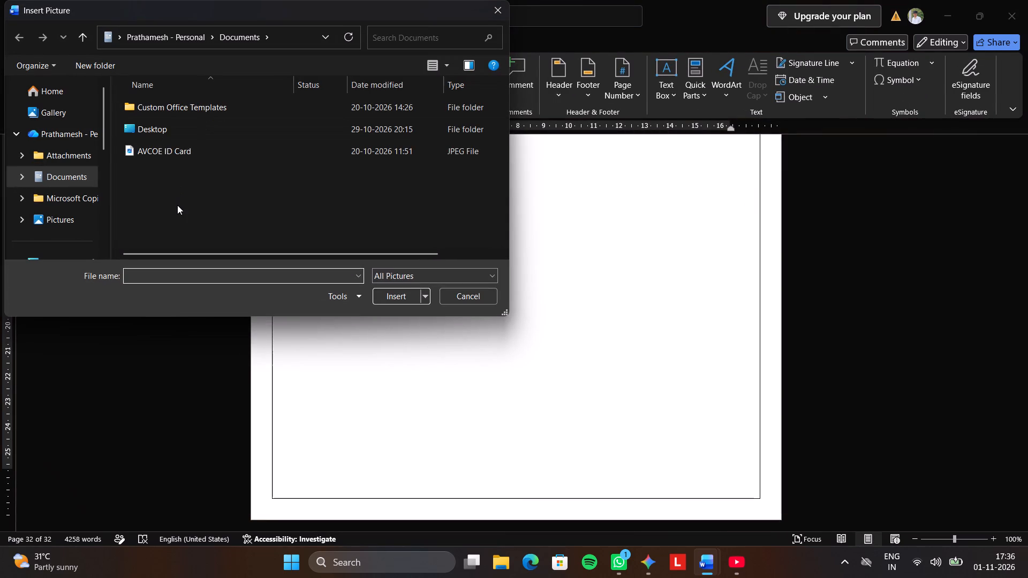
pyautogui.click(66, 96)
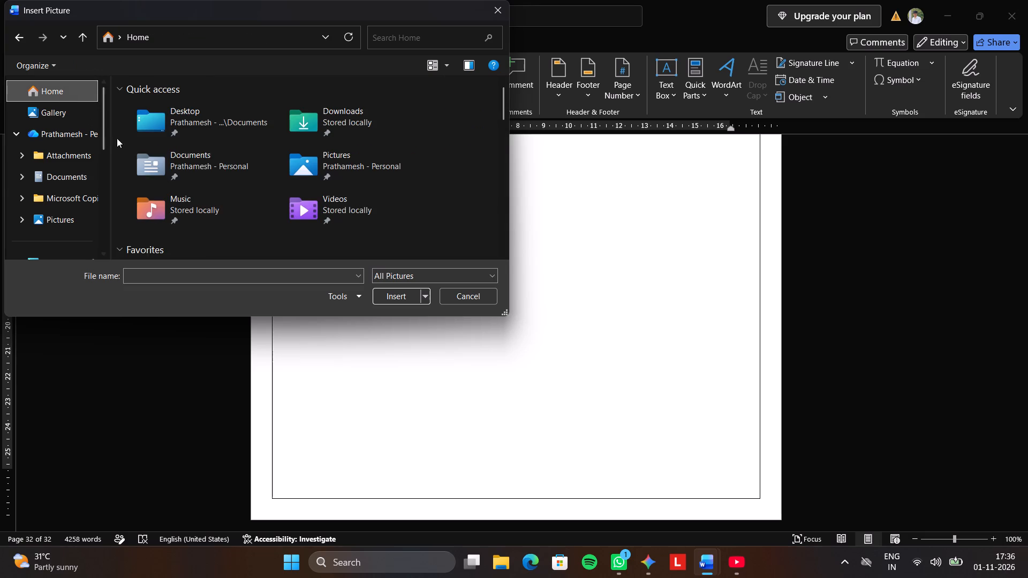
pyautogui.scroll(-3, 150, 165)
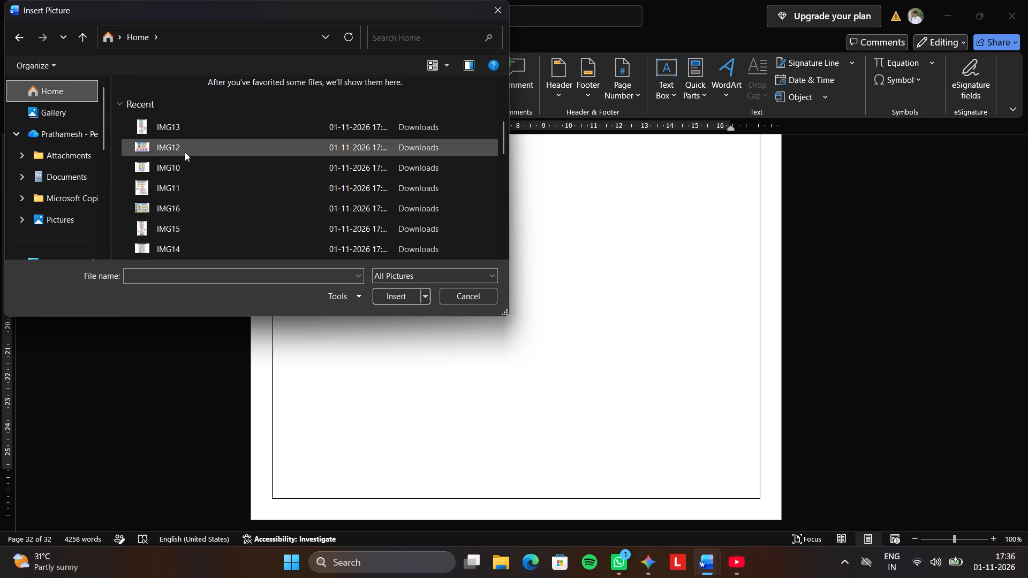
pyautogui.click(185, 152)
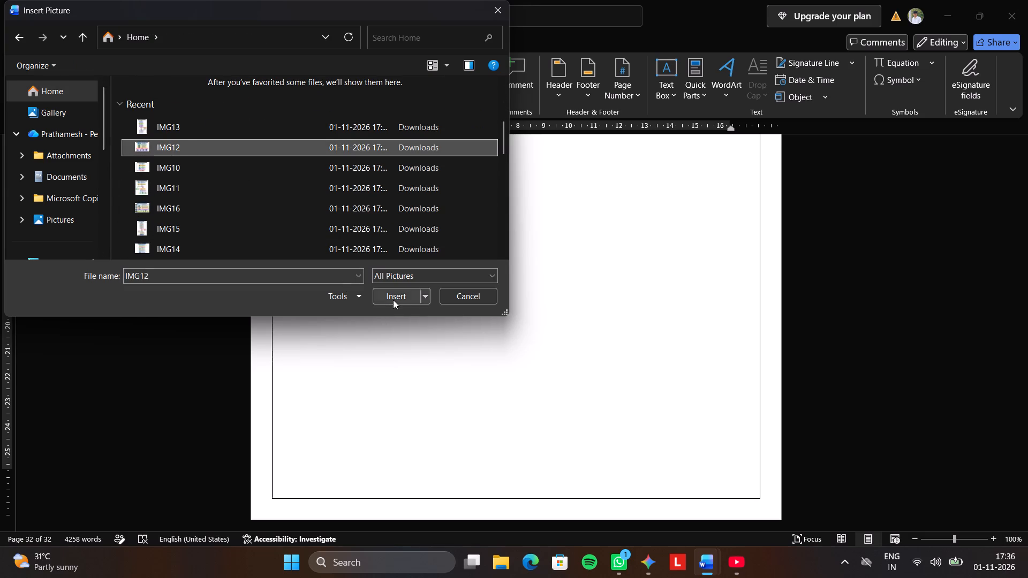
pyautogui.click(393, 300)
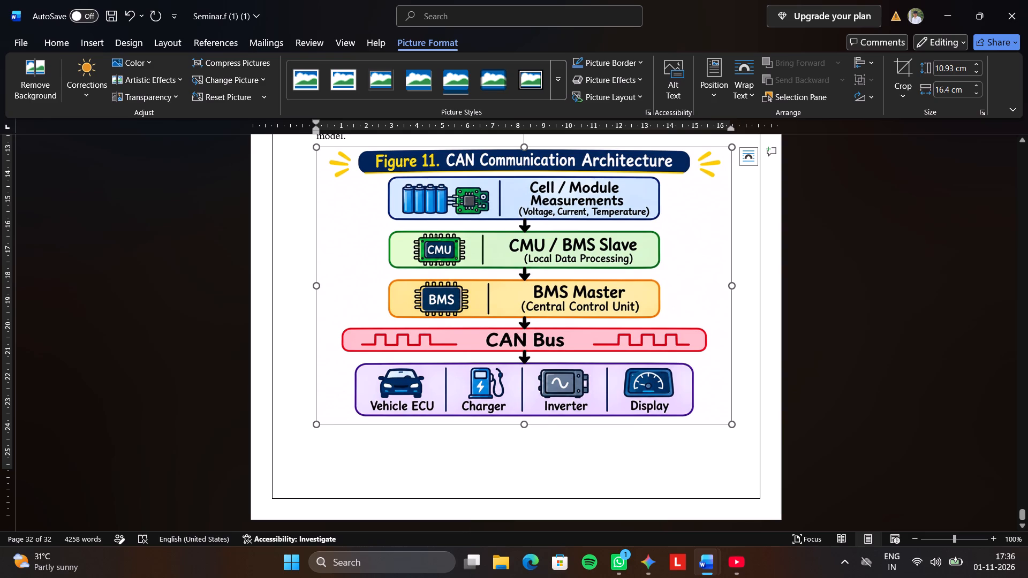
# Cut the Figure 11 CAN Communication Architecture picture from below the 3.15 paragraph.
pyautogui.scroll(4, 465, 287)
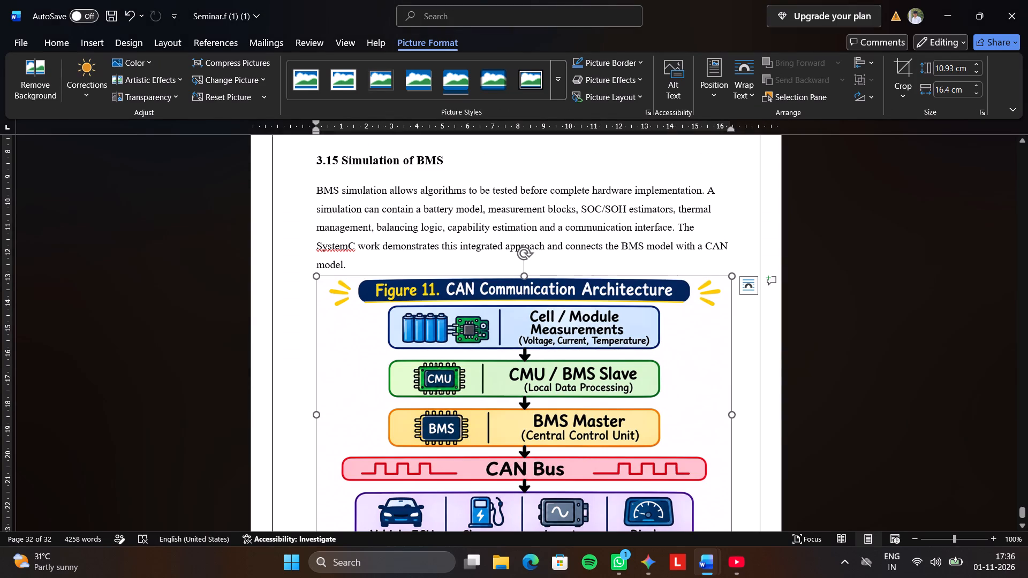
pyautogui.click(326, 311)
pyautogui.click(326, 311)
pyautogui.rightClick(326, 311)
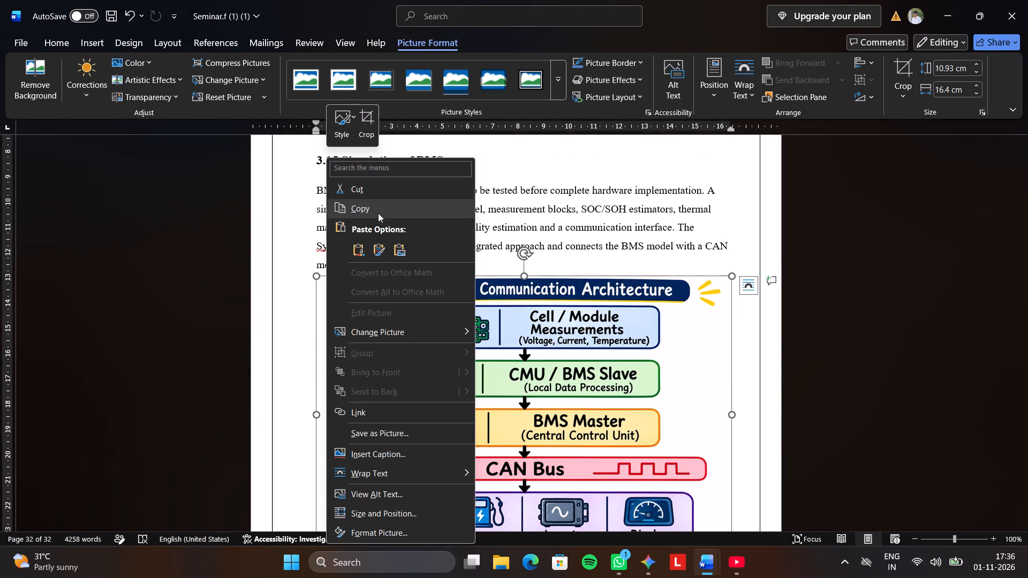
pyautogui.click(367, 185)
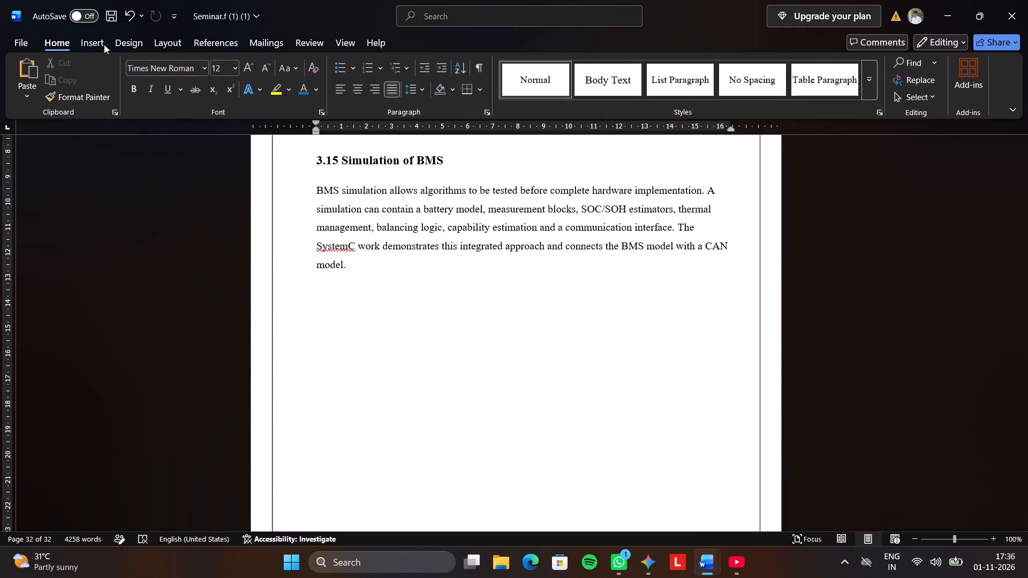
# Insert the picture IMG14 from the device's recent files below the 3.15 Simulation of BMS paragraph.
pyautogui.click(99, 43)
pyautogui.click(141, 65)
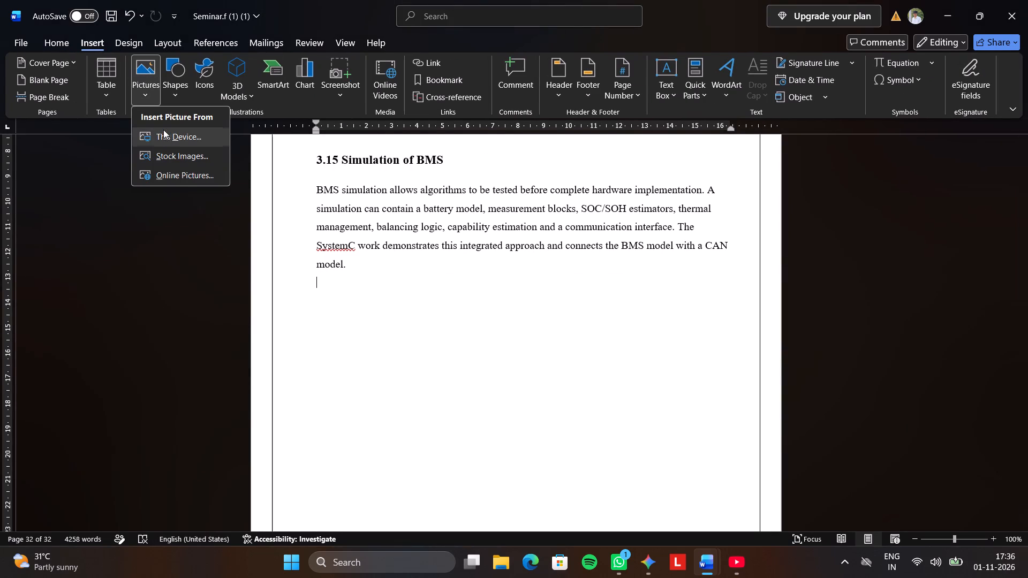
pyautogui.click(167, 138)
pyautogui.scroll(-1, 176, 208)
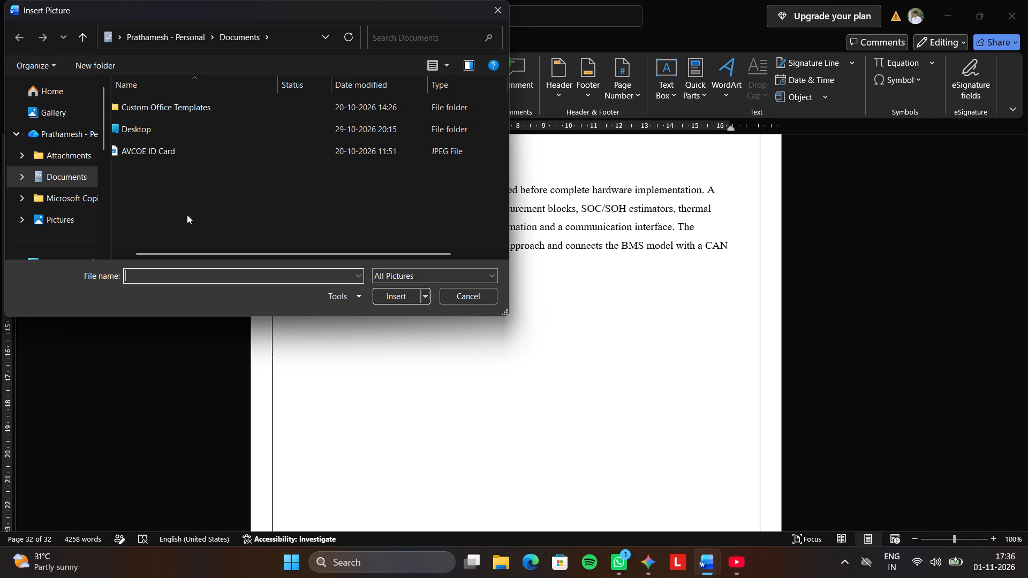
pyautogui.click(51, 90)
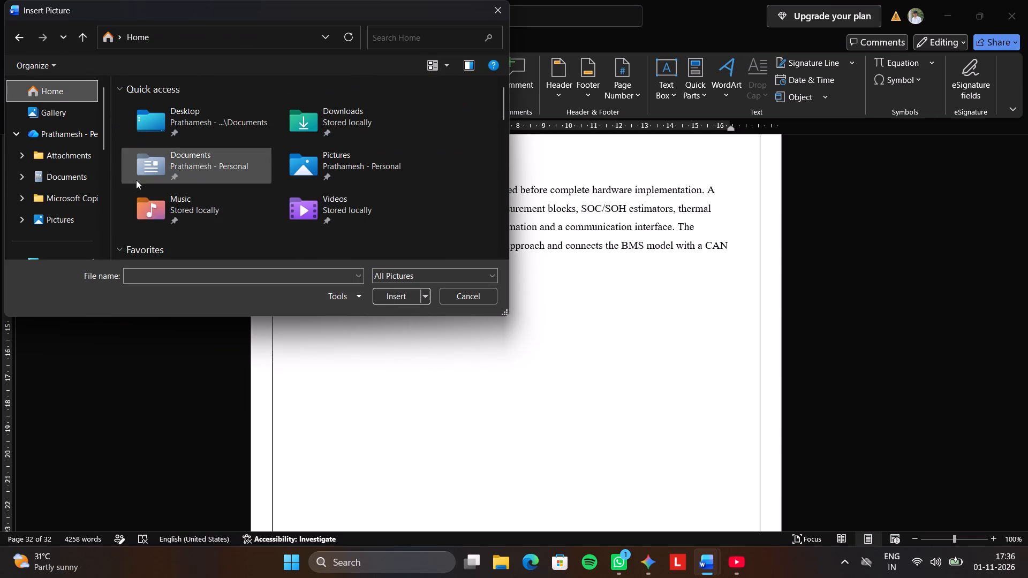
pyautogui.scroll(-4, 184, 206)
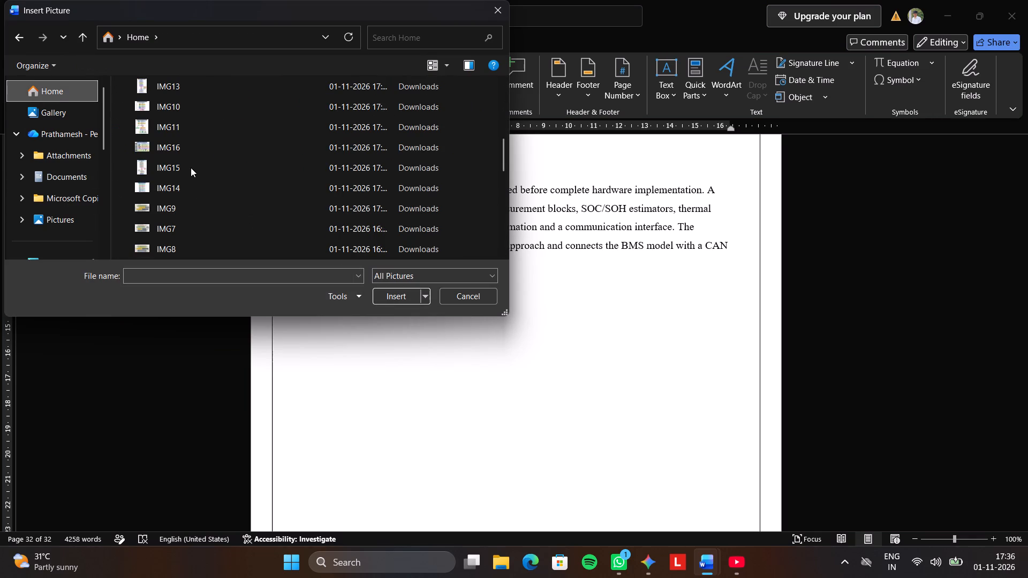
pyautogui.scroll(1, 180, 139)
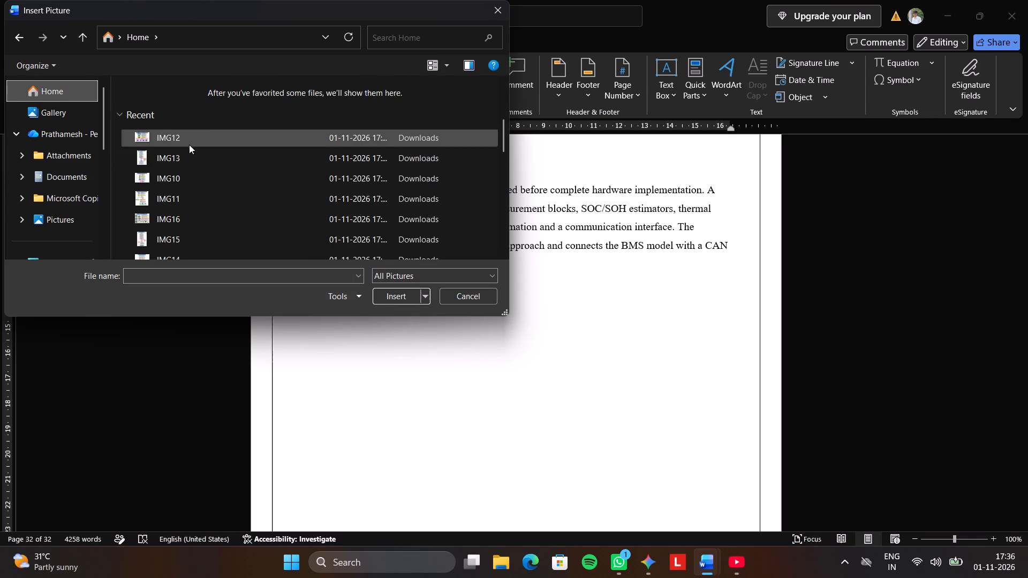
pyautogui.scroll(-1, 187, 192)
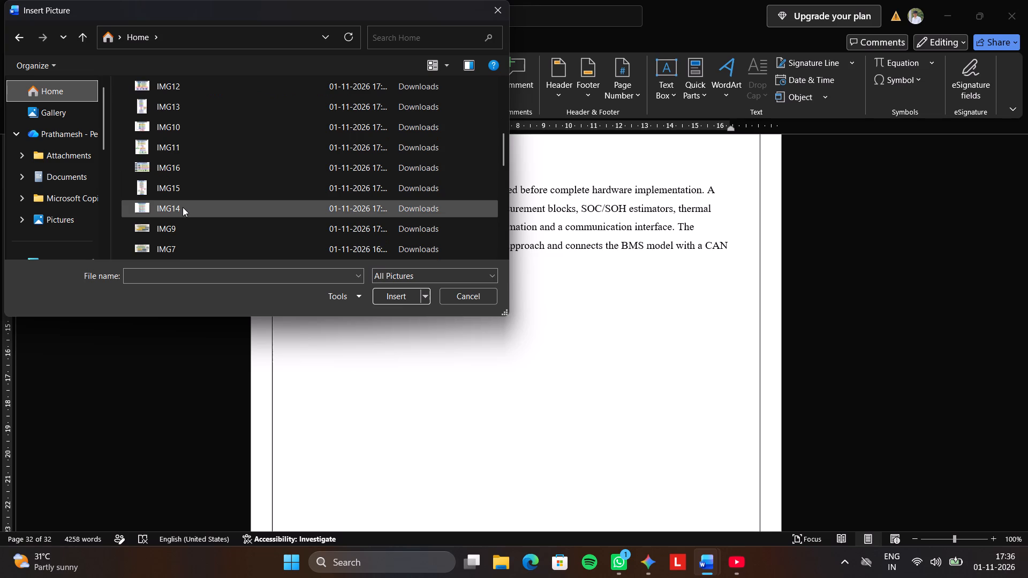
pyautogui.click(189, 210)
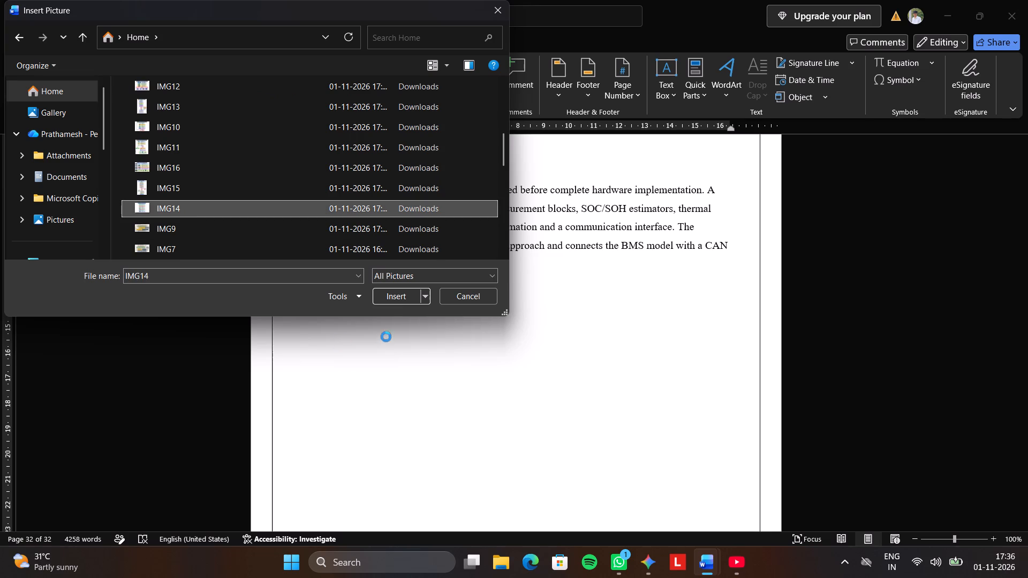
pyautogui.click(387, 300)
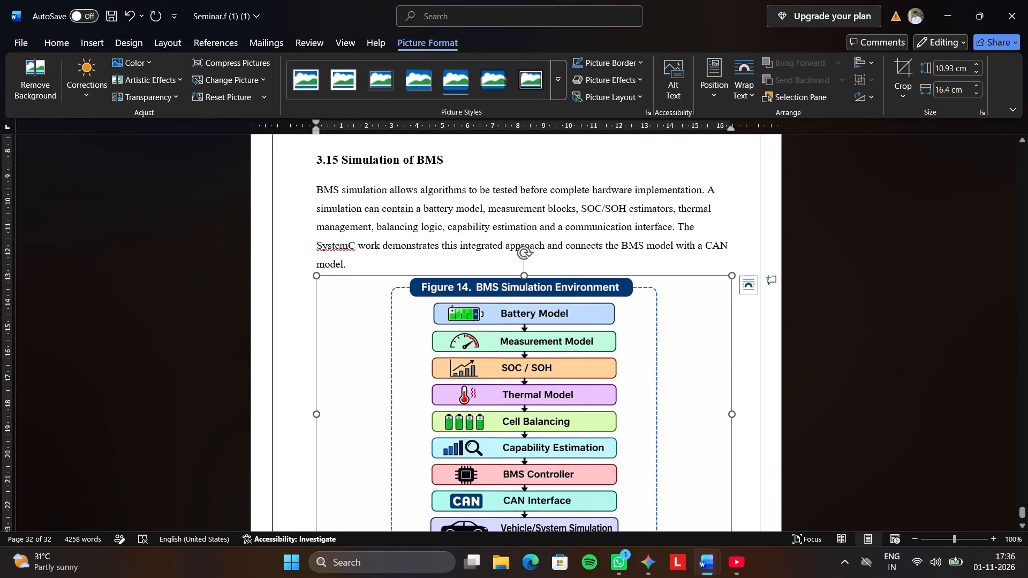
# Stretch the Figure 14 BMS Simulation Environment picture vertically to about 11.58 cm high, keeping its 16.4 cm width.
pyautogui.scroll(-5, 500, 323)
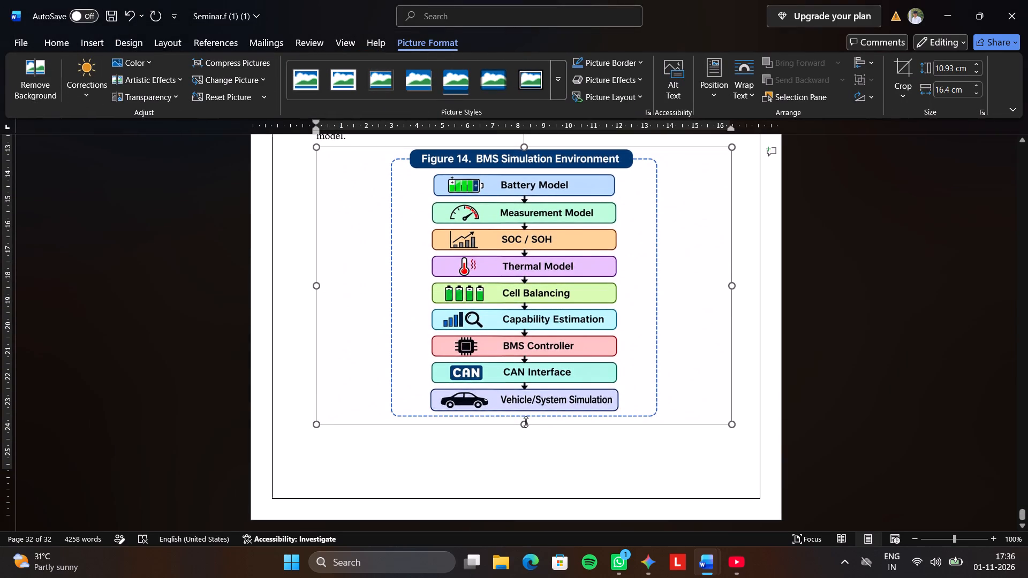
pyautogui.moveTo(526, 424); pyautogui.dragTo(540, 460)
pyautogui.scroll(3, 541, 413)
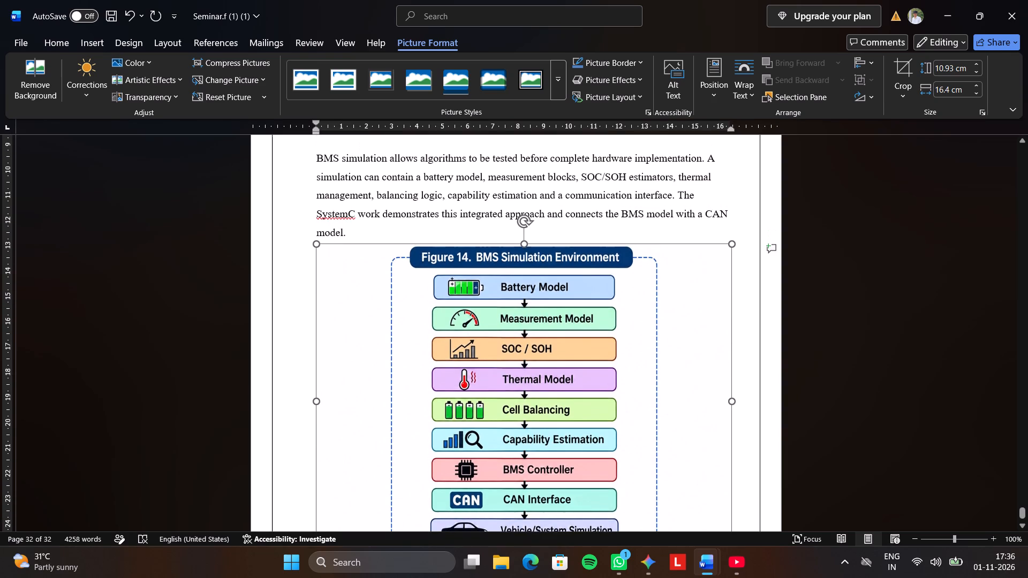
pyautogui.scroll(3, 522, 407)
pyautogui.scroll(-8, 526, 398)
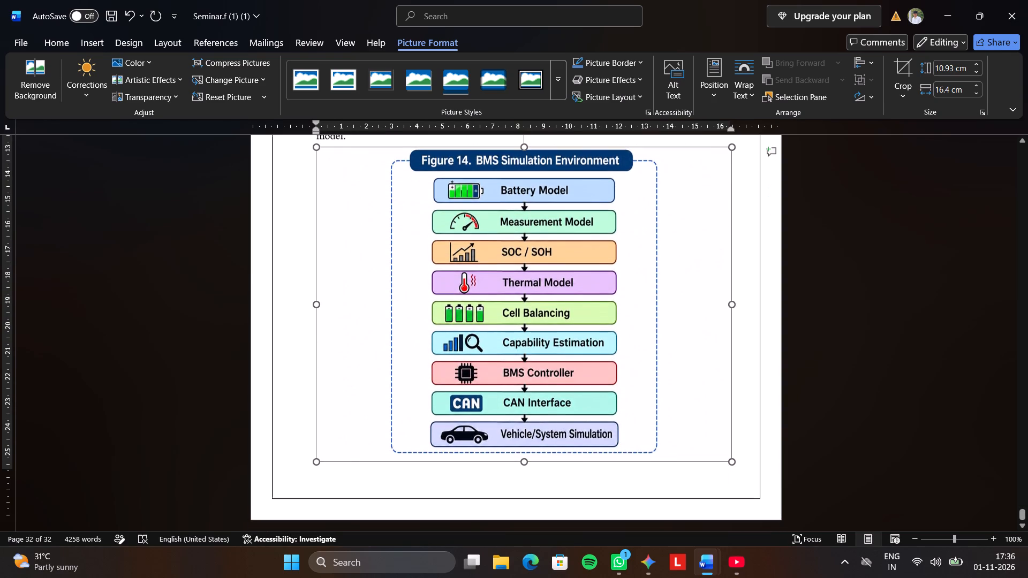
pyautogui.scroll(-5, 527, 389)
pyautogui.moveTo(525, 461); pyautogui.dragTo(525, 440)
pyautogui.scroll(3, 531, 374)
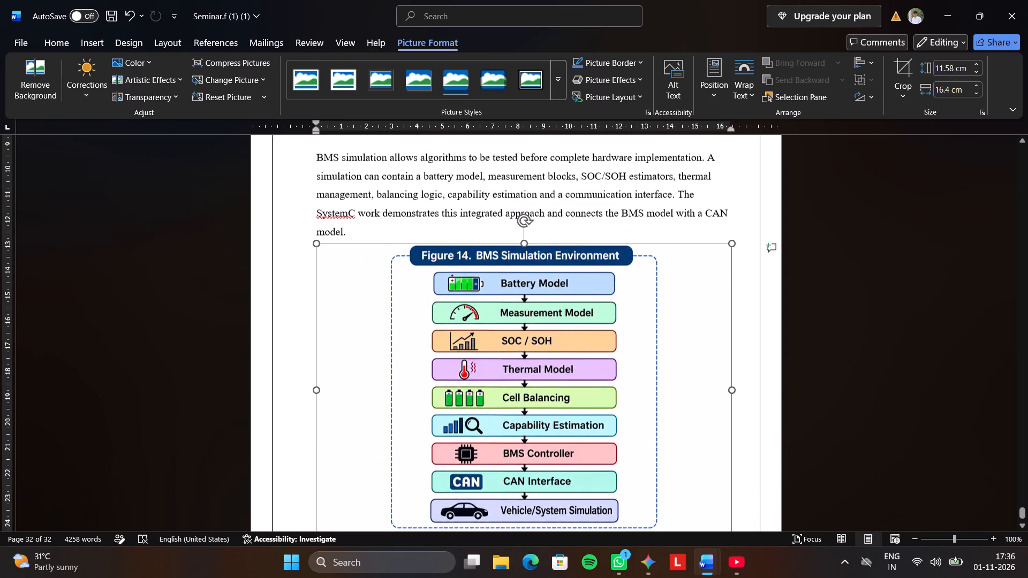
# Add a blank line between the 3.15 paragraph and the Figure 14 picture.
pyautogui.click(391, 232)
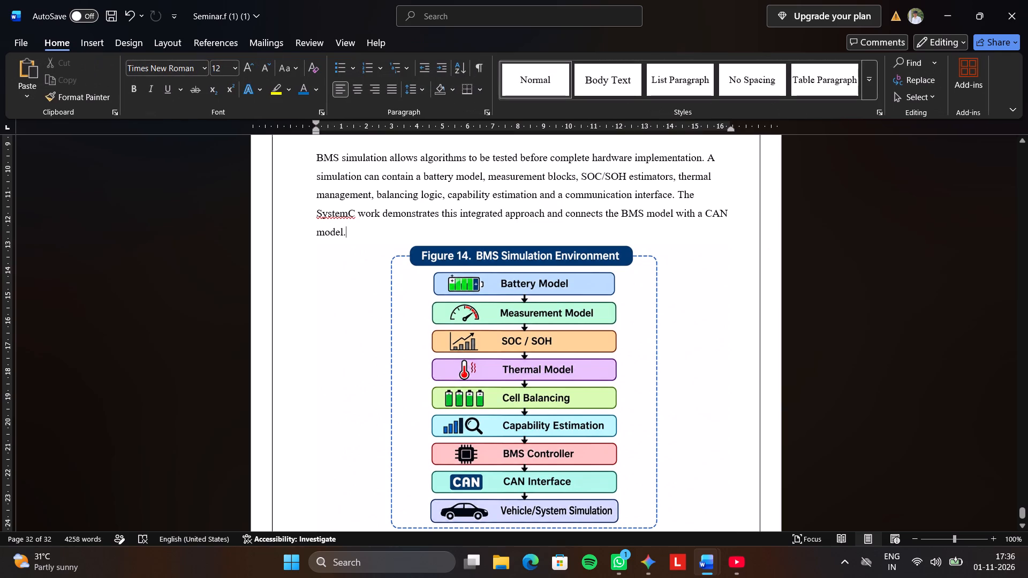
pyautogui.press('Return')
# Insert a blank page after the Figure 14 picture.
pyautogui.scroll(-5, 402, 237)
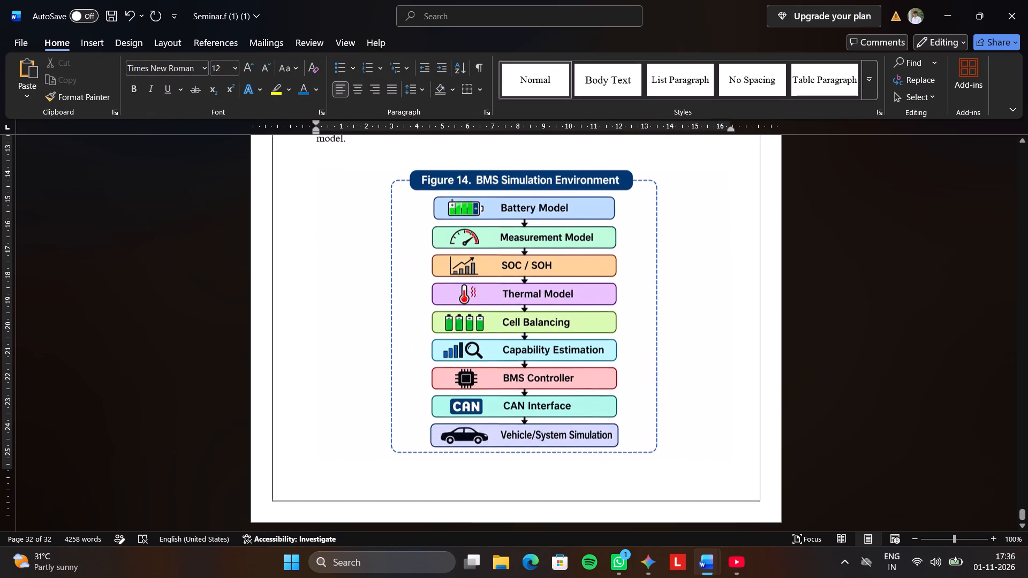
pyautogui.scroll(-11, 407, 243)
pyautogui.click(696, 322)
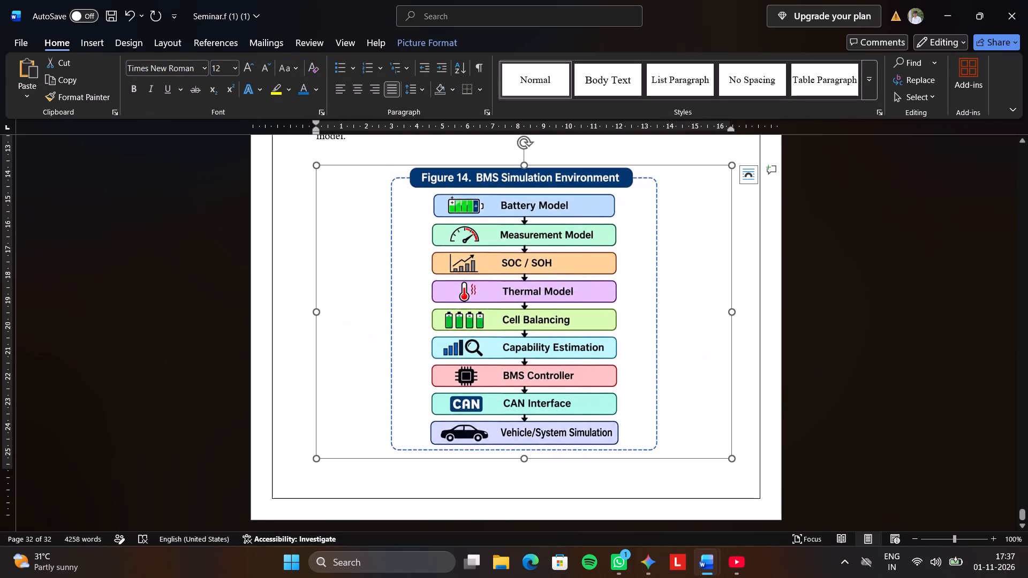
pyautogui.click(750, 461)
pyautogui.moveTo(53, 124); pyautogui.dragTo(35, 111)
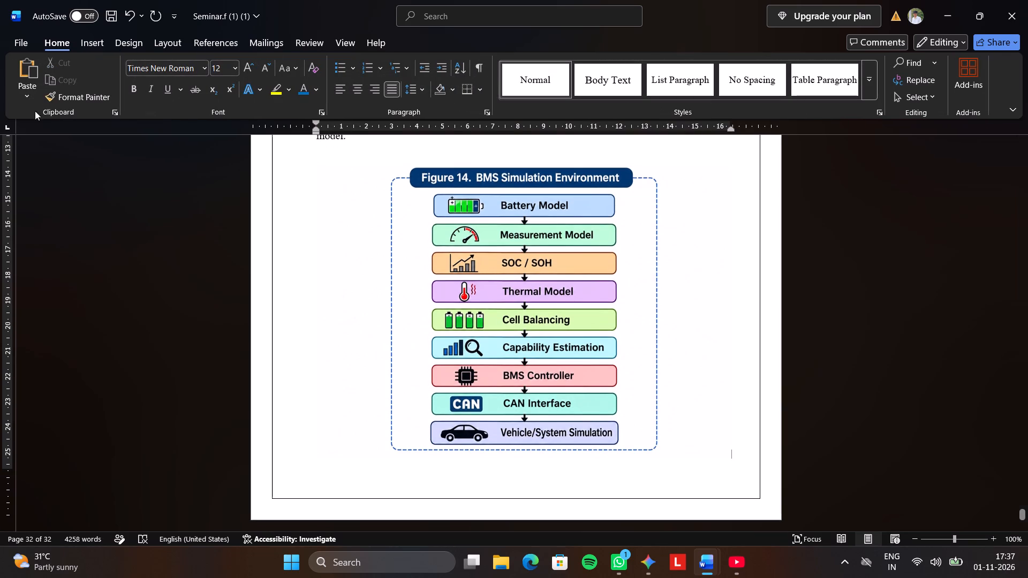
pyautogui.moveTo(35, 111); pyautogui.dragTo(22, 70)
pyautogui.moveTo(71, 43); pyautogui.dragTo(84, 42)
pyautogui.doubleClick(85, 42)
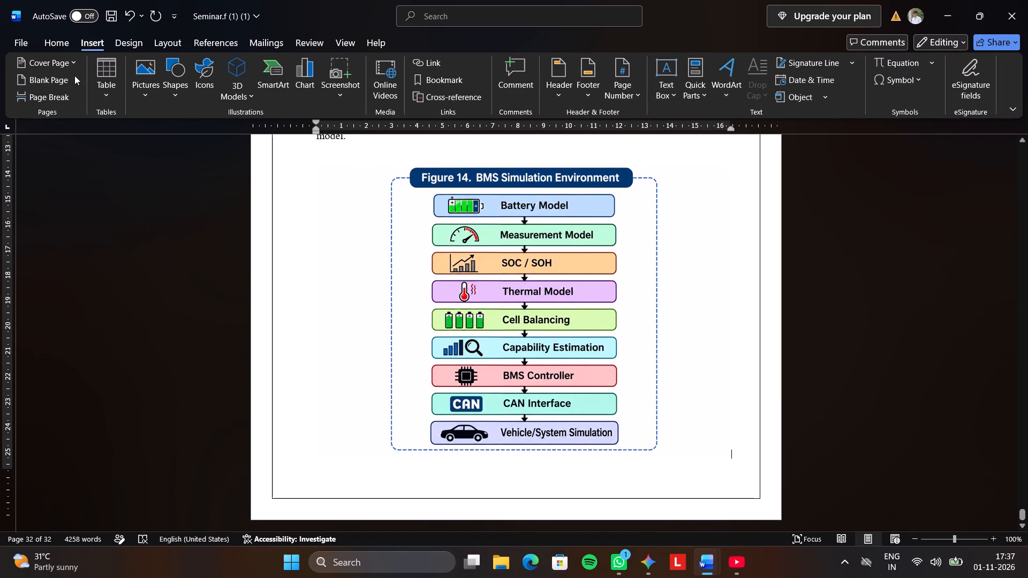
pyautogui.click(69, 80)
# Justify the empty paragraph at the top of the new blank page.
pyautogui.scroll(-3, 349, 256)
pyautogui.scroll(5, 350, 257)
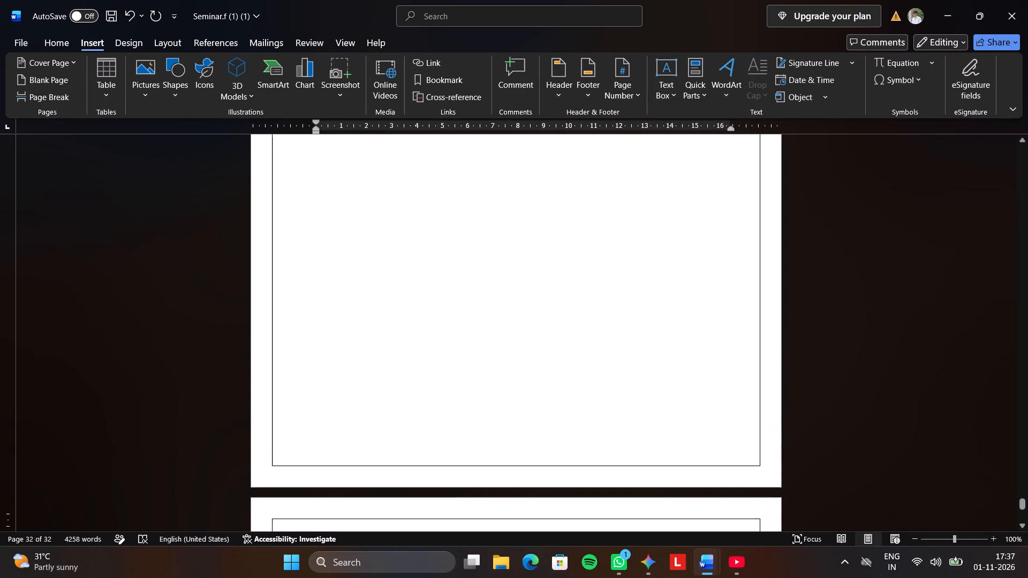
pyautogui.scroll(13, 374, 209)
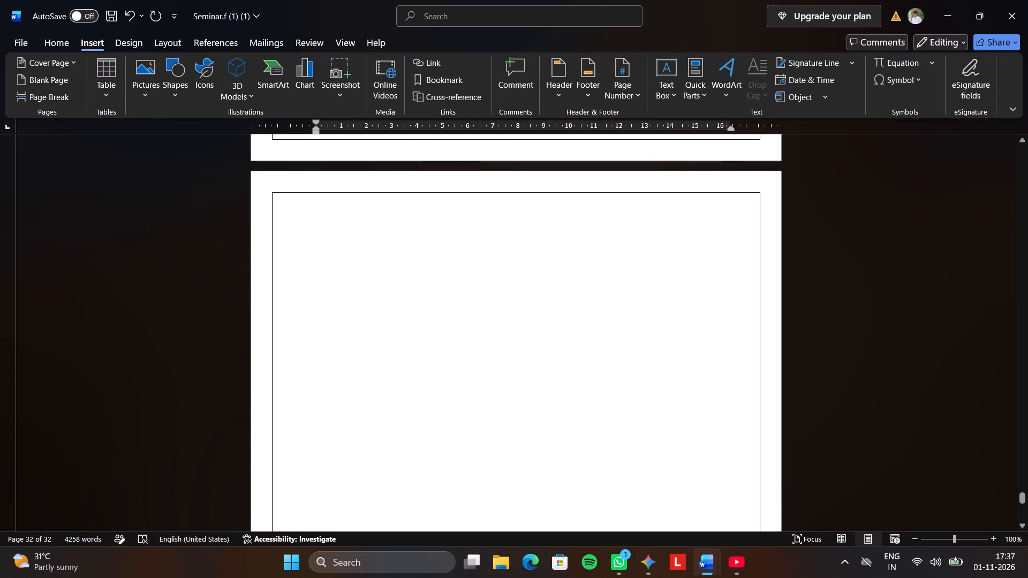
pyautogui.click(301, 240)
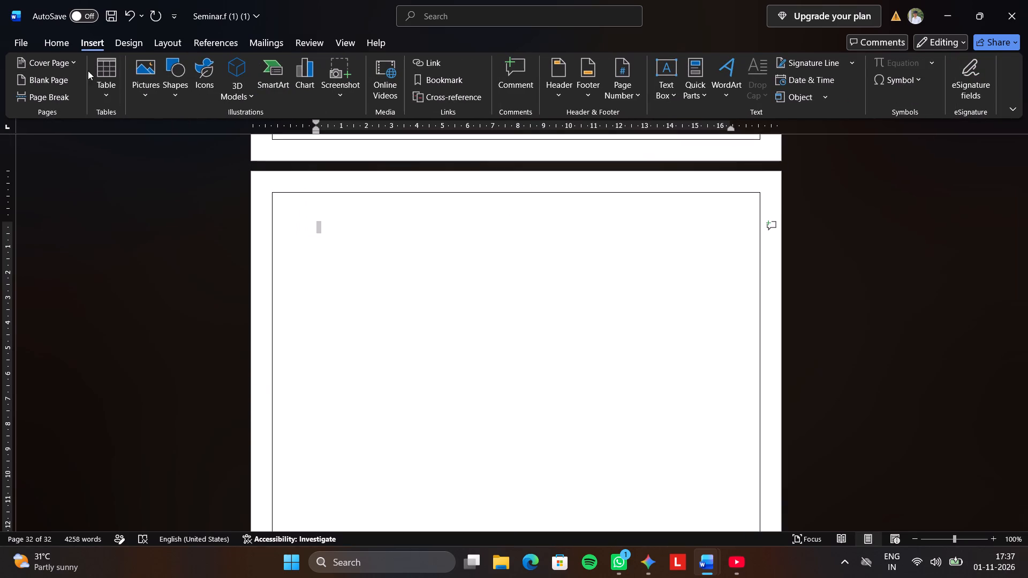
pyautogui.click(62, 44)
pyautogui.click(398, 91)
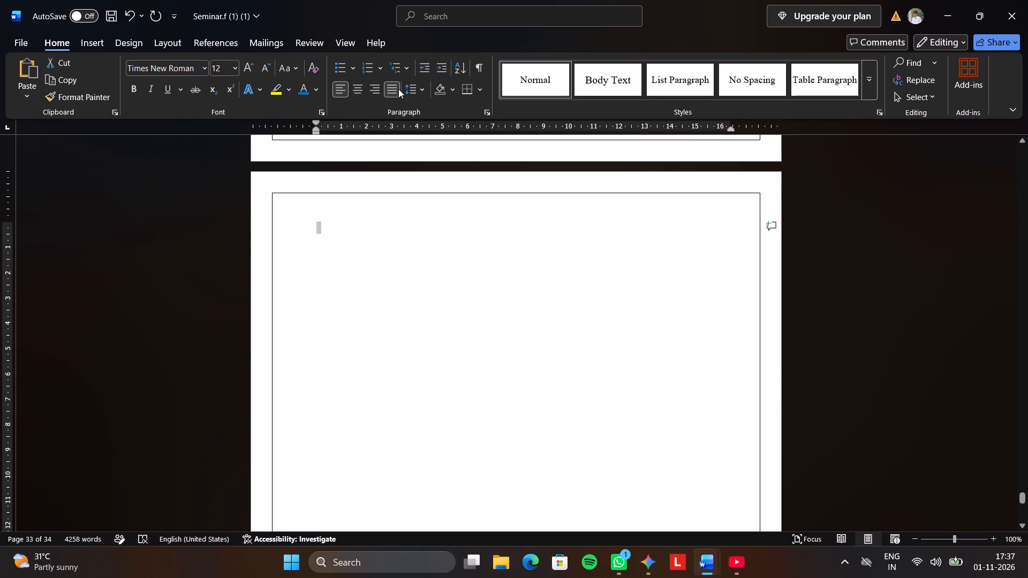
pyautogui.click(345, 225)
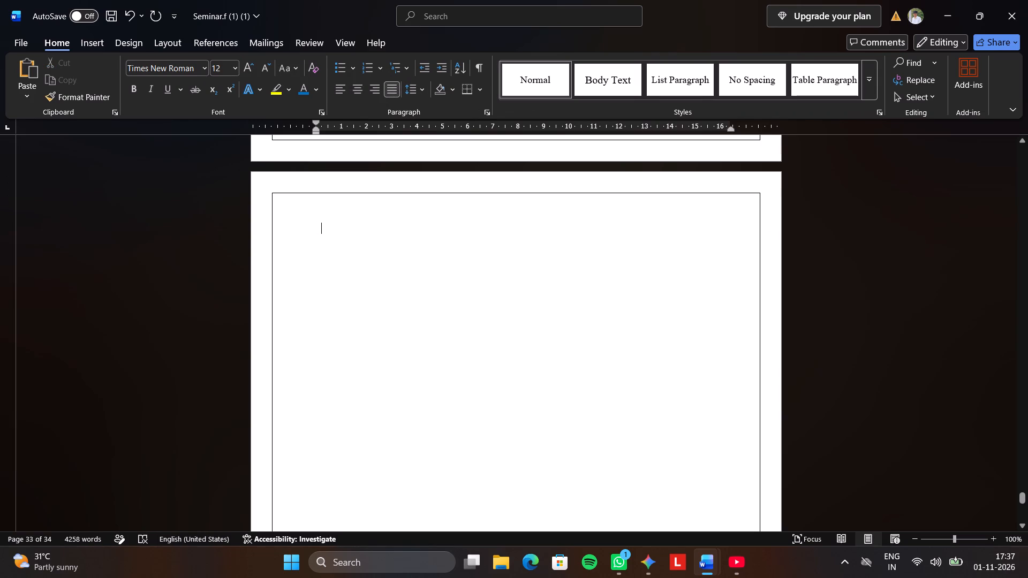
# In the BMS_in_Electric_Vehicles source report, copy the Chapter 4 title together with the 4.1 BMS in Real-World EVs heading and paragraph.
pyautogui.click(332, 217)
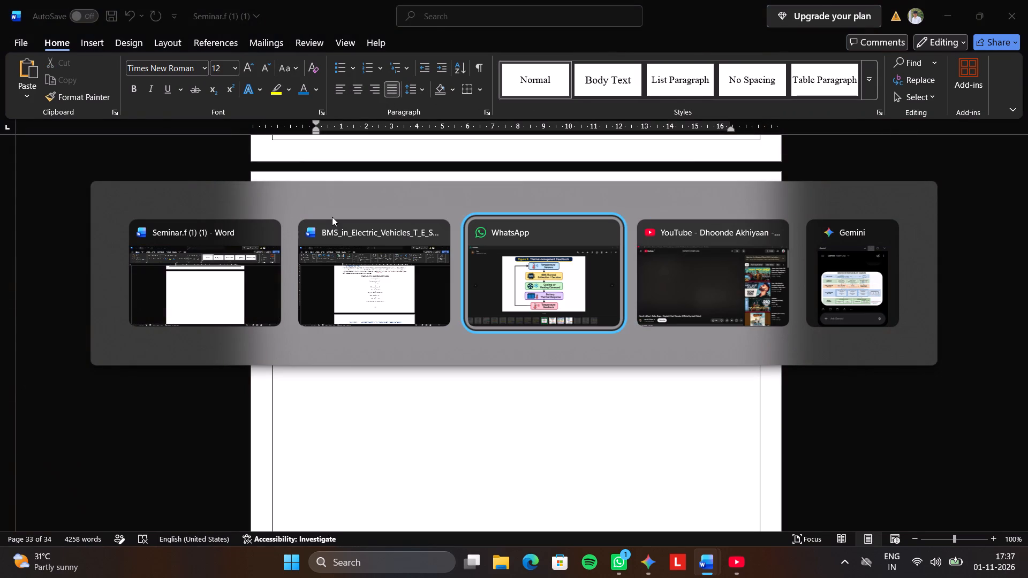
pyautogui.scroll(-9, 329, 205)
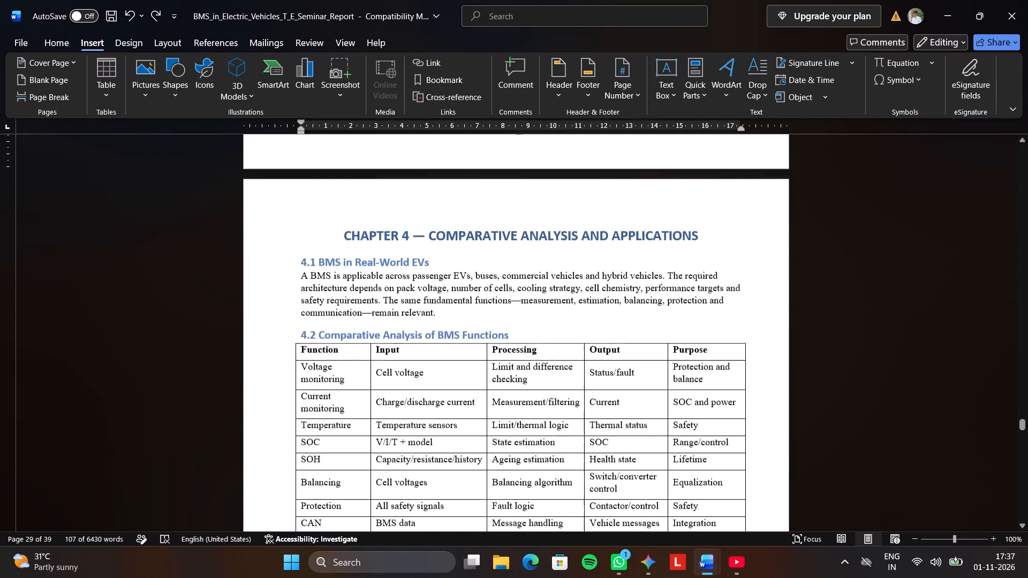
pyautogui.scroll(-1, 331, 204)
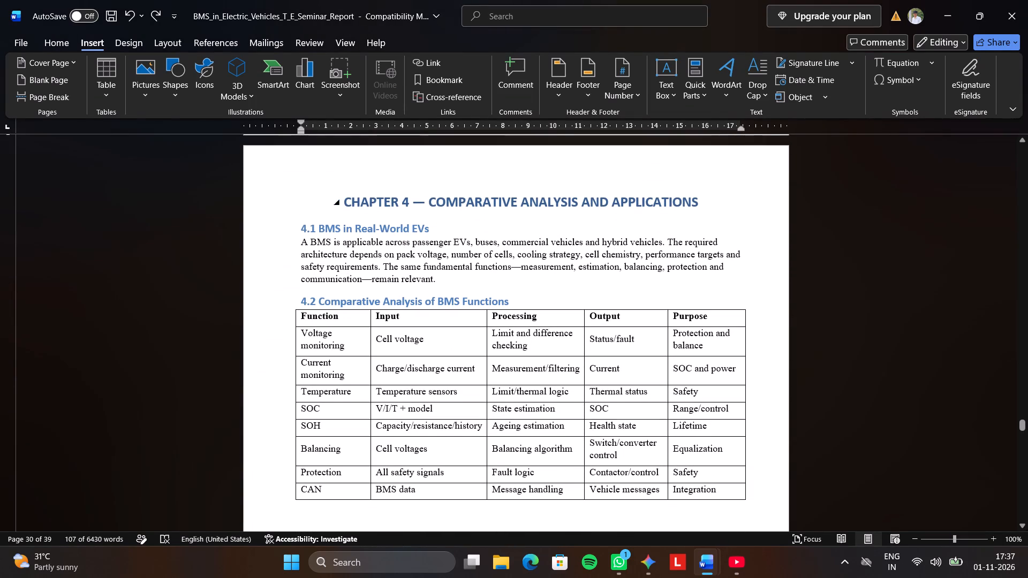
pyautogui.moveTo(347, 197); pyautogui.dragTo(680, 212)
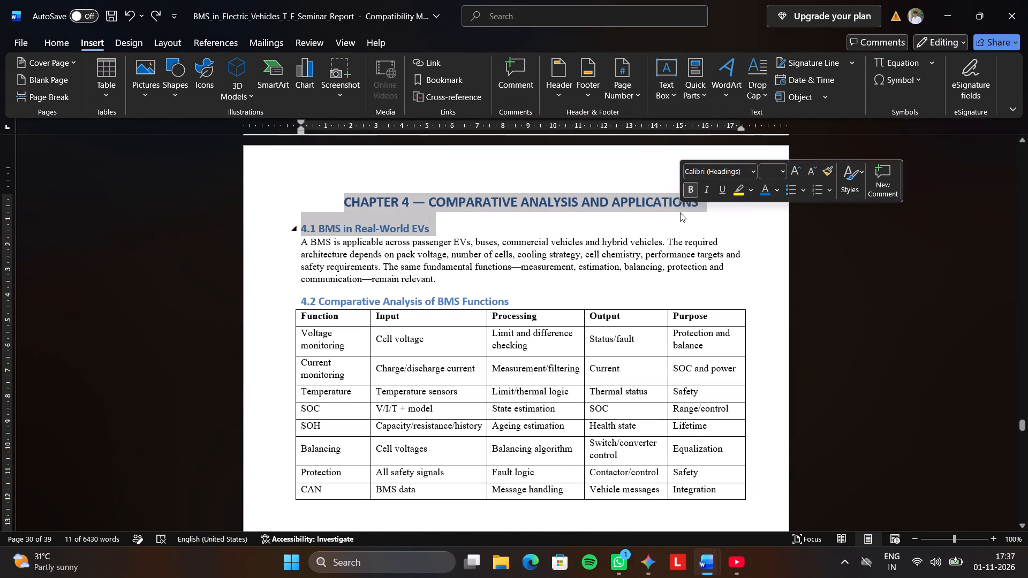
pyautogui.click(345, 196)
pyautogui.moveTo(345, 196); pyautogui.dragTo(539, 279)
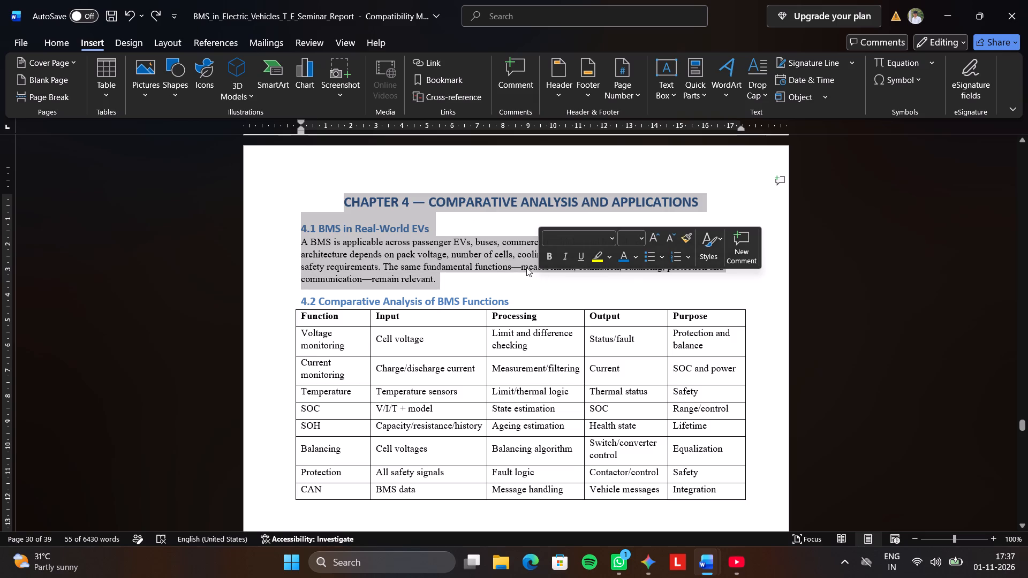
pyautogui.hotkey('ctrl', 'c')
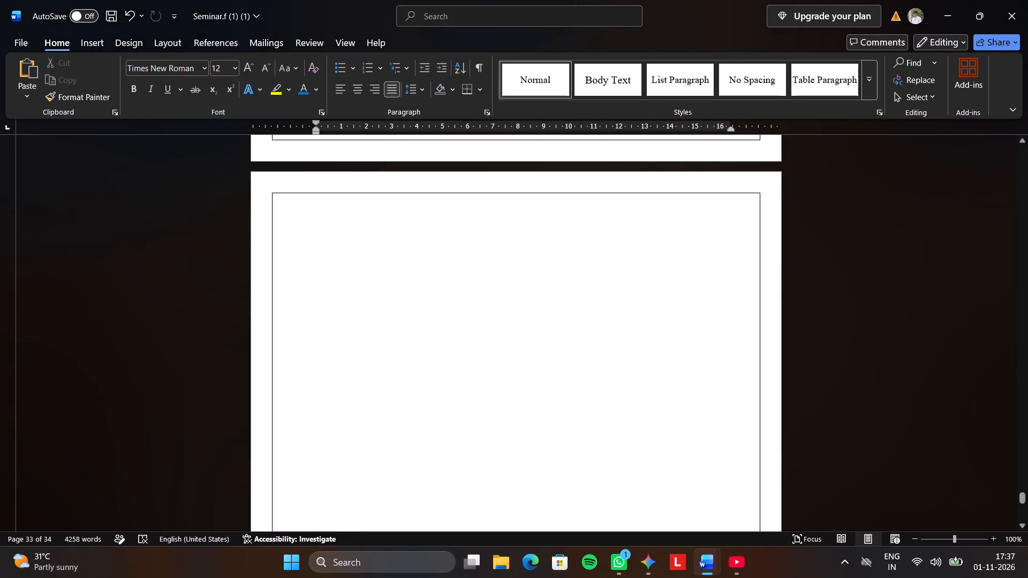
# Paste the copied Chapter 4 title and section 4.1 on the blank page after Figure 14 in Seminar.f.
pyautogui.click(336, 225)
pyautogui.scroll(4, 335, 220)
pyautogui.click(336, 215)
pyautogui.scroll(-4, 336, 215)
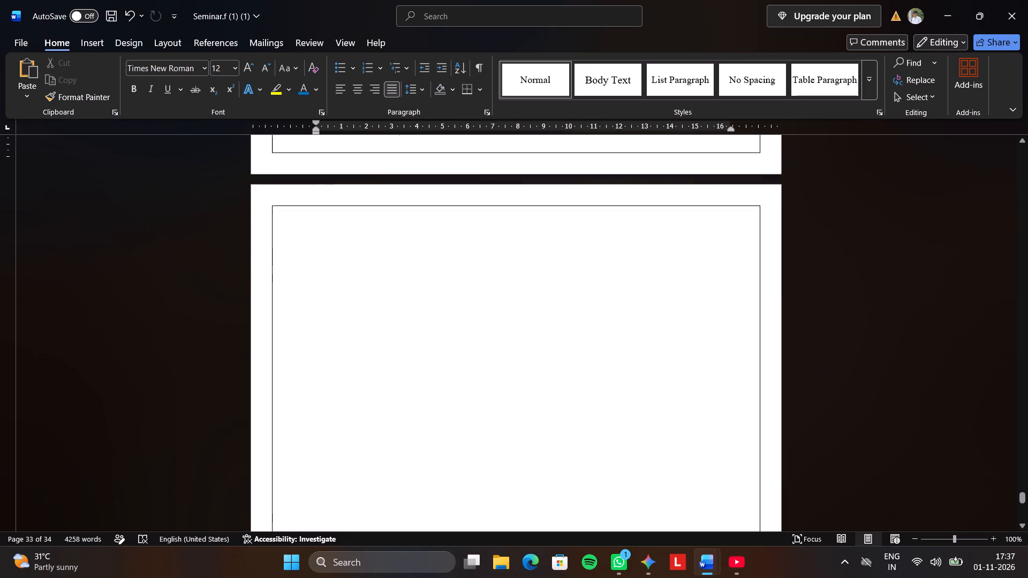
pyautogui.click(336, 215)
pyautogui.click(336, 215)
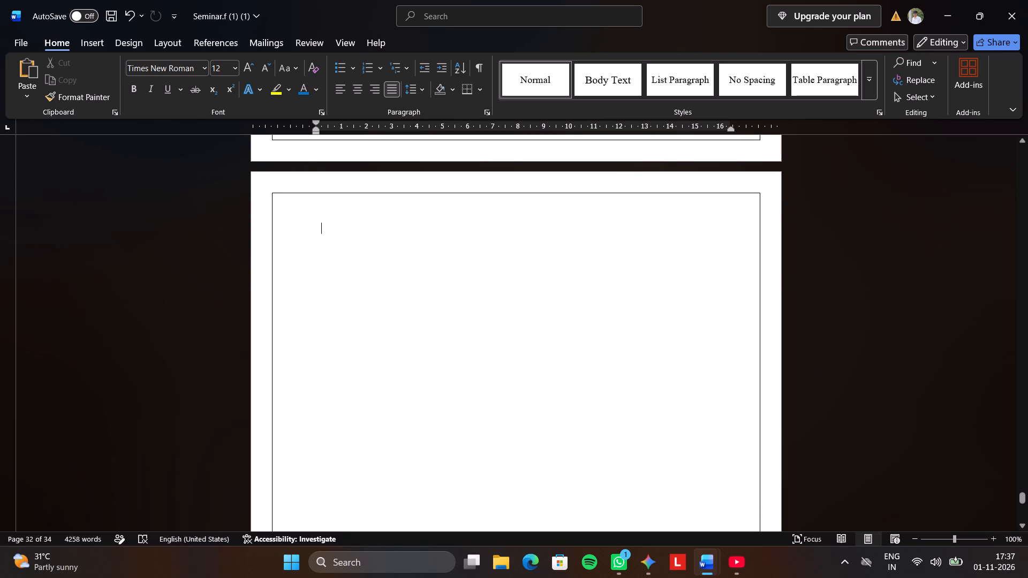
pyautogui.hotkey('ctrl', 'v')
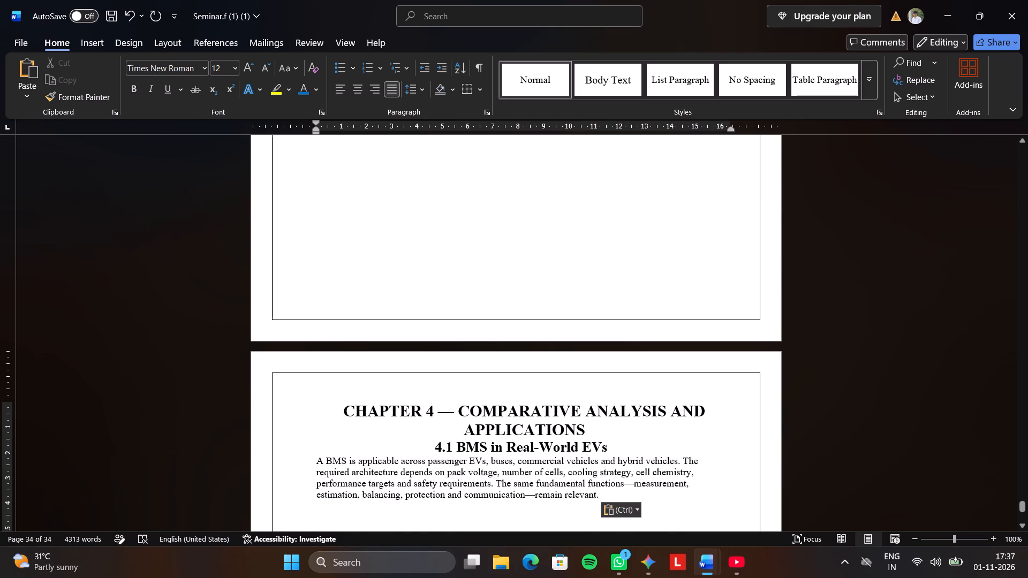
# Justify the paragraph at the insertion point on the blank page and paste the Chapter 4 title and section 4.1 again.
pyautogui.click(334, 212)
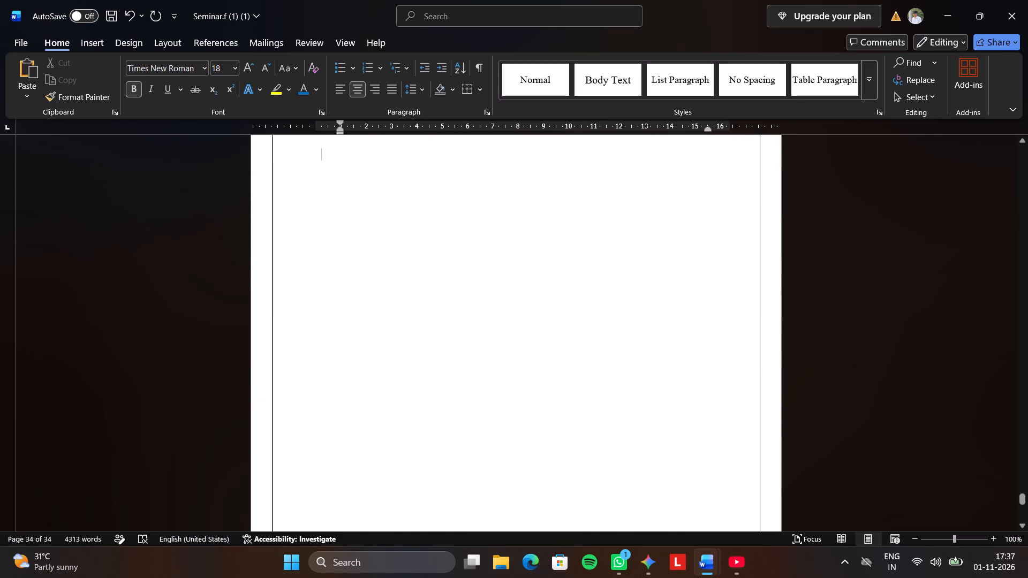
pyautogui.click(394, 93)
pyautogui.hotkey('ctrl', 'v')
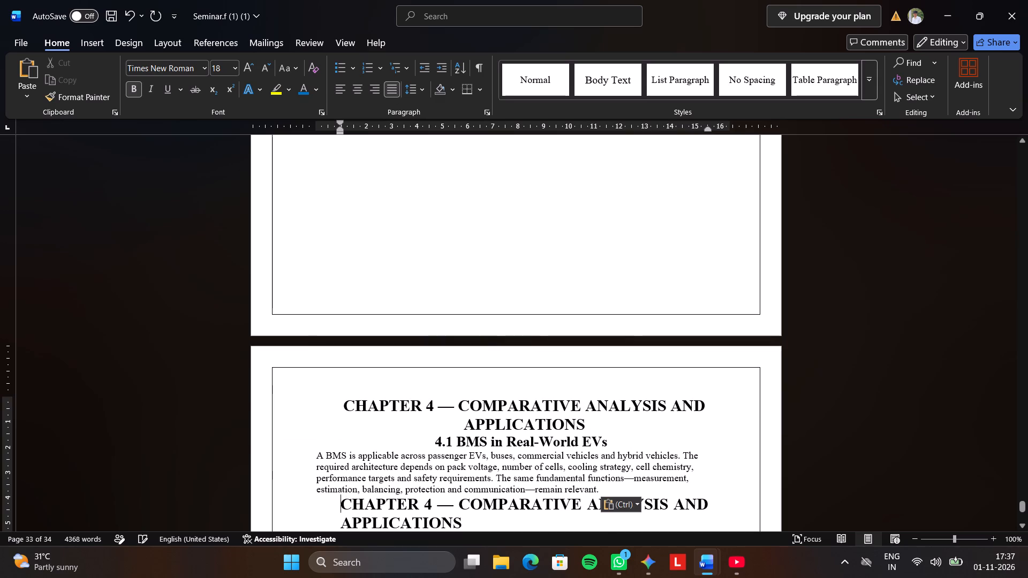
pyautogui.scroll(-6, 437, 324)
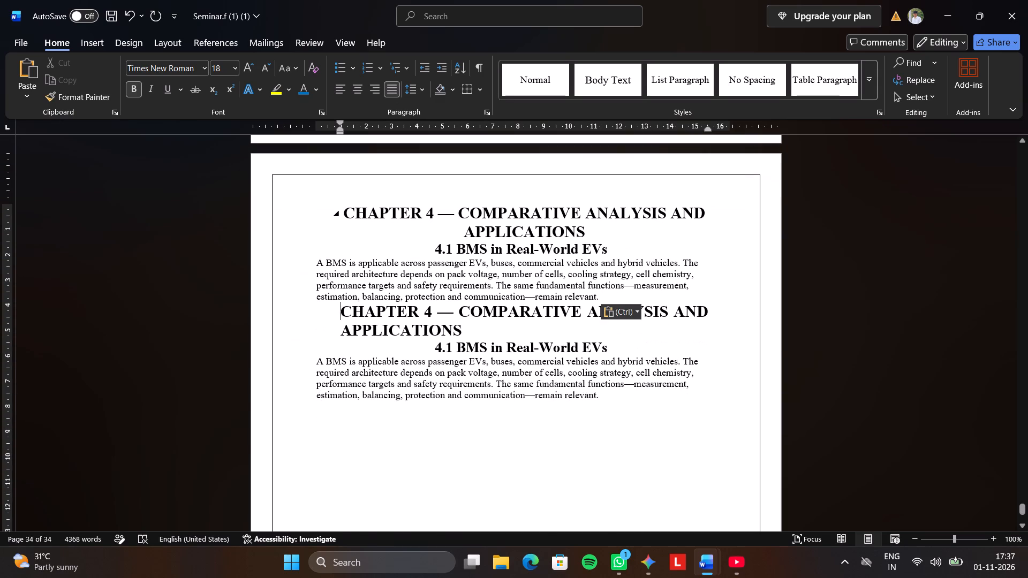
# Delete both pasted copies of the Chapter 4 title and section 4.1 from the page after Figure 14.
pyautogui.moveTo(345, 206); pyautogui.dragTo(679, 398)
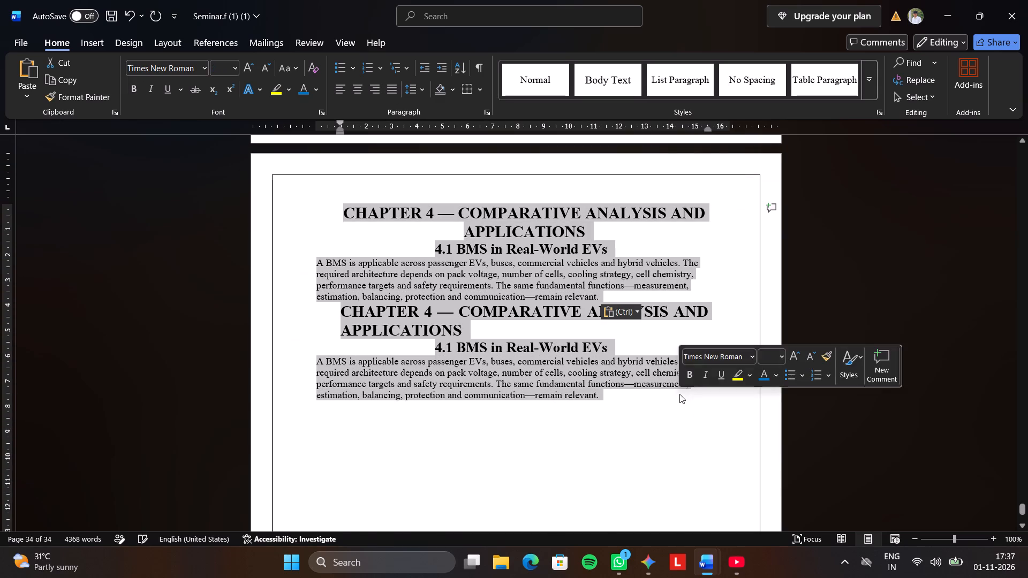
pyautogui.press('BackSpace')
# Paste the copied Chapter 4 title and section 4.1 at the top of the blank page following Figure 14.
pyautogui.scroll(5, 624, 356)
pyautogui.scroll(16, 621, 333)
pyautogui.scroll(5, 617, 305)
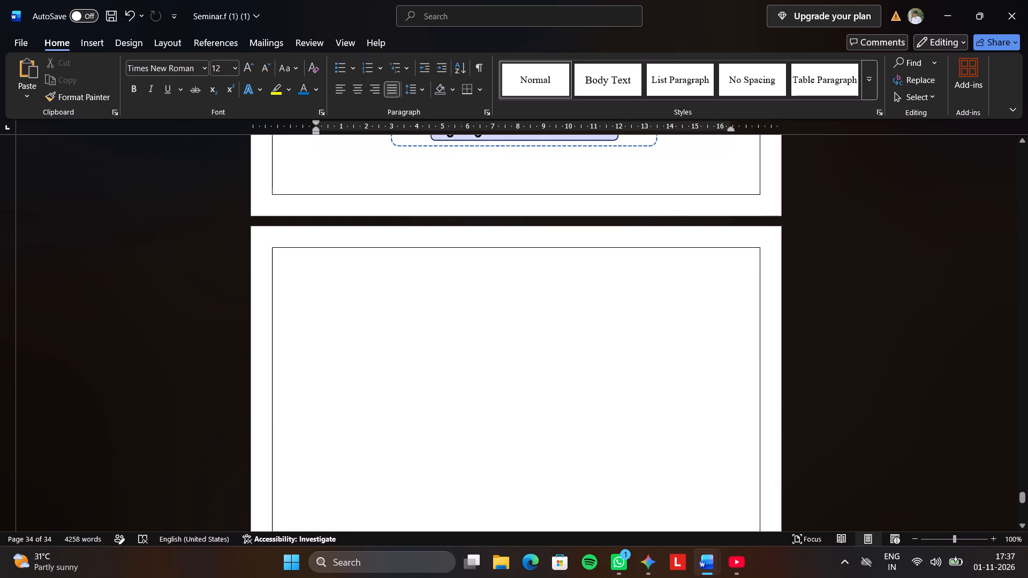
pyautogui.click(320, 271)
pyautogui.rightClick(320, 271)
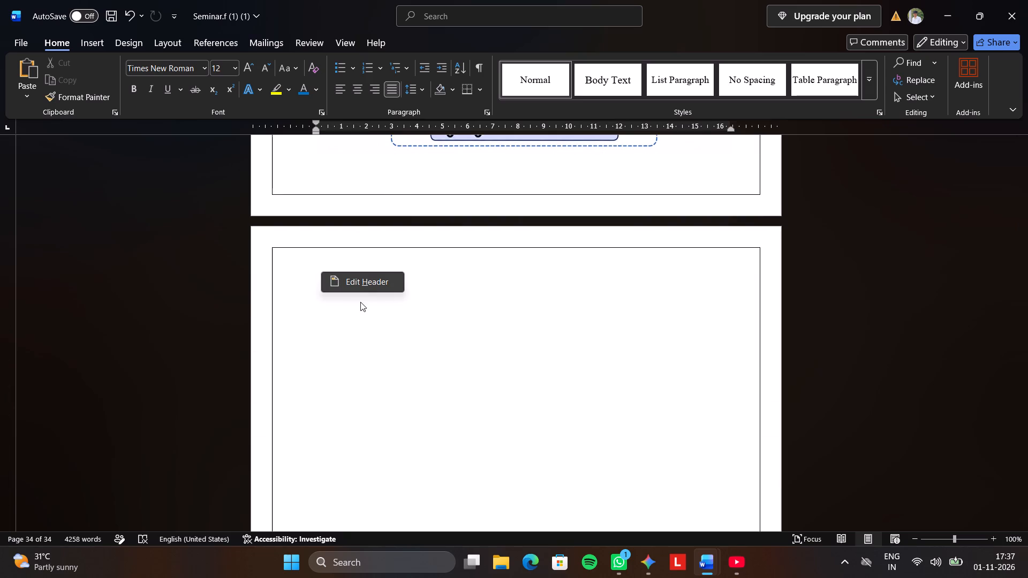
pyautogui.doubleClick(310, 307)
pyautogui.click(309, 284)
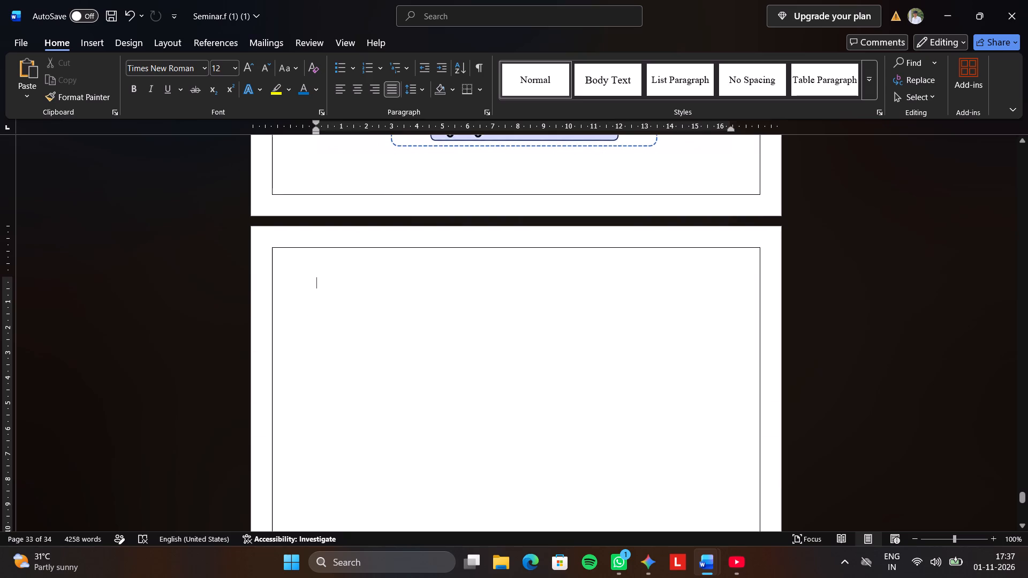
pyautogui.hotkey('ctrl', 'v')
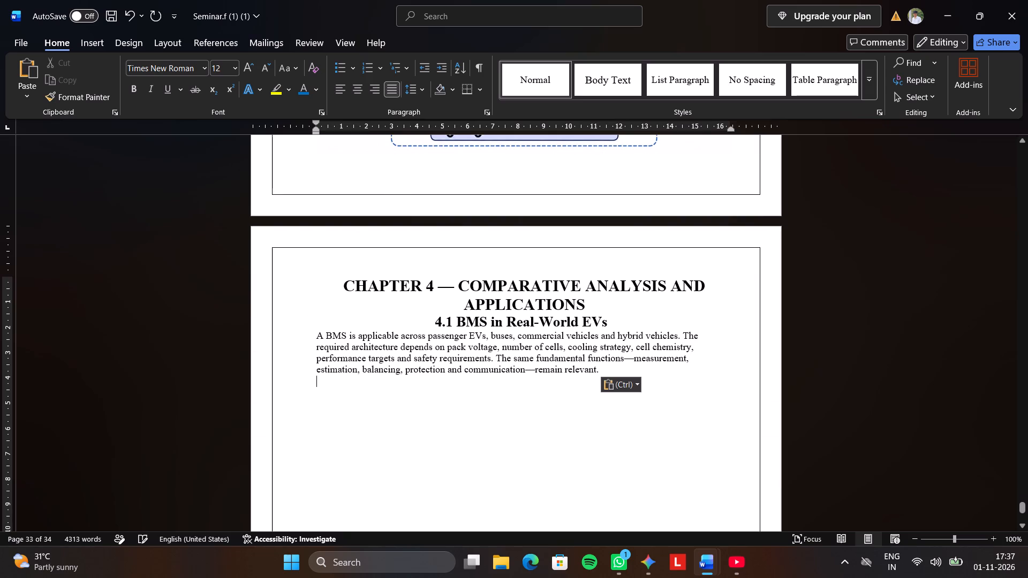
# Add a blank line below the Chapter 4 title and set the title's font size to 16.
pyautogui.click(613, 322)
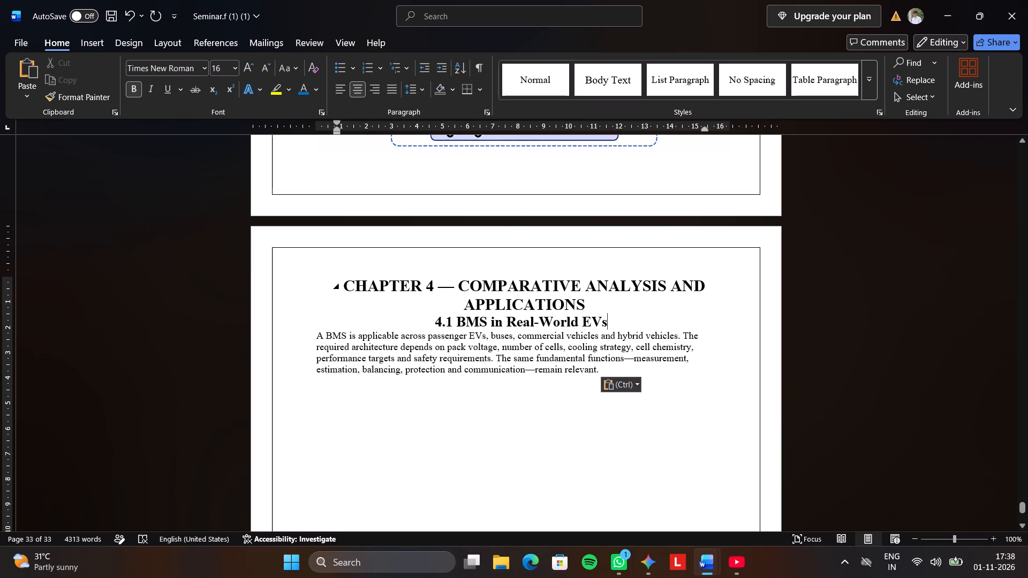
pyautogui.click(593, 301)
pyautogui.press('Return')
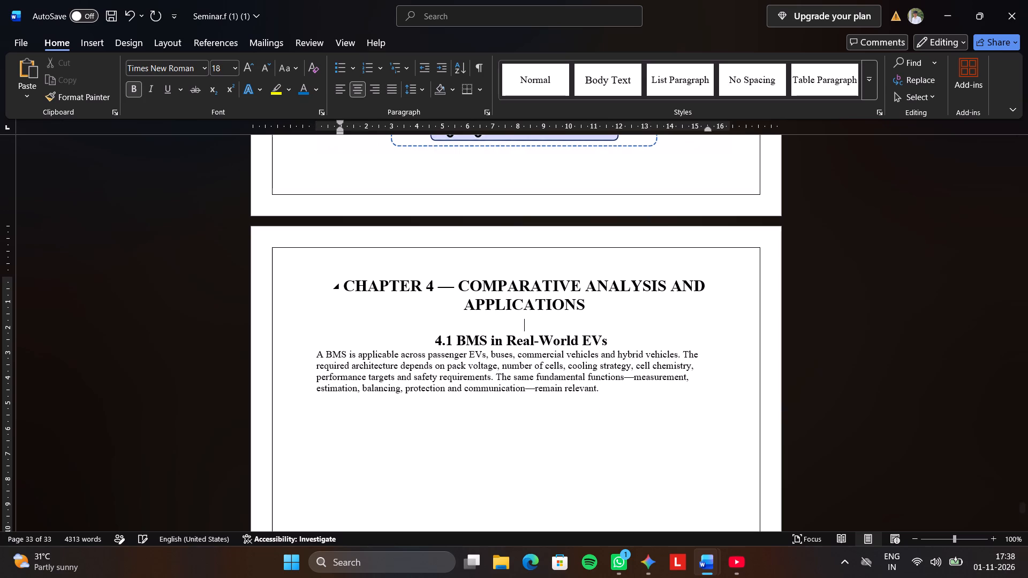
pyautogui.tripleClick(347, 278)
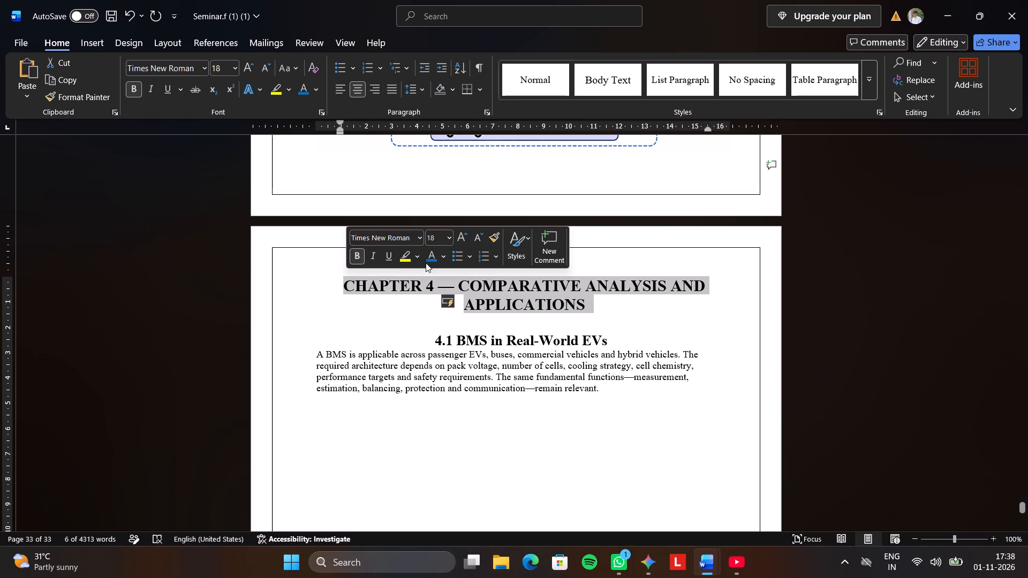
pyautogui.click(450, 234)
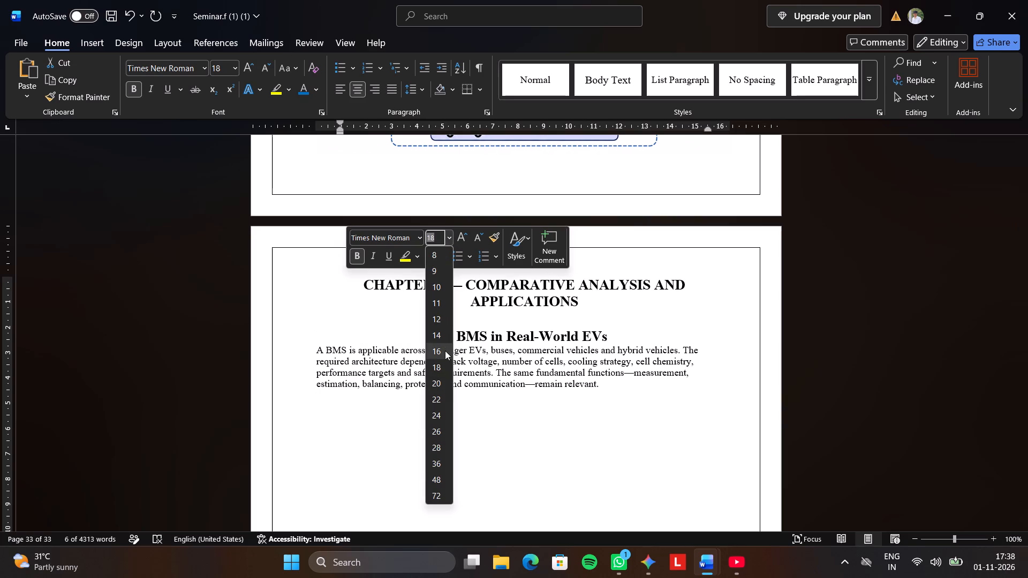
pyautogui.click(445, 351)
# Align the 4.1 BMS in Real-World EVs heading left with no indent and add a blank line below it.
pyautogui.click(379, 328)
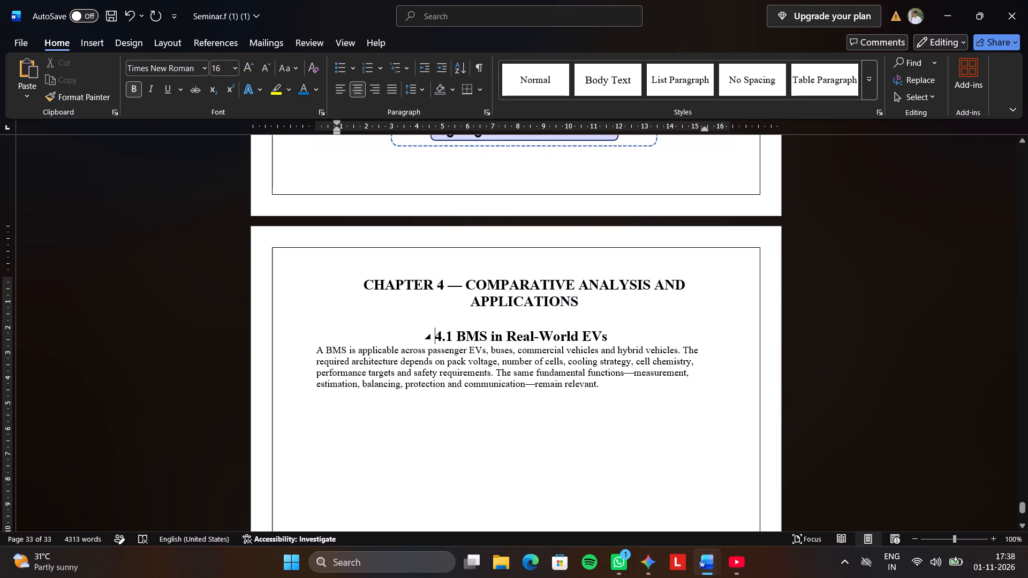
pyautogui.press('BackSpace')
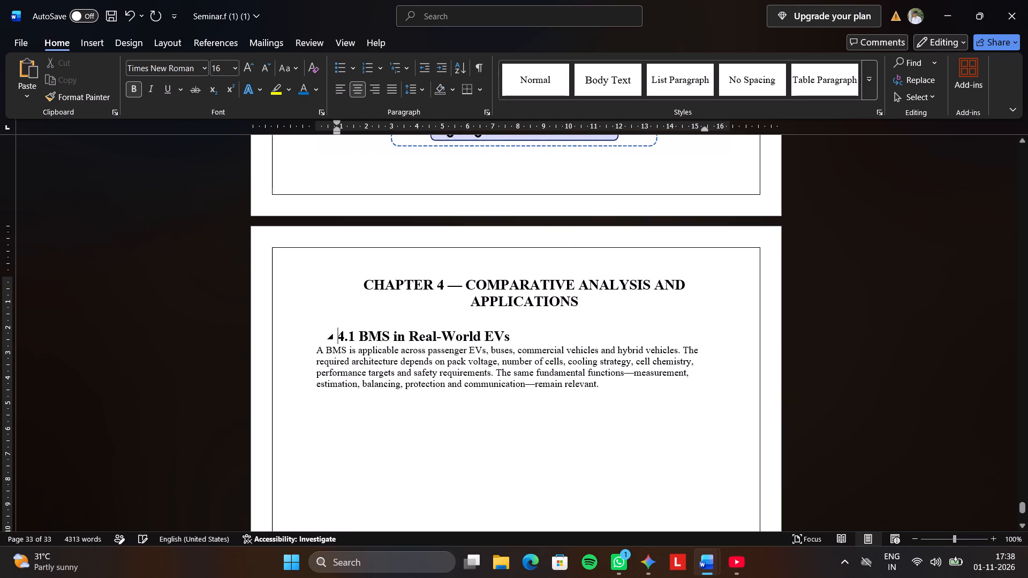
pyautogui.press('BackSpace')
pyautogui.click(513, 344)
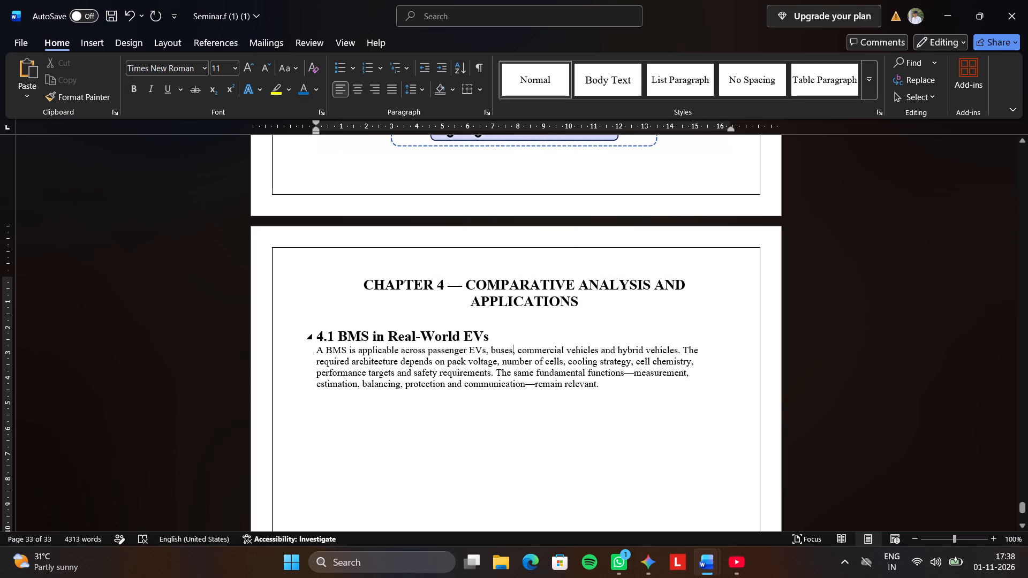
pyautogui.click(512, 334)
pyautogui.press('Return')
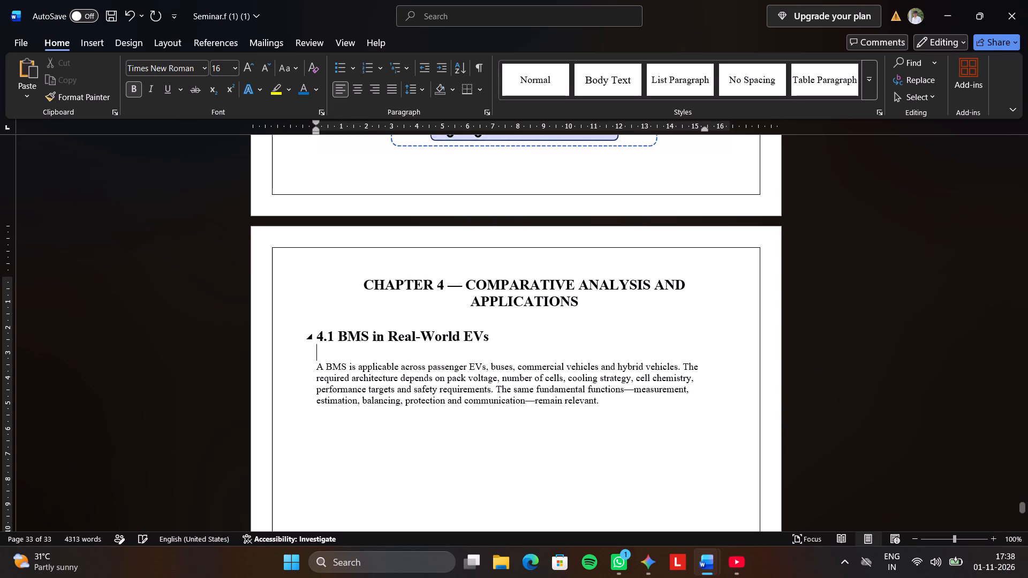
# Set the 4.1 BMS in Real-World EVs heading to font size 14.
pyautogui.tripleClick(355, 334)
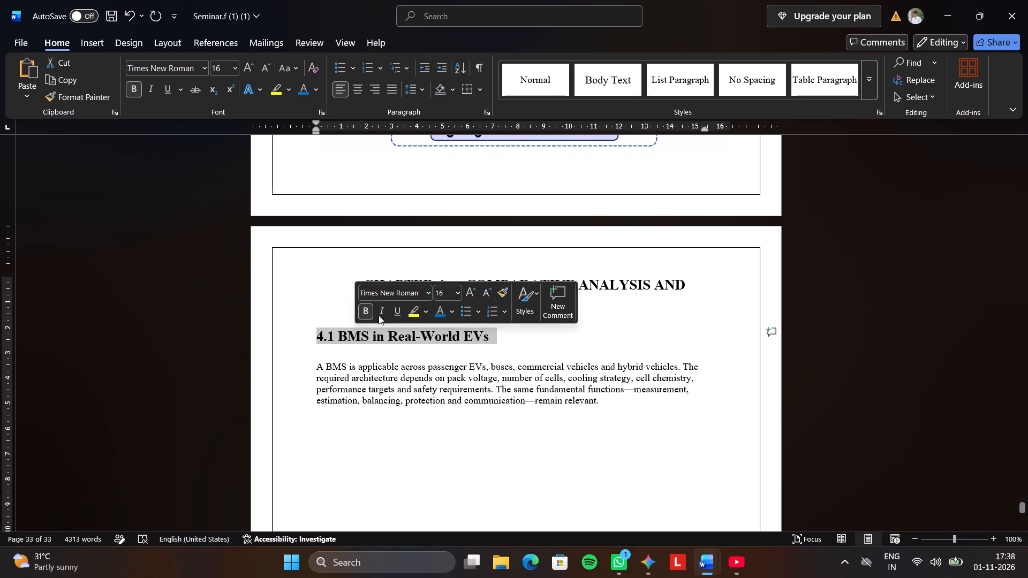
pyautogui.click(458, 294)
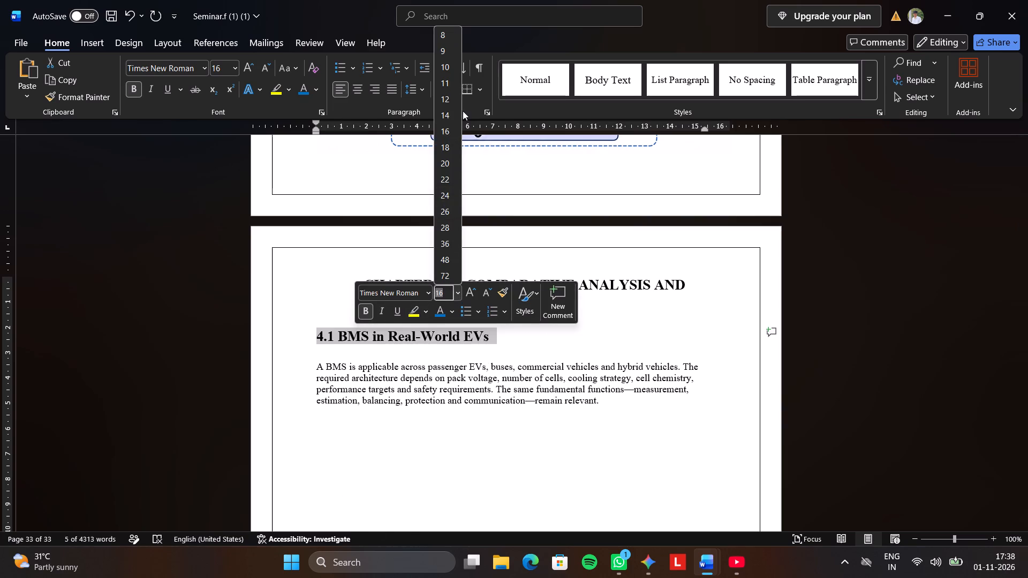
pyautogui.click(447, 110)
pyautogui.click(490, 339)
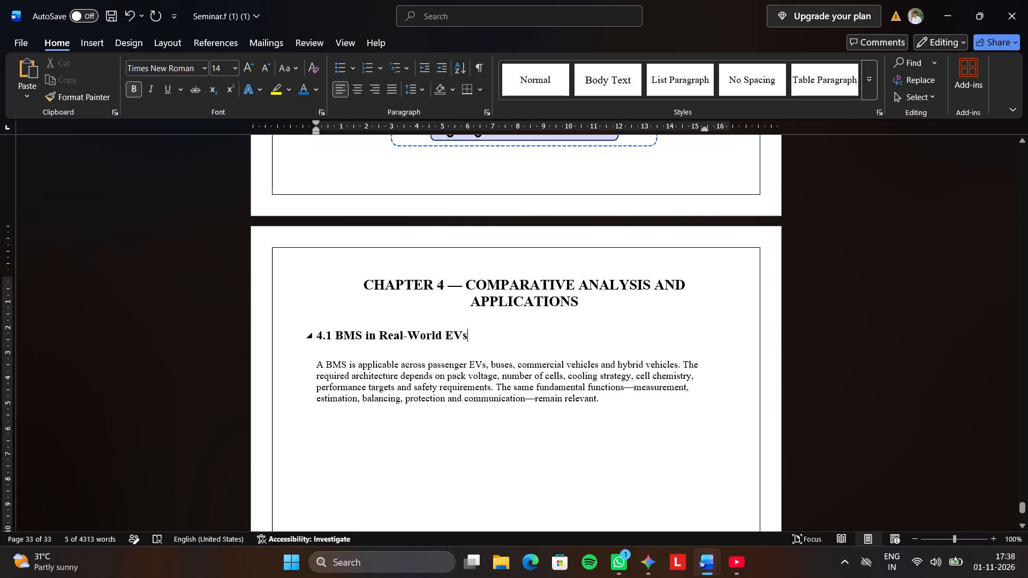
# Set the section 4.1 body paragraph to font size 12 and widen its line spacing.
pyautogui.moveTo(318, 364); pyautogui.dragTo(614, 421)
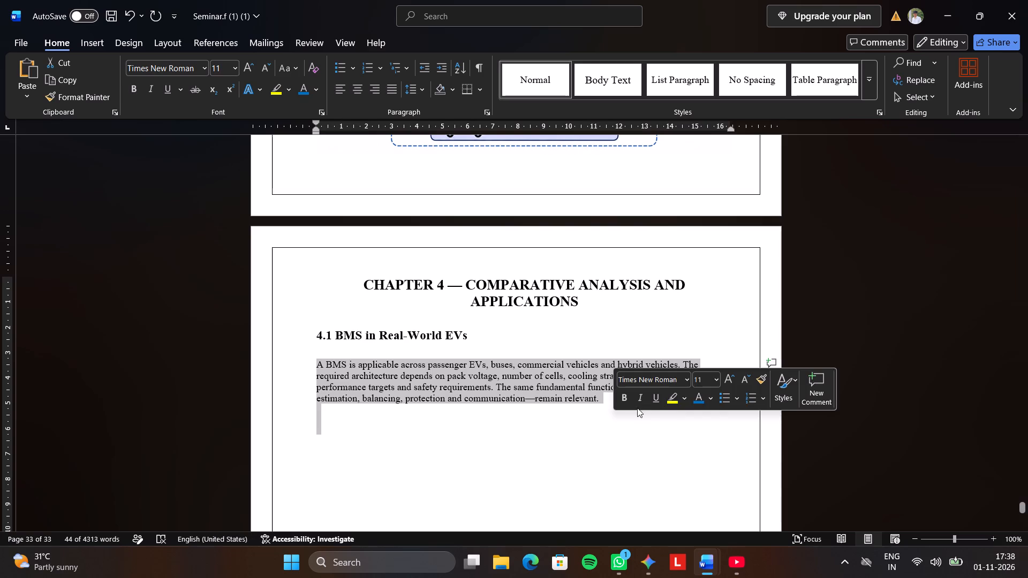
pyautogui.click(714, 376)
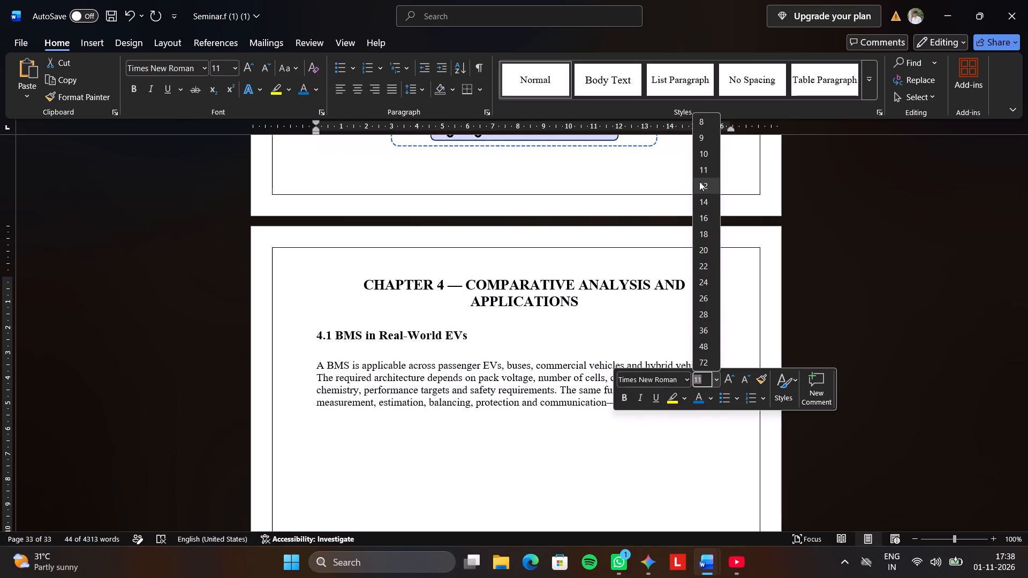
pyautogui.click(699, 181)
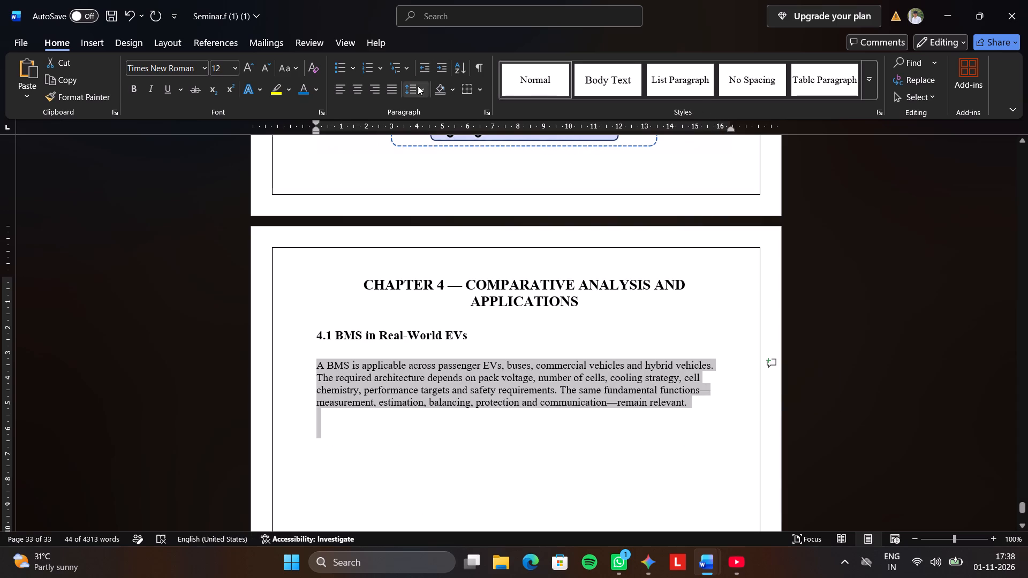
pyautogui.click(418, 88)
pyautogui.click(436, 145)
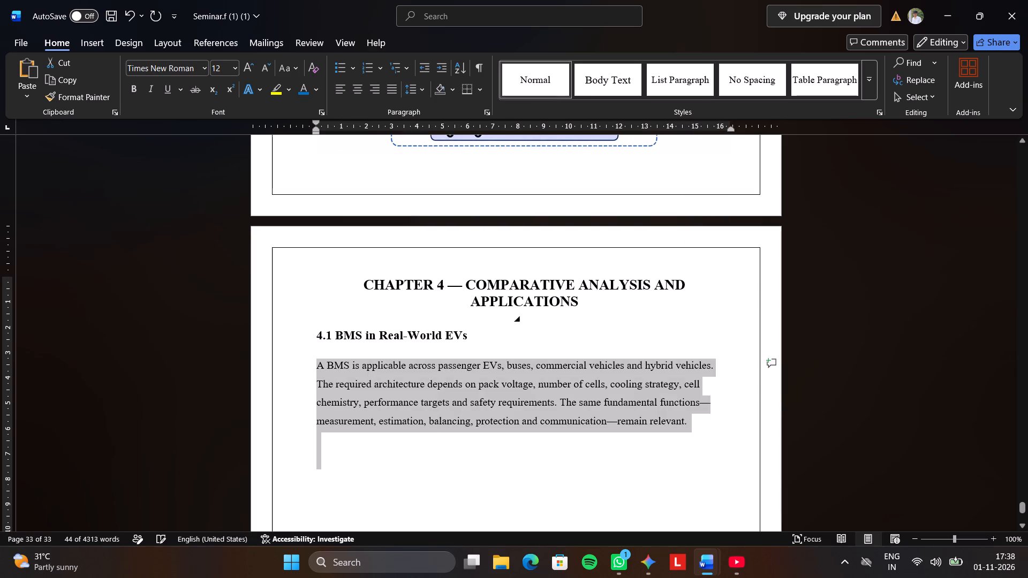
pyautogui.click(572, 337)
# Start a new line after the section 4.1 body paragraph.
pyautogui.scroll(-6, 572, 336)
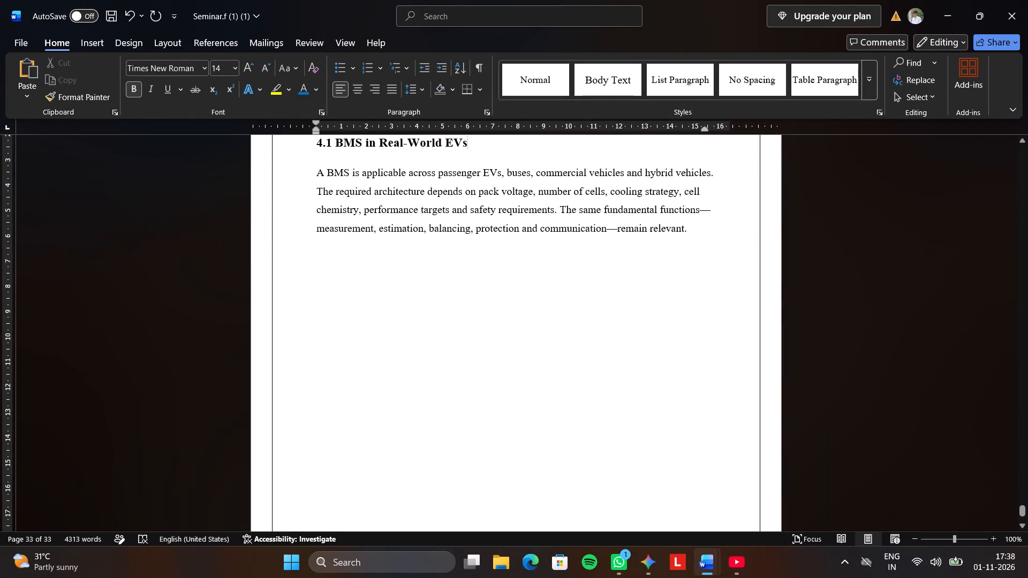
pyautogui.click(707, 232)
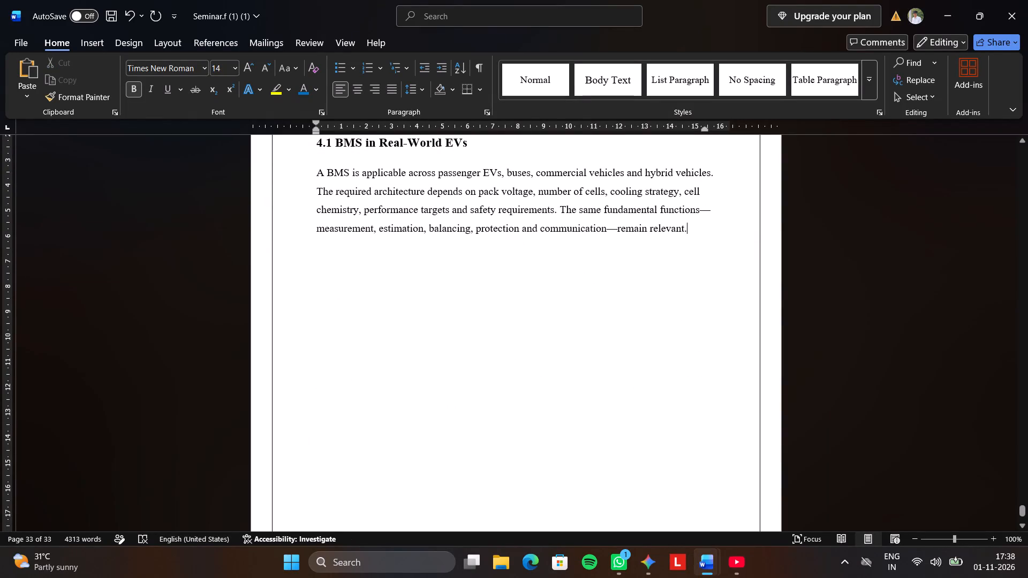
pyautogui.click(707, 232)
pyautogui.press('Return')
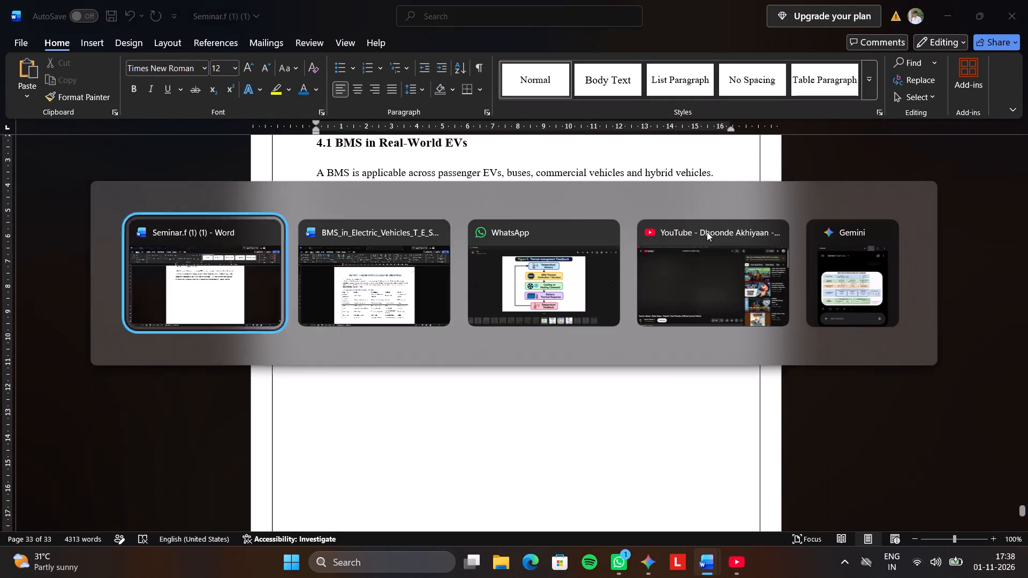
# In the BMS_in_Electric_Vehicles source report, copy the heading 4.2 Comparative Analysis of BMS Functions without its table.
pyautogui.scroll(-5, 704, 229)
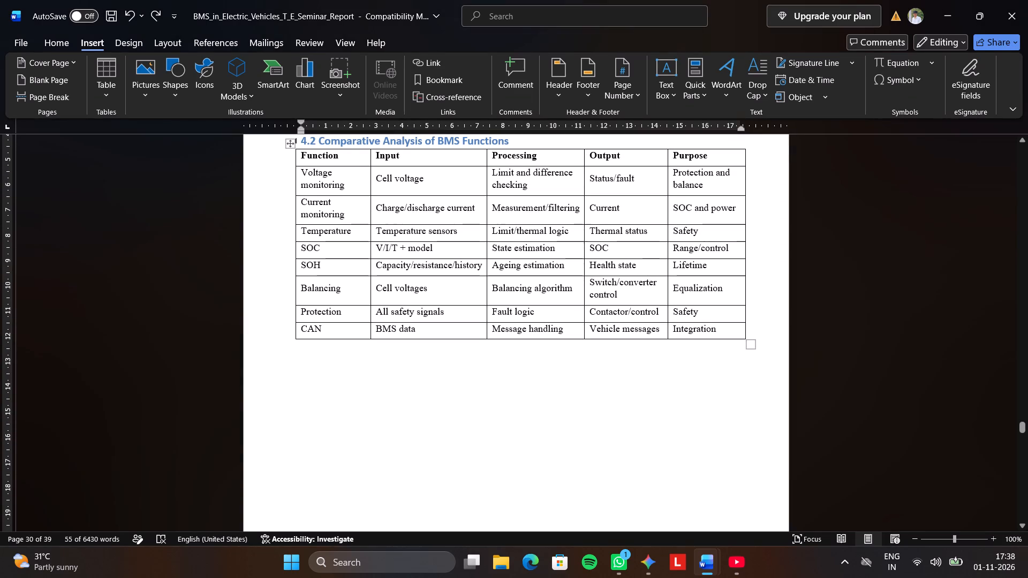
pyautogui.scroll(1, 287, 142)
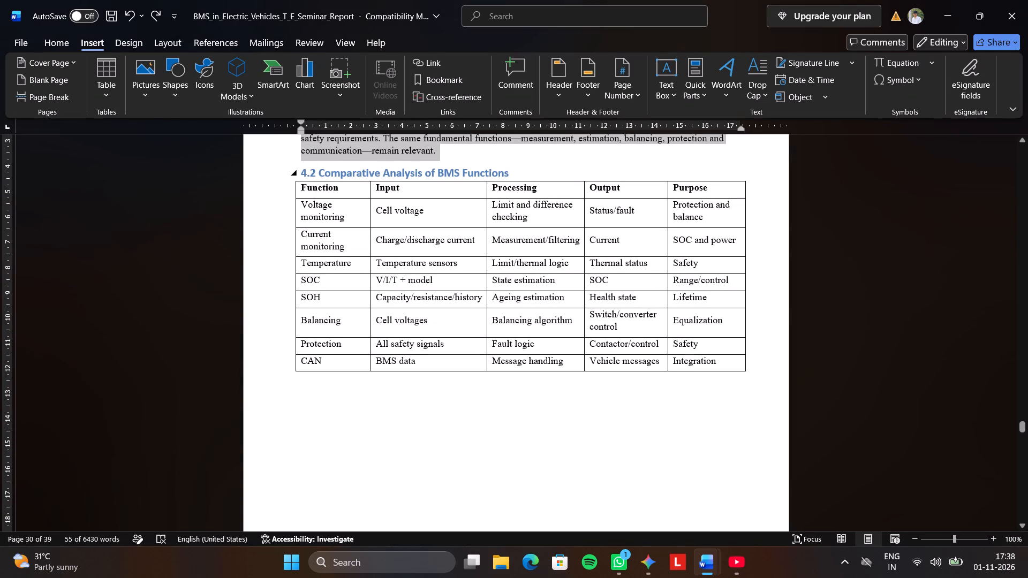
pyautogui.moveTo(303, 172); pyautogui.dragTo(521, 185)
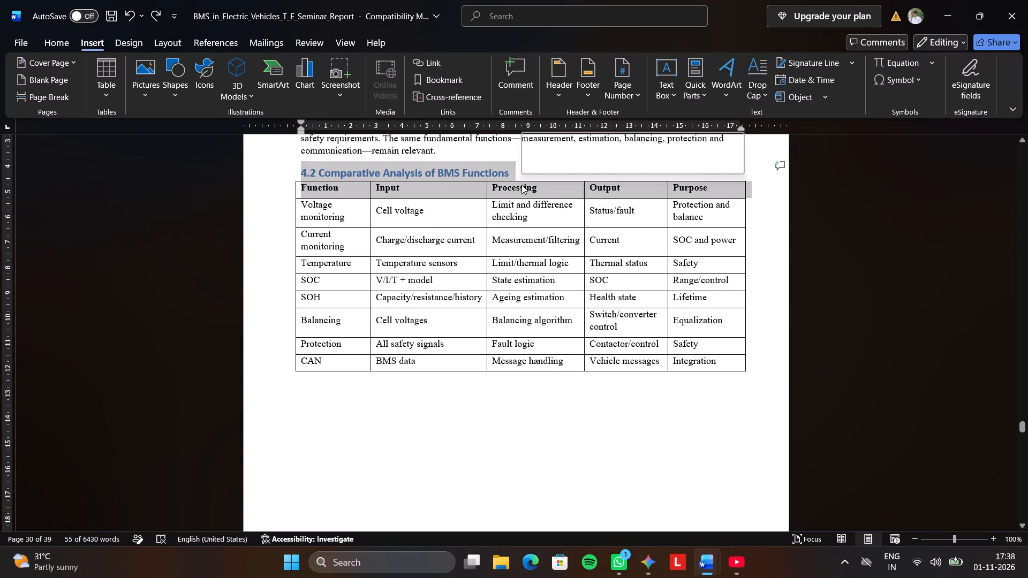
pyautogui.click(319, 162)
pyautogui.tripleClick(311, 169)
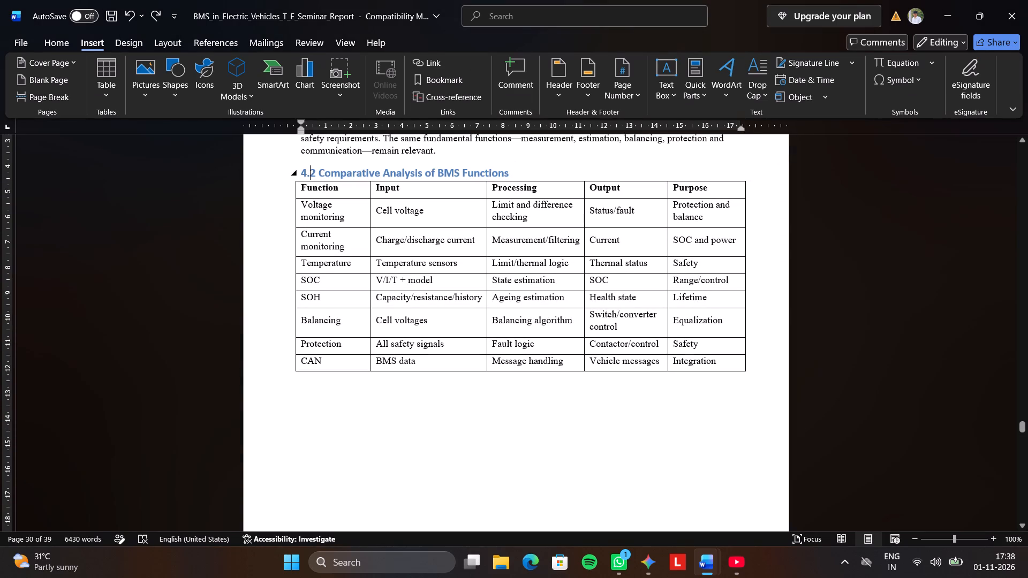
pyautogui.hotkey('ctrl', 'c')
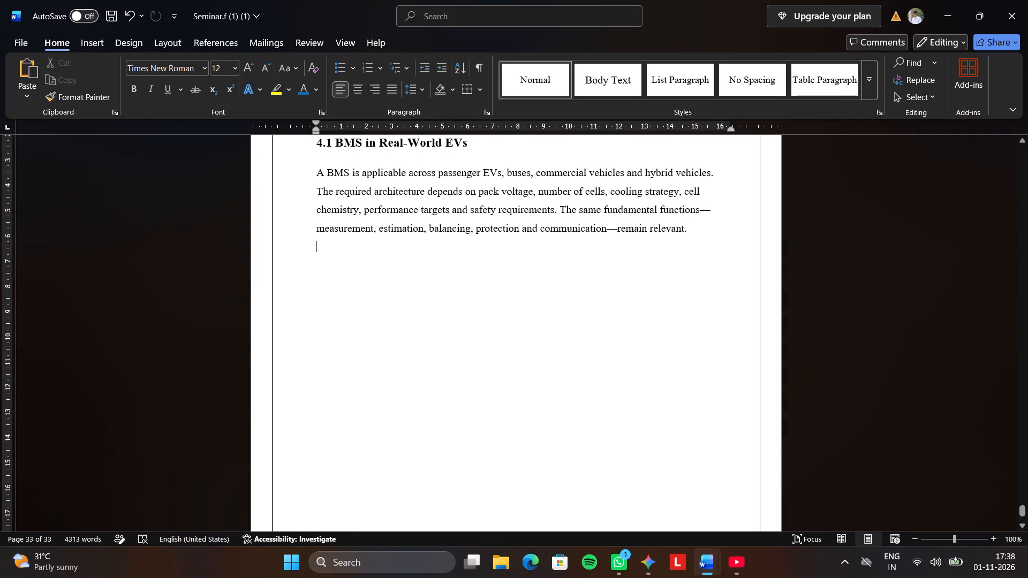
# In Seminar.f, paste the 4.2 heading one blank line below the 4.1 paragraph and align it left with no indent.
pyautogui.press('Return')
pyautogui.hotkey('ctrl', 'v')
pyautogui.click(369, 266)
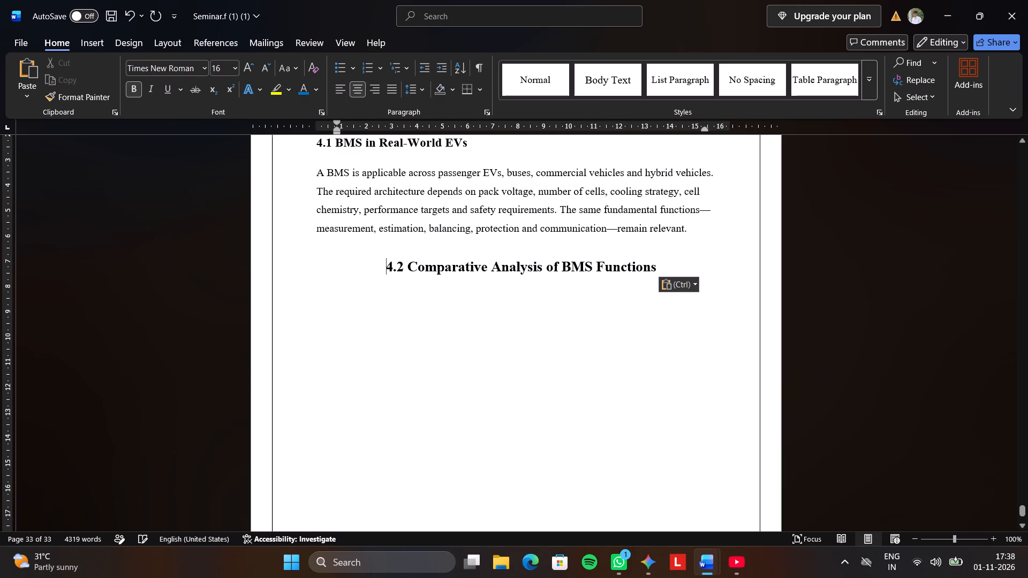
pyautogui.press('BackSpace')
pyautogui.press('BackSpace')
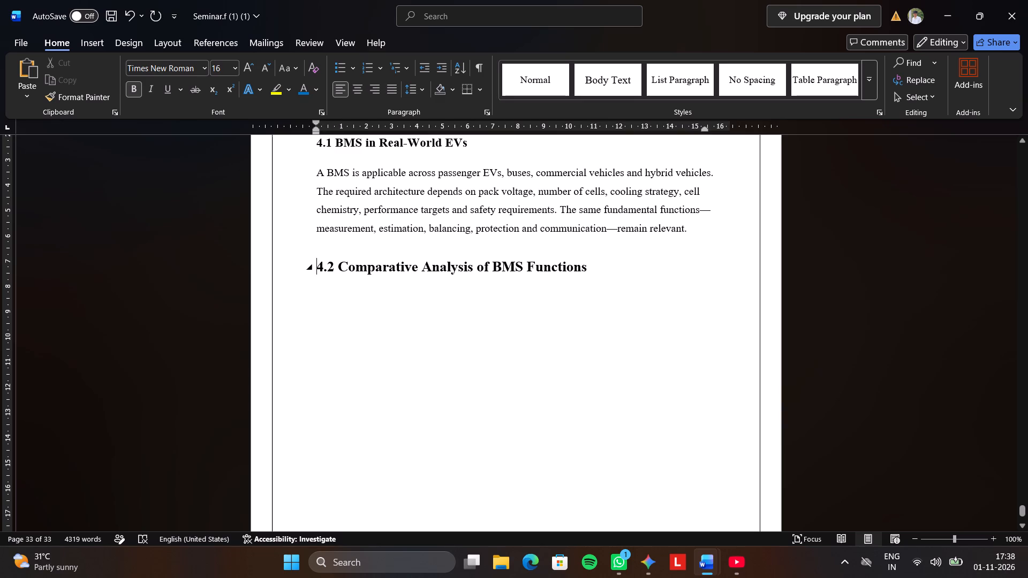
# Set the 4.2 Comparative Analysis of BMS Functions heading to font size 14.
pyautogui.tripleClick(328, 264)
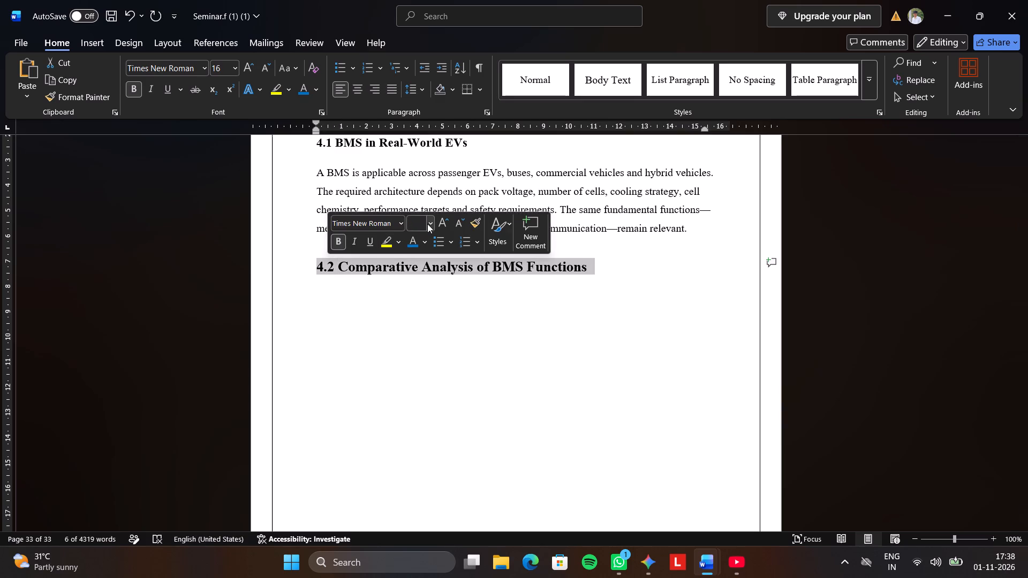
pyautogui.click(427, 224)
pyautogui.moveTo(425, 303); pyautogui.dragTo(424, 318)
pyautogui.click(424, 318)
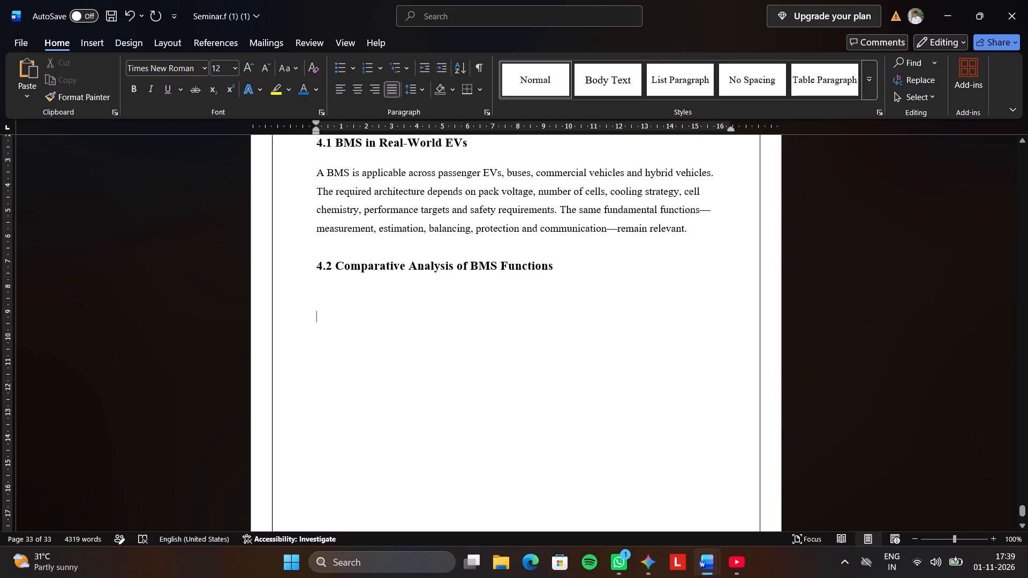
# Add a new line below the 4.2 heading and justify it.
pyautogui.click(583, 268)
pyautogui.press('Return')
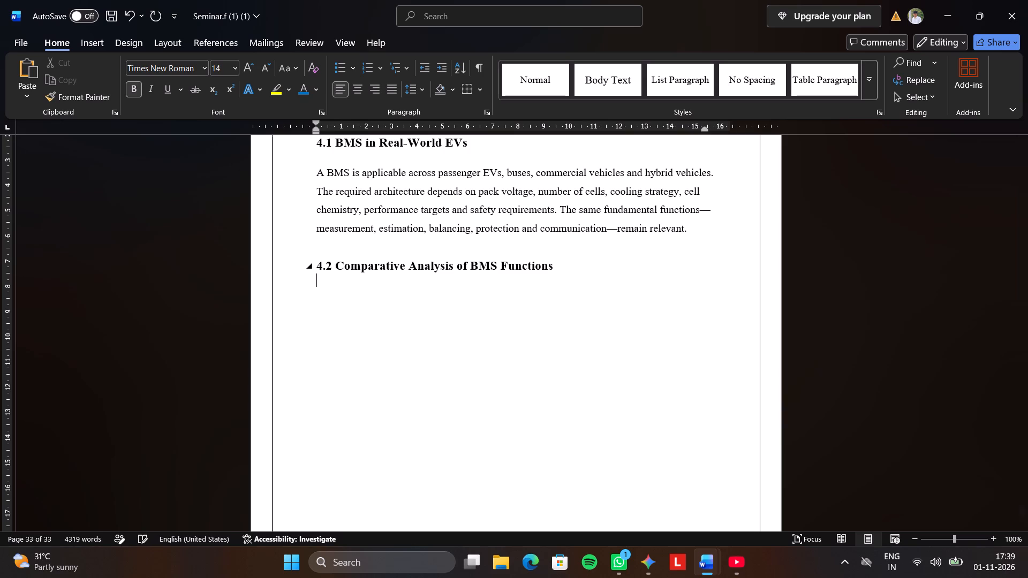
pyautogui.click(394, 94)
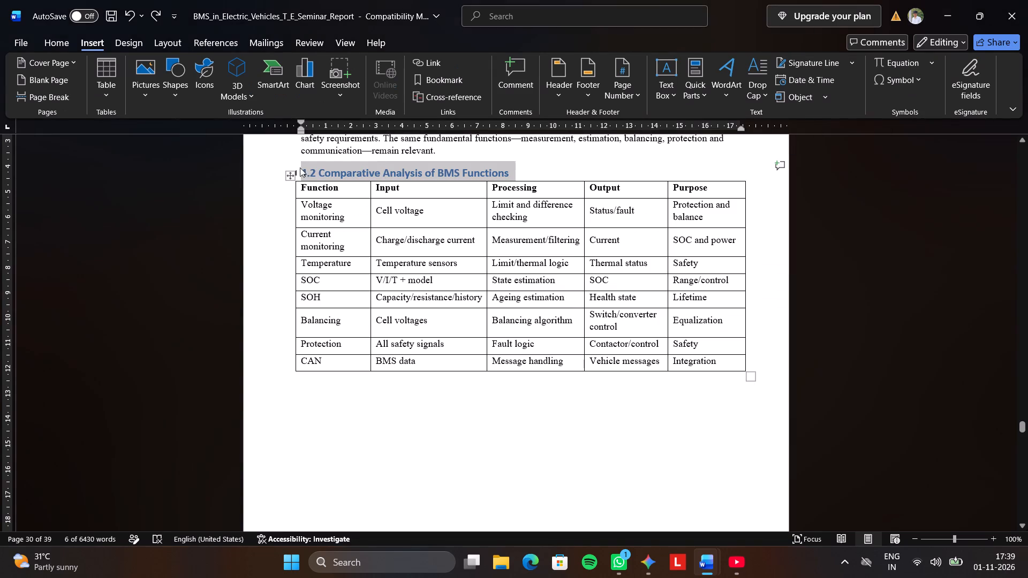
# Copy the whole BMS functions table from section 4.2 of the source report and paste it below the 4.2 heading in Seminar.f.
pyautogui.click(288, 178)
pyautogui.click(277, 200)
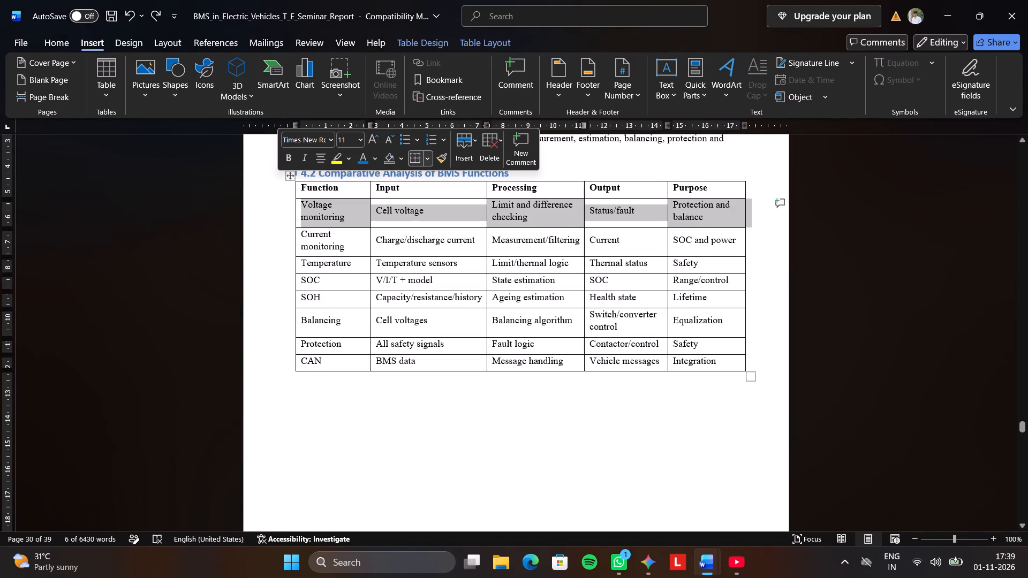
pyautogui.click(289, 179)
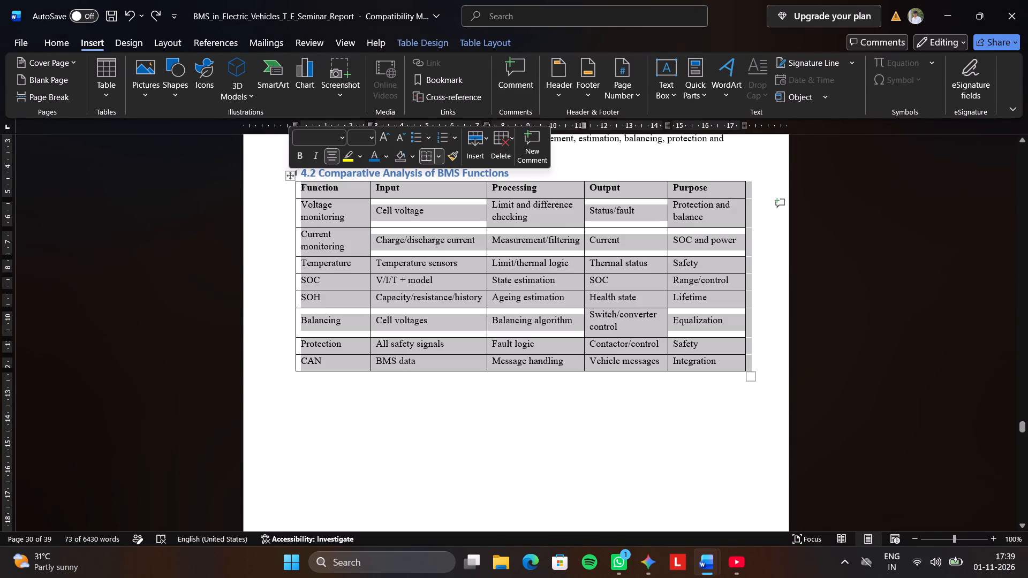
pyautogui.hotkey('ctrl', 'c')
pyautogui.hscroll(3, 289, 180)
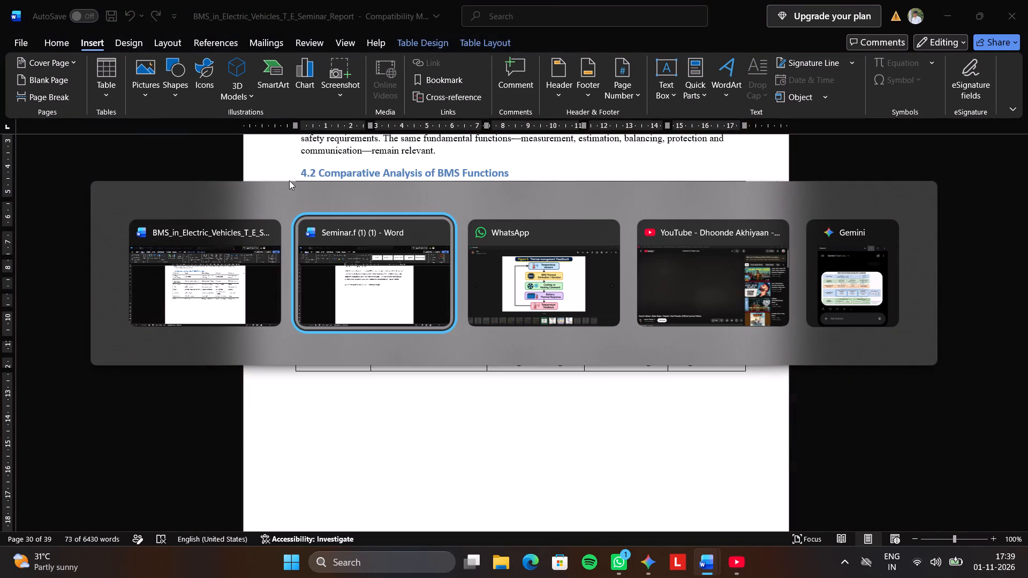
pyautogui.click(339, 288)
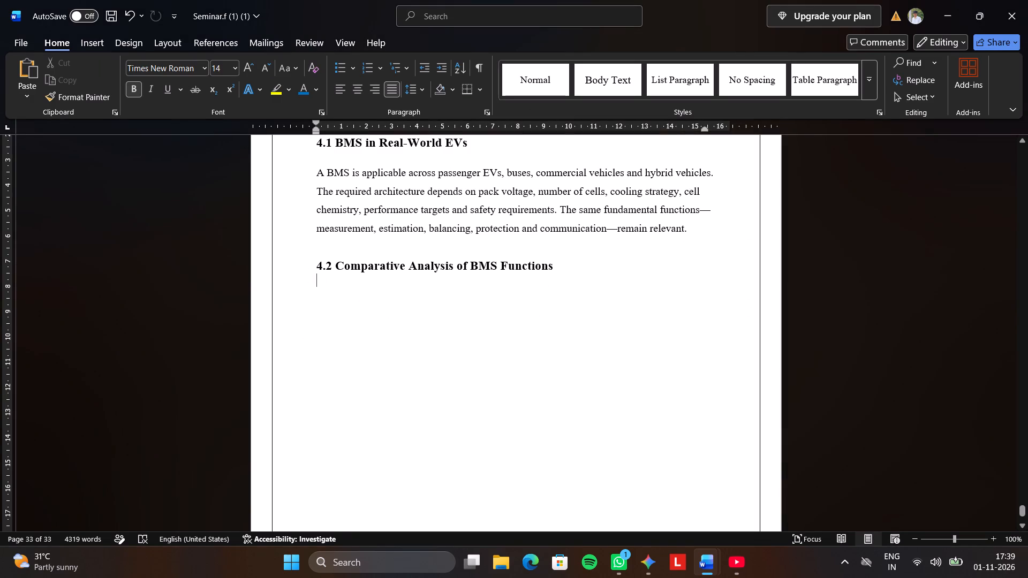
pyautogui.hotkey('ctrl', 'v')
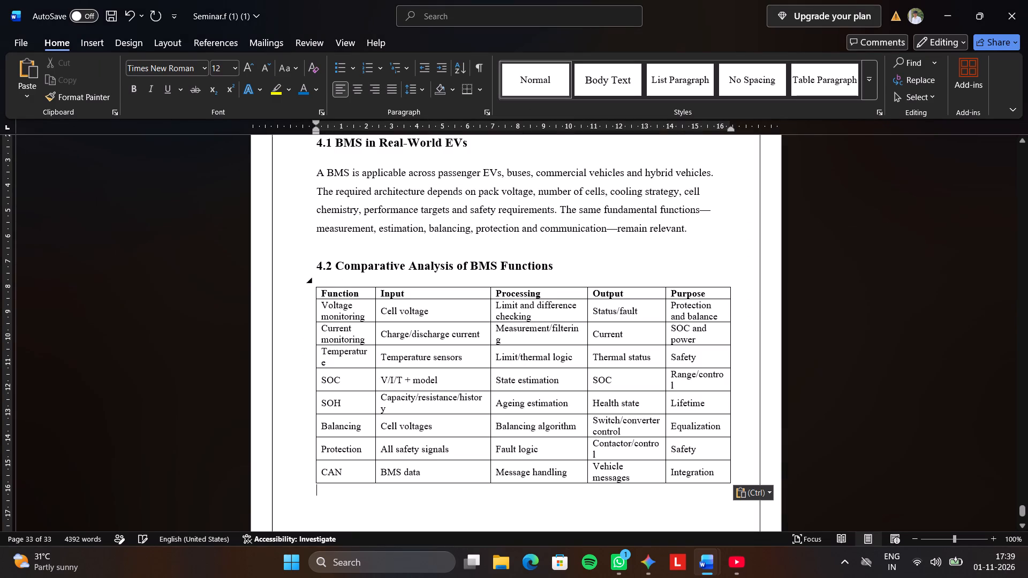
# Format the entire pasted 4.2 table with 1.5 line spacing and font size 12.
pyautogui.moveTo(323, 296); pyautogui.dragTo(328, 296)
pyautogui.click(328, 296)
pyautogui.click(309, 285)
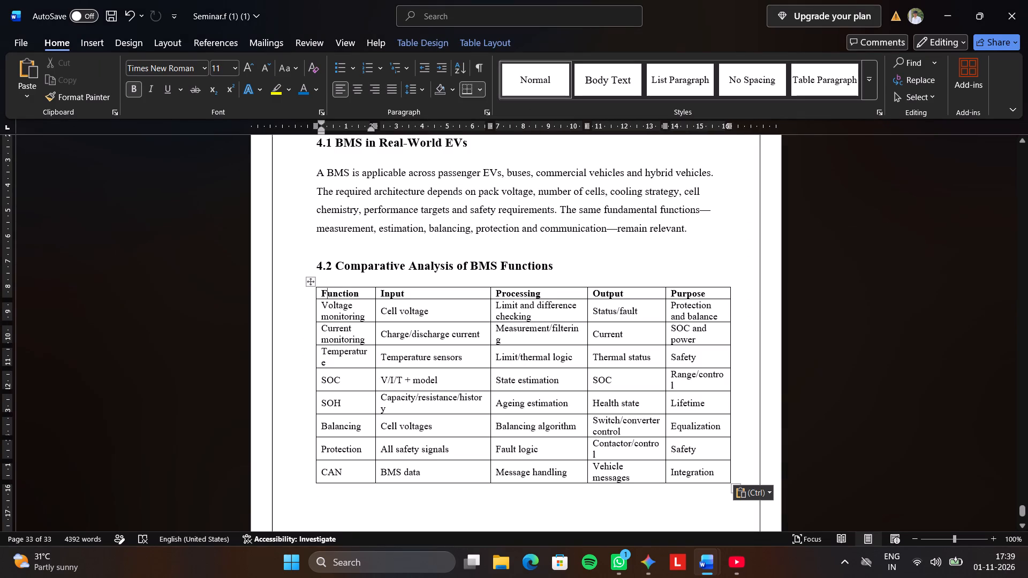
pyautogui.rightClick(429, 245)
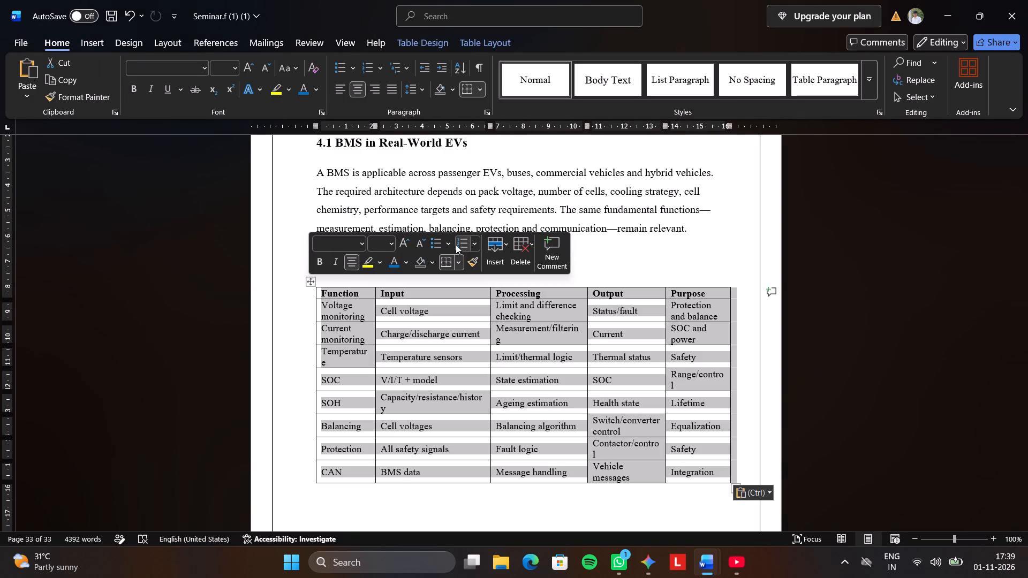
pyautogui.moveTo(382, 188); pyautogui.dragTo(388, 136)
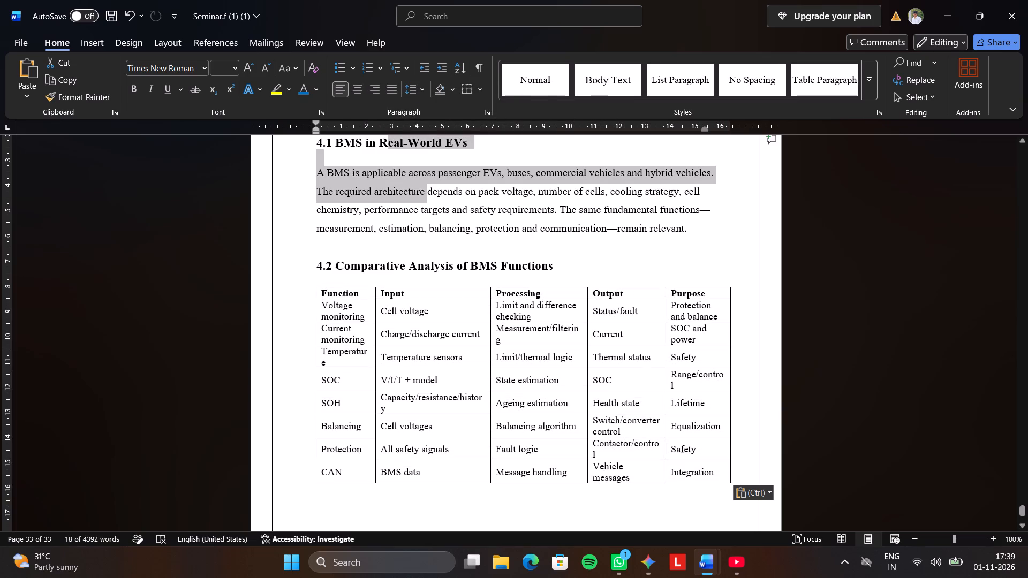
pyautogui.click(326, 291)
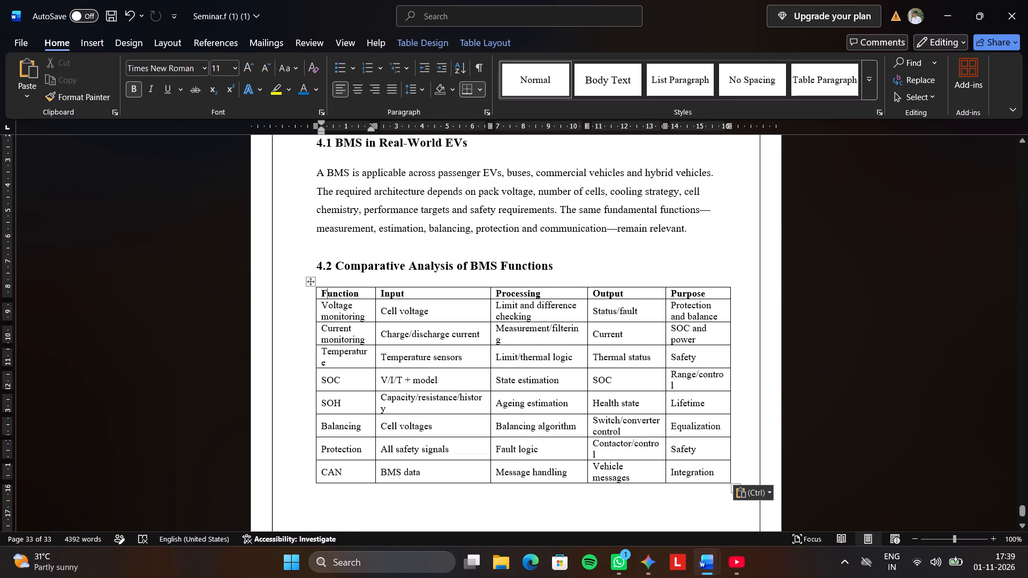
pyautogui.click(311, 279)
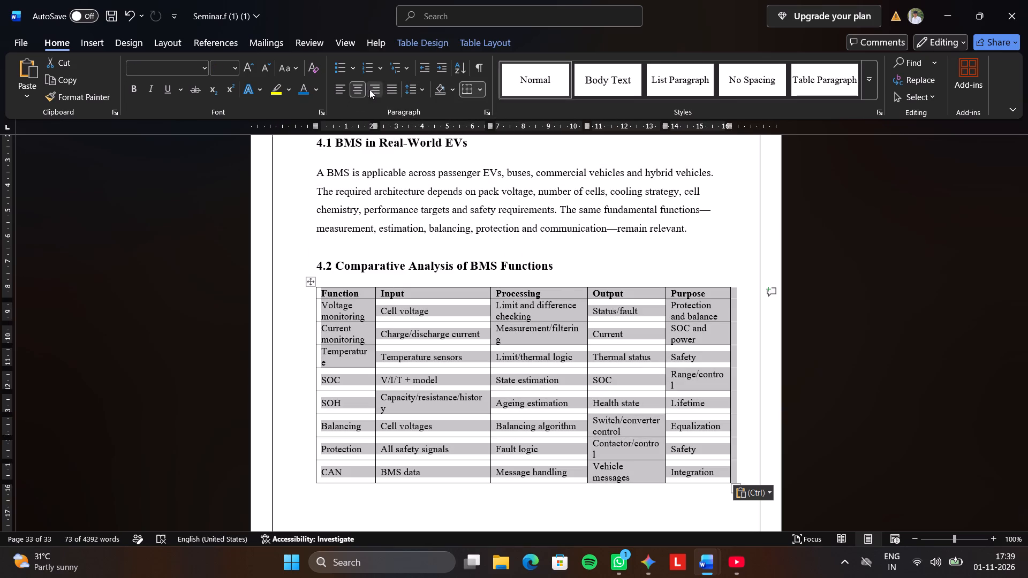
pyautogui.click(414, 90)
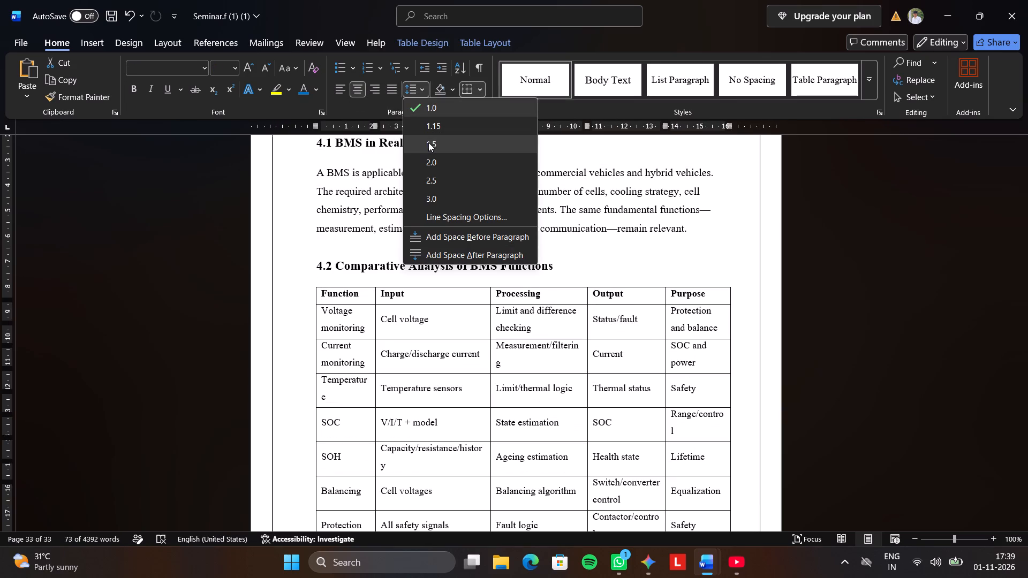
pyautogui.click(428, 142)
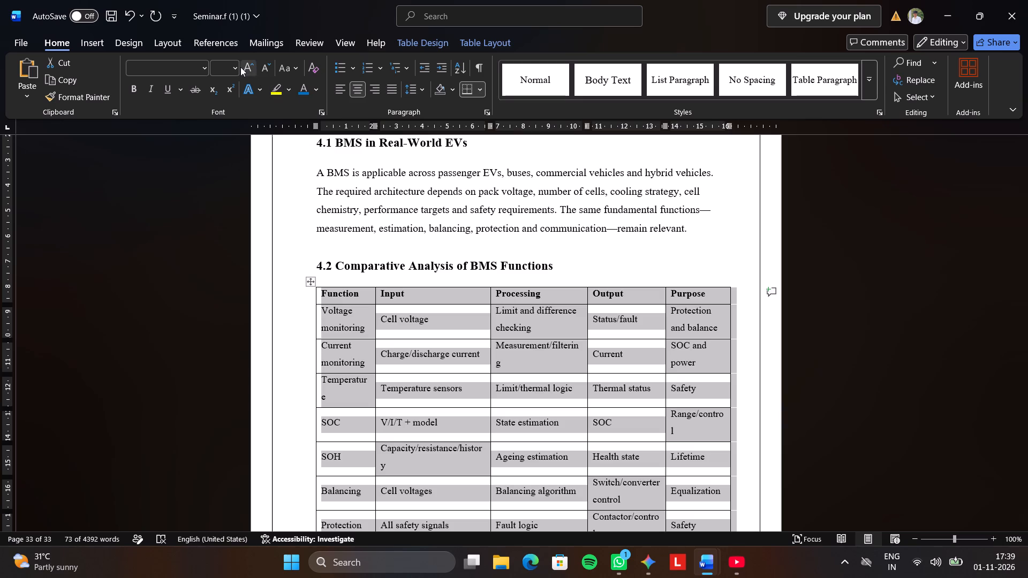
pyautogui.click(235, 65)
pyautogui.click(228, 149)
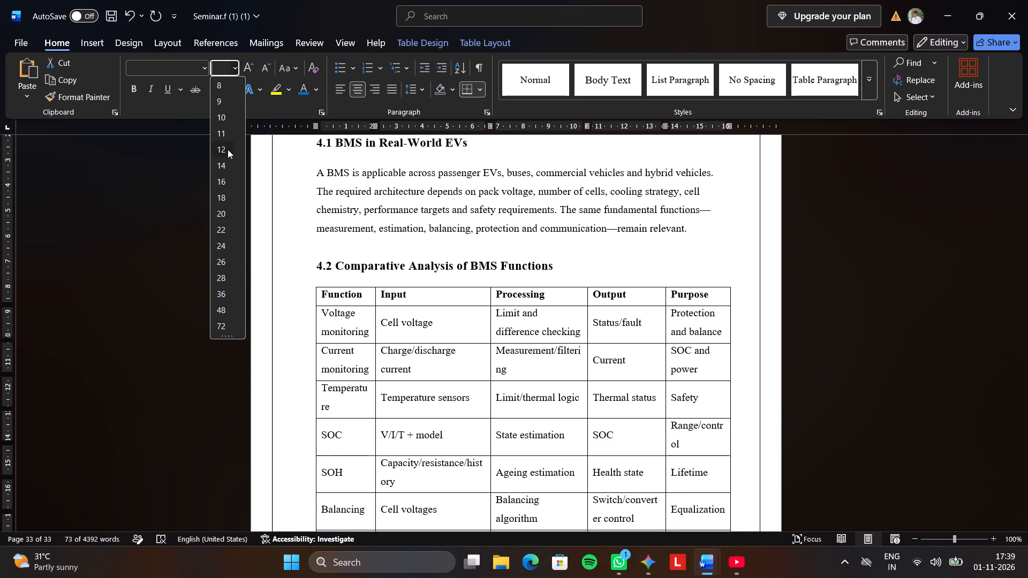
# Justify the empty line below the 4.2 table and add another new line after it.
pyautogui.scroll(-7, 373, 227)
pyautogui.moveTo(280, 264); pyautogui.dragTo(297, 261)
pyautogui.scroll(-8, 299, 249)
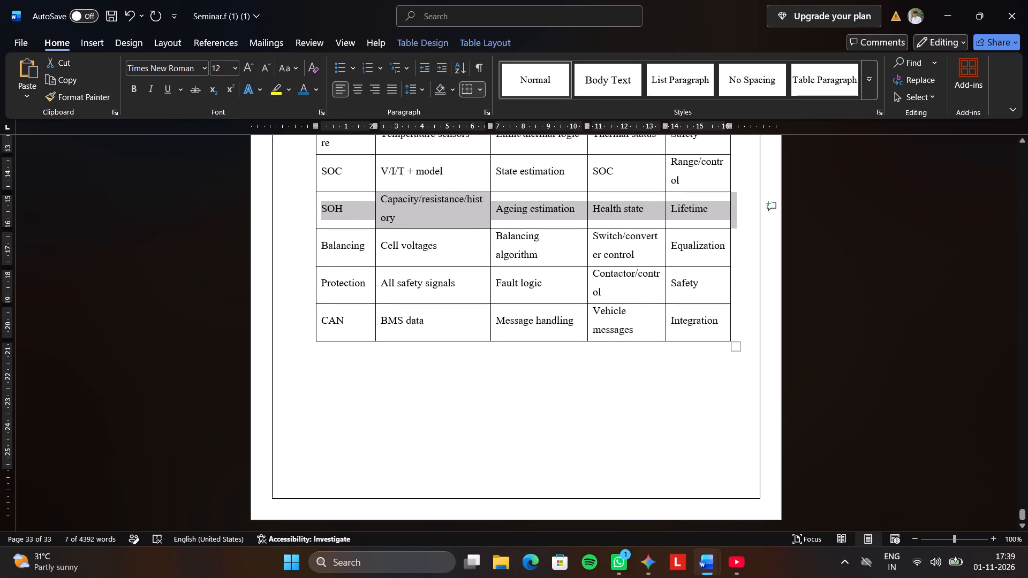
pyautogui.click(674, 372)
pyautogui.click(738, 347)
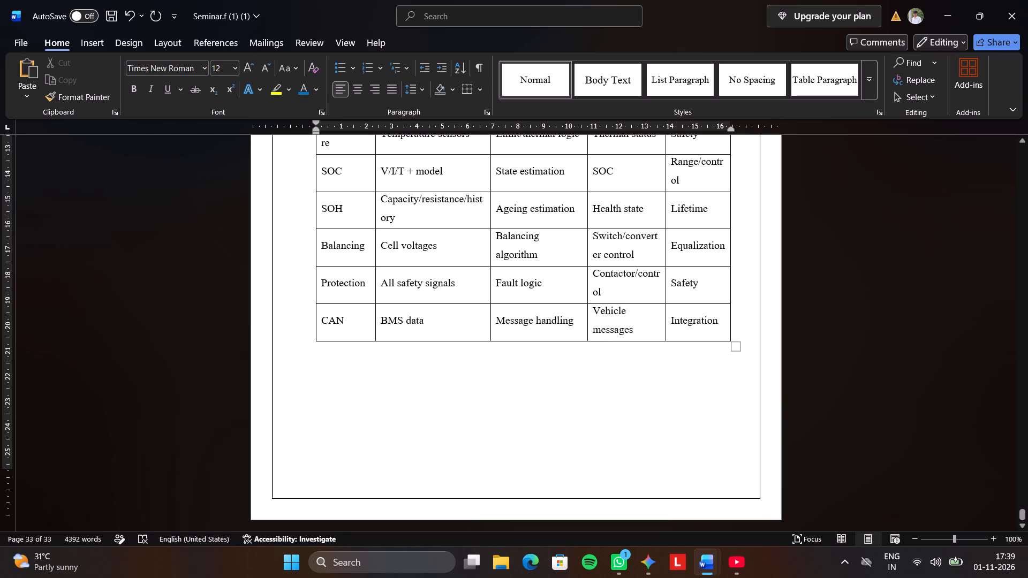
pyautogui.click(392, 88)
pyautogui.click(746, 338)
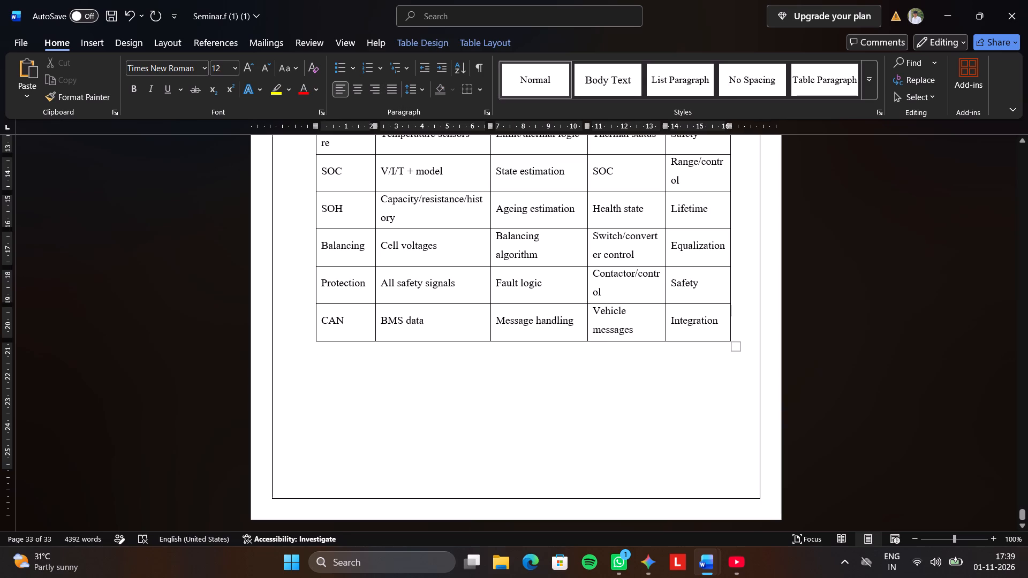
pyautogui.click(749, 344)
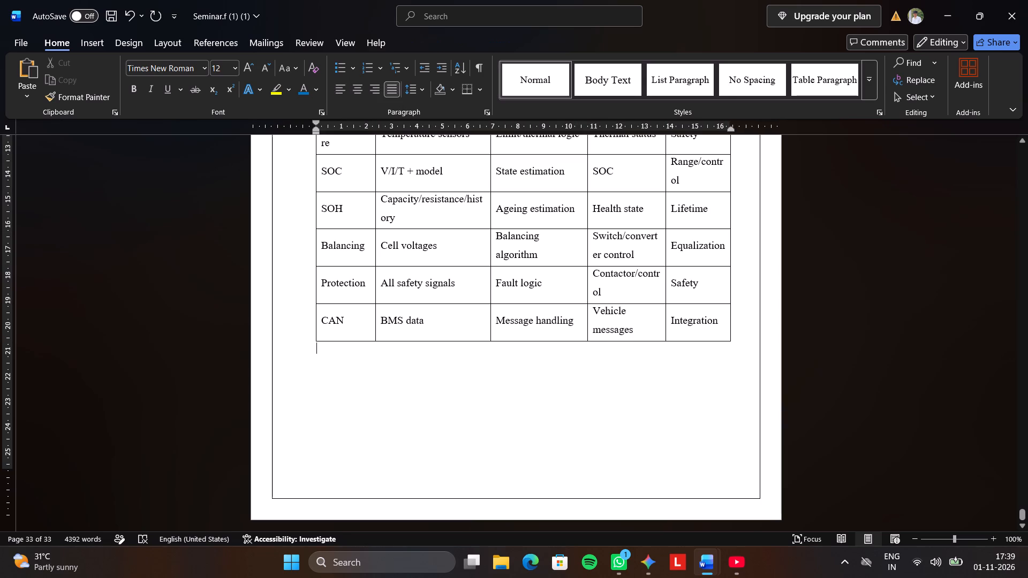
pyautogui.click(749, 342)
pyautogui.click(749, 341)
pyautogui.click(749, 341)
pyautogui.moveTo(398, 127); pyautogui.dragTo(409, 152)
pyautogui.press('Return')
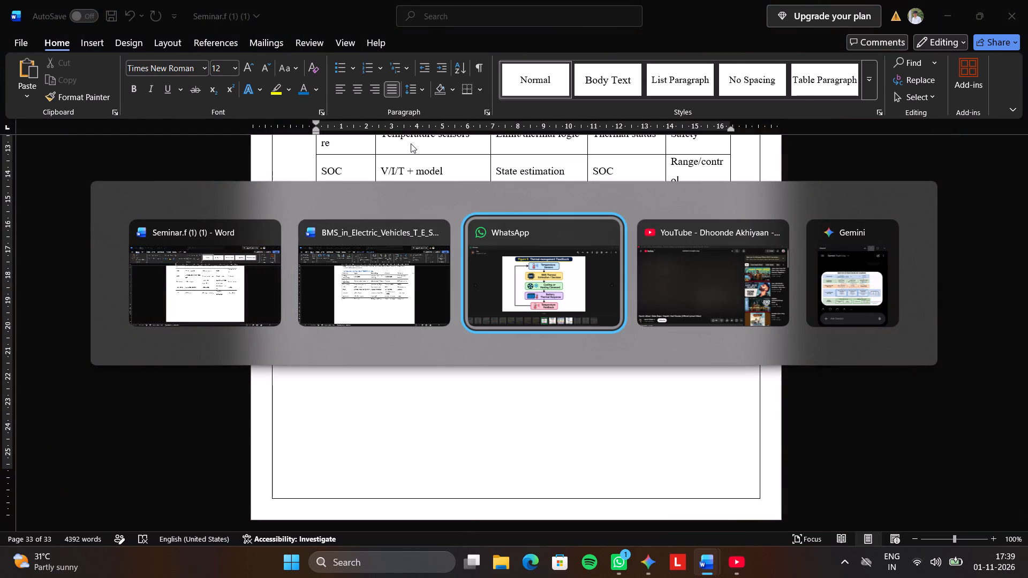
# Copy the 4.3 Passive vs Active Balancing heading and paragraph from the source report and paste them below the table in Seminar.f.
pyautogui.scroll(-9, 411, 143)
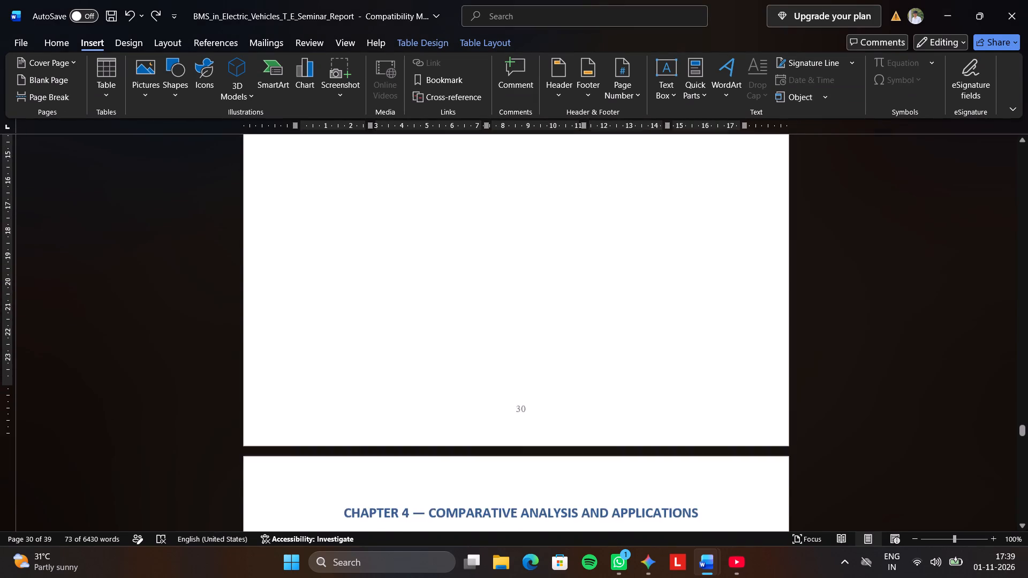
pyautogui.scroll(-11, 412, 156)
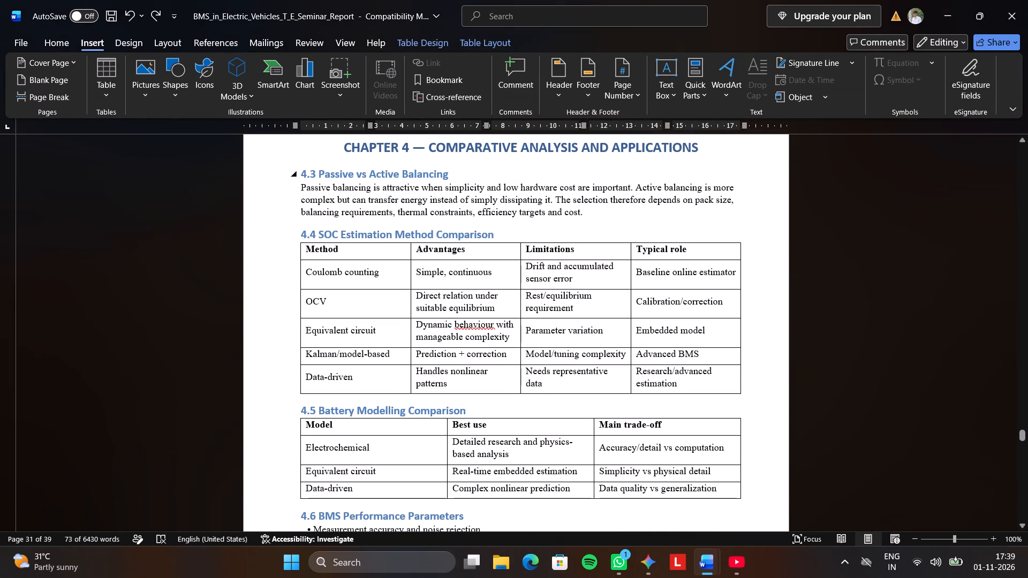
pyautogui.moveTo(301, 171); pyautogui.dragTo(531, 221)
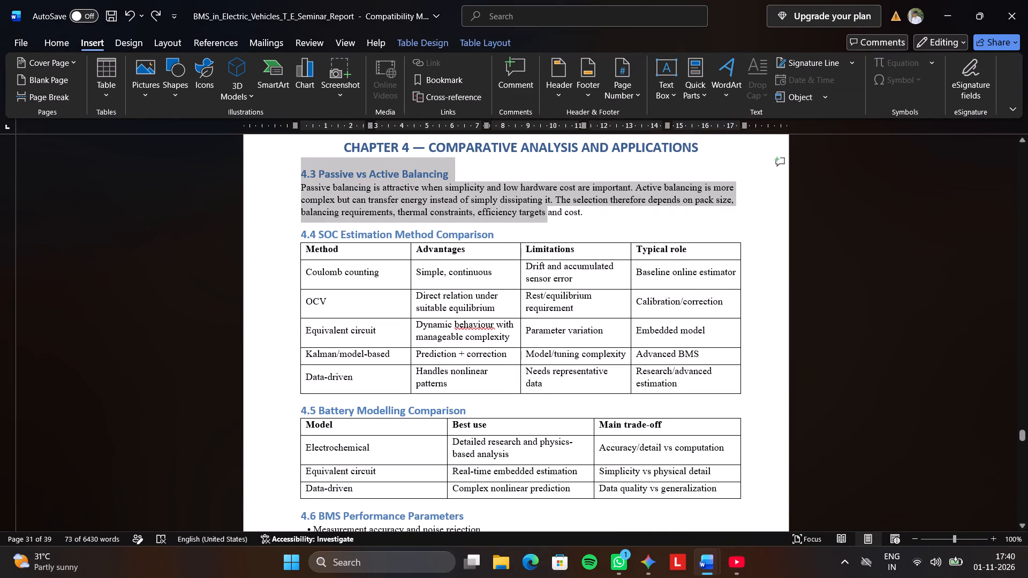
pyautogui.moveTo(531, 221); pyautogui.dragTo(591, 217)
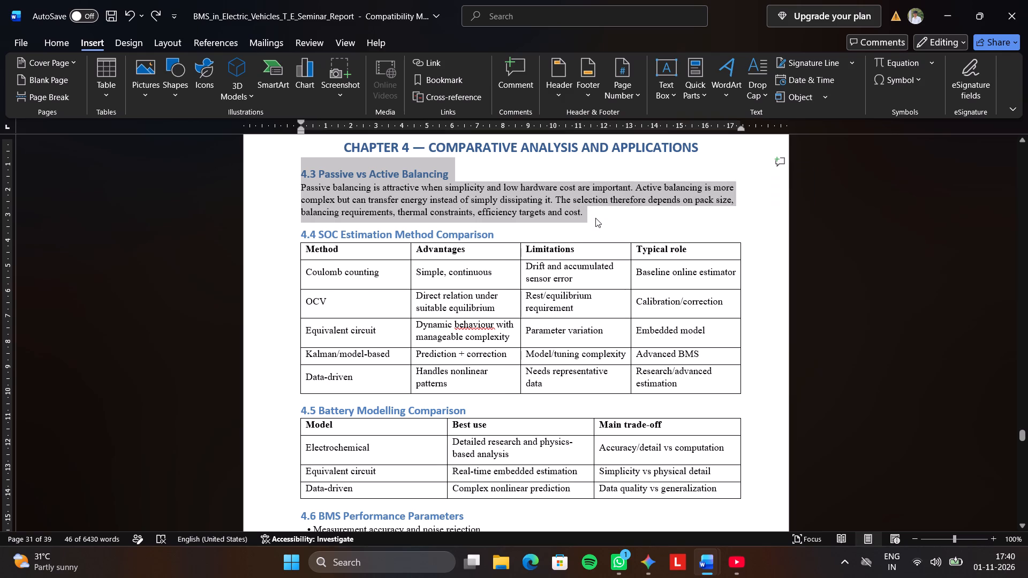
pyautogui.hotkey('ctrl', 'c')
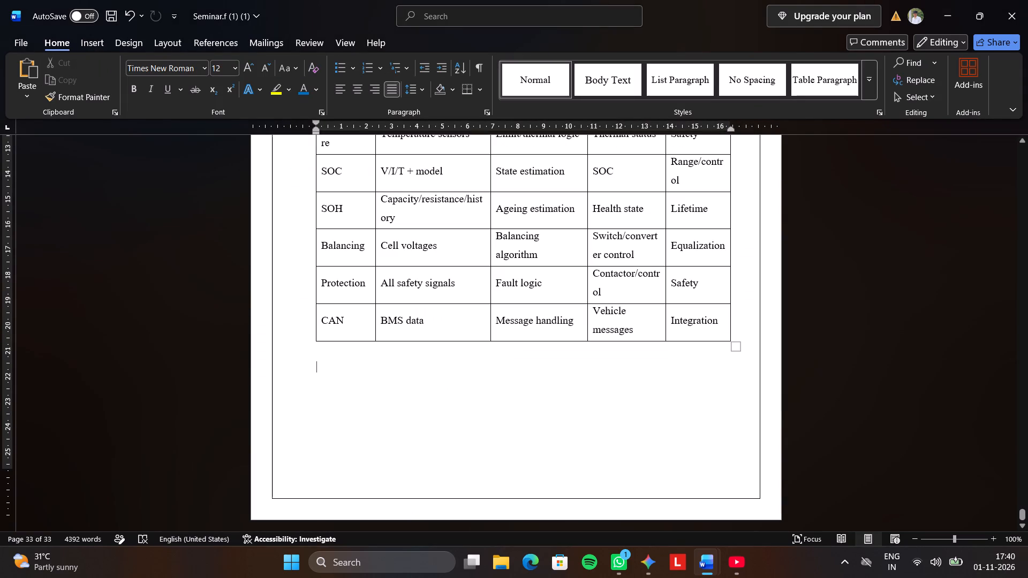
pyautogui.hotkey('ctrl', 'v')
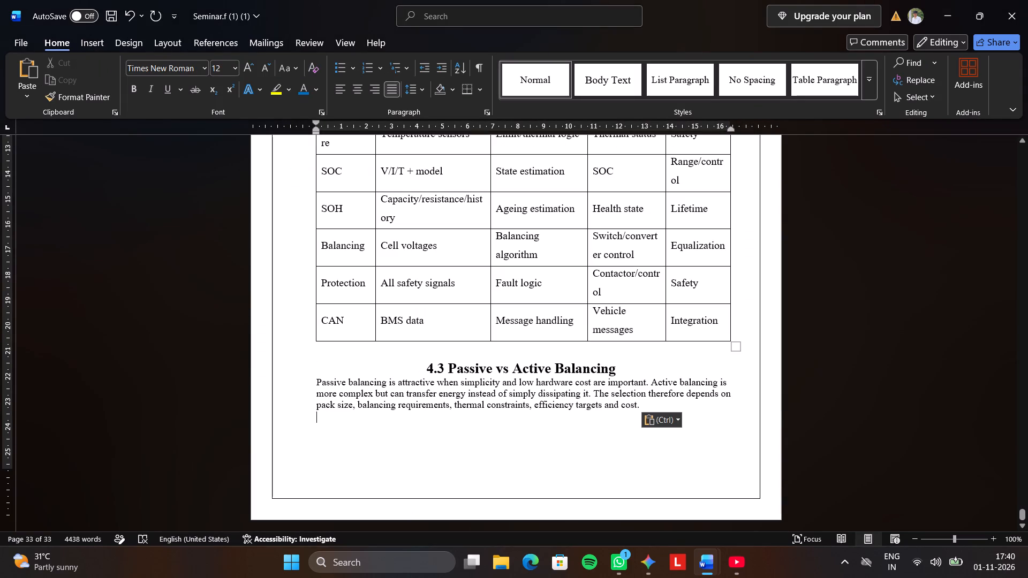
# Align the 4.3 Passive vs Active Balancing heading left with no indent.
pyautogui.click(423, 364)
pyautogui.click(422, 364)
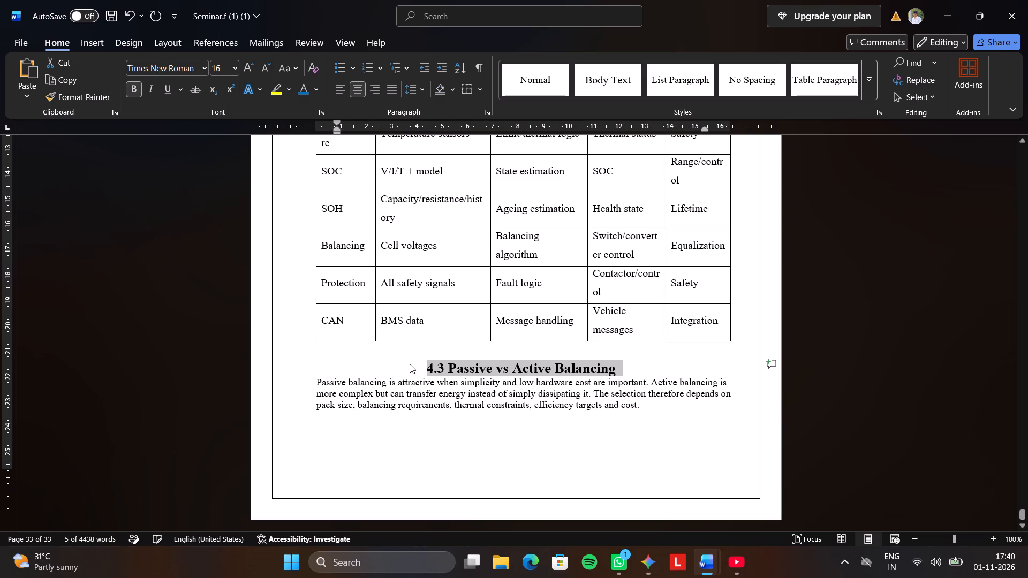
pyautogui.click(390, 360)
pyautogui.press('BackSpace')
pyautogui.press('BackSpace')
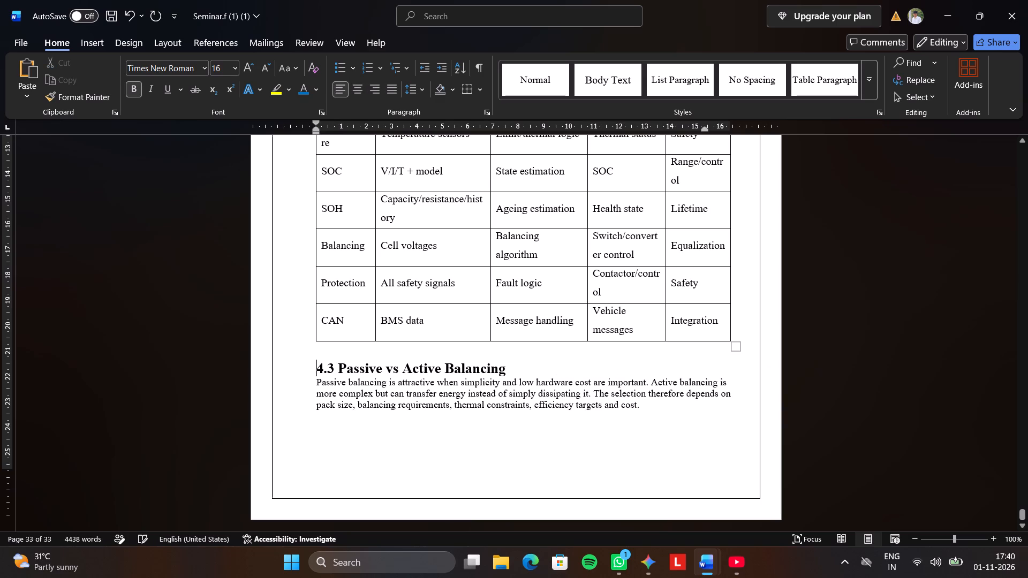
# Insert a blank line between the 4.3 heading and its paragraph.
pyautogui.scroll(-1, 547, 374)
pyautogui.click(547, 374)
pyautogui.press('space')
pyautogui.press('Return')
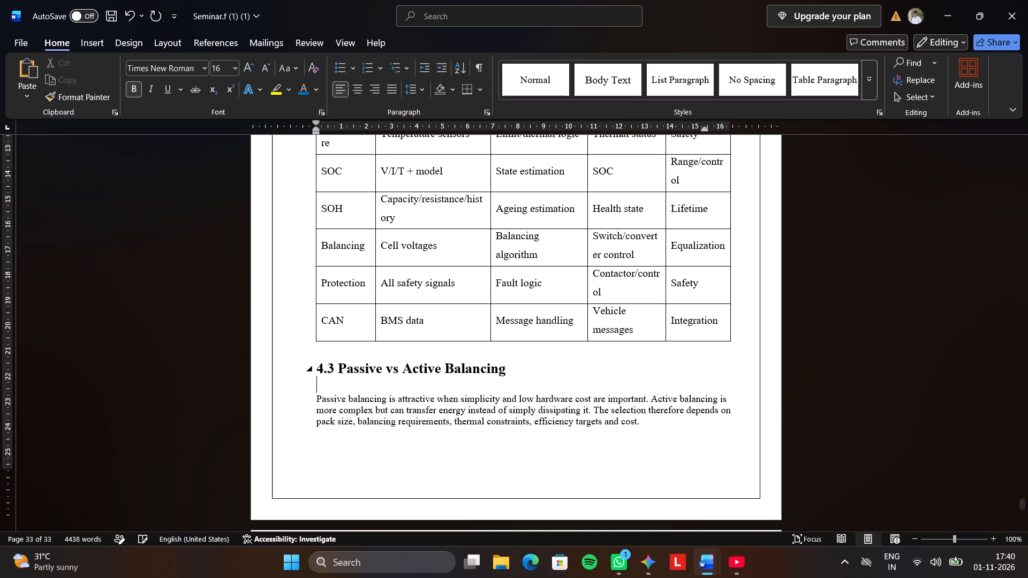
# Set the 4.3 Passive vs Active Balancing heading to font size 14.
pyautogui.moveTo(329, 358); pyautogui.dragTo(329, 364)
pyautogui.doubleClick(329, 369)
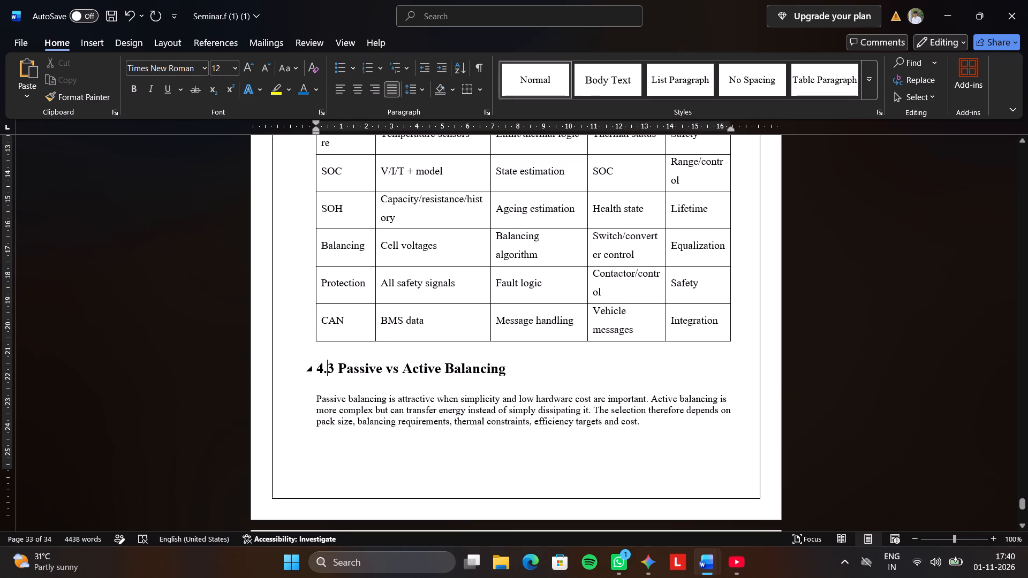
pyautogui.click(331, 373)
pyautogui.click(331, 373)
pyautogui.tripleClick(332, 370)
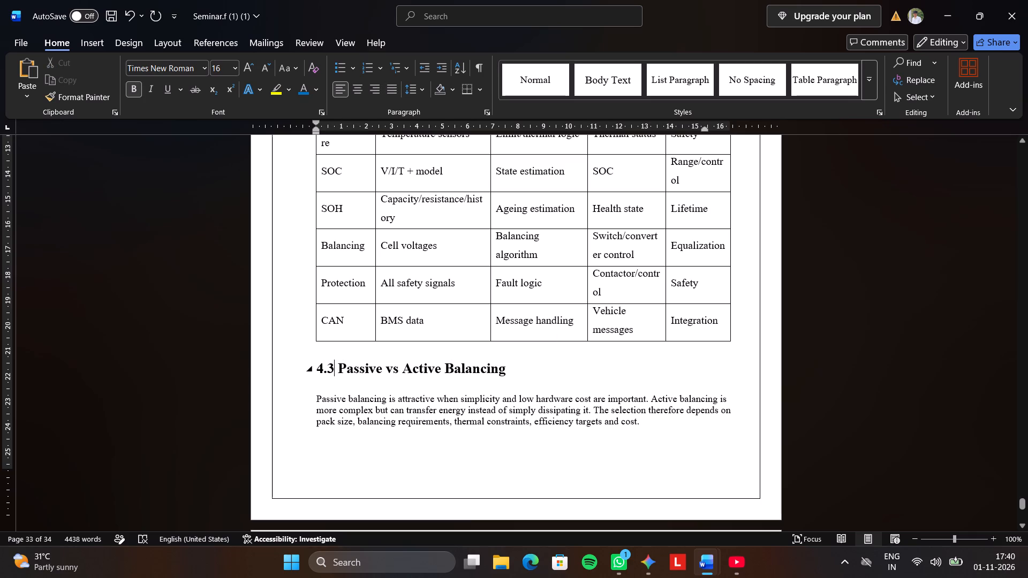
pyautogui.click(332, 368)
pyautogui.click(433, 326)
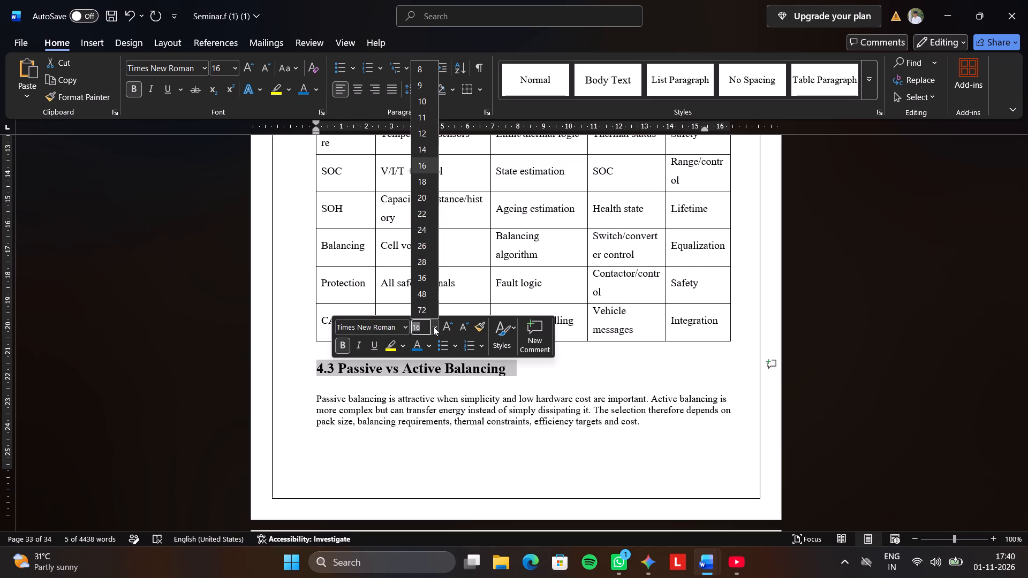
pyautogui.click(421, 150)
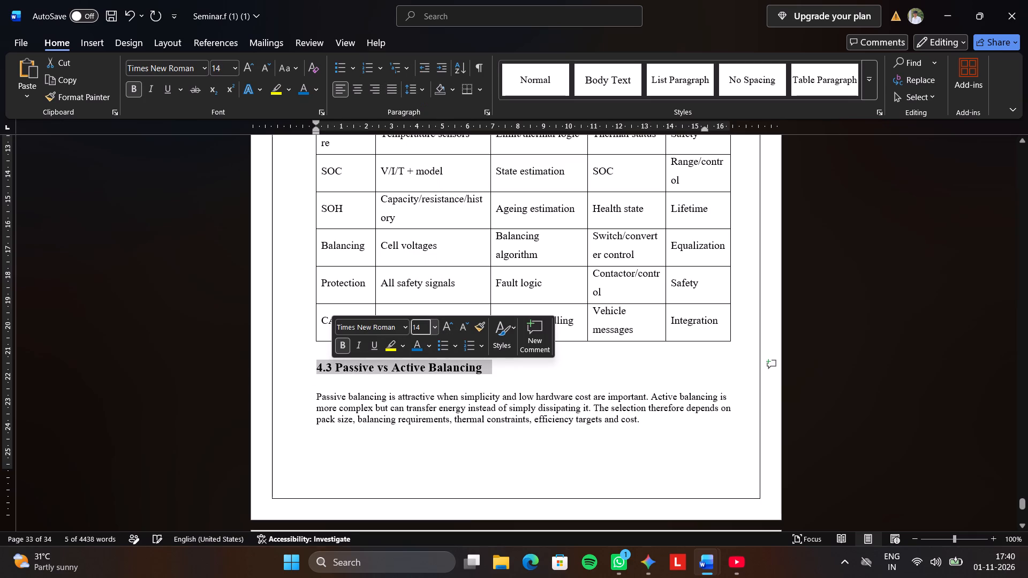
# Set the line spacing of the paragraph under 4.3 Passive vs Active Balancing to 1.5.
pyautogui.click(513, 379)
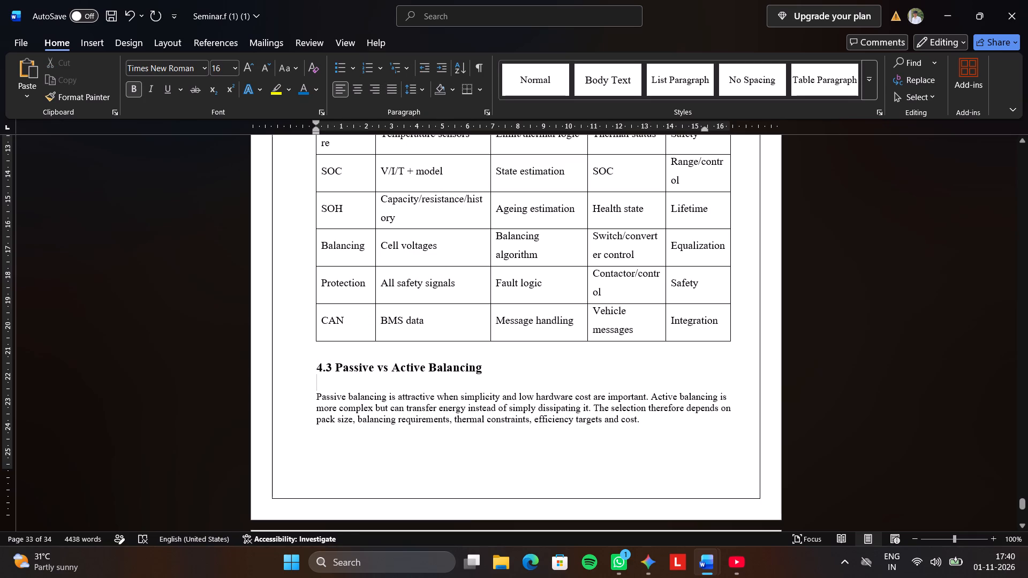
pyautogui.moveTo(316, 397); pyautogui.dragTo(584, 439)
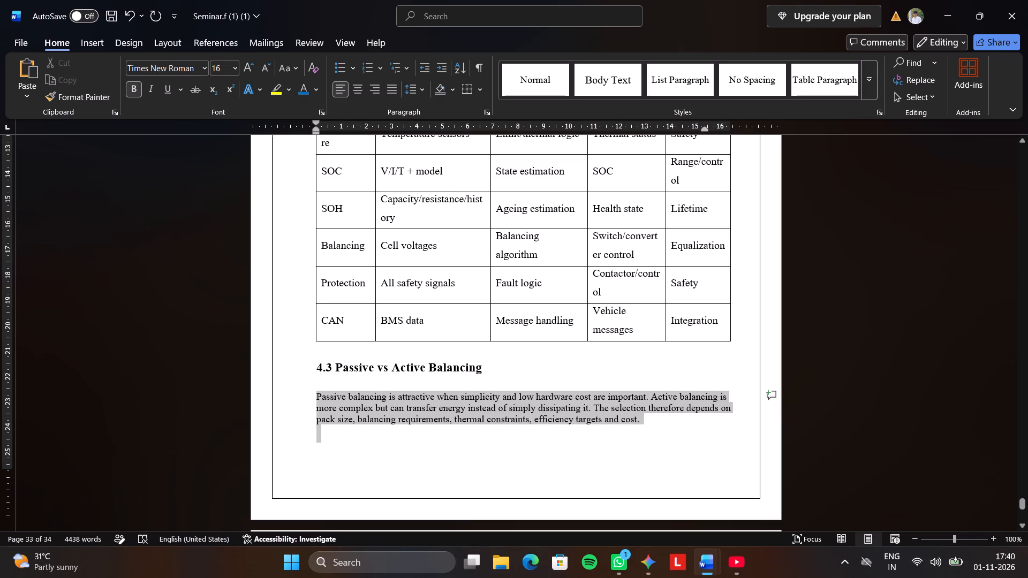
pyautogui.moveTo(584, 439); pyautogui.dragTo(625, 440)
pyautogui.hscroll(-1, 626, 440)
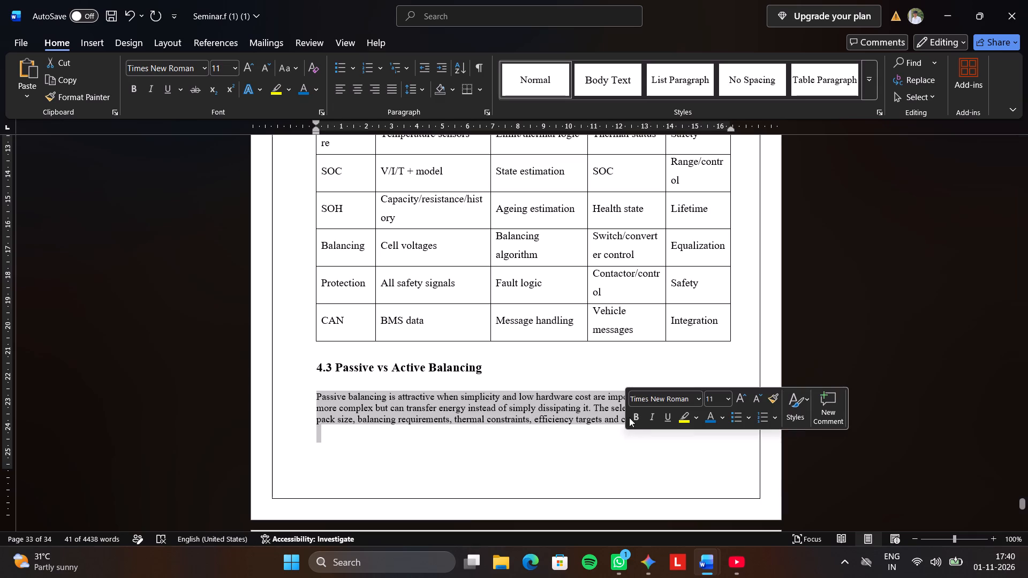
pyautogui.click(418, 87)
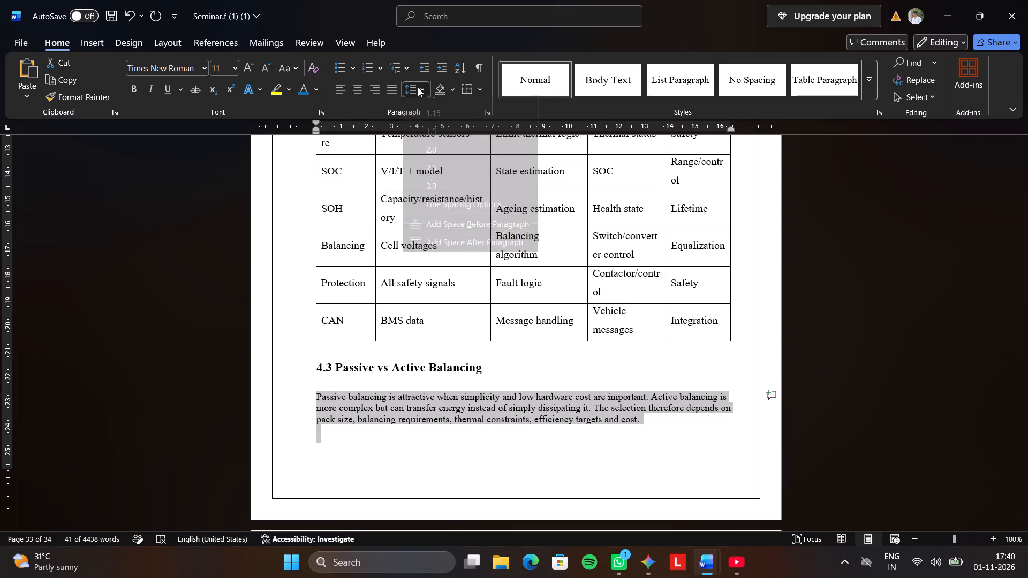
pyautogui.click(442, 150)
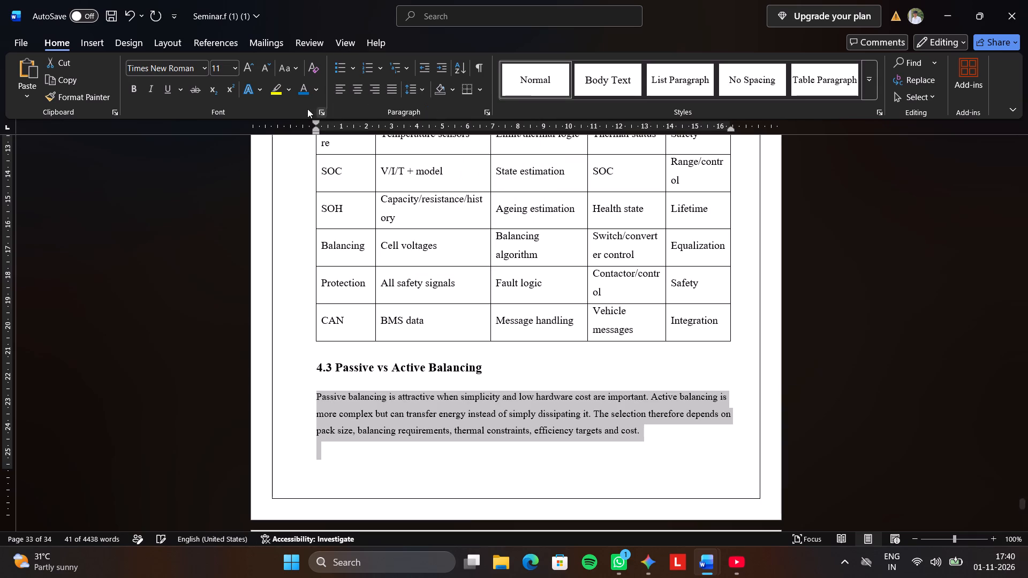
# Set the paragraph under 4.3 Passive vs Active Balancing to font size 12.
pyautogui.click(233, 64)
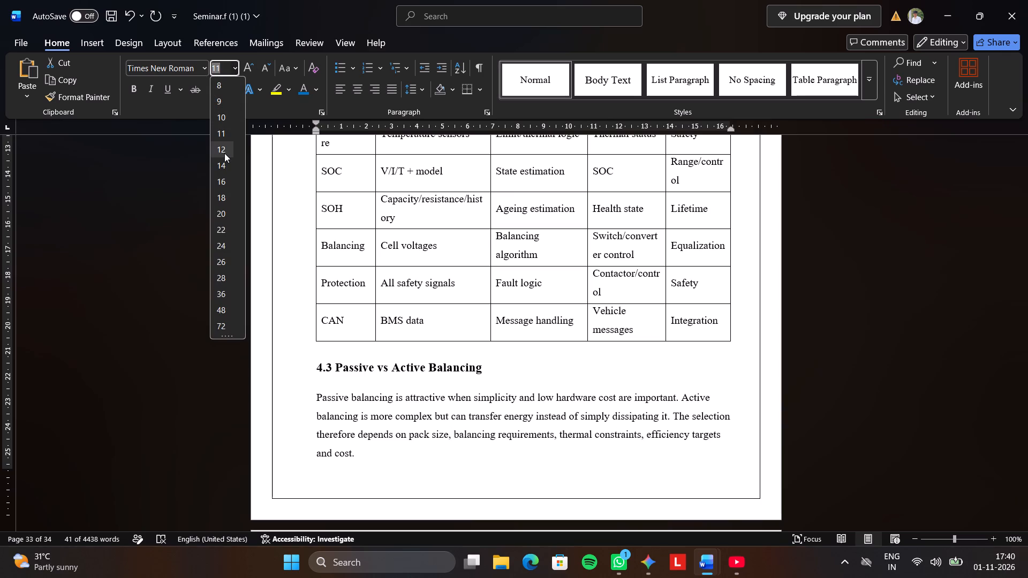
pyautogui.click(224, 153)
pyautogui.click(599, 373)
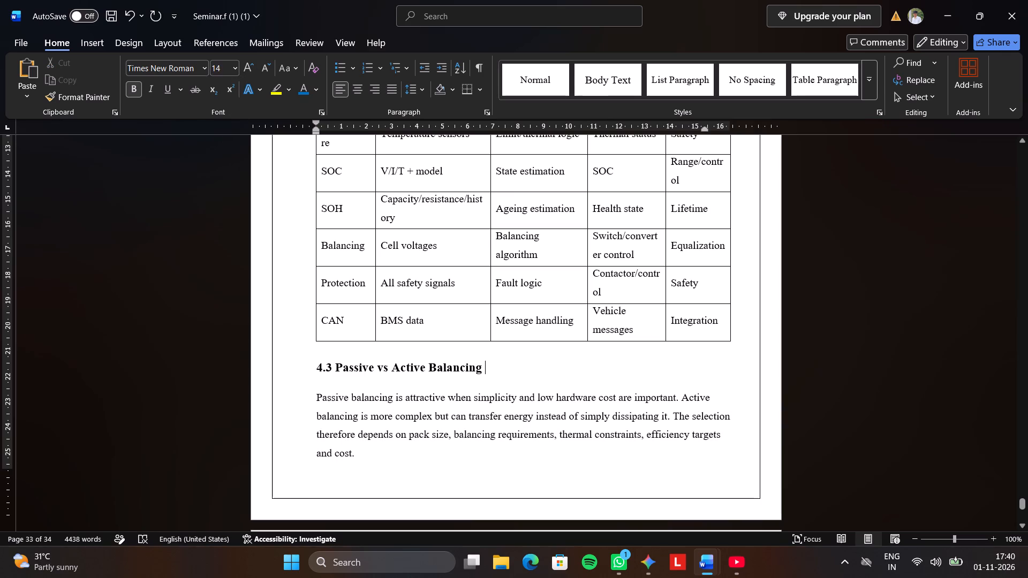
# Copy the 4.4 SOC Estimation Method Comparison heading from the source report onto a new line after the 4.3 paragraph.
pyautogui.click(402, 473)
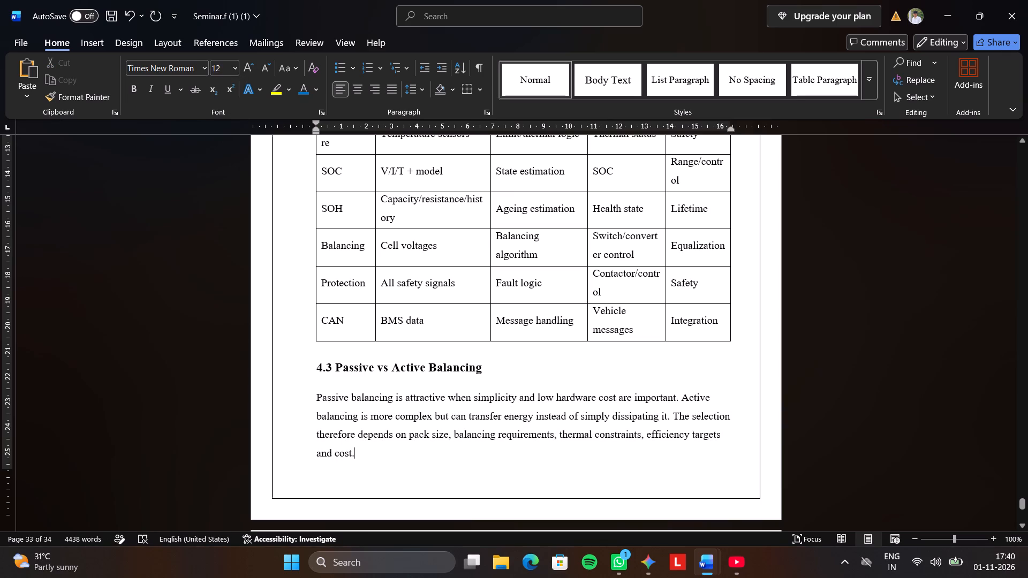
pyautogui.press('Return')
pyautogui.scroll(-4, 412, 451)
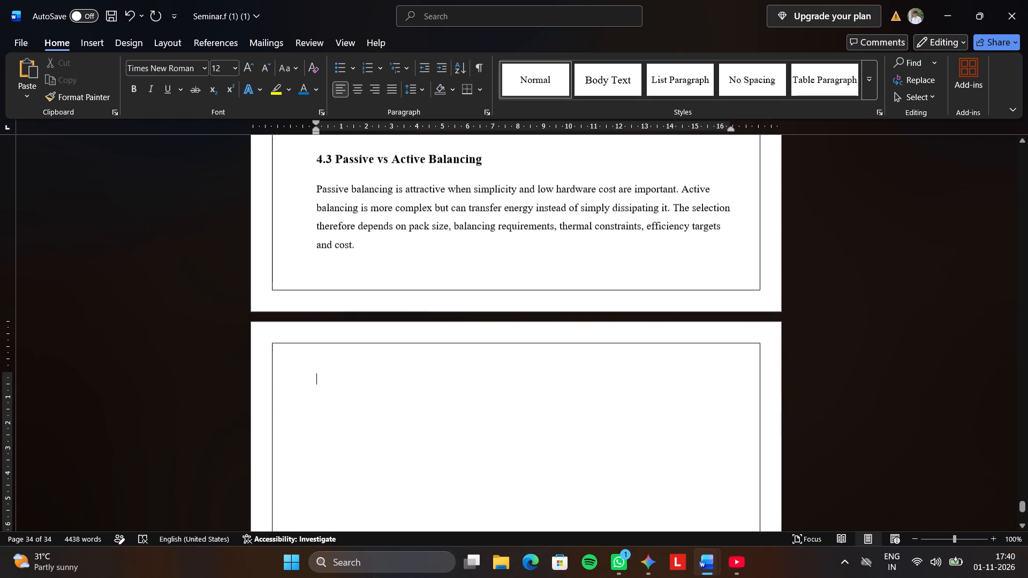
pyautogui.scroll(-2, 412, 451)
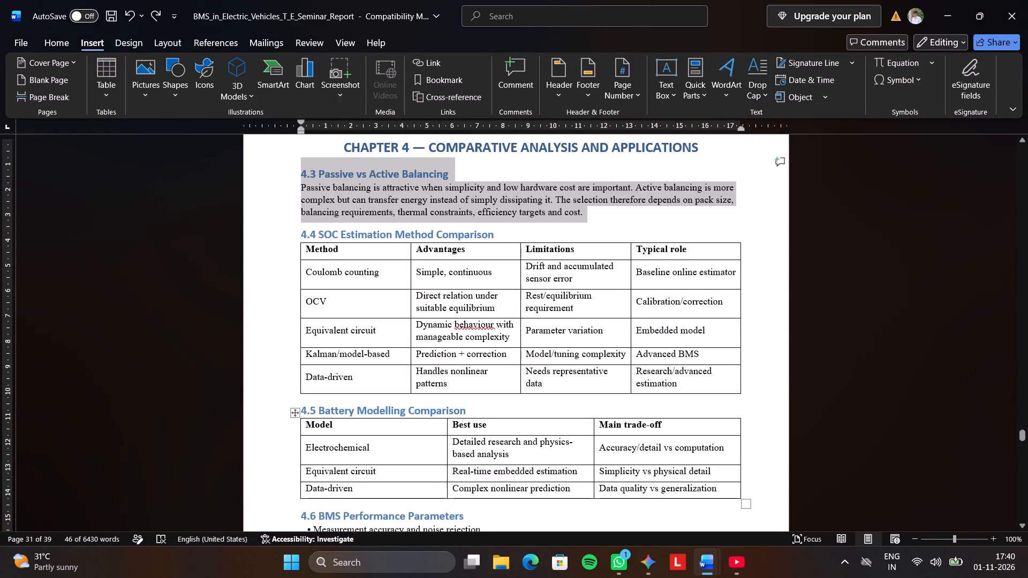
pyautogui.doubleClick(289, 238)
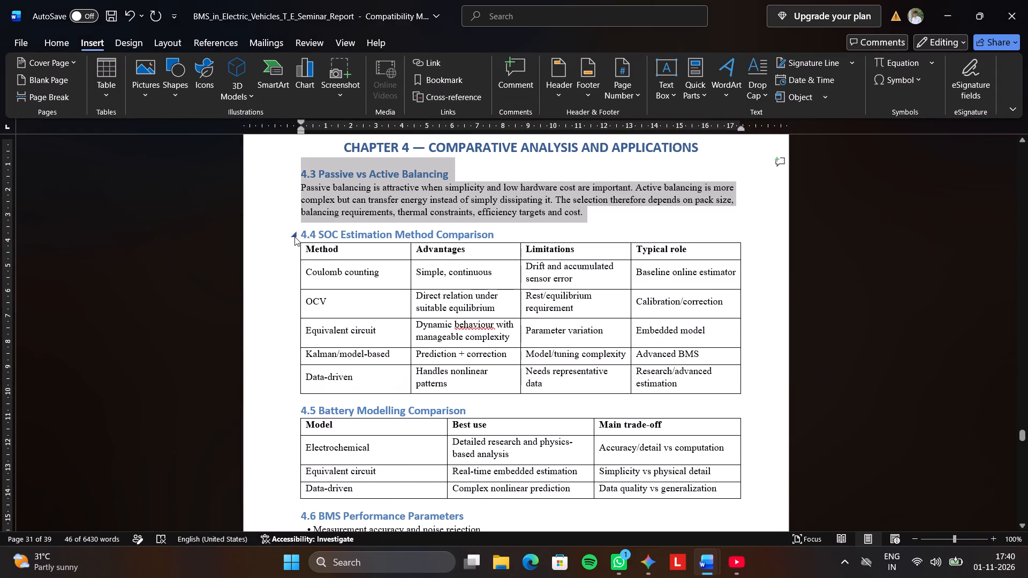
pyautogui.click(294, 237)
pyautogui.click(294, 237)
pyautogui.moveTo(303, 235); pyautogui.dragTo(455, 234)
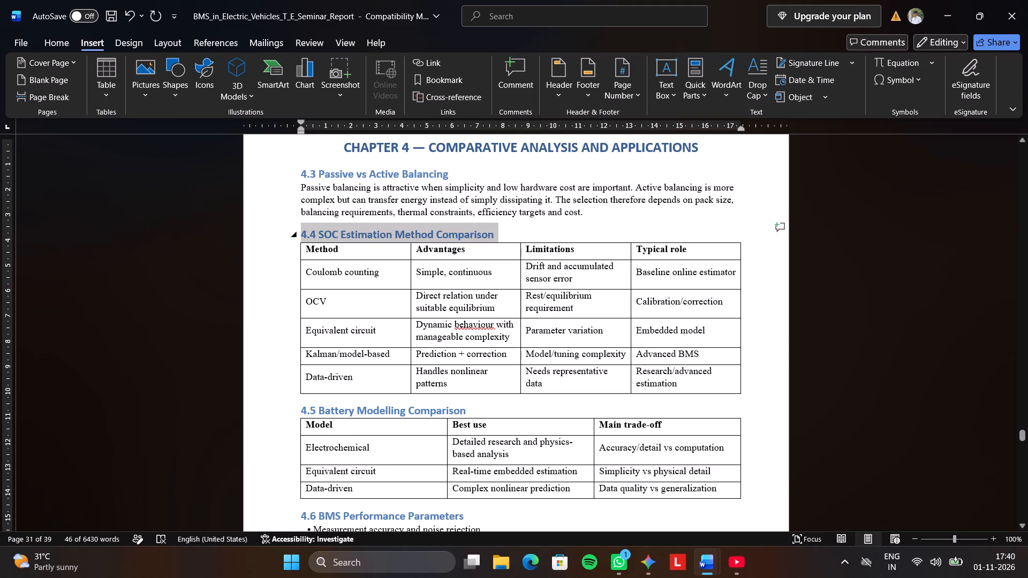
pyautogui.moveTo(455, 234); pyautogui.dragTo(489, 239)
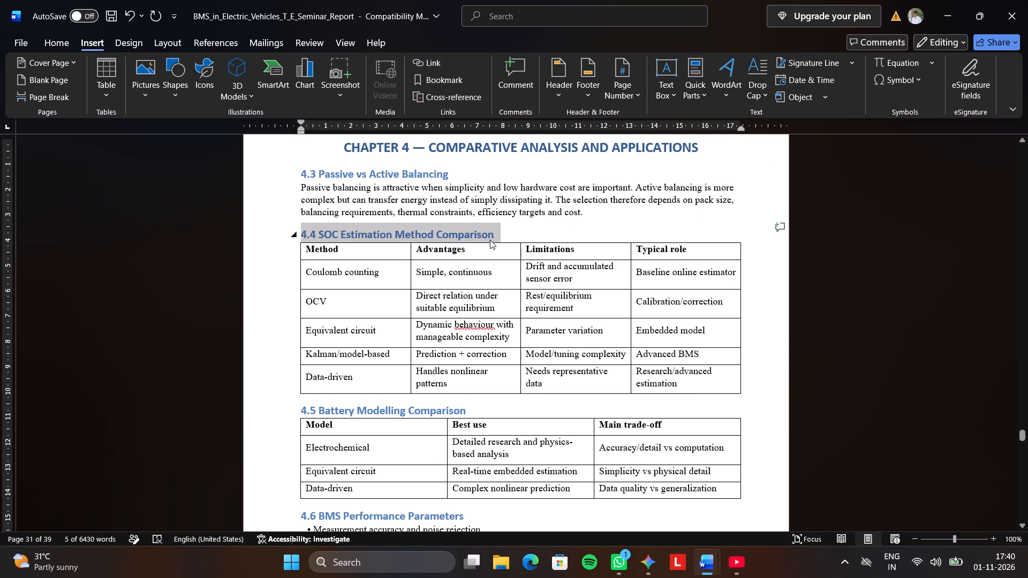
pyautogui.hotkey('ctrl', 'c')
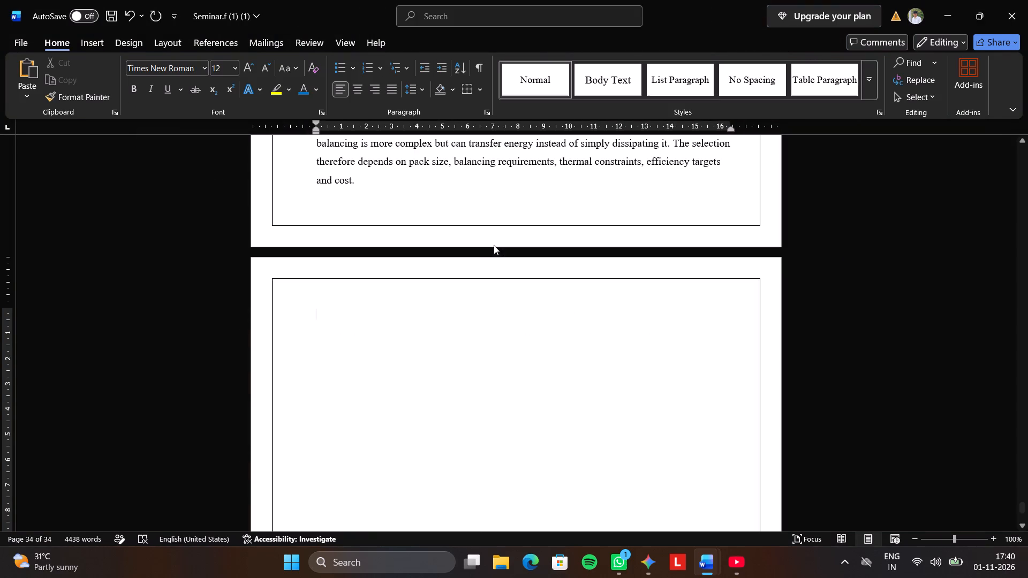
pyautogui.hotkey('ctrl', 'v')
# Join the pasted 4.4 heading to the end of the 4.3 paragraph and split it back onto its own left-aligned line.
pyautogui.keyDown('ctrl'); pyautogui.click(427, 316); pyautogui.keyUp('ctrl')
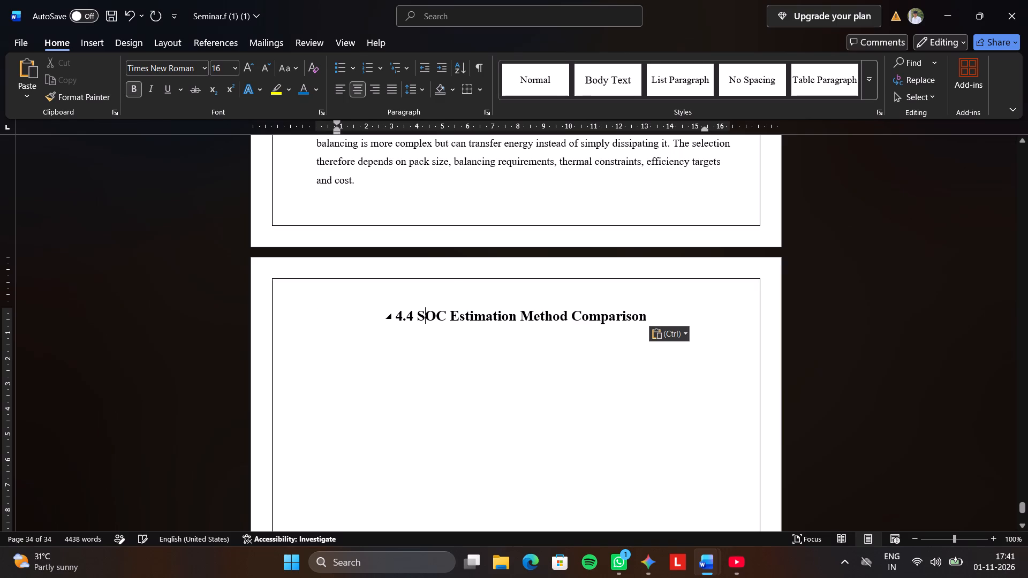
pyautogui.click(380, 311)
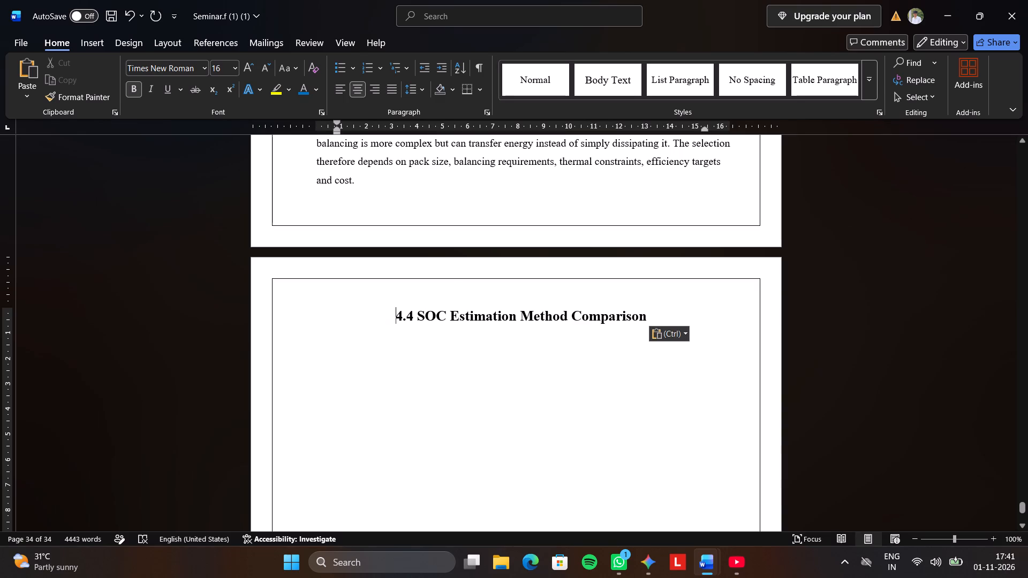
pyautogui.press('BackSpace')
pyautogui.press('BackSpace')
pyautogui.press('BackSpace')
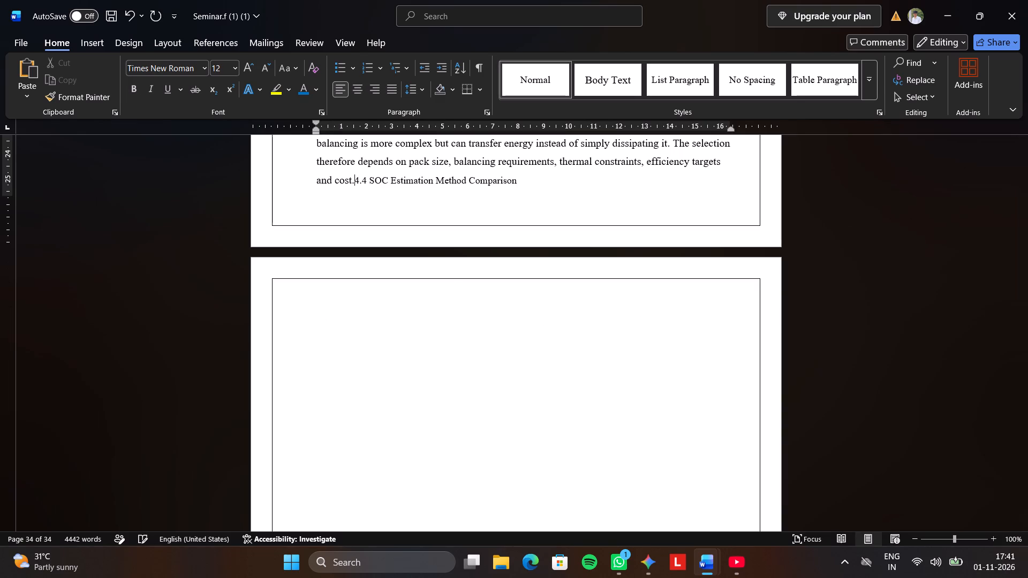
pyautogui.press('Return')
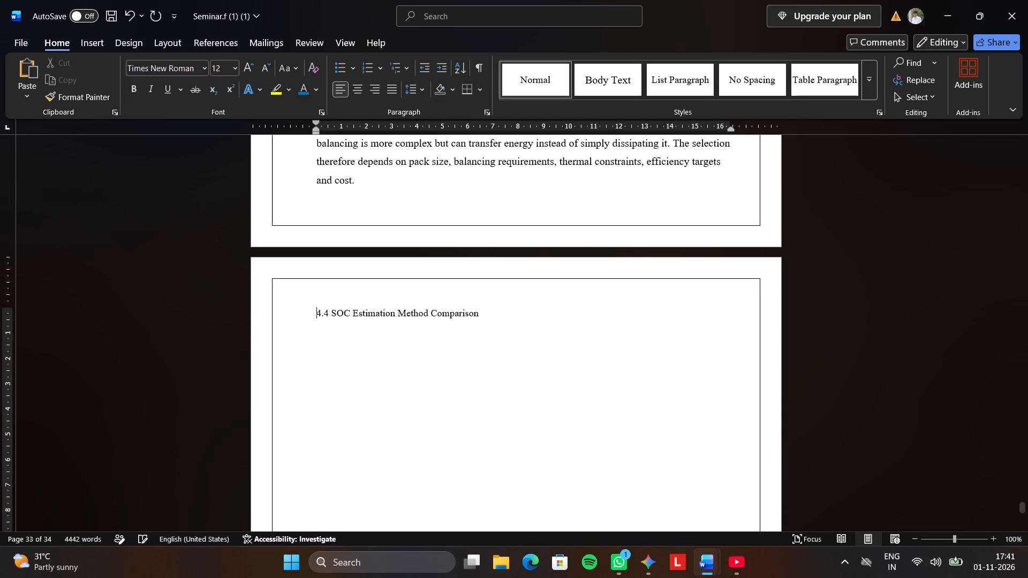
# Make the 4.4 SOC Estimation Method Comparison heading bold at font size 14.
pyautogui.moveTo(321, 313); pyautogui.dragTo(469, 318)
pyautogui.moveTo(314, 310); pyautogui.dragTo(315, 311)
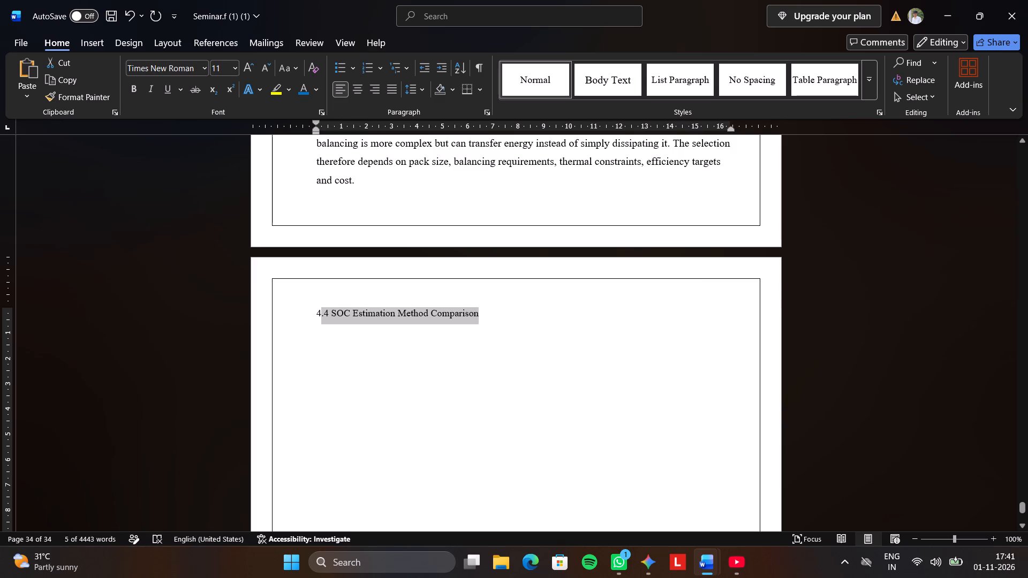
pyautogui.moveTo(315, 311); pyautogui.dragTo(472, 316)
pyautogui.click(482, 292)
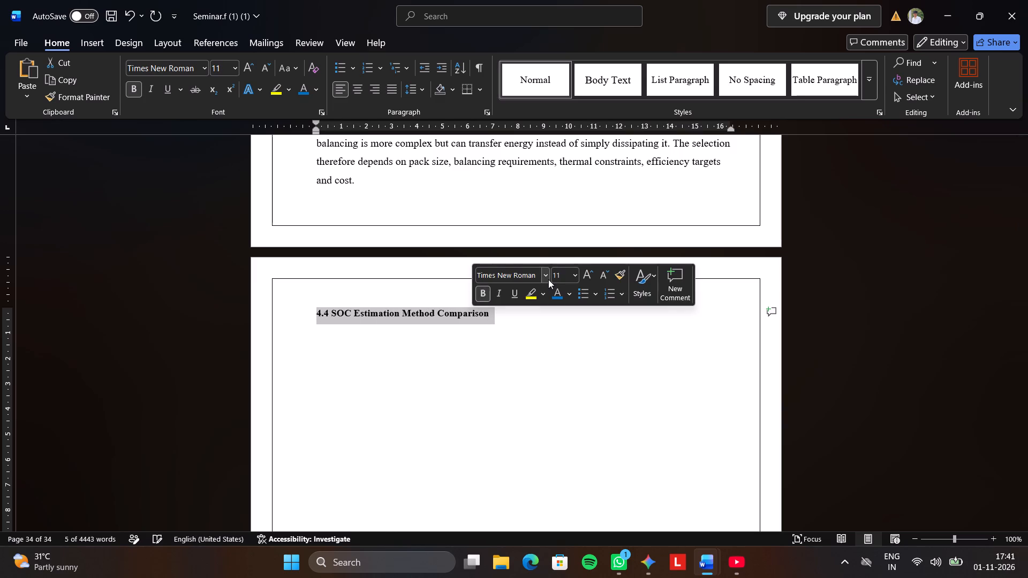
pyautogui.click(575, 267)
pyautogui.click(565, 377)
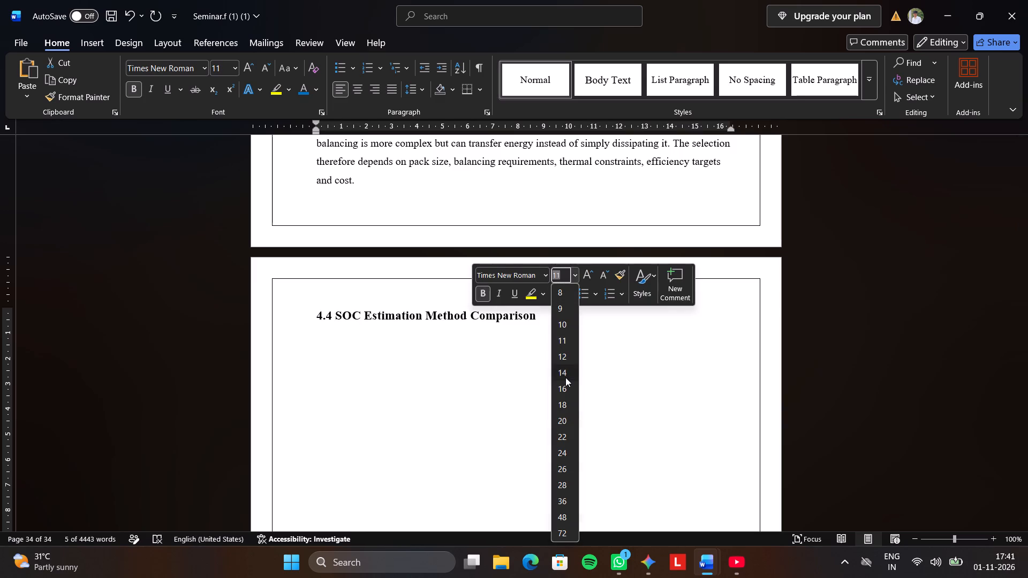
# Set the 4.4 SOC Estimation Method Comparison heading to font size 14.
pyautogui.click(568, 328)
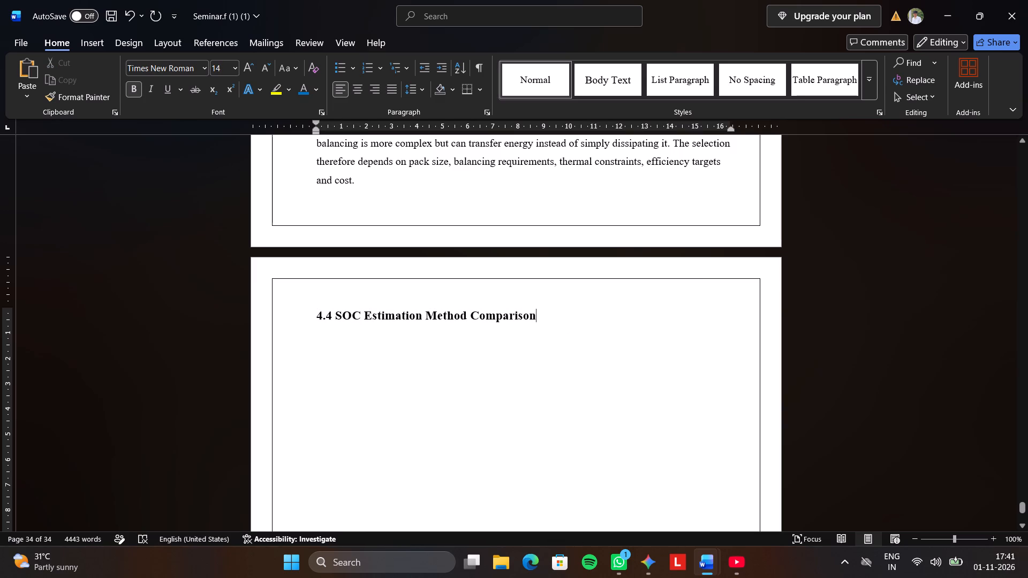
# Copy the SOC estimation method table from the source report and paste it on a new line below the 4.4 heading in Seminar.f.
pyautogui.press('Return')
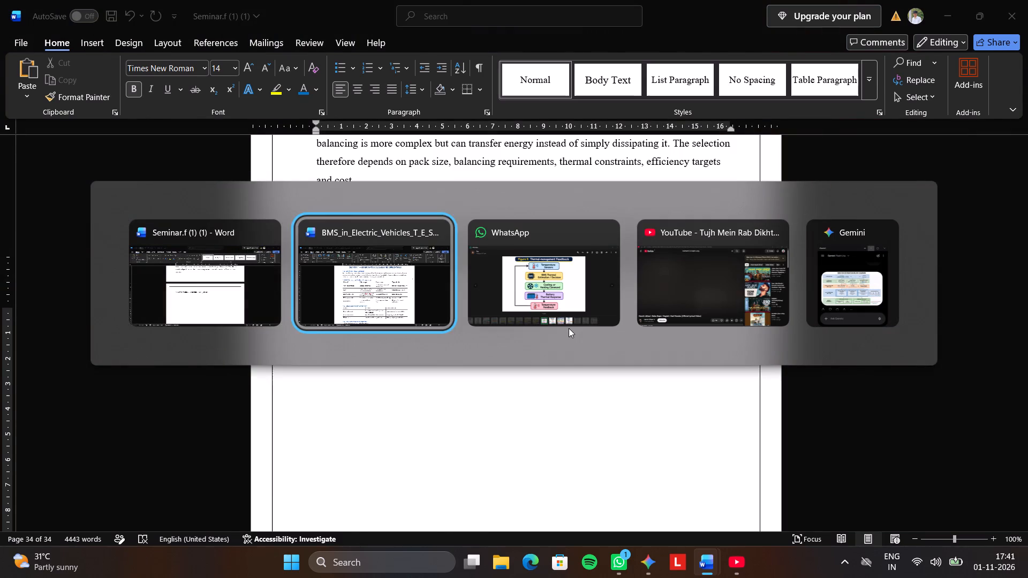
pyautogui.click(276, 278)
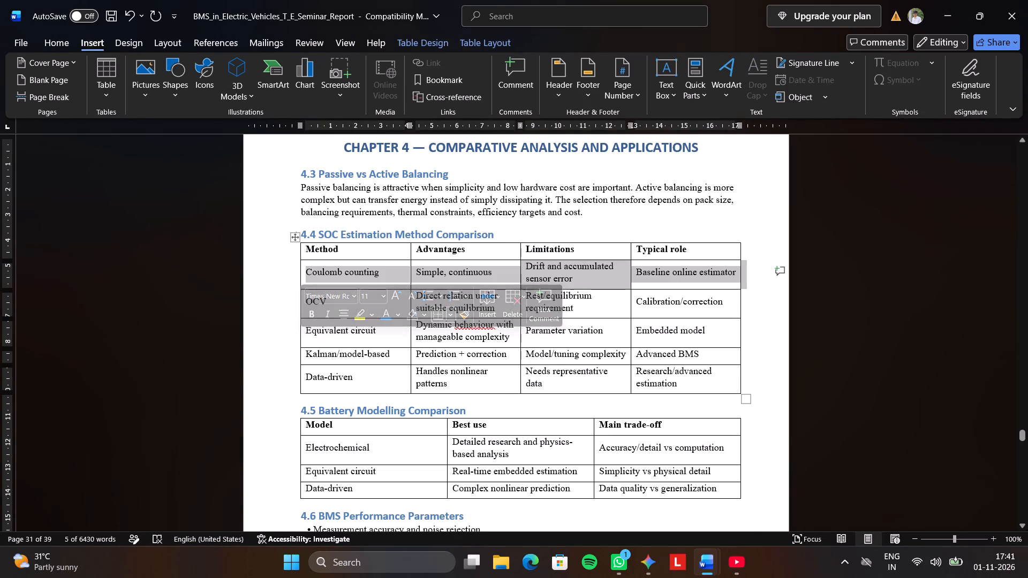
pyautogui.click(296, 236)
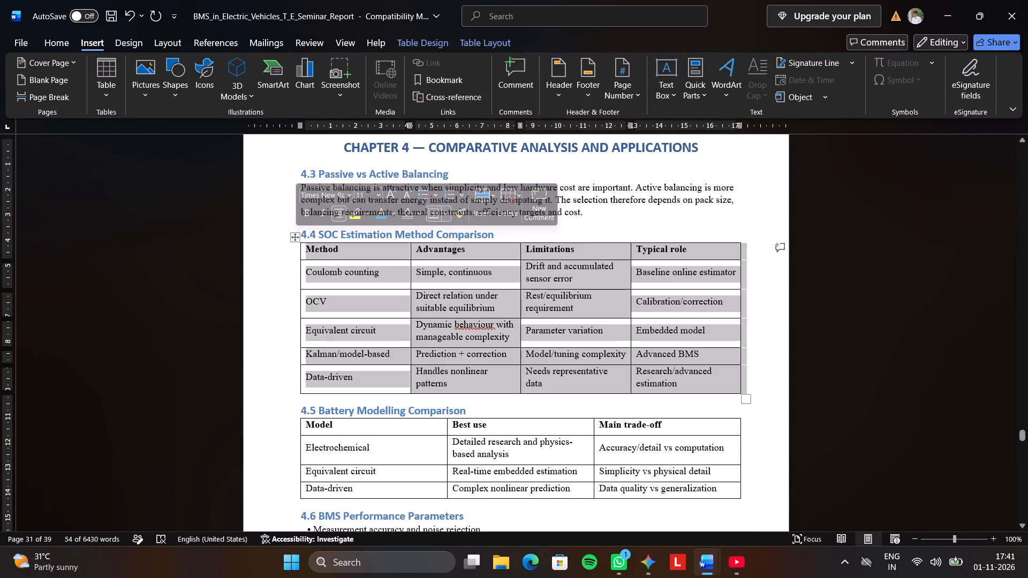
pyautogui.hotkey('ctrl', 'c')
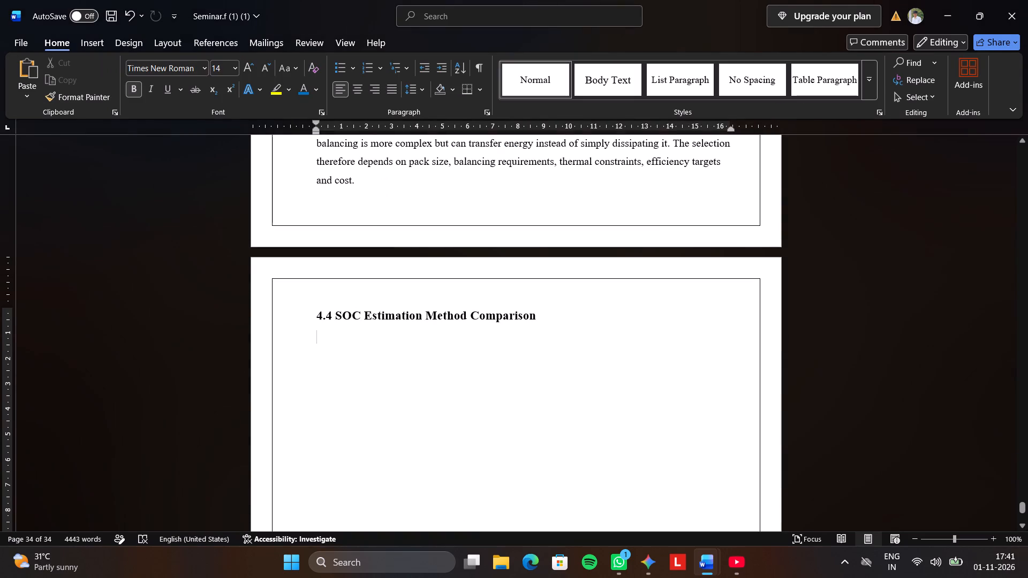
pyautogui.hotkey('ctrl', 'v')
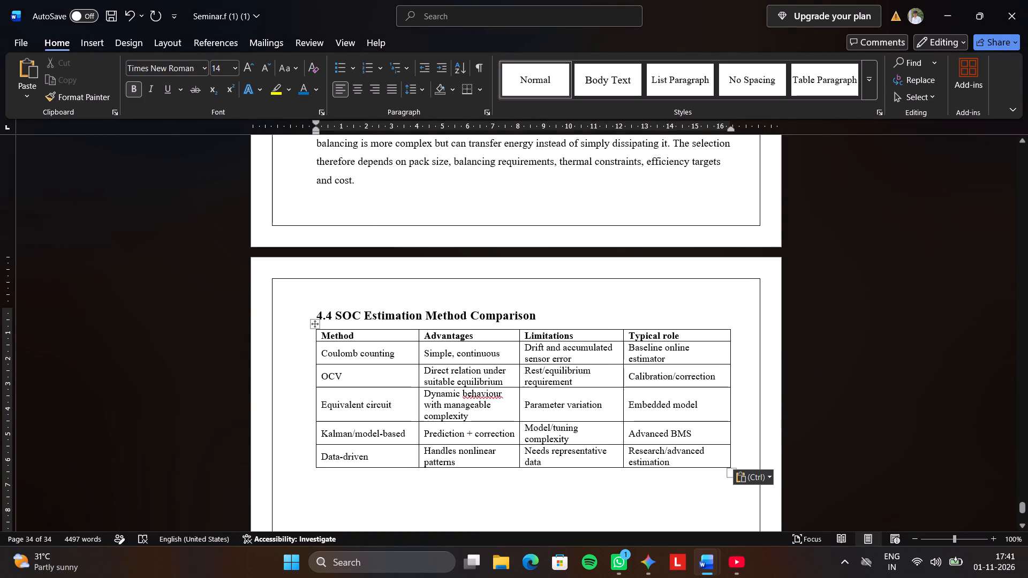
# Format the whole 4.4 SOC estimation table with 1.5 line spacing and font size 12.
pyautogui.click(315, 325)
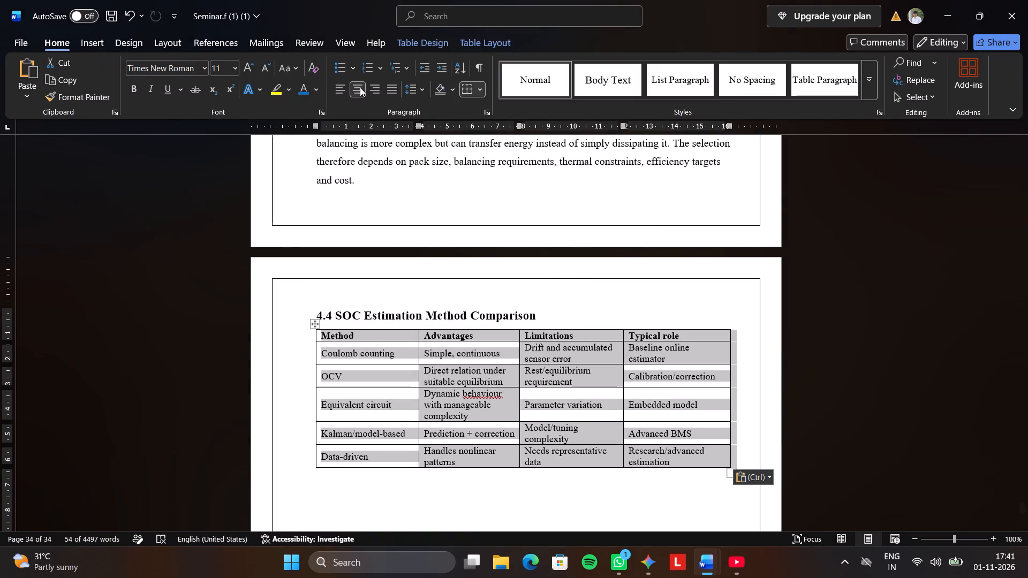
pyautogui.click(412, 88)
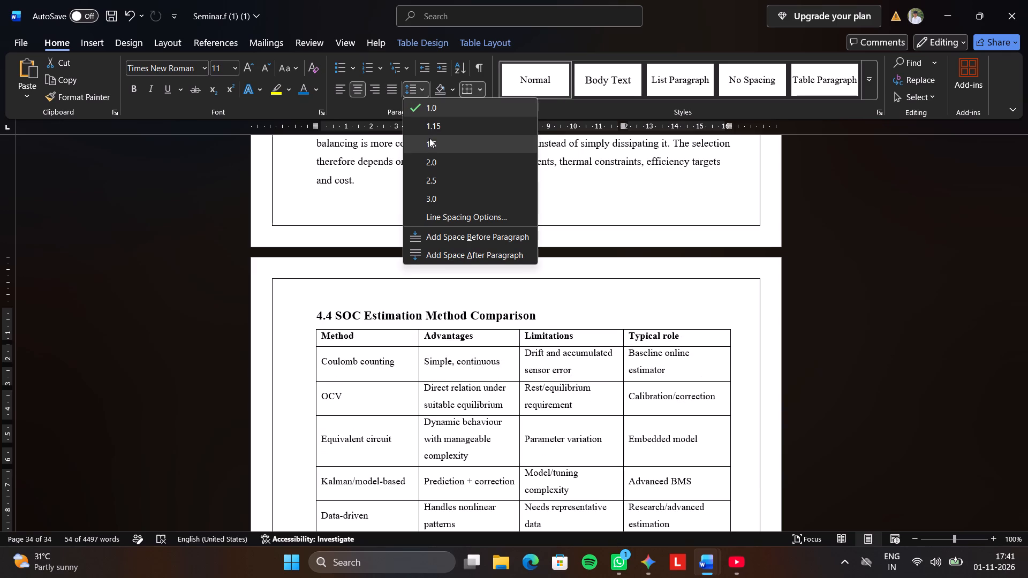
pyautogui.click(429, 138)
pyautogui.click(239, 61)
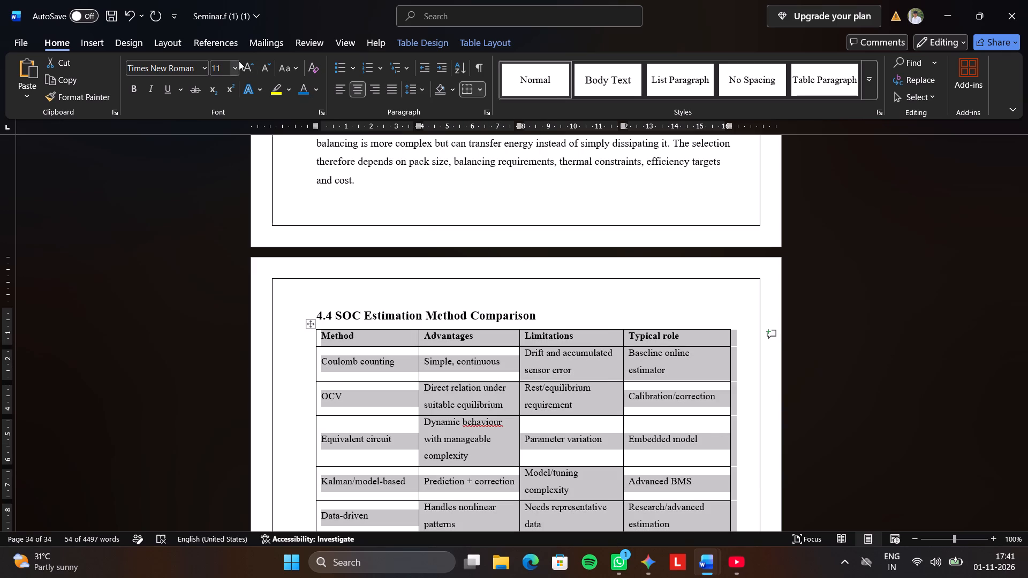
pyautogui.click(235, 66)
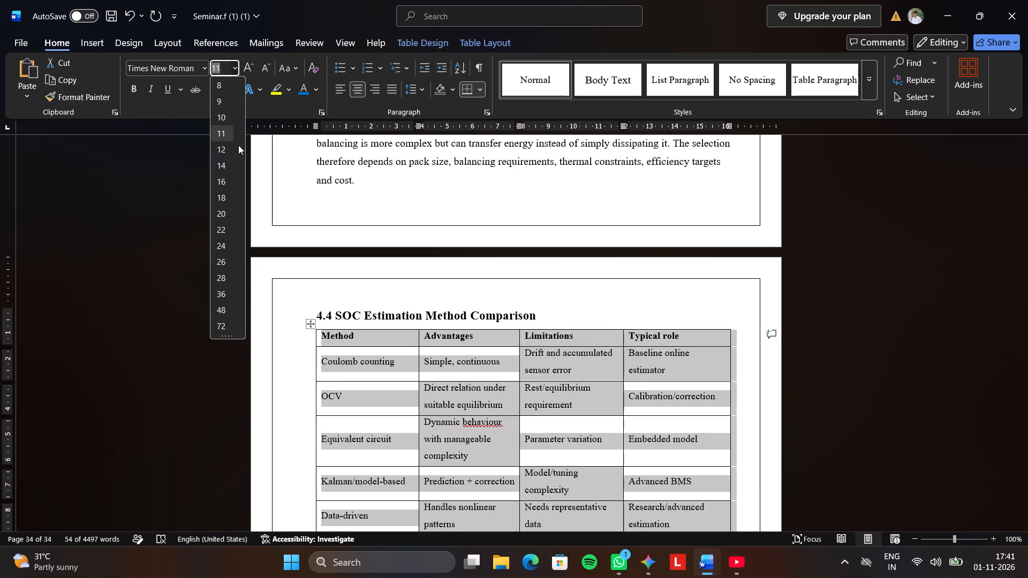
pyautogui.click(226, 147)
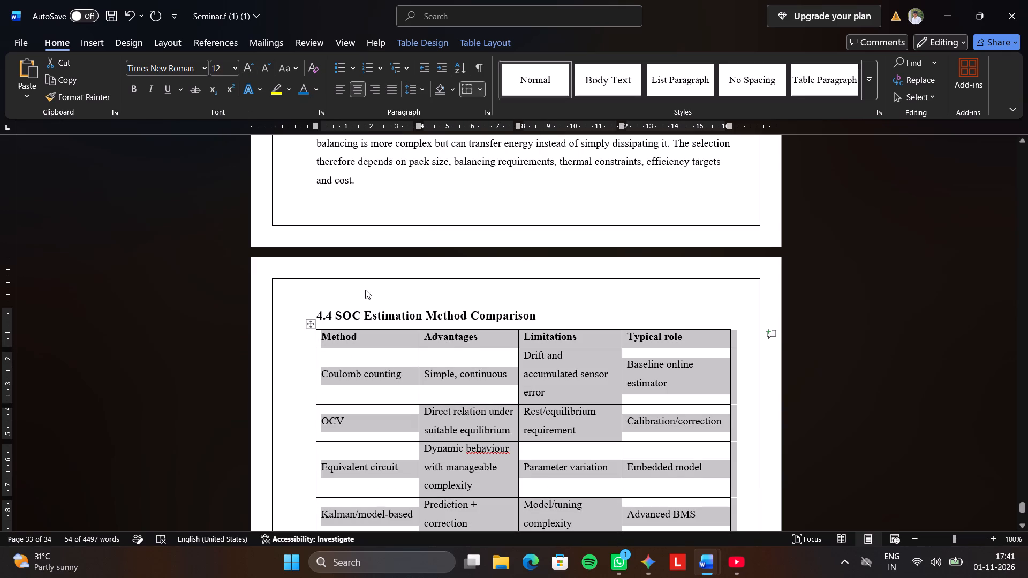
# Copy the 4.5 Battery Modelling Comparison heading from the source report and paste it below the 4.4 table in Seminar.f.
pyautogui.scroll(-7, 318, 294)
pyautogui.click(354, 379)
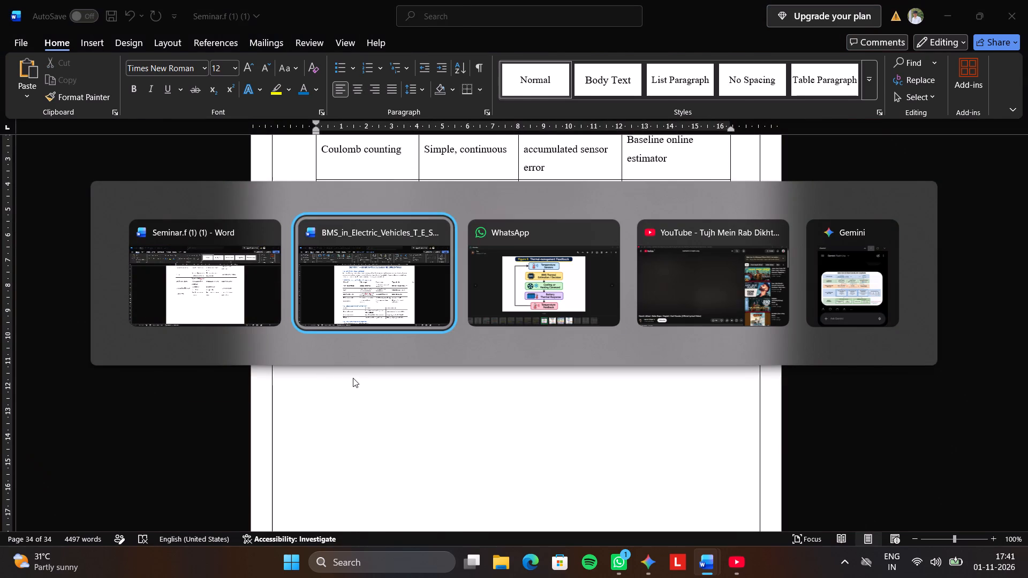
pyautogui.scroll(-4, 352, 378)
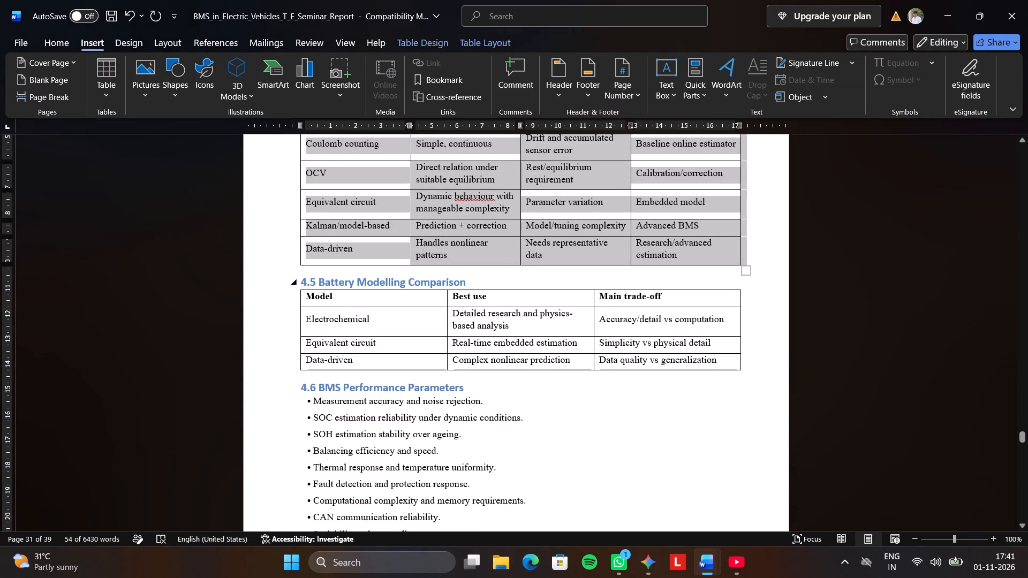
pyautogui.moveTo(299, 276); pyautogui.dragTo(481, 288)
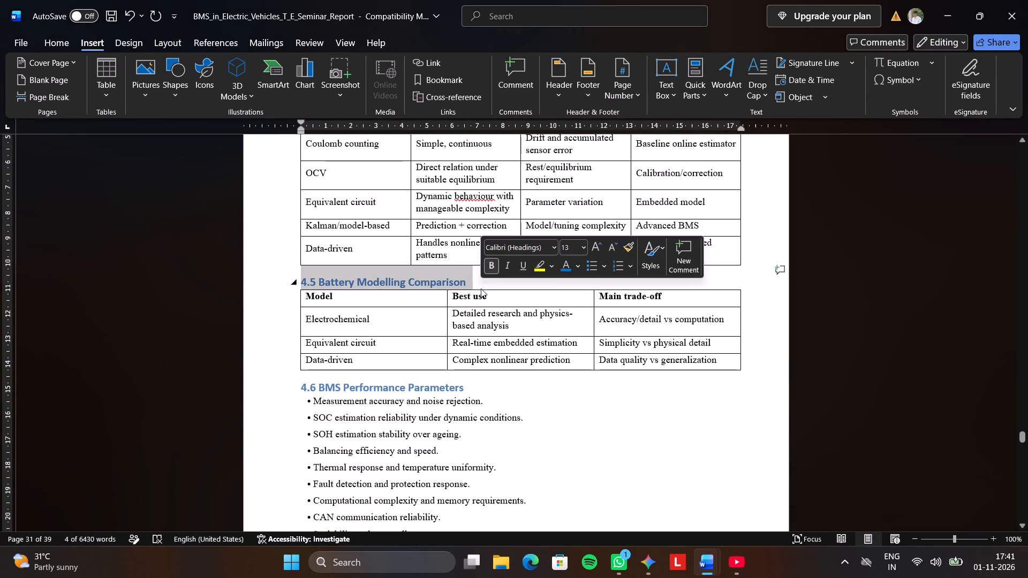
pyautogui.hotkey('ctrl', 'c')
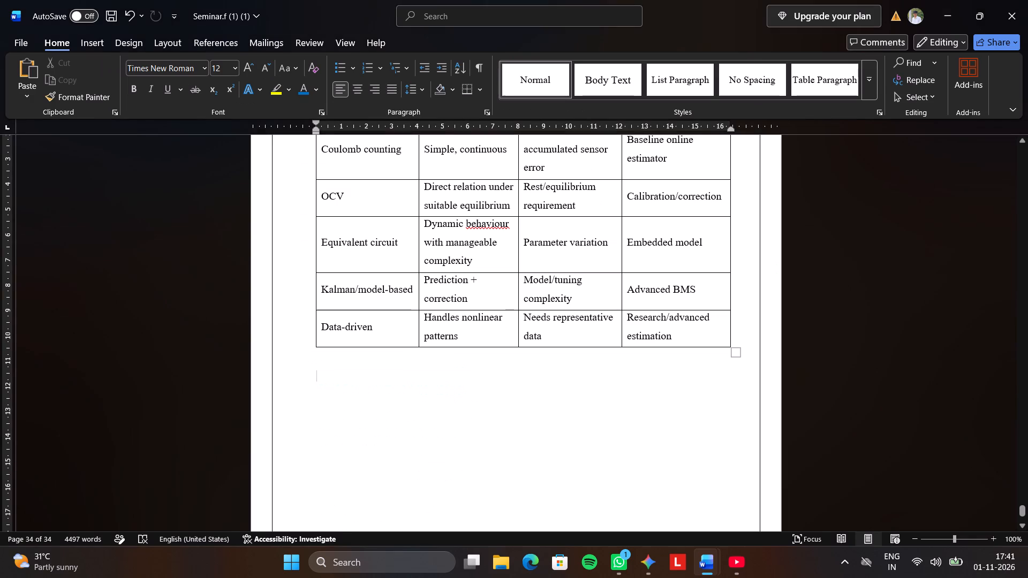
pyautogui.hotkey('ctrl', 'v')
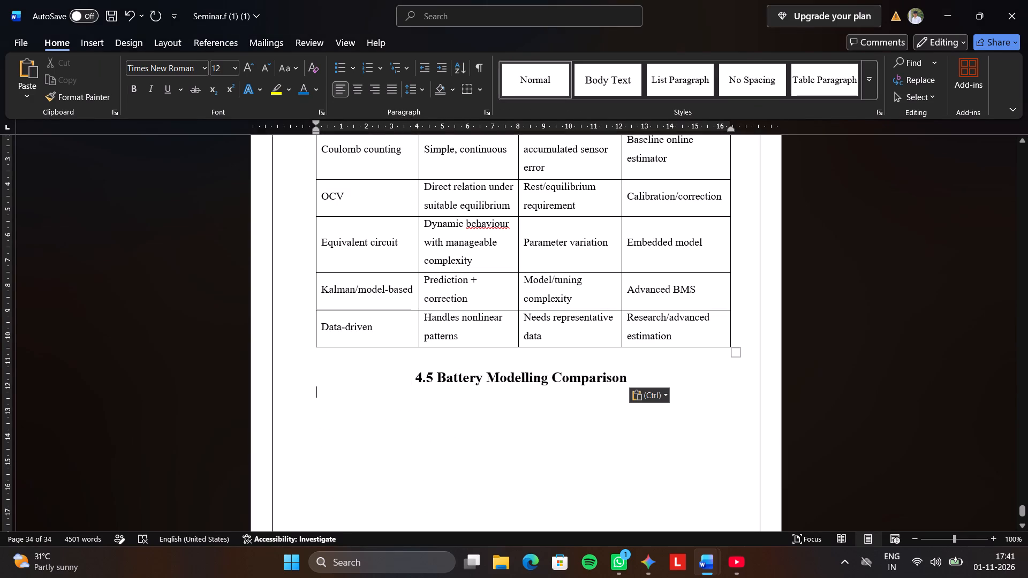
# Align the 4.5 Battery Modelling Comparison heading left with no indent, leaving a blank line between it and the 4.4 table.
pyautogui.click(391, 381)
pyautogui.press('BackSpace')
pyautogui.press('BackSpace')
pyautogui.press('BackSpace')
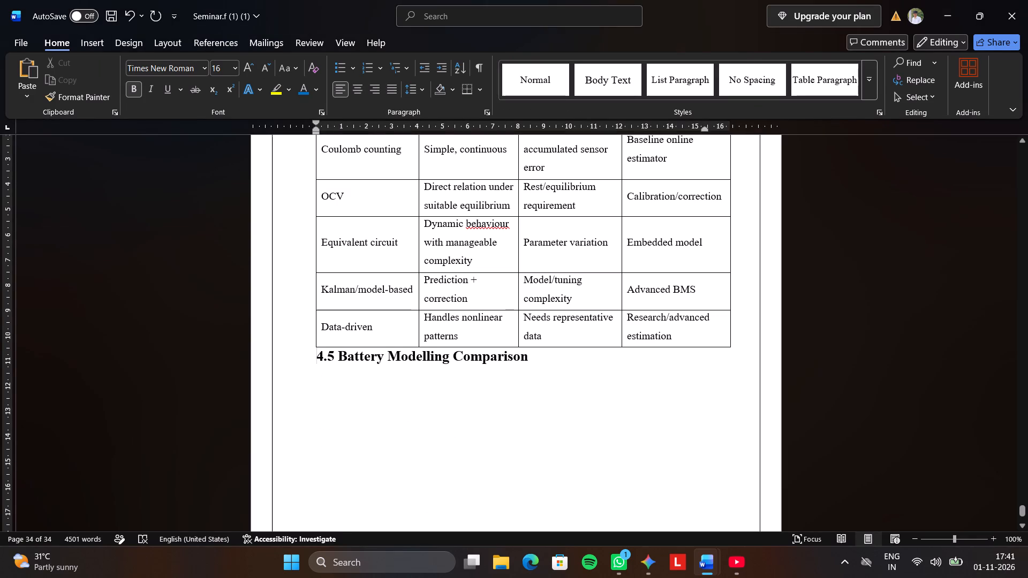
pyautogui.press('Return')
# Set the 4.5 Battery Modelling Comparison heading to font size 14.
pyautogui.tripleClick(369, 371)
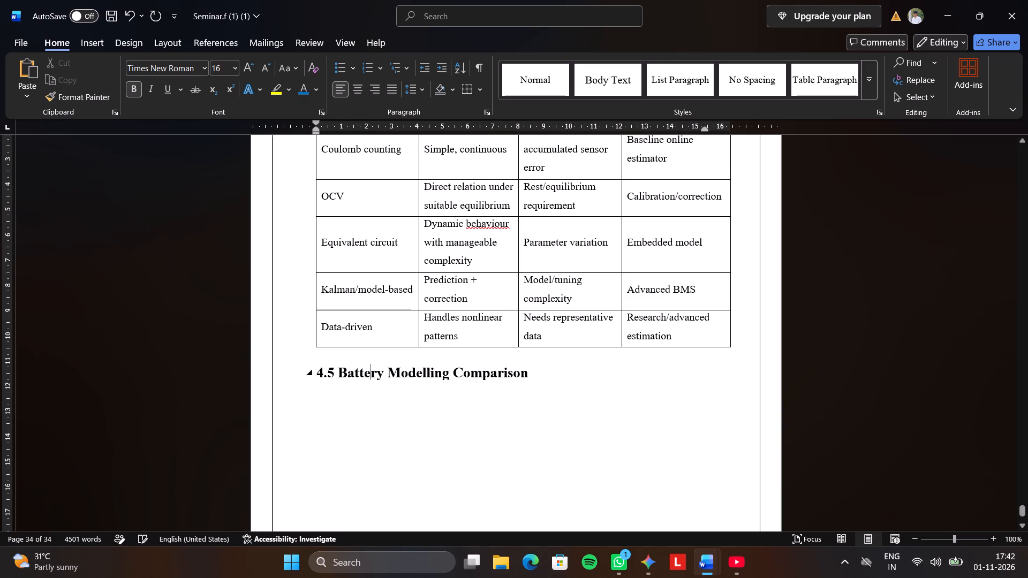
pyautogui.click(468, 331)
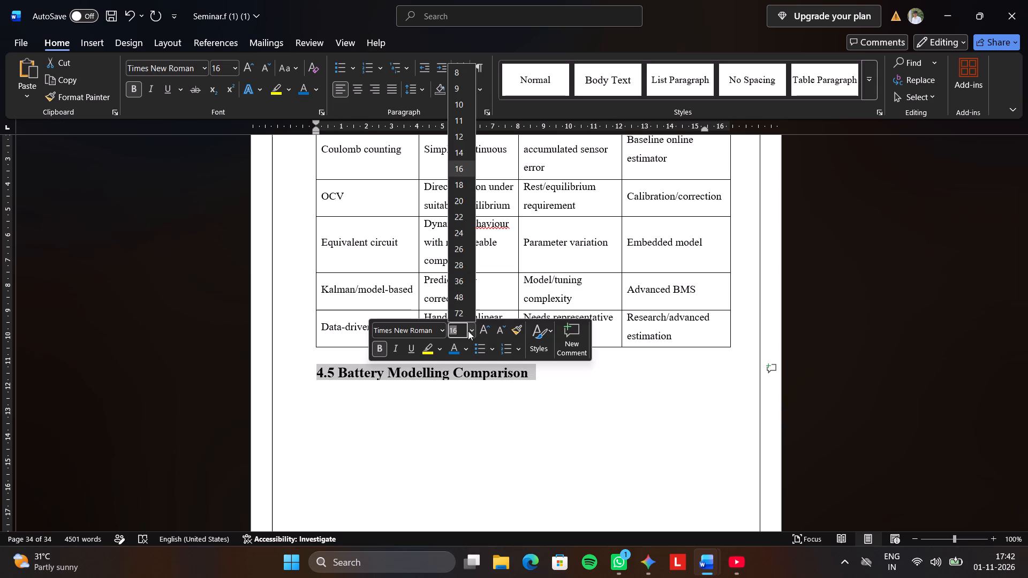
pyautogui.click(454, 151)
# Copy the battery modelling table from the source report and paste it below the 4.5 heading in Seminar.f.
pyautogui.click(543, 382)
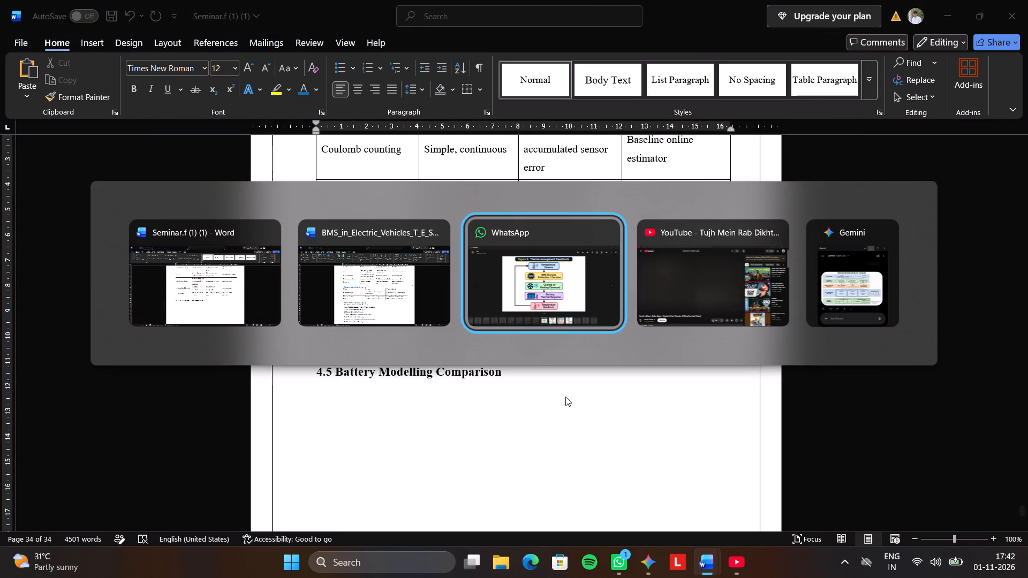
pyautogui.scroll(-1, 554, 439)
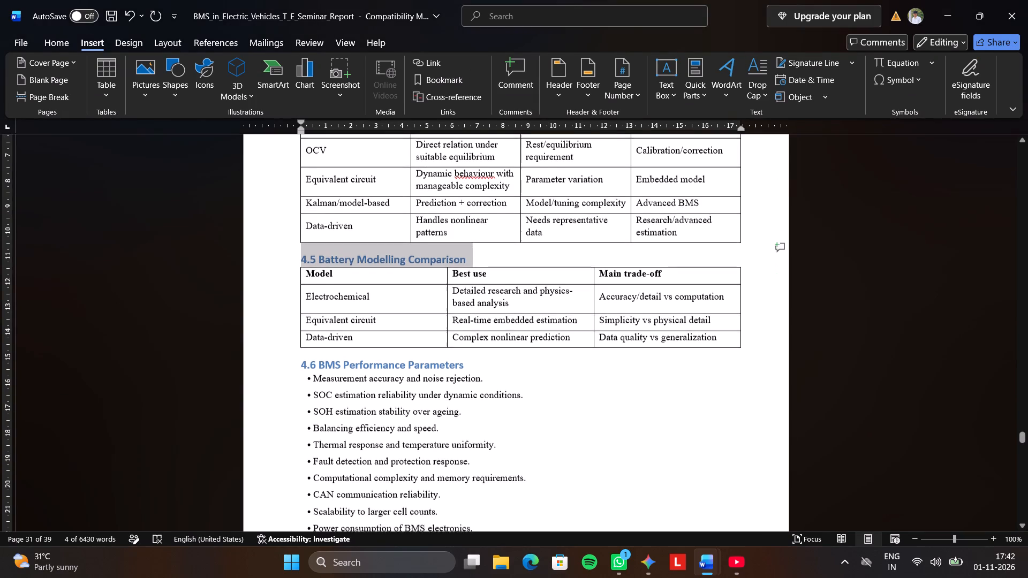
pyautogui.scroll(-1, 554, 439)
pyautogui.click(381, 256)
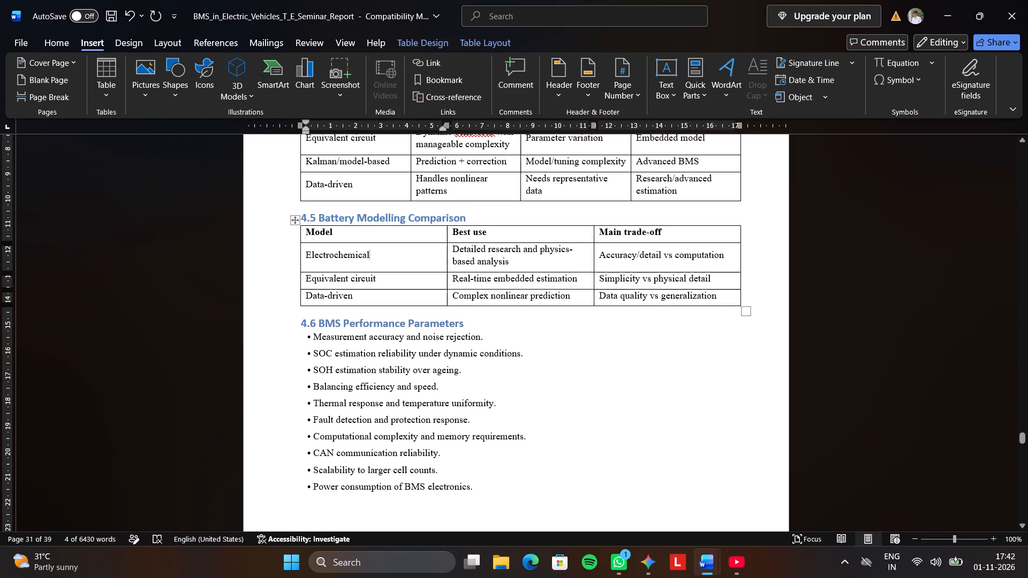
pyautogui.click(298, 221)
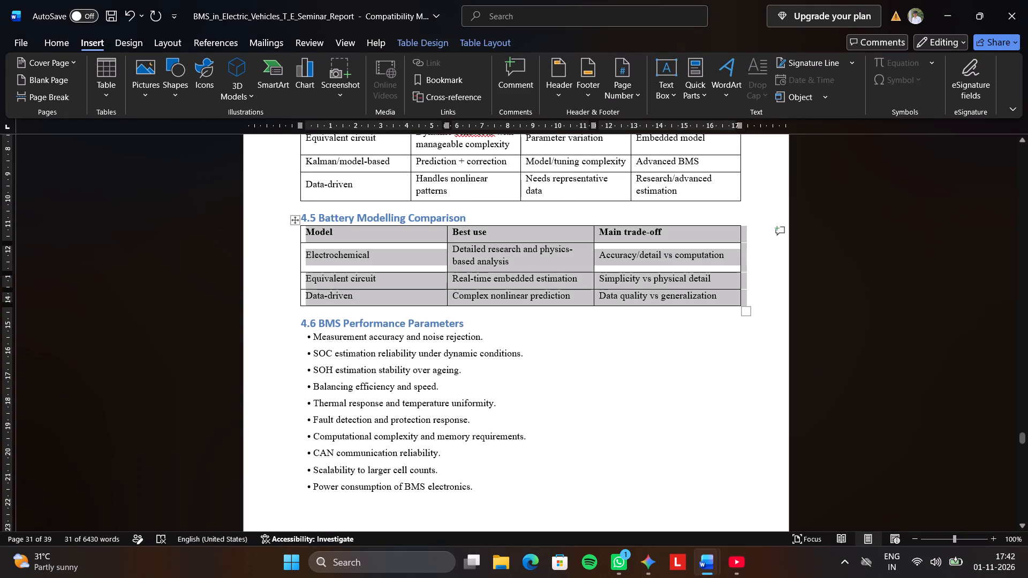
pyautogui.hotkey('ctrl', 'c')
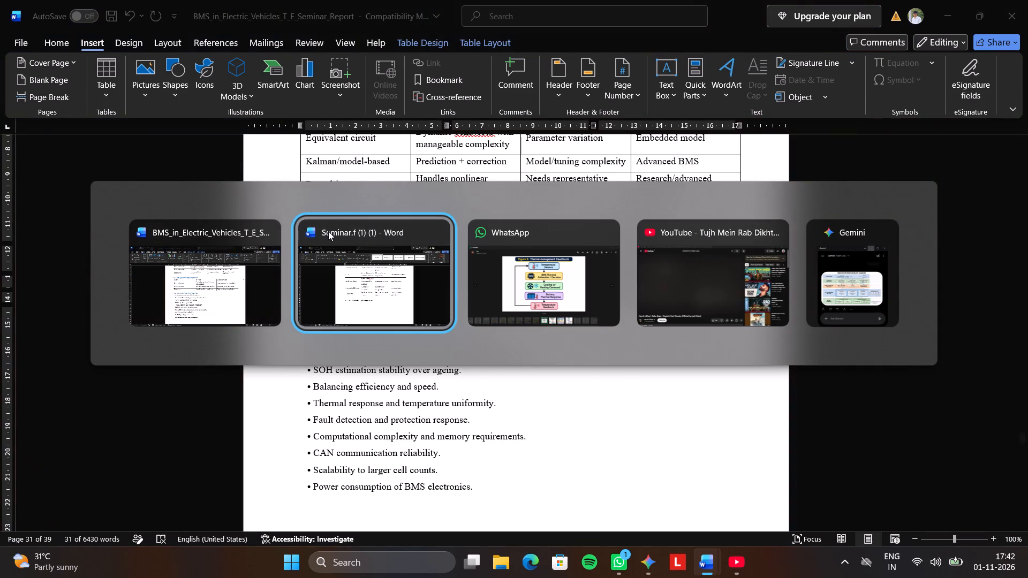
pyautogui.hotkey('ctrl', 'v')
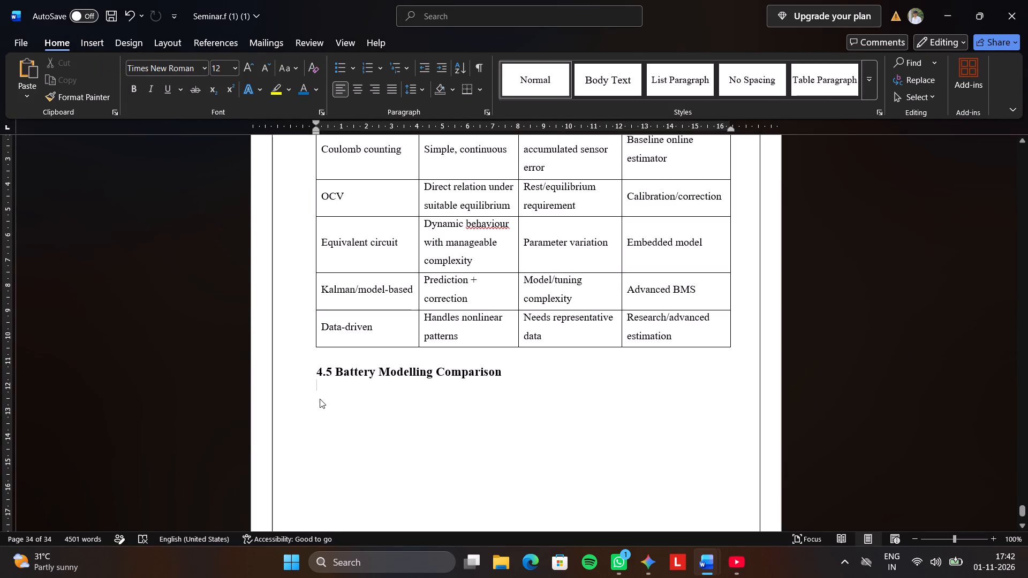
# Set the text of the whole 4.5 battery modelling table to font size 12.
pyautogui.click(310, 372)
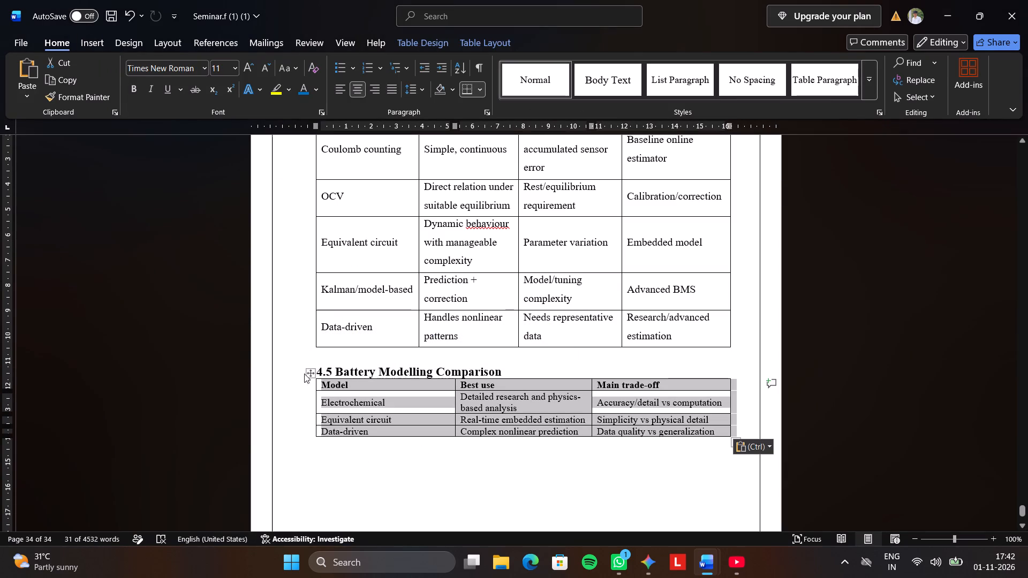
pyautogui.click(312, 370)
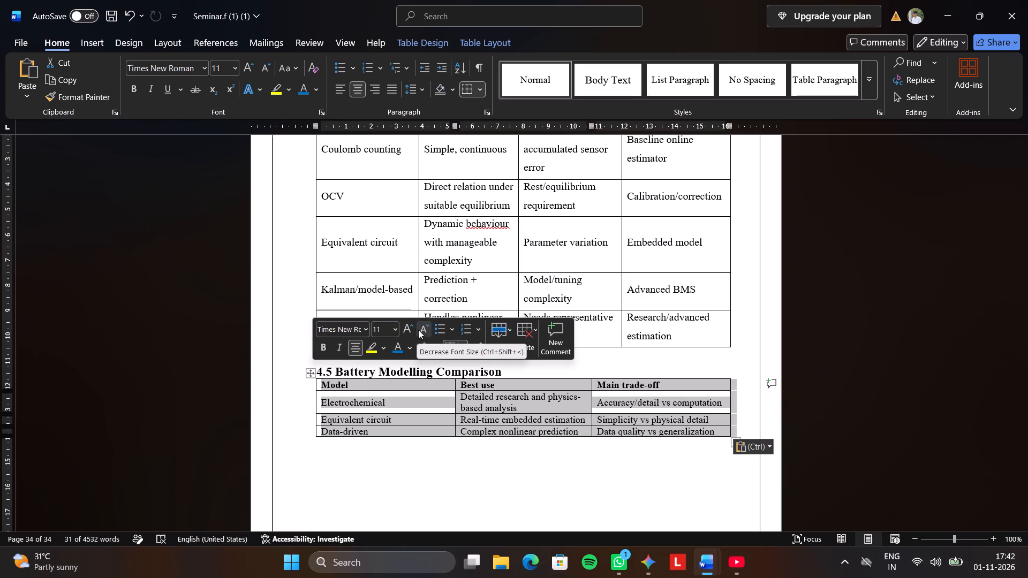
pyautogui.click(390, 327)
pyautogui.click(390, 326)
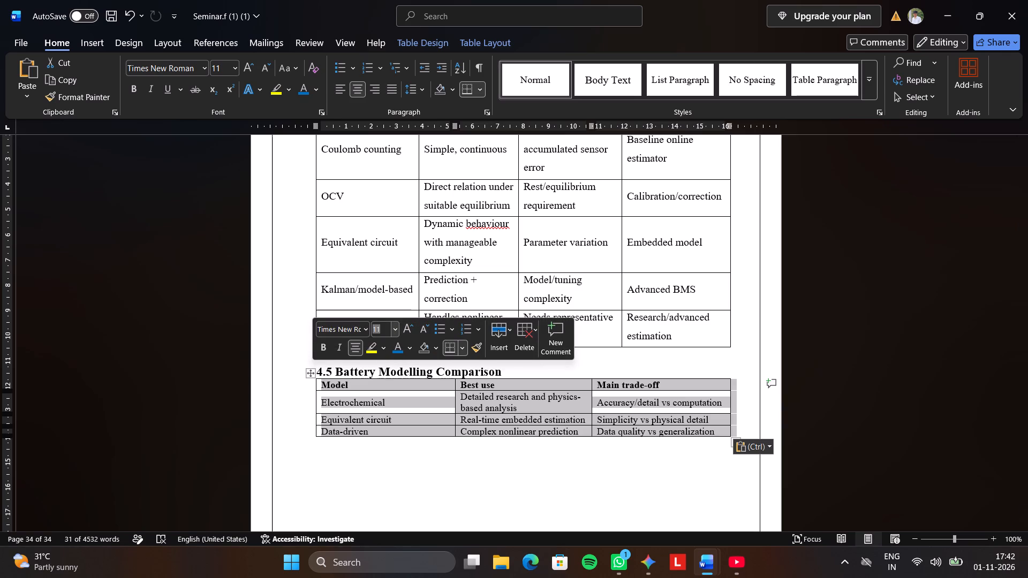
pyautogui.click(396, 330)
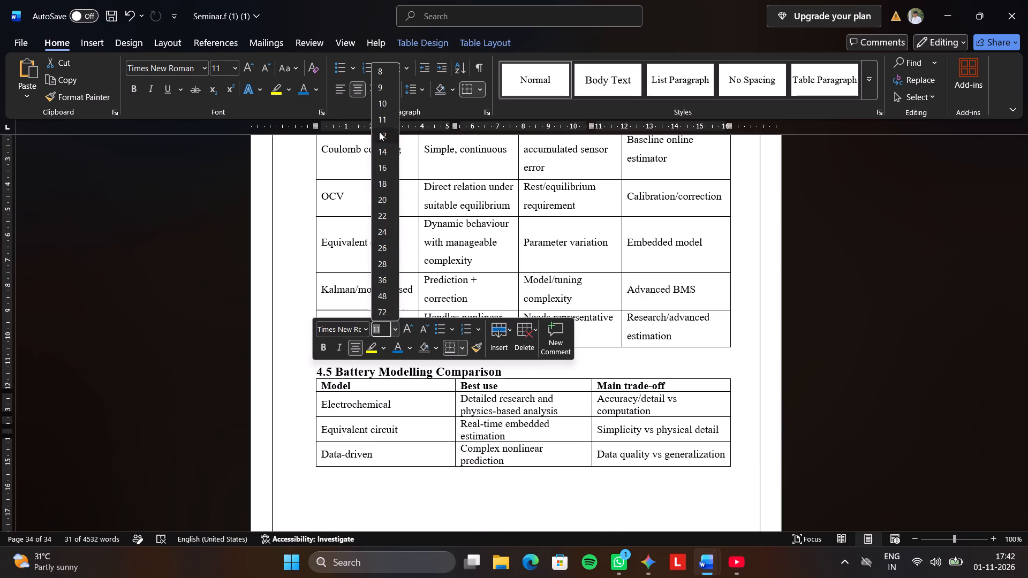
pyautogui.click(379, 132)
# Set the line spacing of the whole 4.5 battery modelling table to 1.5.
pyautogui.click(406, 88)
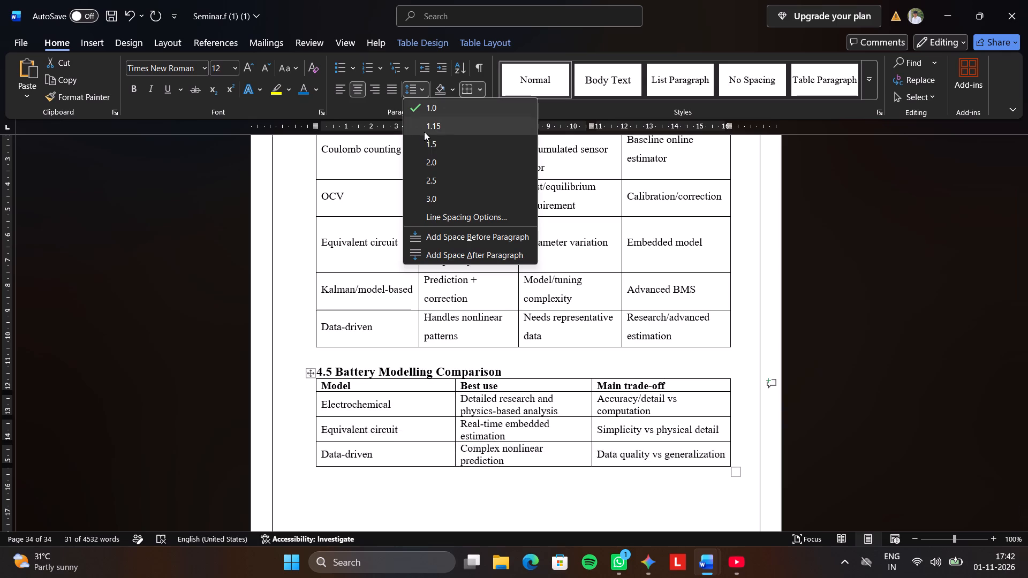
pyautogui.click(429, 148)
pyautogui.scroll(-3, 440, 341)
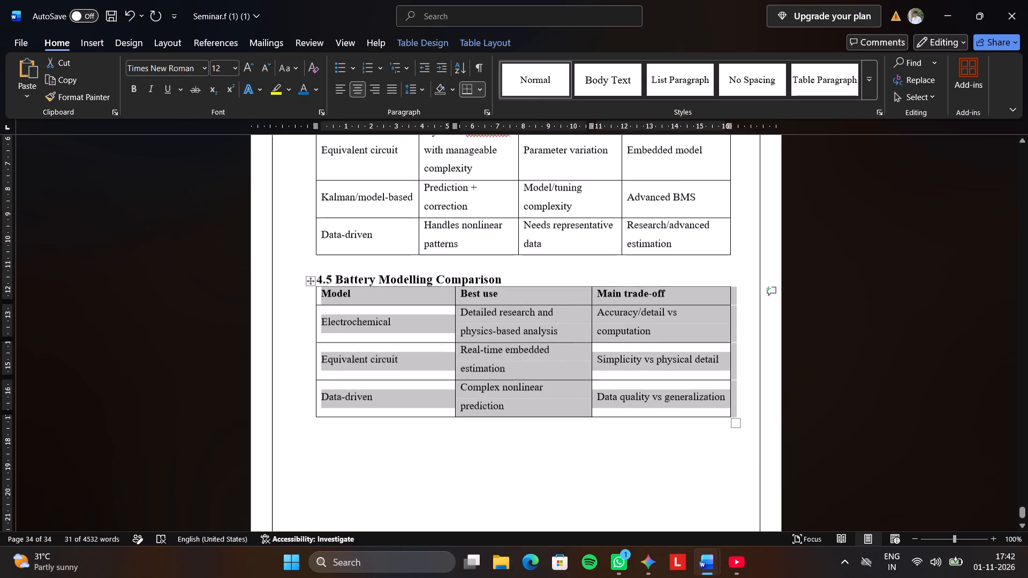
pyautogui.scroll(-2, 449, 371)
pyautogui.scroll(1, 449, 371)
pyautogui.scroll(-2, 449, 371)
# Copy the 4.6 BMS Performance Parameters heading and its bullet list from the source report and paste them below the 4.5 table in Seminar.f.
pyautogui.click(449, 371)
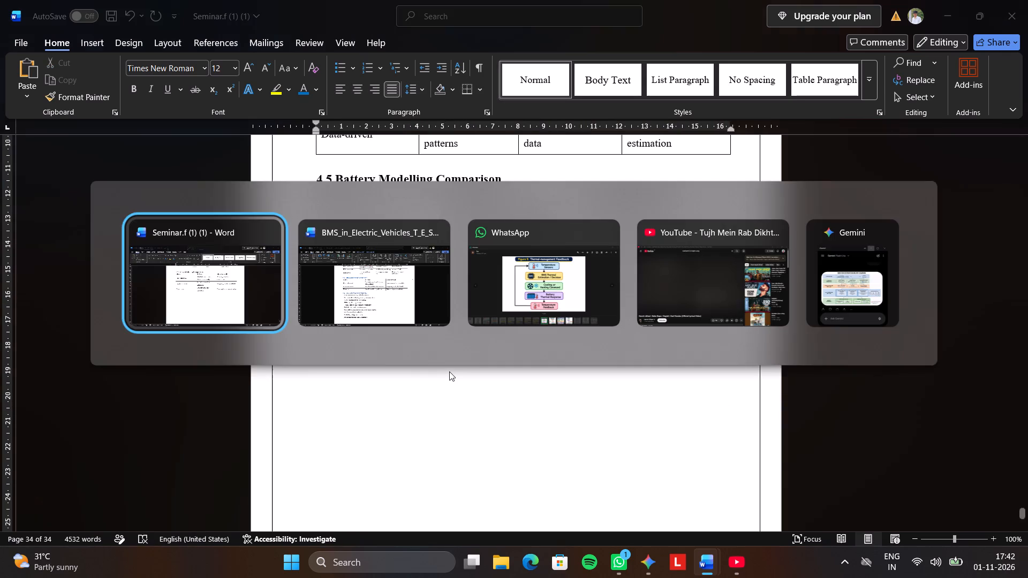
pyautogui.scroll(-2, 449, 371)
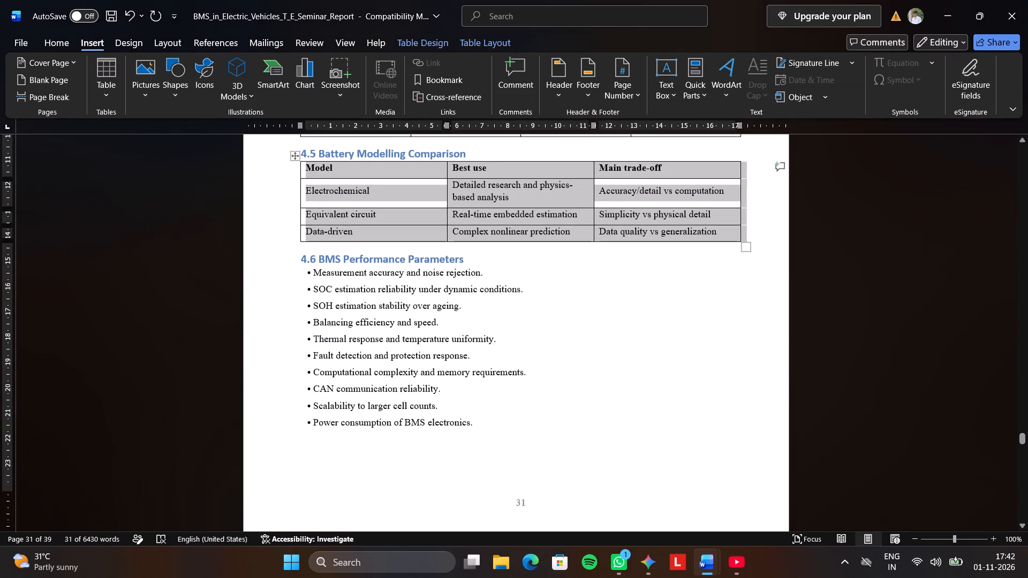
pyautogui.scroll(-8, 449, 371)
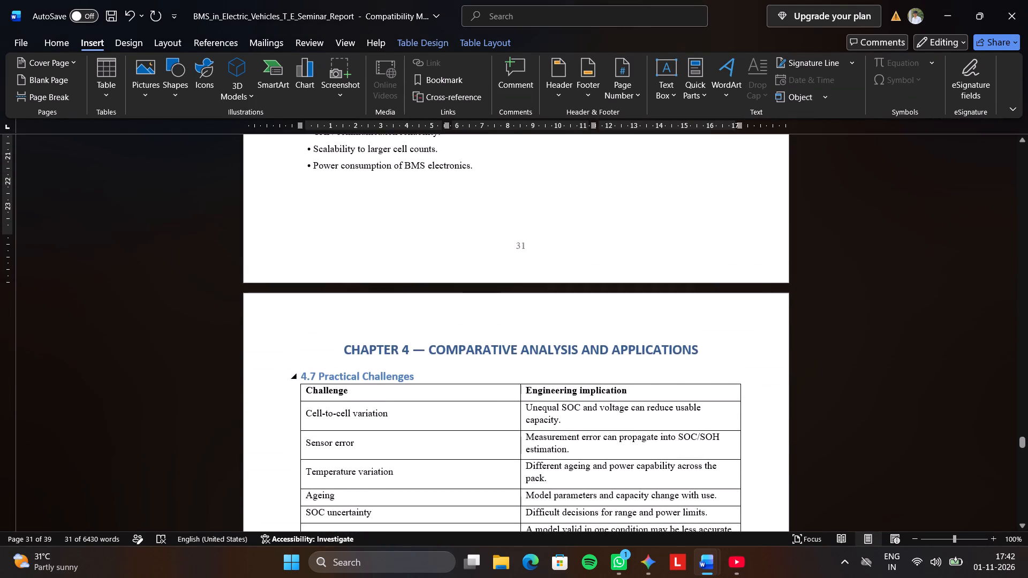
pyautogui.scroll(-2, 449, 371)
pyautogui.scroll(9, 449, 371)
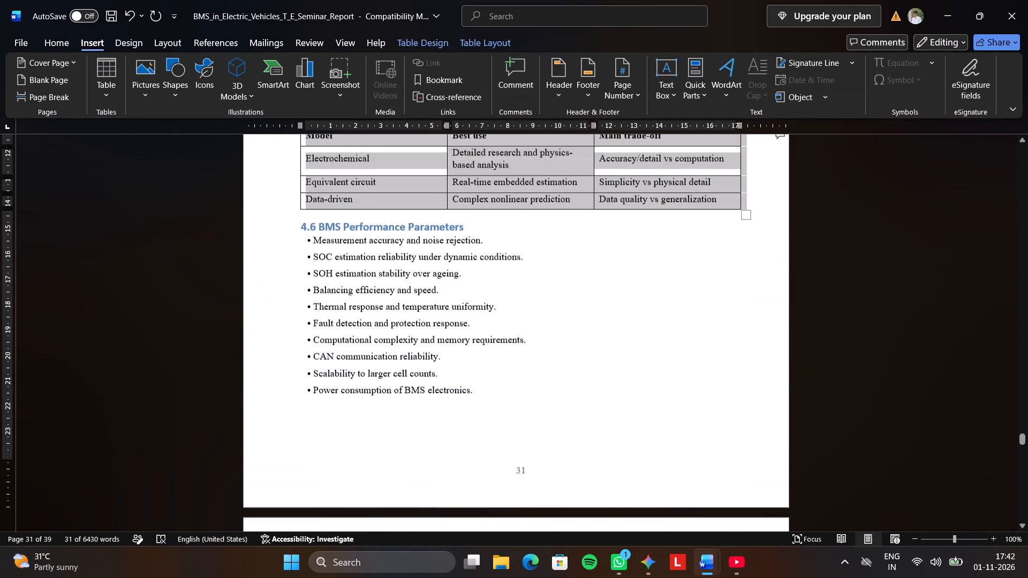
pyautogui.moveTo(300, 223); pyautogui.dragTo(533, 393)
pyautogui.hotkey('ctrl', 'c')
pyautogui.hscroll(1, 535, 394)
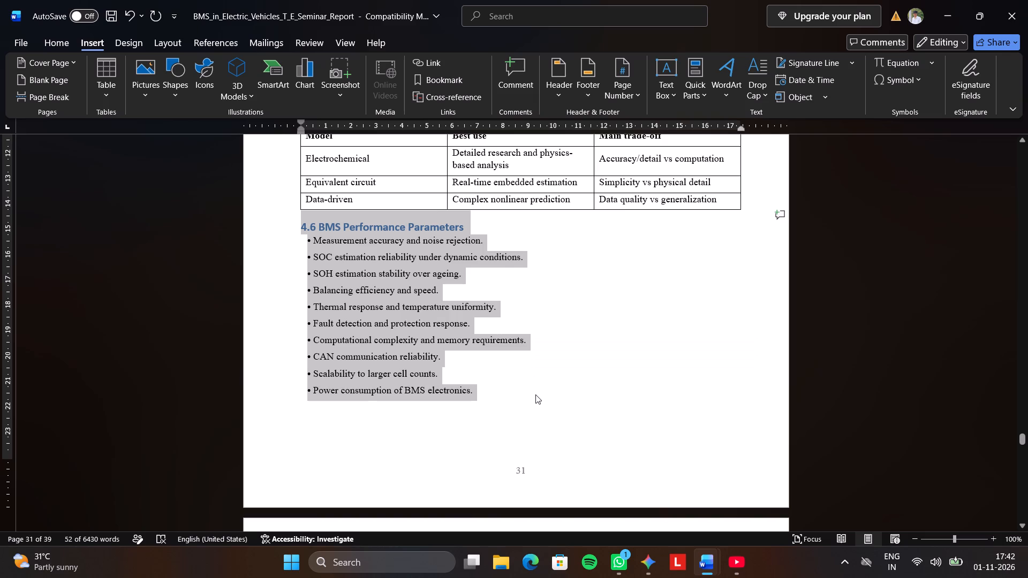
pyautogui.hscroll(1, 535, 394)
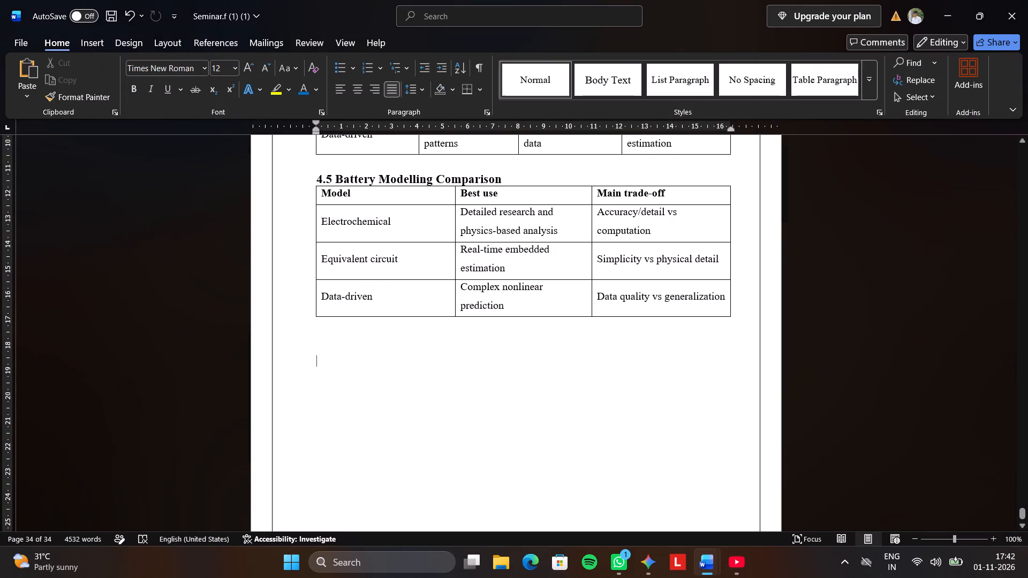
pyautogui.hotkey('ctrl', 'v')
# Remove the left indent of the 4.6 BMS Performance Parameters heading.
pyautogui.moveTo(405, 357); pyautogui.dragTo(399, 361)
pyautogui.click(399, 361)
pyautogui.press('BackSpace')
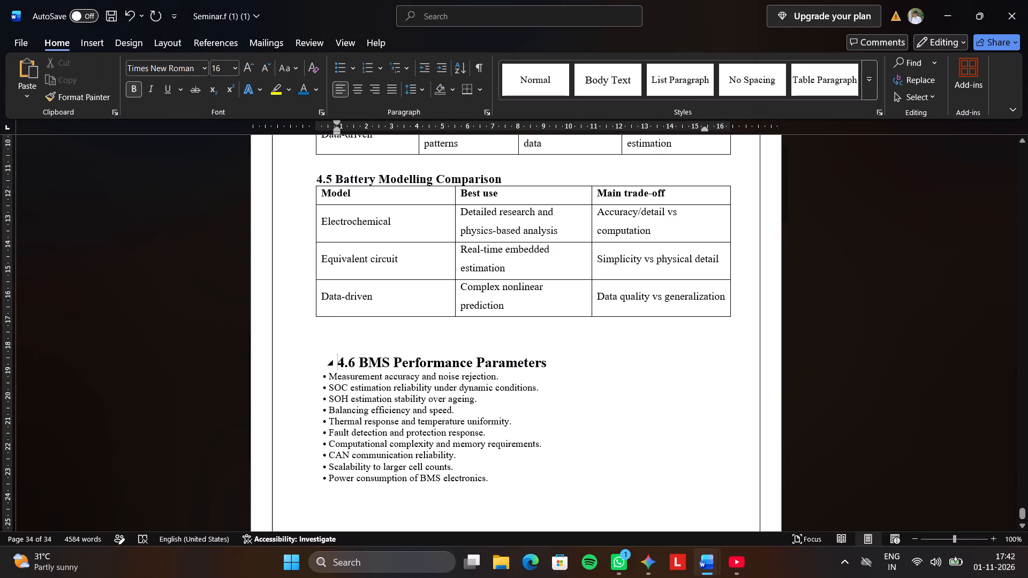
pyautogui.press('BackSpace')
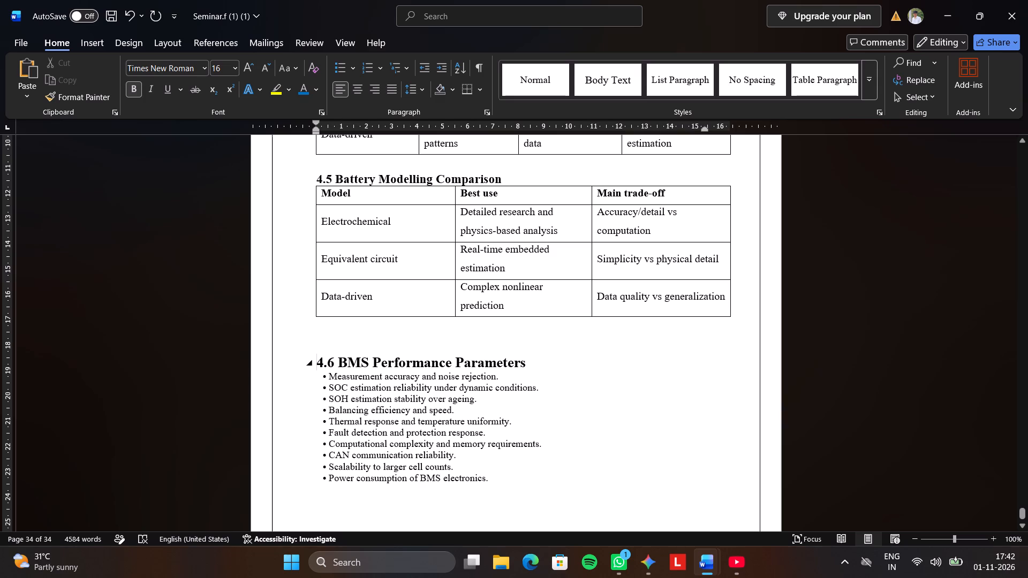
# Set the 4.6 BMS Performance Parameters heading to font size 14.
pyautogui.moveTo(319, 360); pyautogui.dragTo(512, 363)
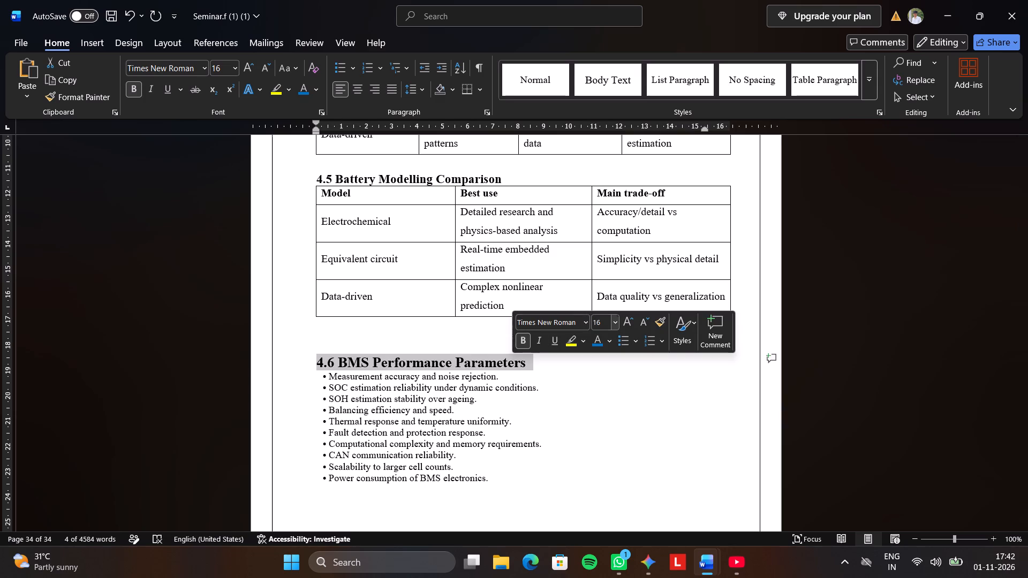
pyautogui.click(610, 323)
pyautogui.click(614, 322)
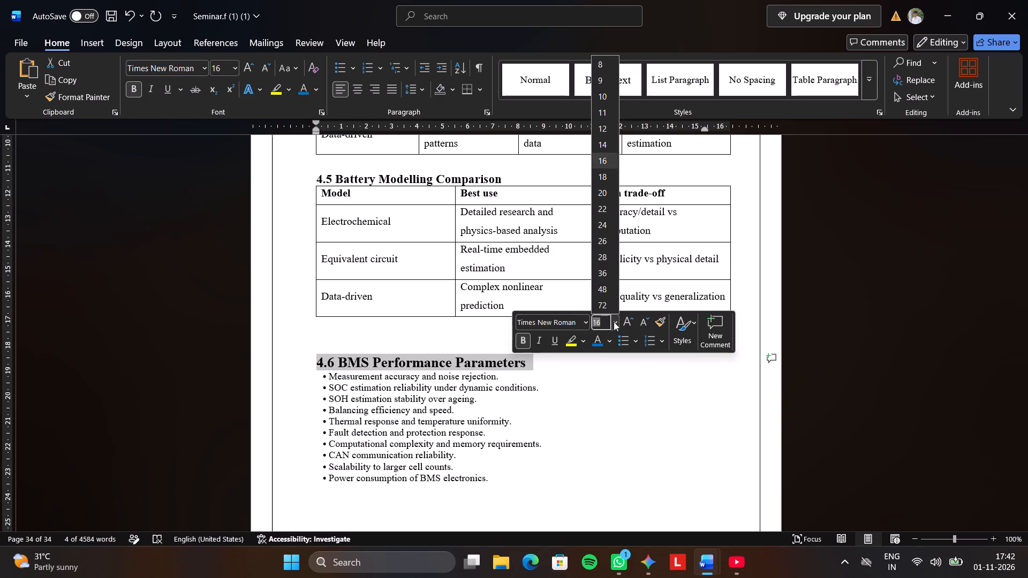
pyautogui.click(610, 127)
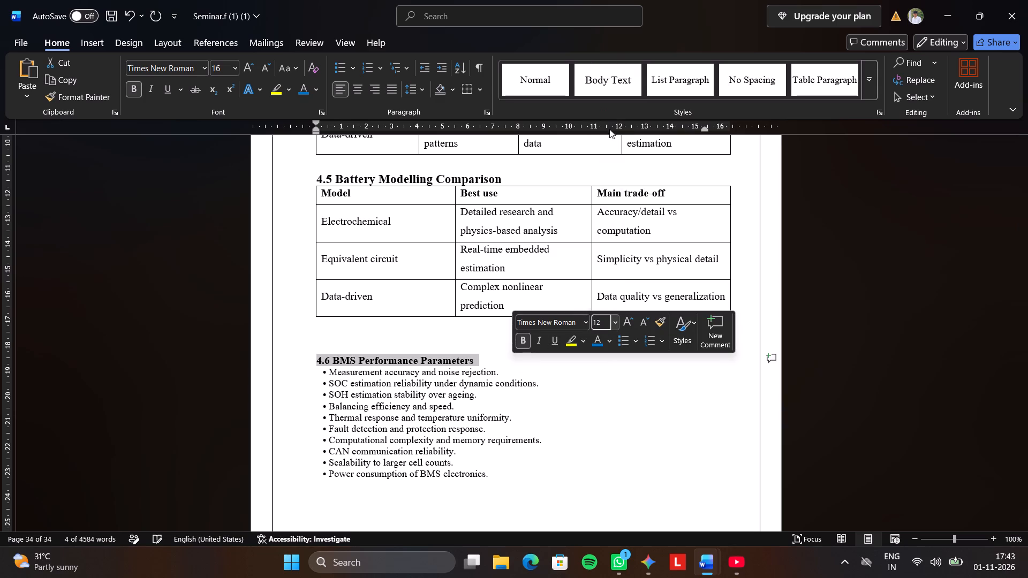
pyautogui.click(610, 320)
pyautogui.click(614, 320)
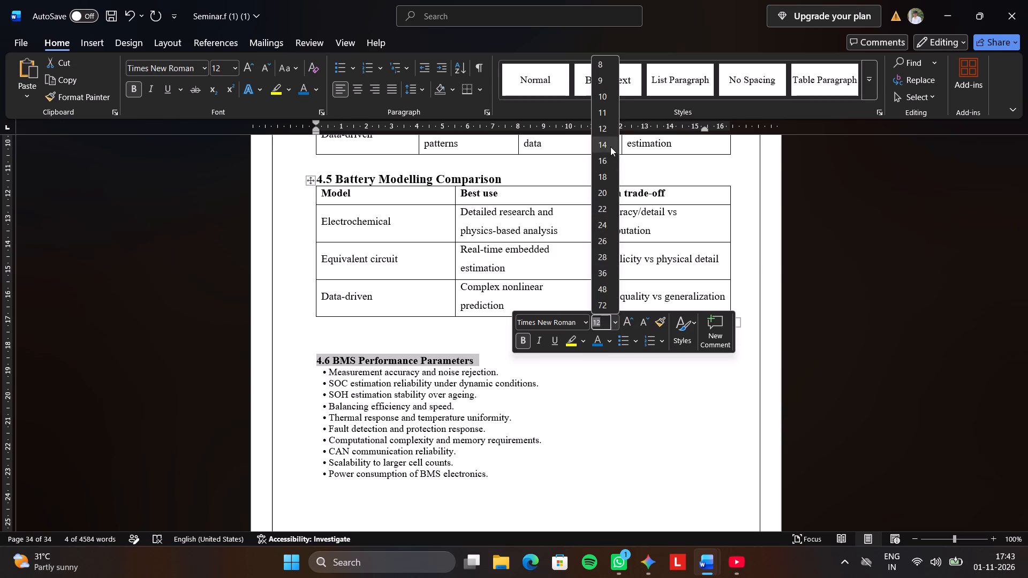
pyautogui.click(611, 142)
# Delete the extra empty line above the 4.6 heading, leaving one blank line below the 4.5 table.
pyautogui.doubleClick(412, 334)
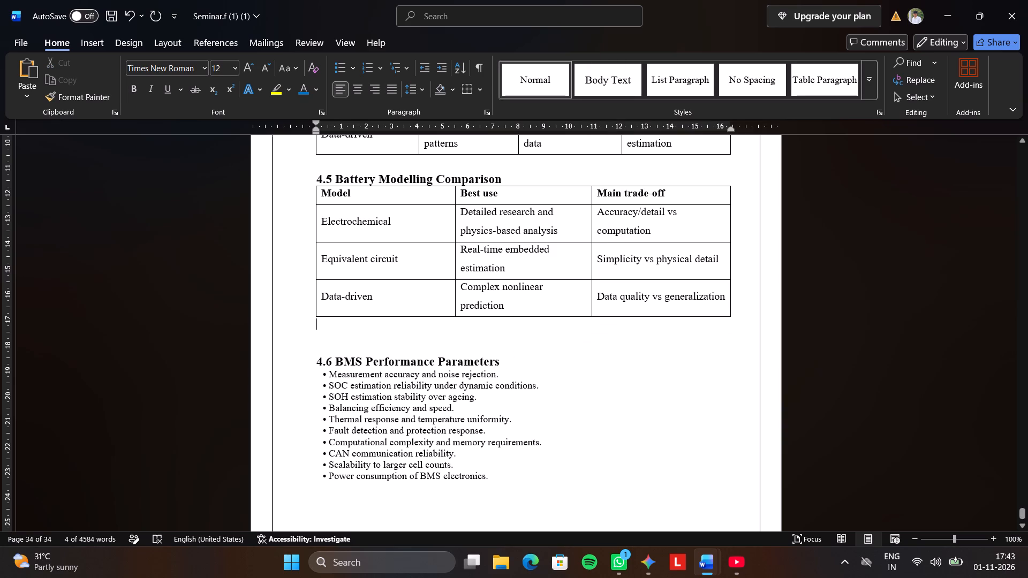
pyautogui.click(304, 356)
pyautogui.click(298, 362)
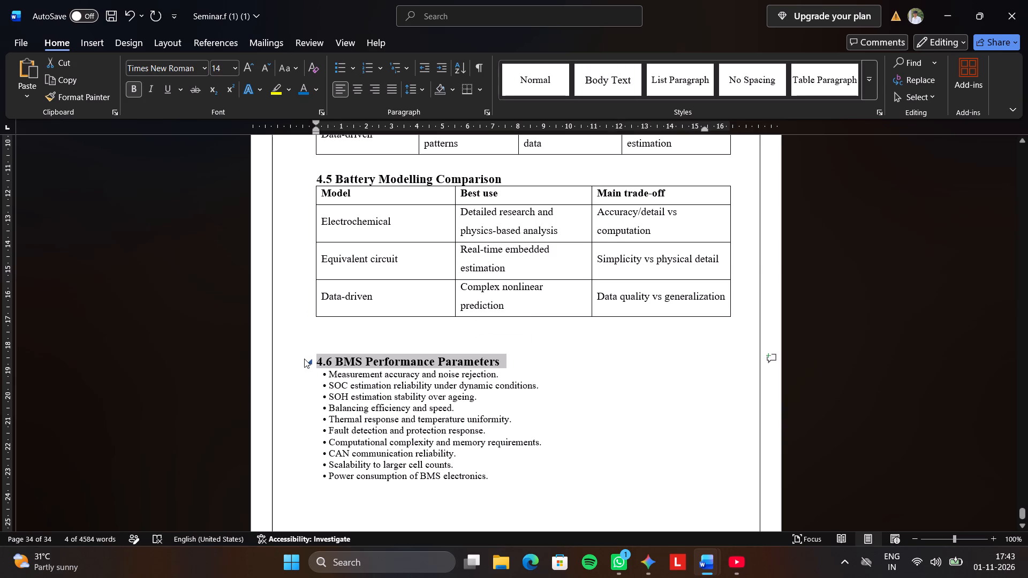
pyautogui.click(304, 359)
pyautogui.click(308, 358)
pyautogui.click(289, 363)
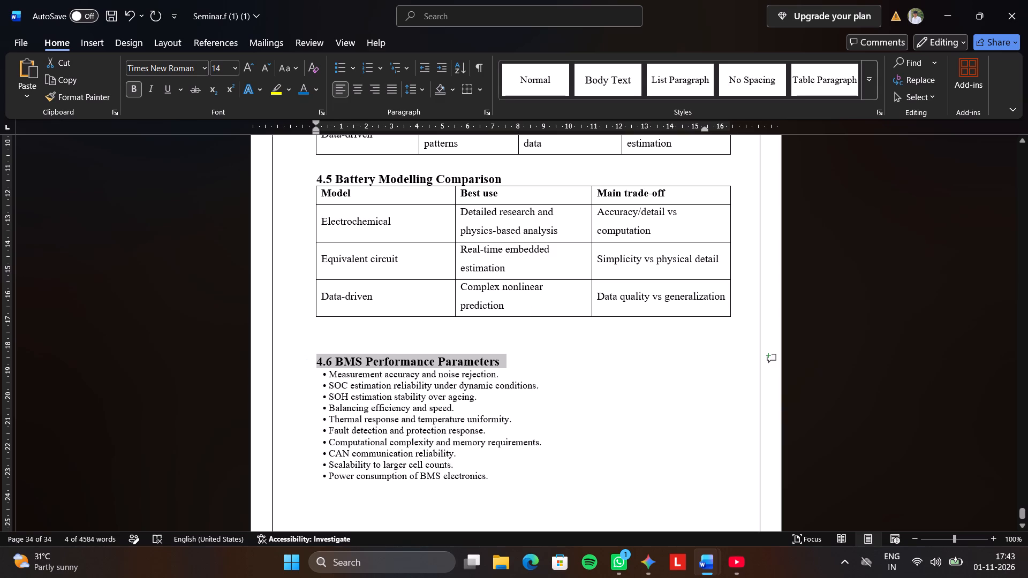
pyautogui.doubleClick(291, 355)
pyautogui.click(533, 372)
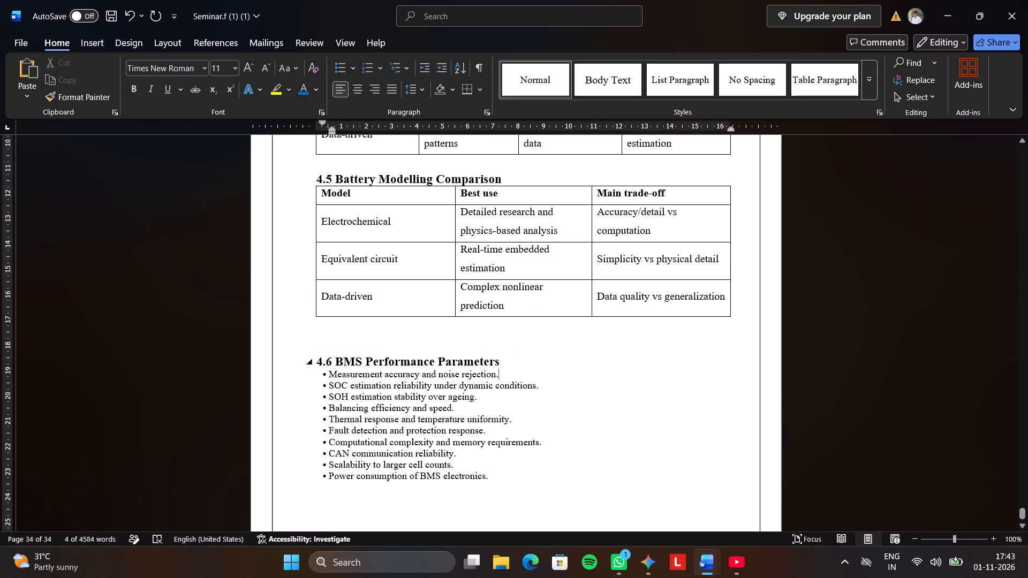
pyautogui.click(340, 361)
pyautogui.click(320, 361)
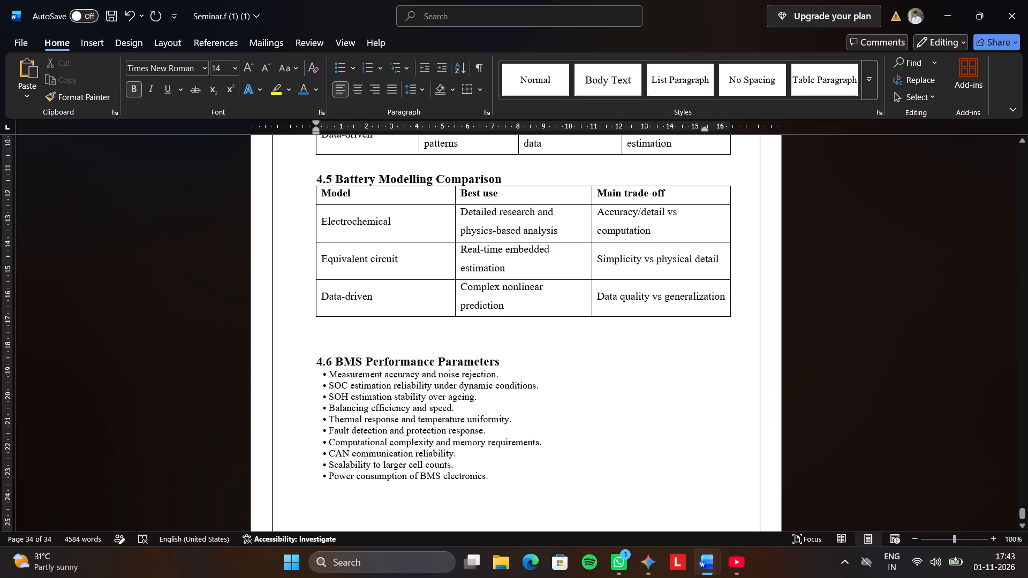
pyautogui.press('Left')
pyautogui.press('BackSpace')
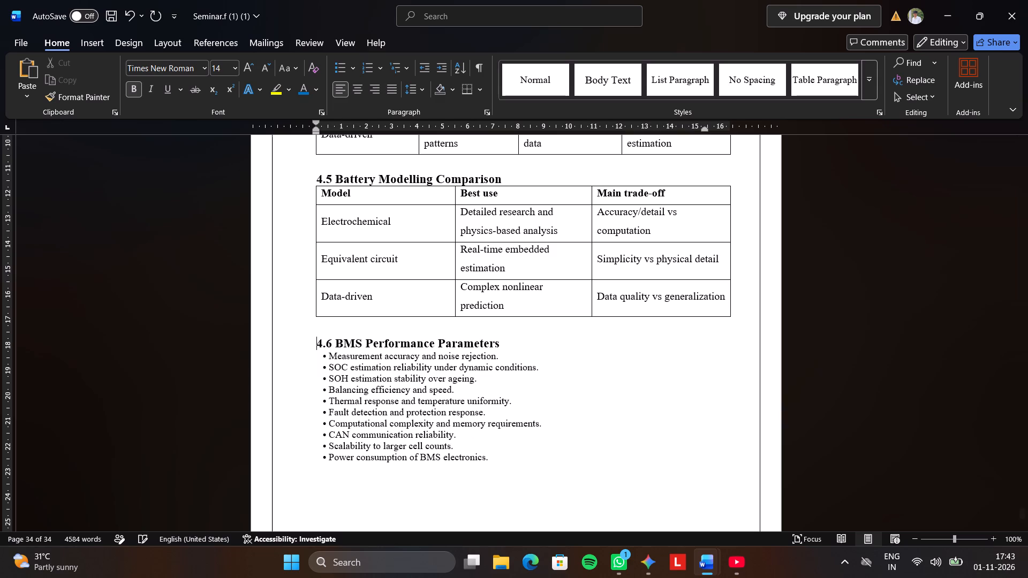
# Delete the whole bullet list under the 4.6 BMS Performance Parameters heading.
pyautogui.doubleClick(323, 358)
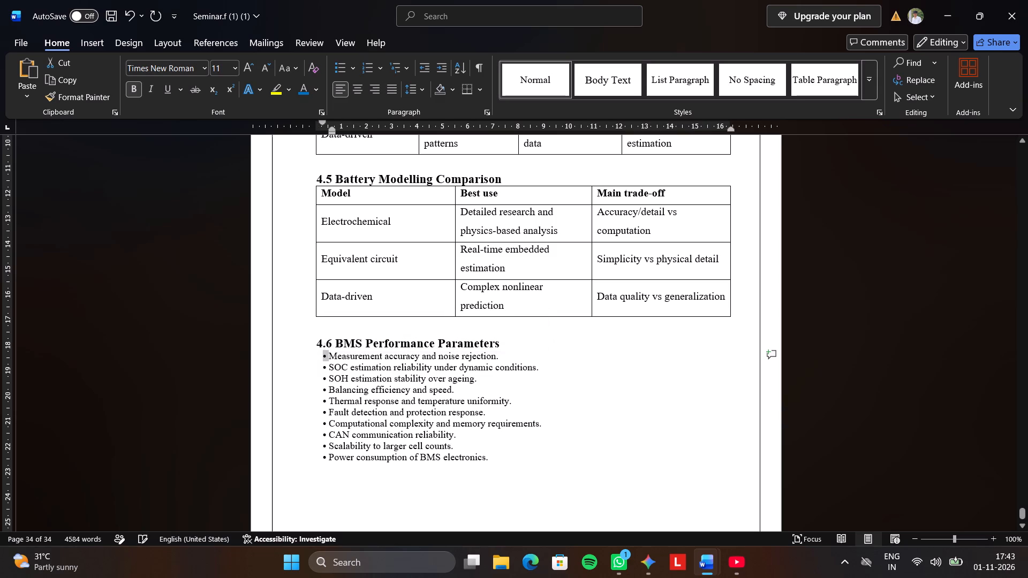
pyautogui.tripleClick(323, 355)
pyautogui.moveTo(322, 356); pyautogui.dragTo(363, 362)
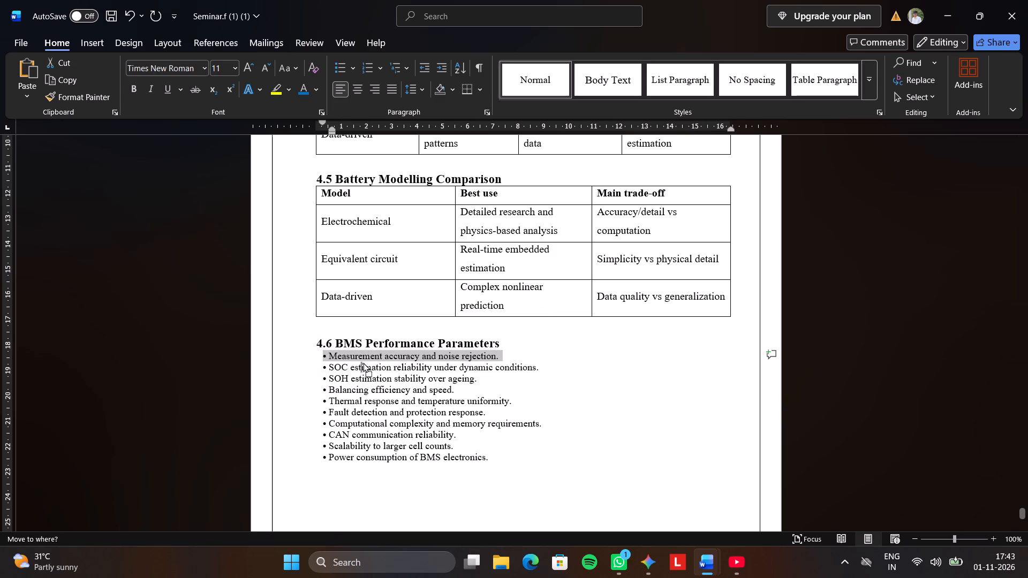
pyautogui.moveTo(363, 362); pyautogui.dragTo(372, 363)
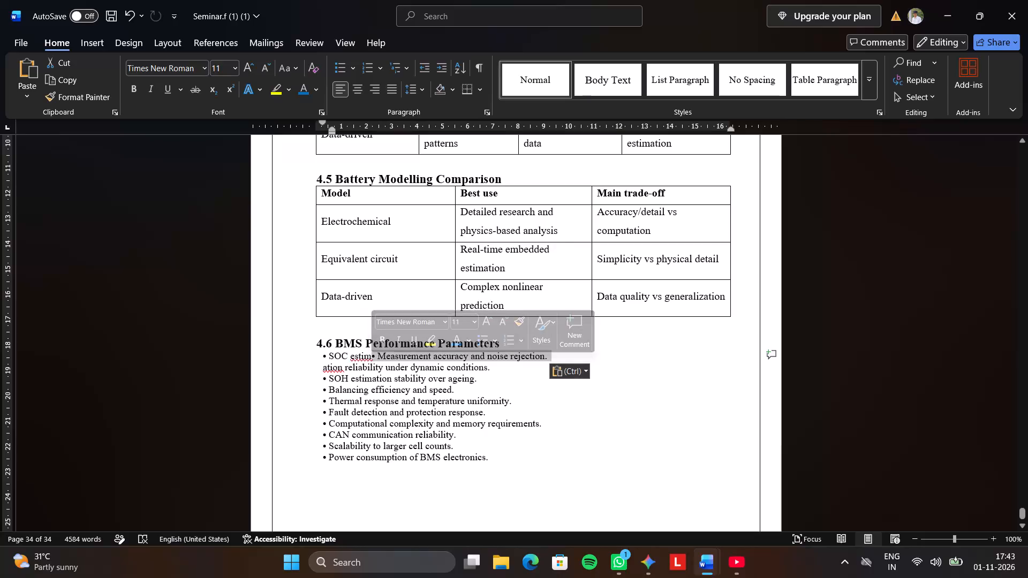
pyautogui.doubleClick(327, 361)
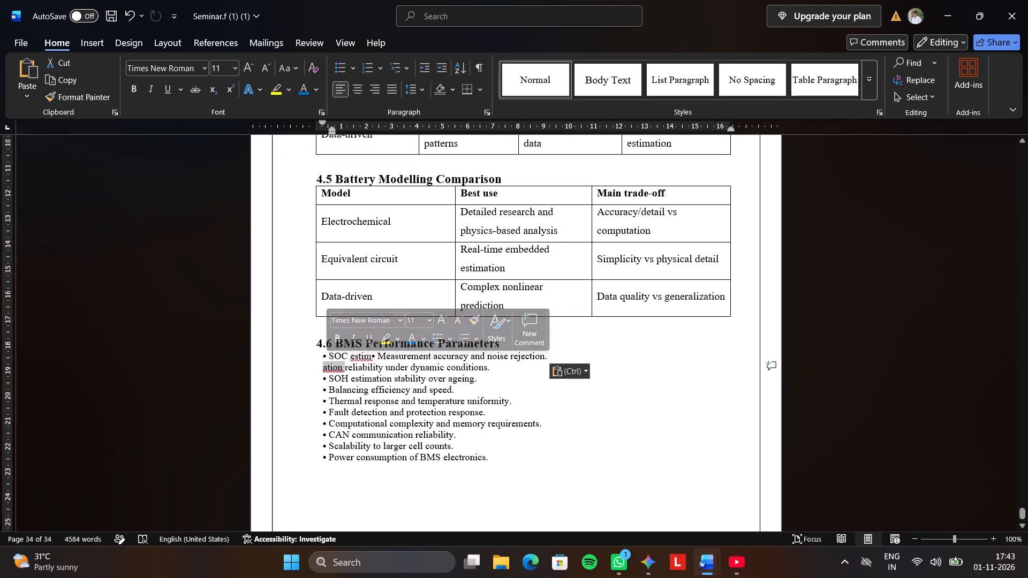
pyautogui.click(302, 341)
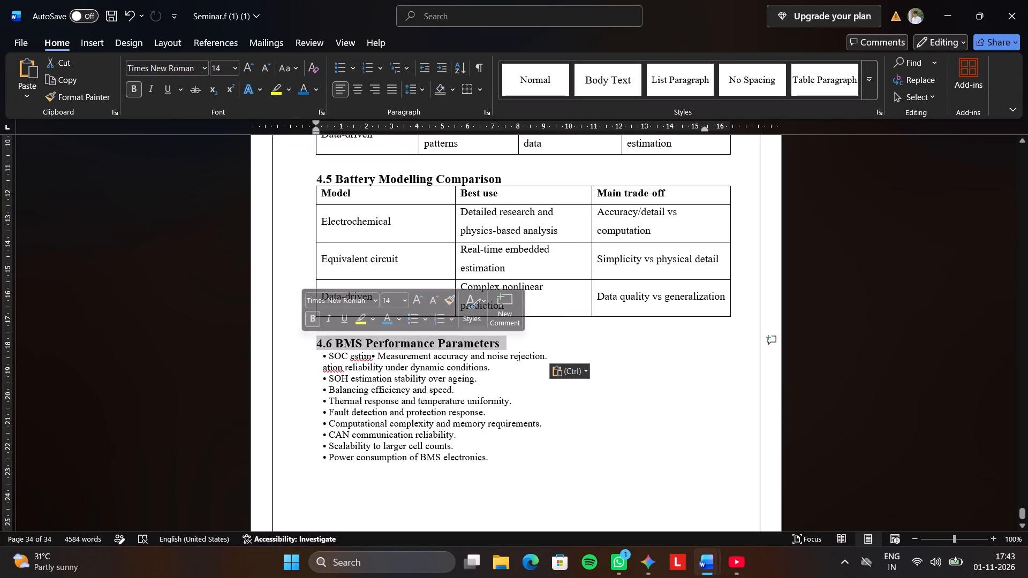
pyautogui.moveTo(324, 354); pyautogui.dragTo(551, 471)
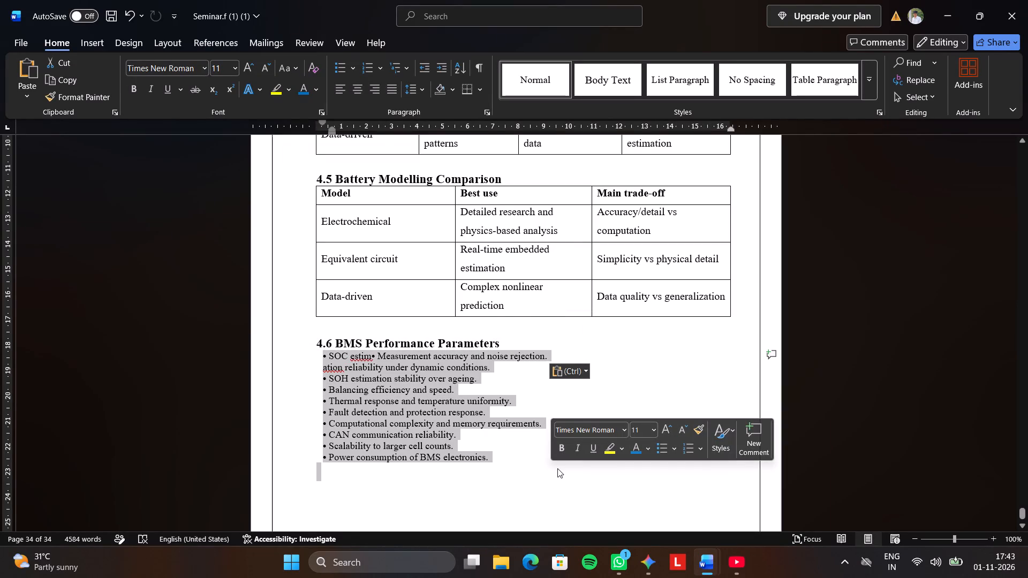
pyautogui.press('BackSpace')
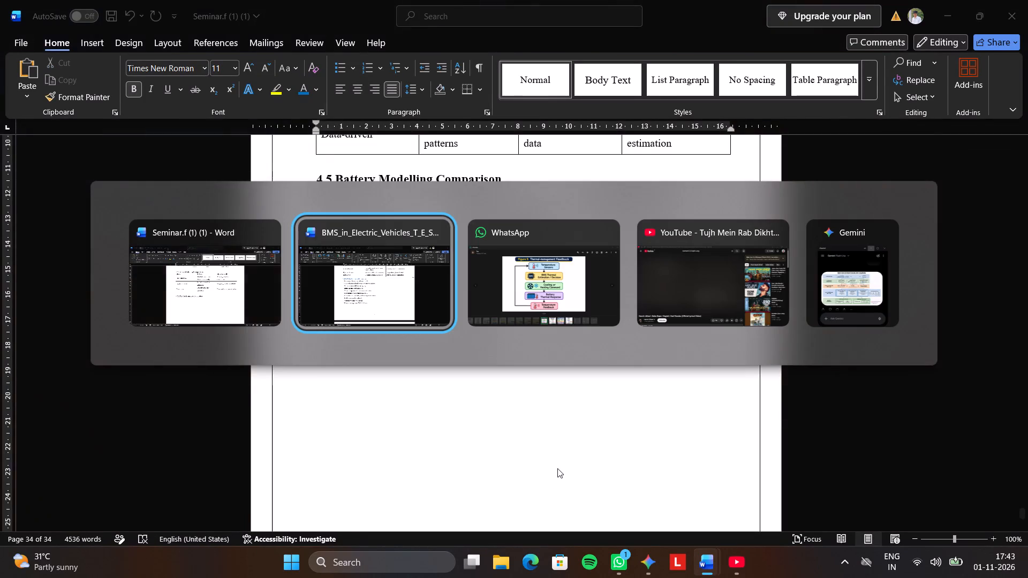
# Copy only the 4.6 bullet list from the source report and paste it under the 4.6 heading in Seminar.f.
pyautogui.click(313, 239)
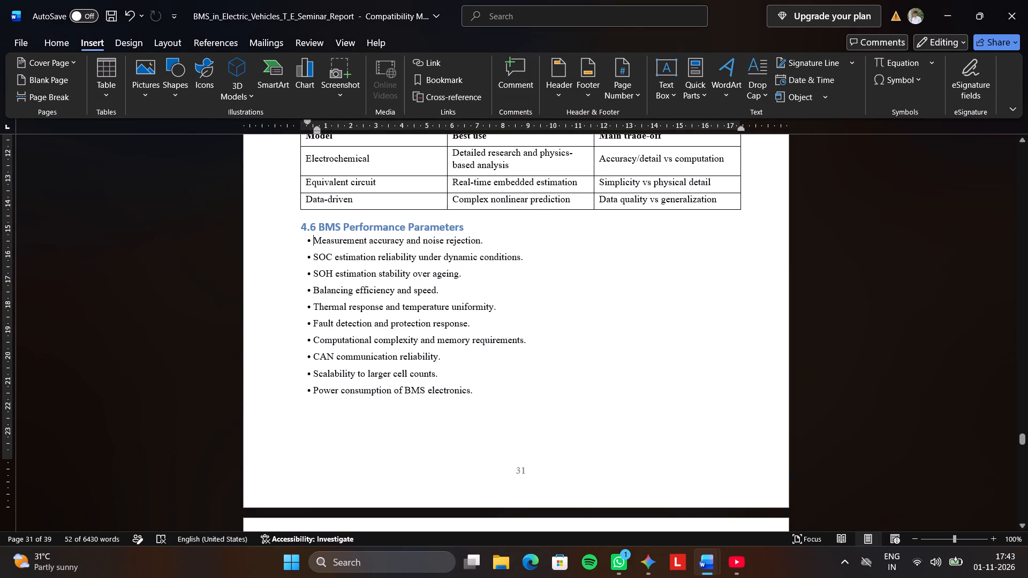
pyautogui.moveTo(307, 239); pyautogui.dragTo(517, 405)
pyautogui.hotkey('ctrl', 'c')
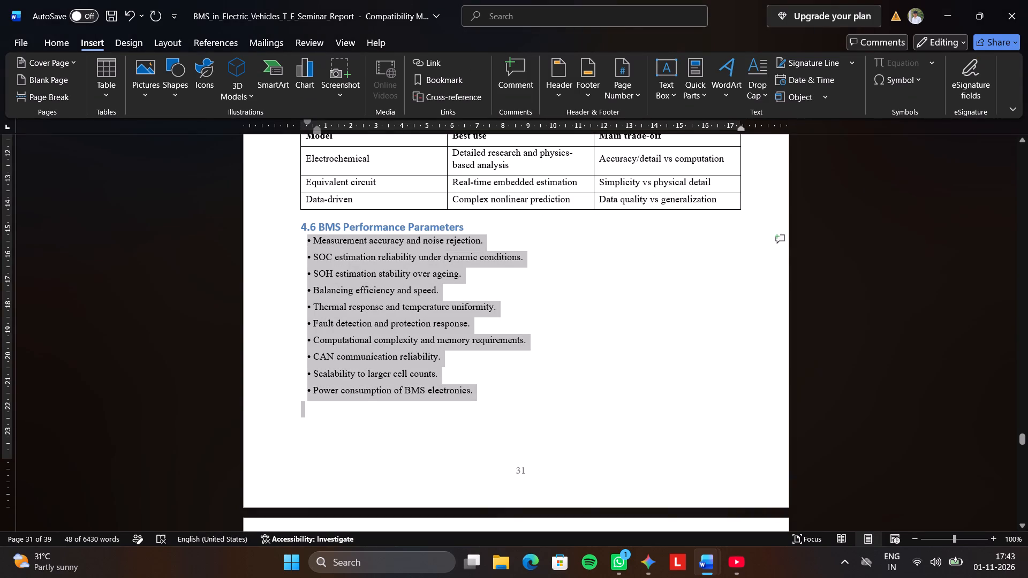
pyautogui.hotkey('ctrl', 'v')
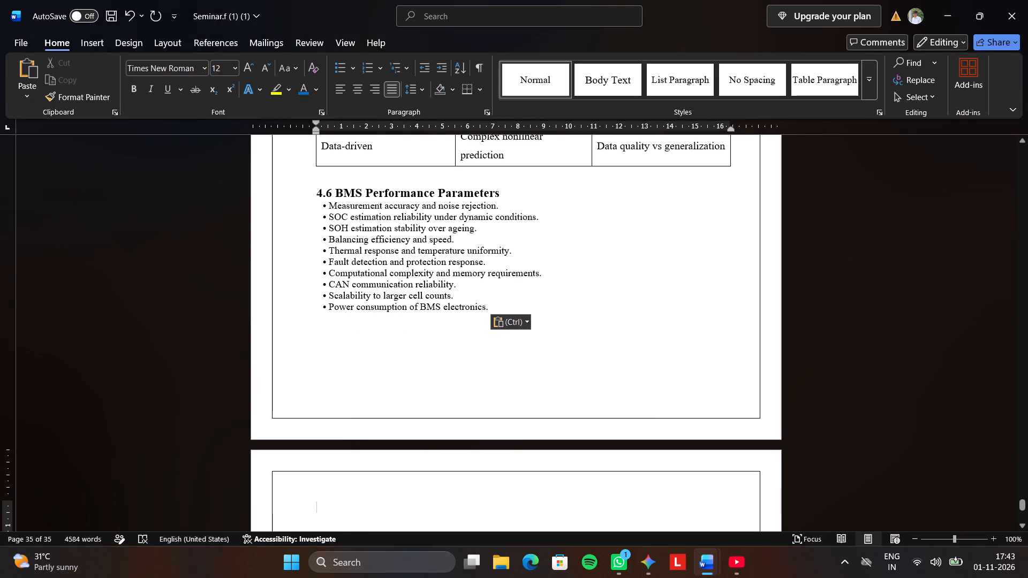
# Format the 4.6 bullet list with font size 12 and 1.5 line spacing.
pyautogui.moveTo(319, 204); pyautogui.dragTo(542, 308)
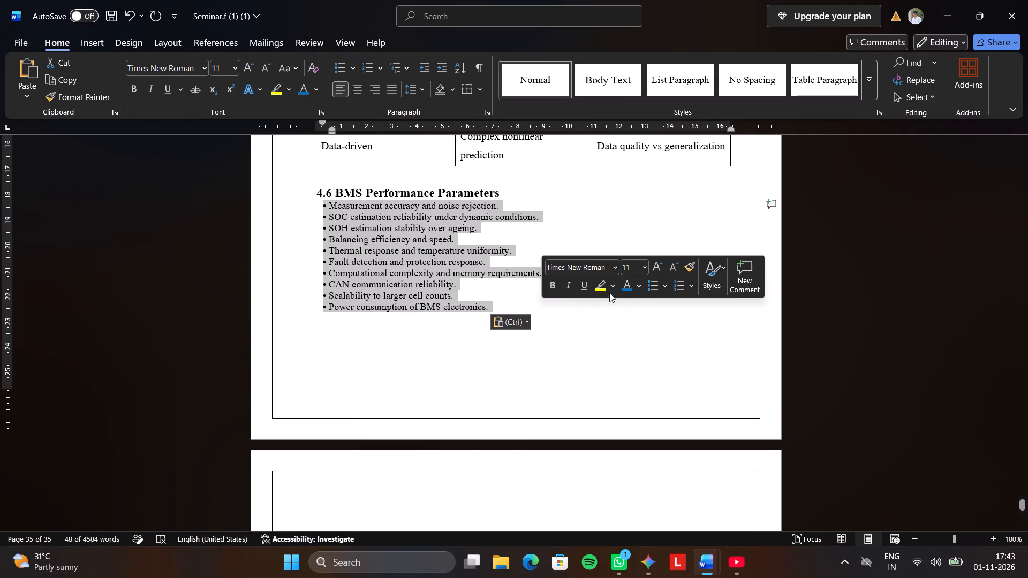
pyautogui.click(643, 272)
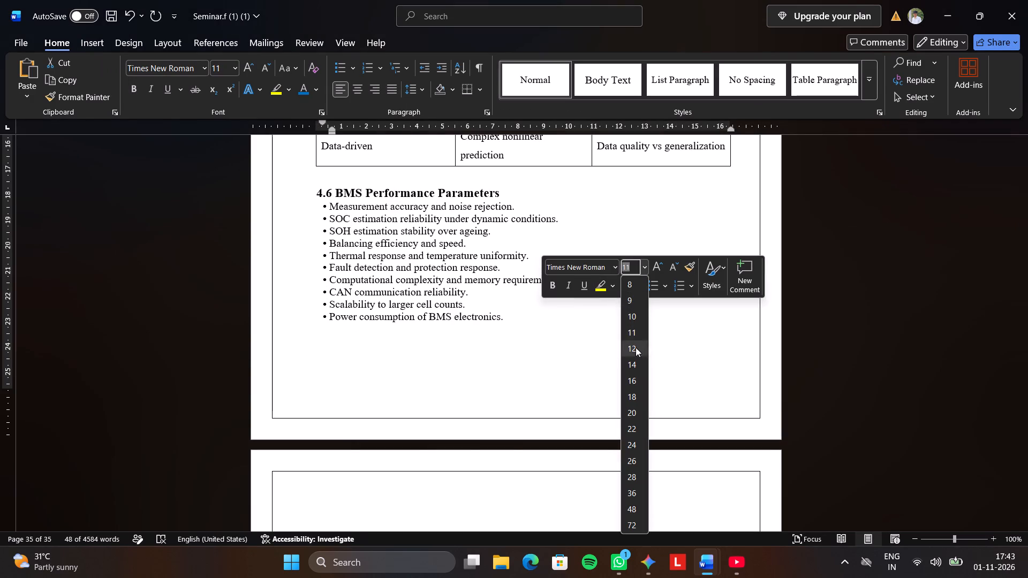
pyautogui.click(636, 347)
pyautogui.click(422, 89)
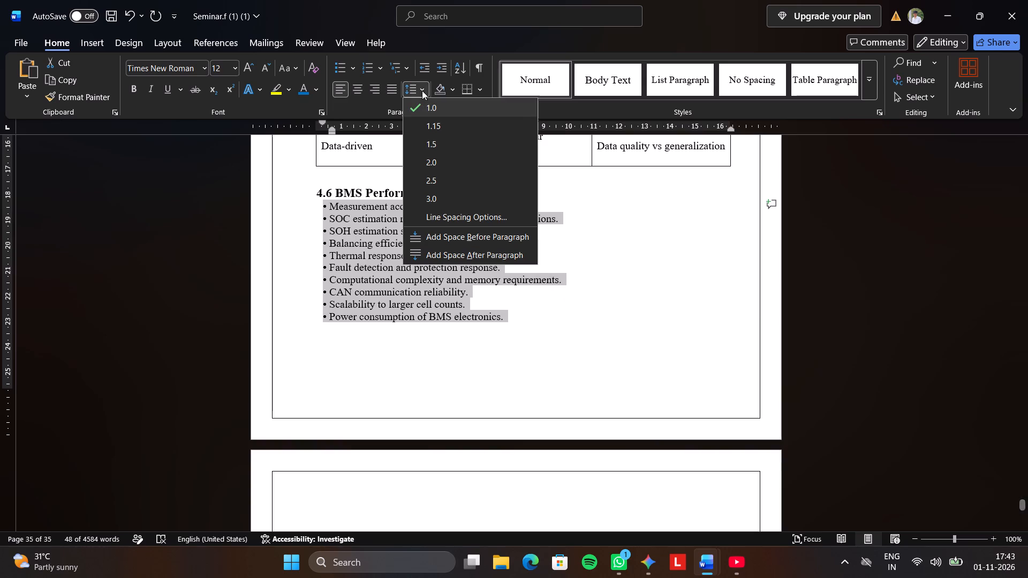
pyautogui.click(450, 146)
pyautogui.click(632, 328)
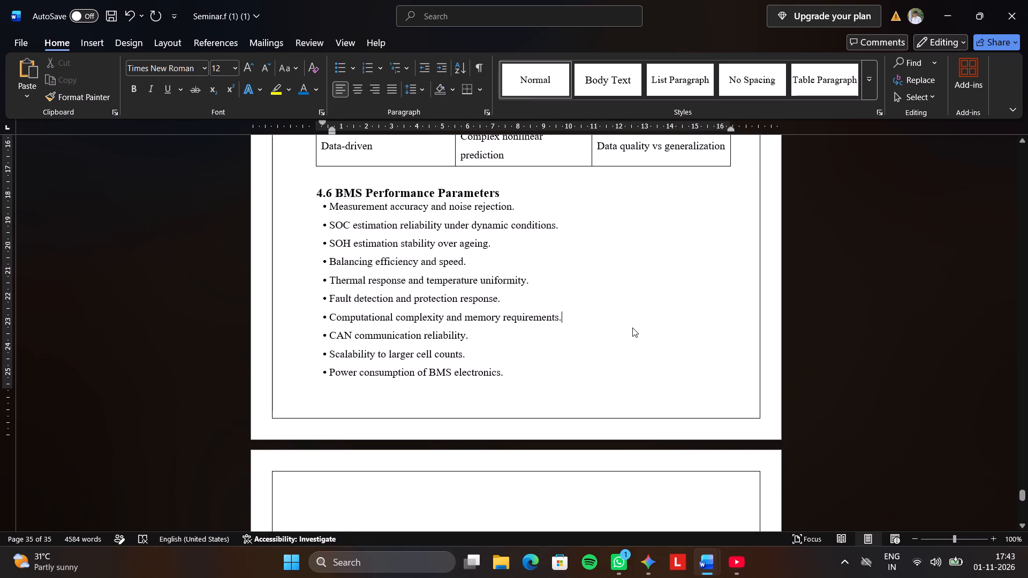
# Copy the "4.7 Practical Challenges" heading from the BMS source report.
pyautogui.scroll(-6, 632, 334)
pyautogui.click(535, 315)
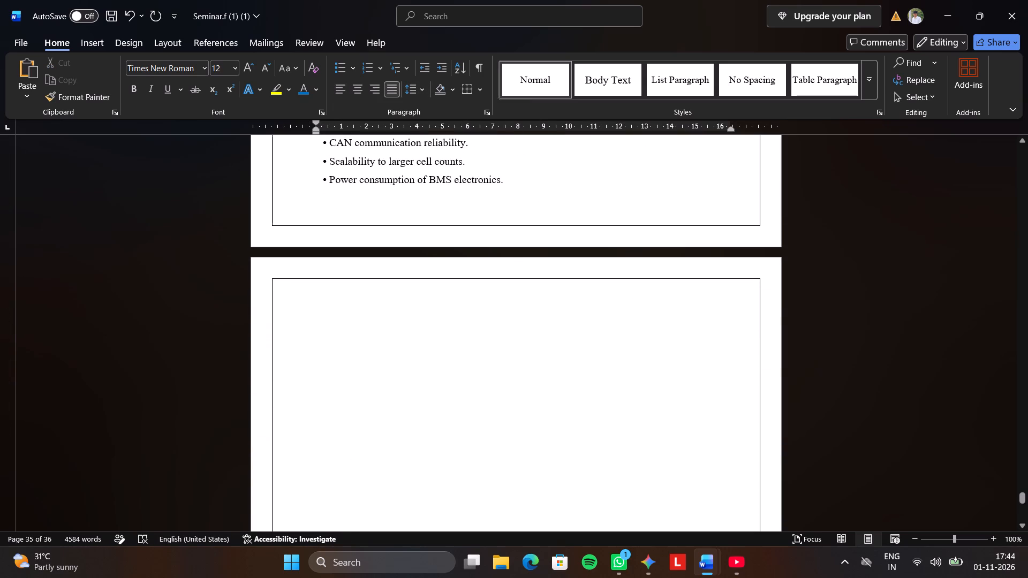
pyautogui.scroll(-7, 534, 314)
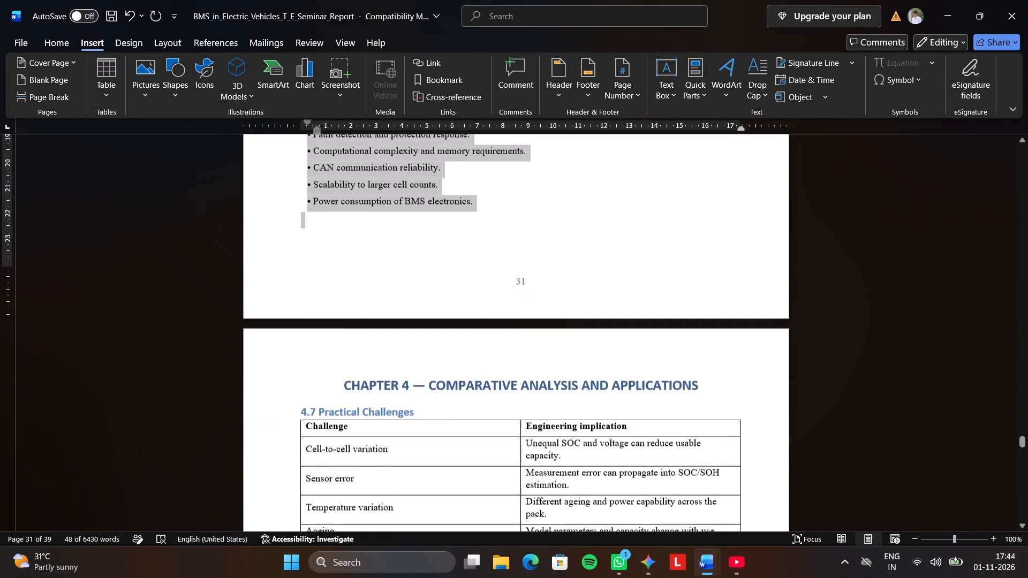
pyautogui.scroll(-5, 538, 332)
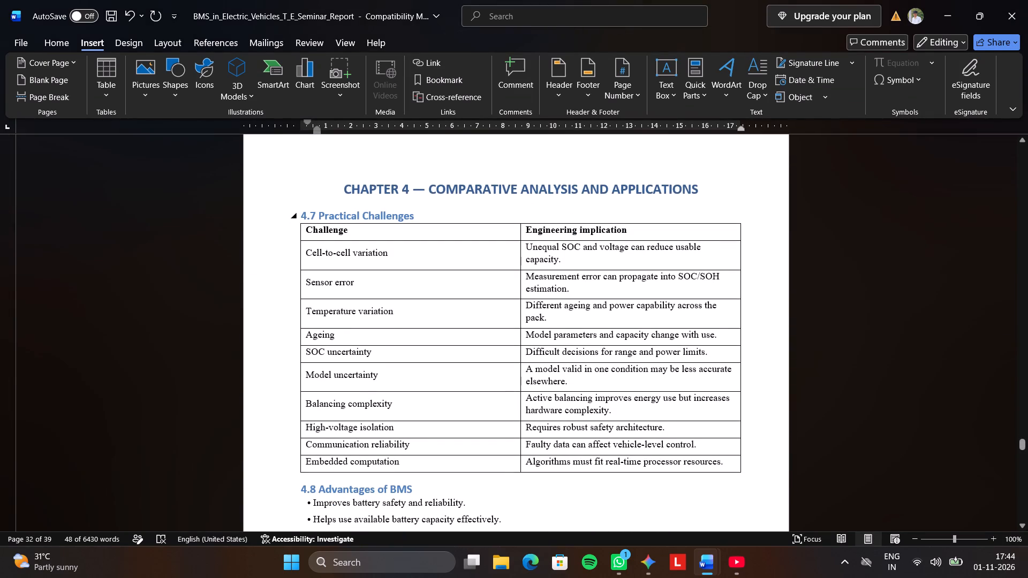
pyautogui.moveTo(300, 210); pyautogui.dragTo(424, 208)
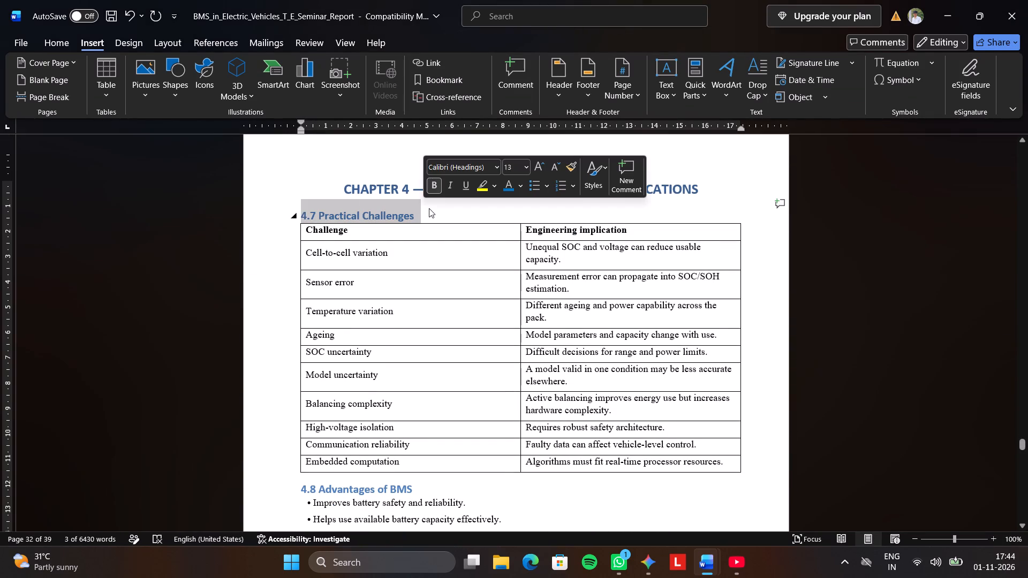
pyautogui.hotkey('ctrl', 'c')
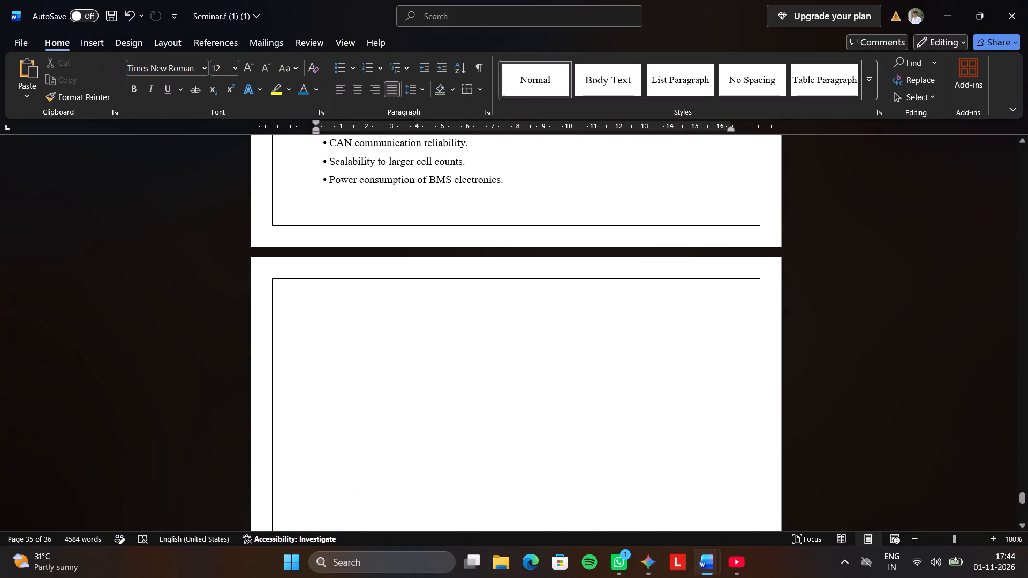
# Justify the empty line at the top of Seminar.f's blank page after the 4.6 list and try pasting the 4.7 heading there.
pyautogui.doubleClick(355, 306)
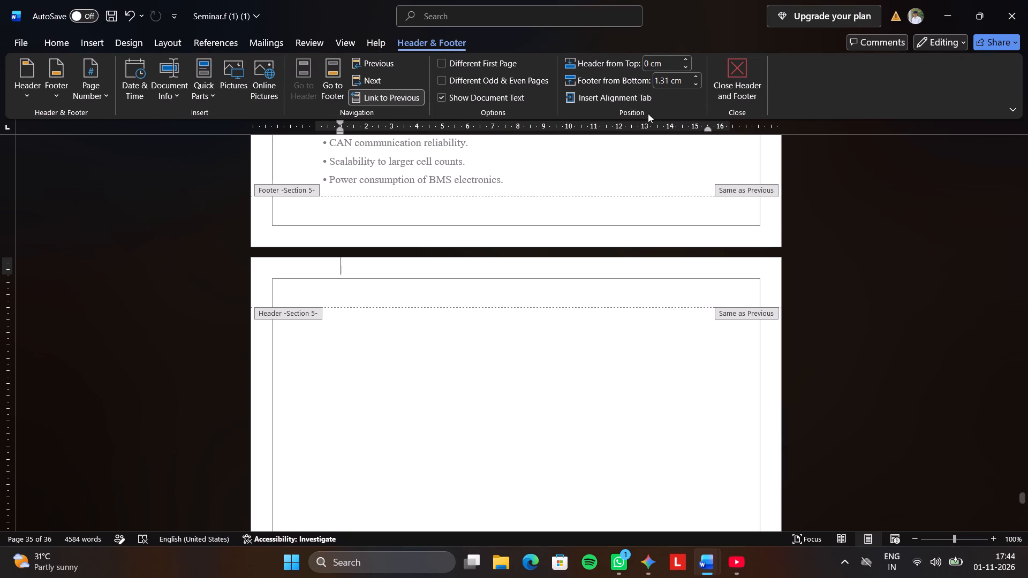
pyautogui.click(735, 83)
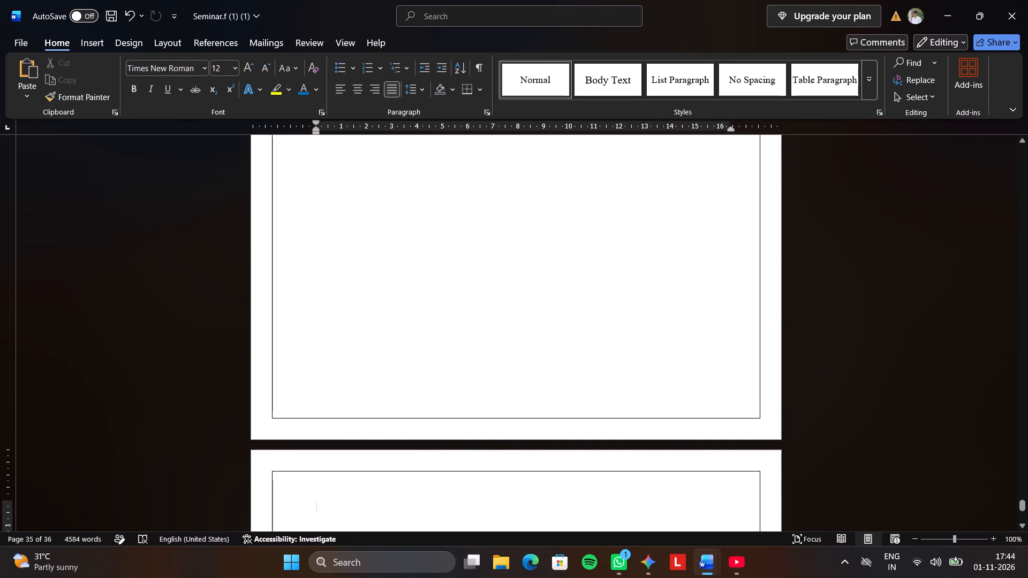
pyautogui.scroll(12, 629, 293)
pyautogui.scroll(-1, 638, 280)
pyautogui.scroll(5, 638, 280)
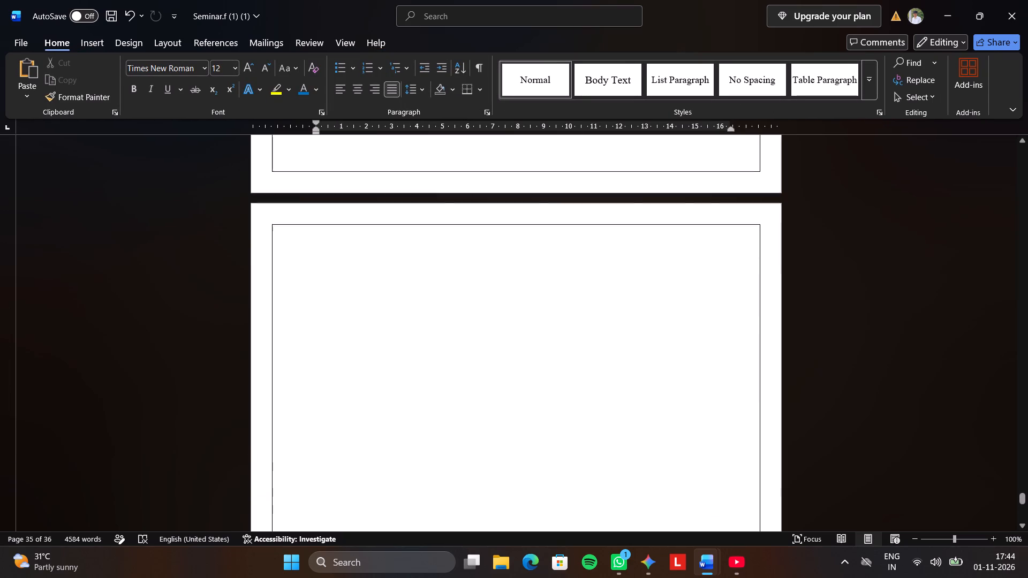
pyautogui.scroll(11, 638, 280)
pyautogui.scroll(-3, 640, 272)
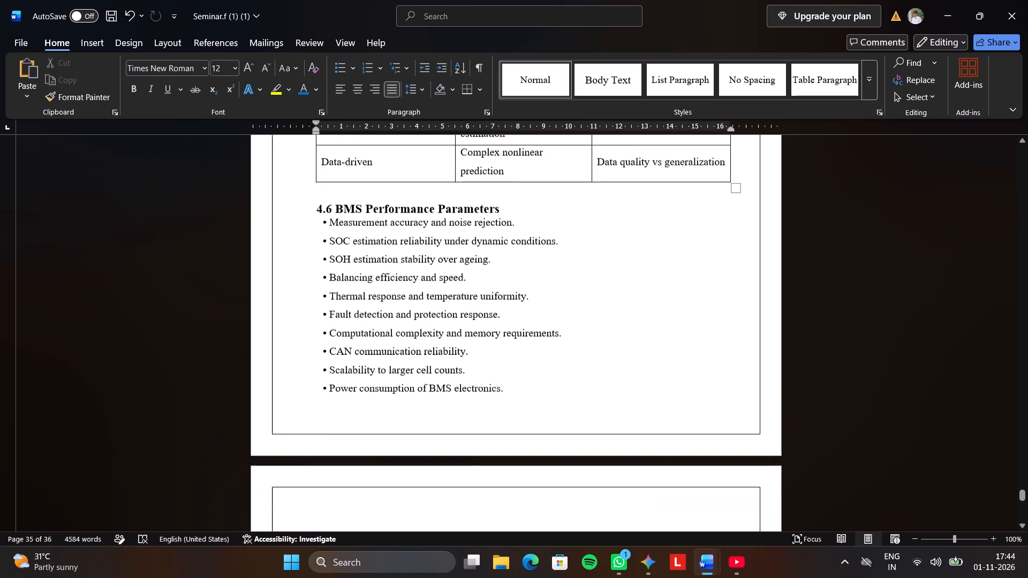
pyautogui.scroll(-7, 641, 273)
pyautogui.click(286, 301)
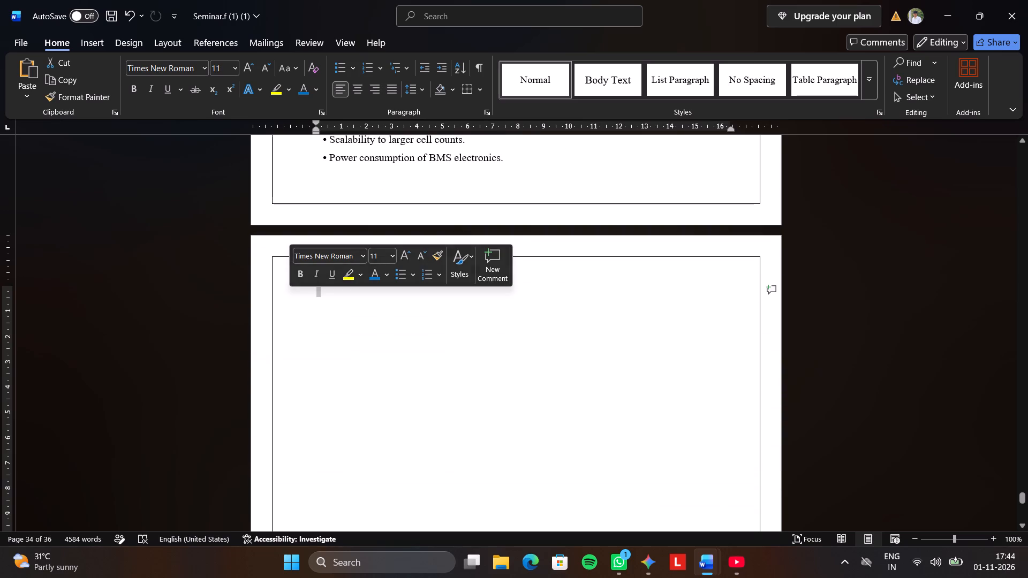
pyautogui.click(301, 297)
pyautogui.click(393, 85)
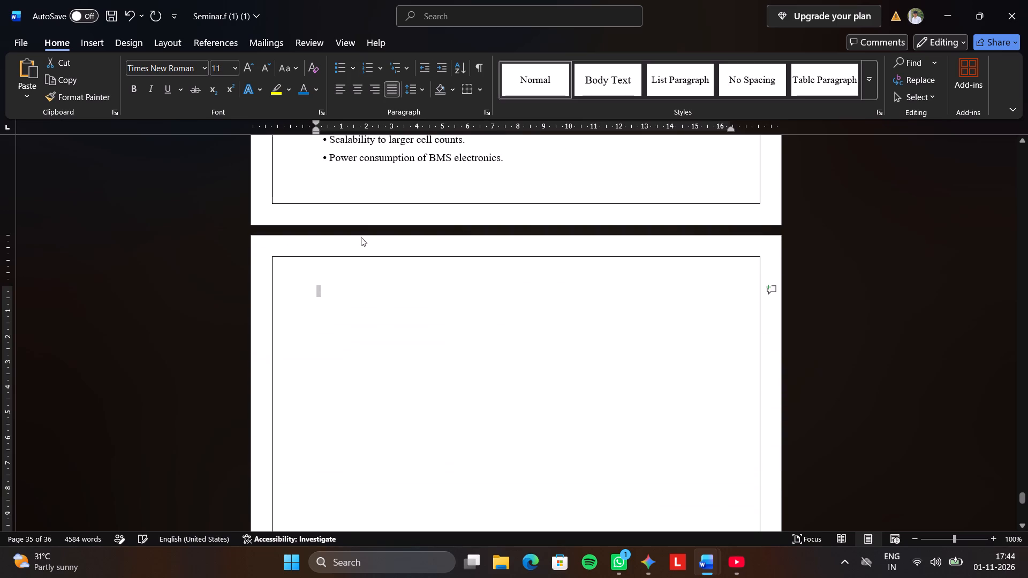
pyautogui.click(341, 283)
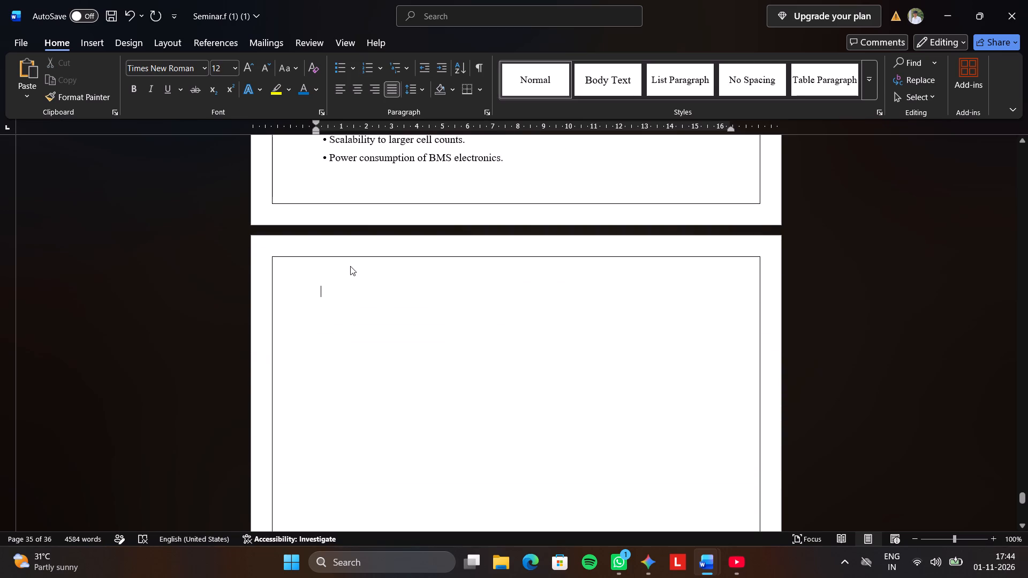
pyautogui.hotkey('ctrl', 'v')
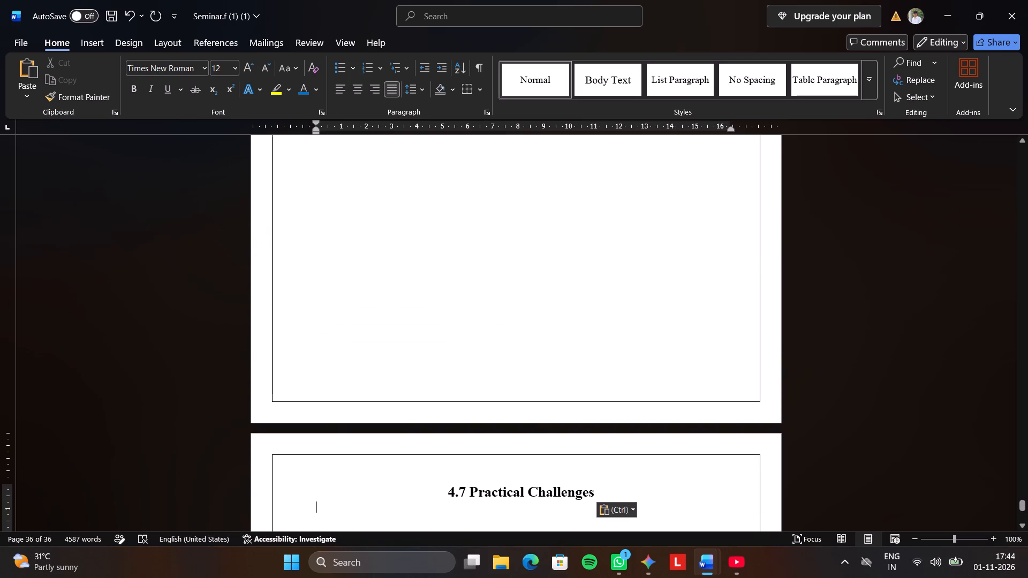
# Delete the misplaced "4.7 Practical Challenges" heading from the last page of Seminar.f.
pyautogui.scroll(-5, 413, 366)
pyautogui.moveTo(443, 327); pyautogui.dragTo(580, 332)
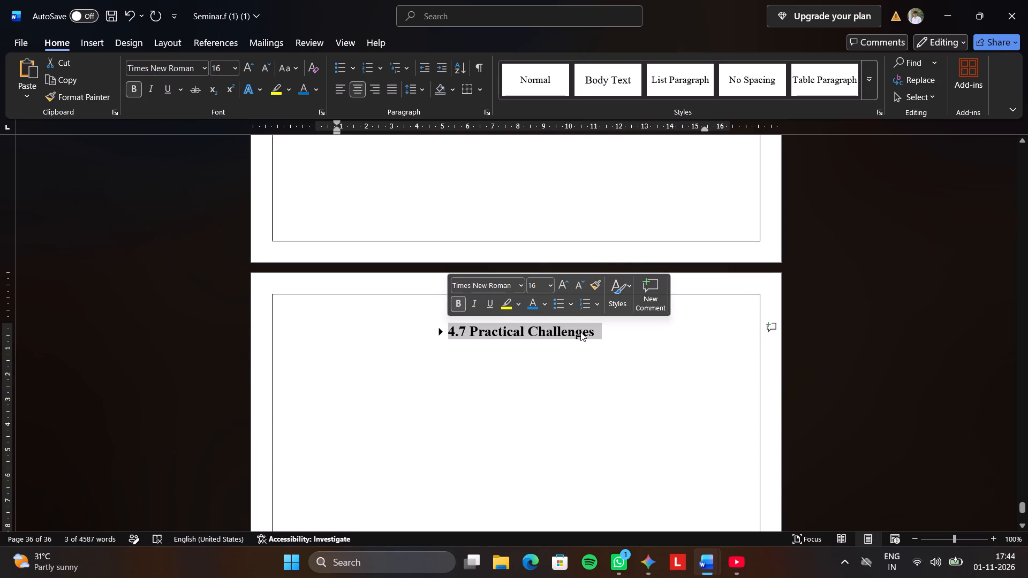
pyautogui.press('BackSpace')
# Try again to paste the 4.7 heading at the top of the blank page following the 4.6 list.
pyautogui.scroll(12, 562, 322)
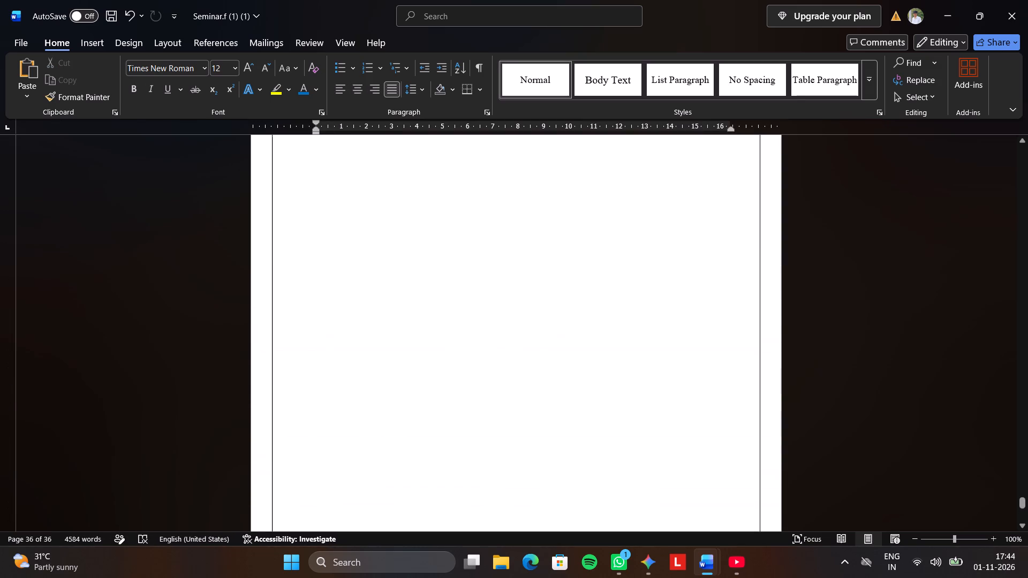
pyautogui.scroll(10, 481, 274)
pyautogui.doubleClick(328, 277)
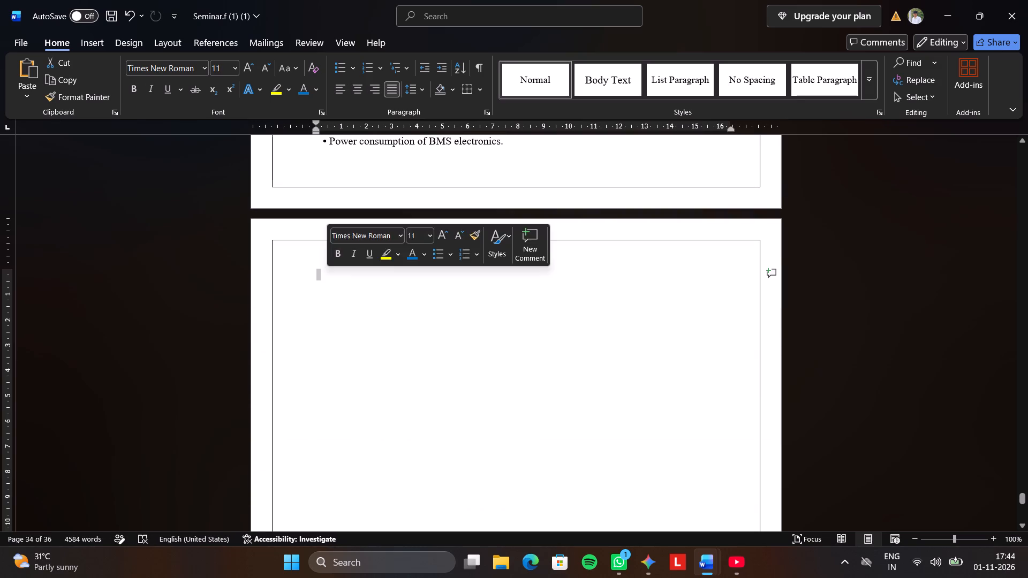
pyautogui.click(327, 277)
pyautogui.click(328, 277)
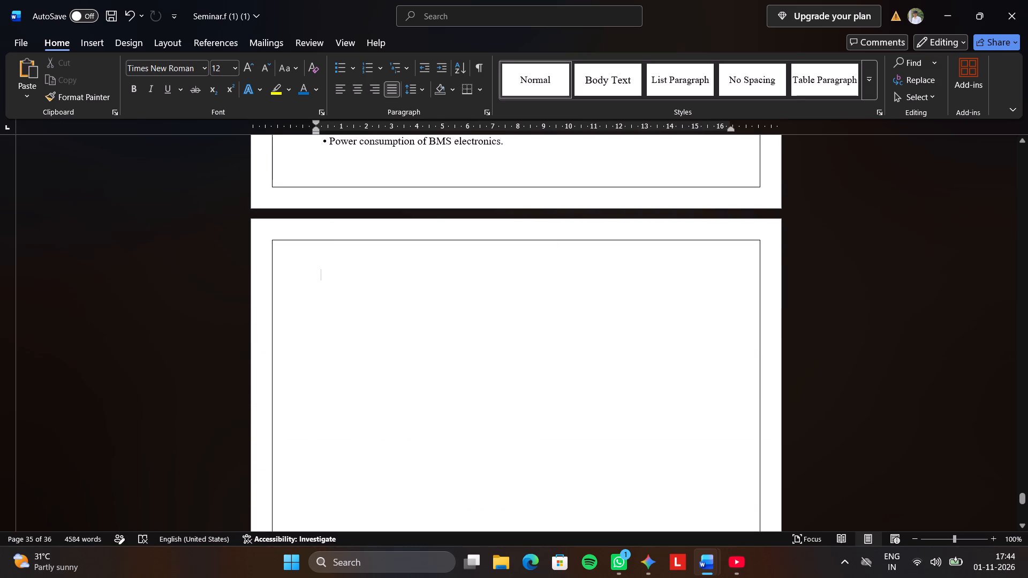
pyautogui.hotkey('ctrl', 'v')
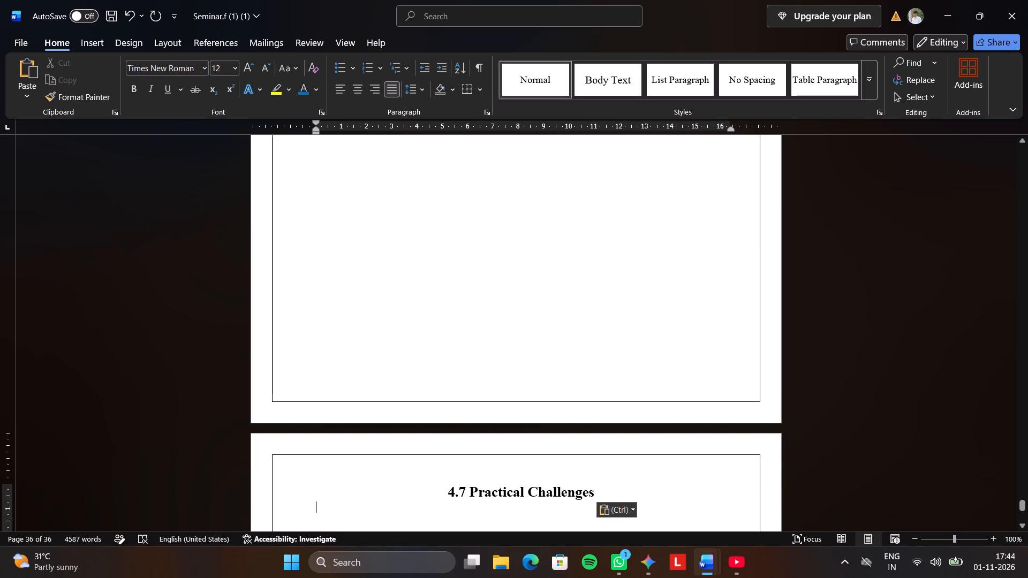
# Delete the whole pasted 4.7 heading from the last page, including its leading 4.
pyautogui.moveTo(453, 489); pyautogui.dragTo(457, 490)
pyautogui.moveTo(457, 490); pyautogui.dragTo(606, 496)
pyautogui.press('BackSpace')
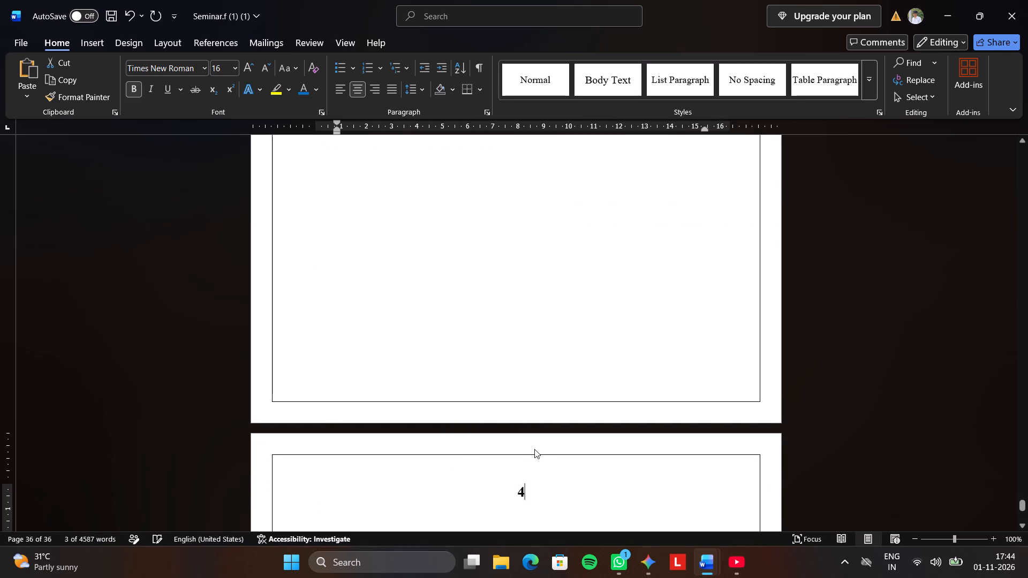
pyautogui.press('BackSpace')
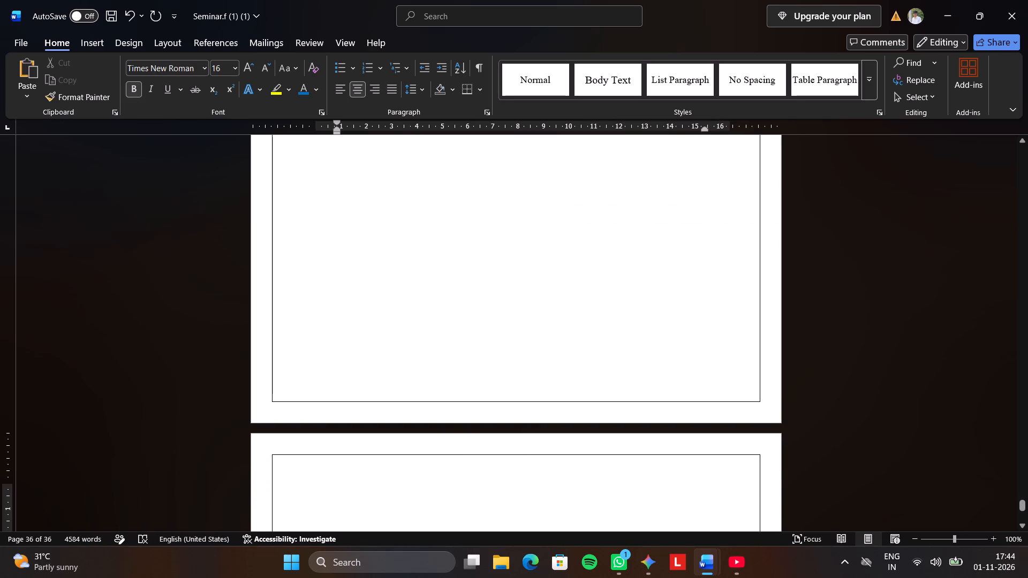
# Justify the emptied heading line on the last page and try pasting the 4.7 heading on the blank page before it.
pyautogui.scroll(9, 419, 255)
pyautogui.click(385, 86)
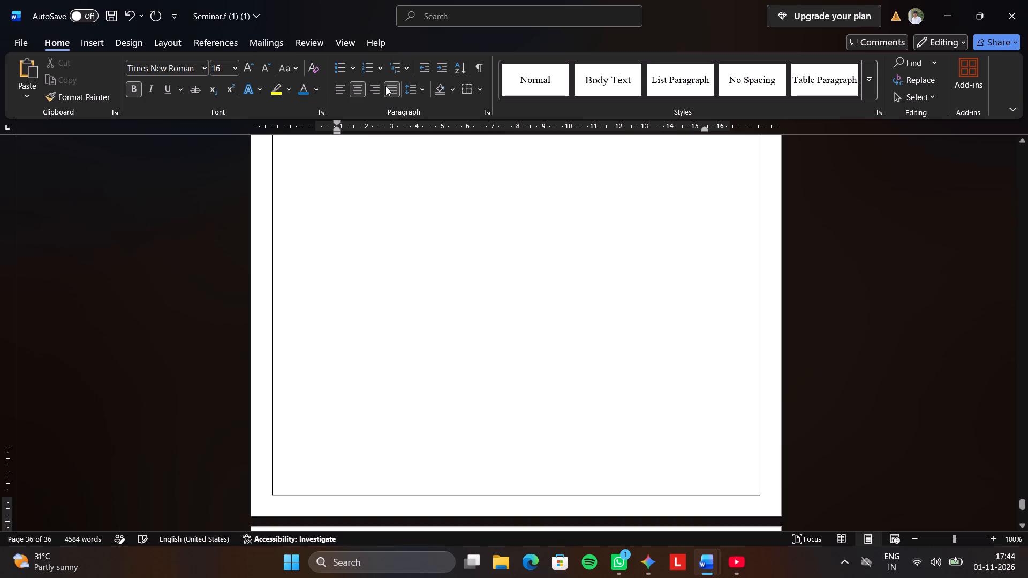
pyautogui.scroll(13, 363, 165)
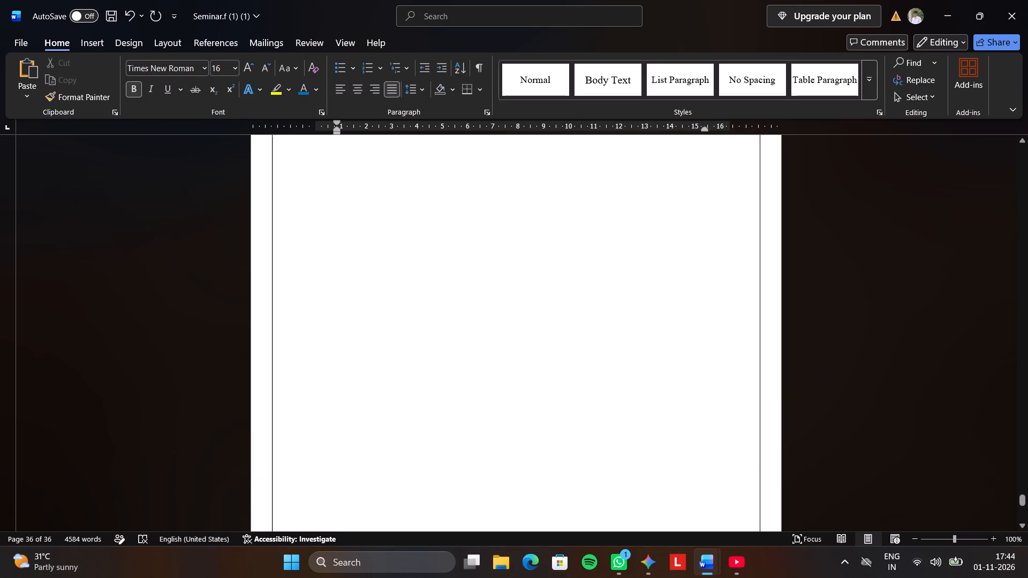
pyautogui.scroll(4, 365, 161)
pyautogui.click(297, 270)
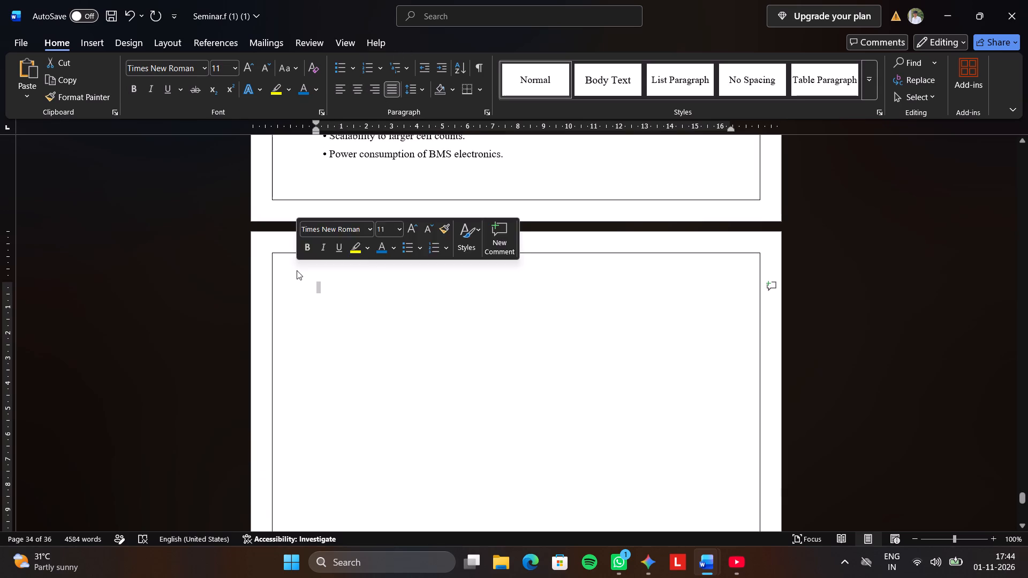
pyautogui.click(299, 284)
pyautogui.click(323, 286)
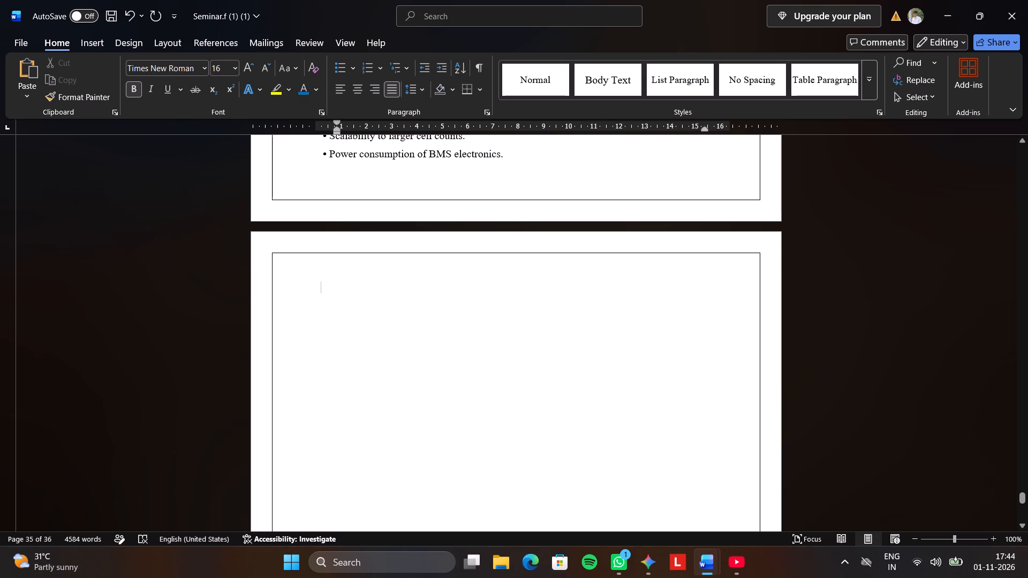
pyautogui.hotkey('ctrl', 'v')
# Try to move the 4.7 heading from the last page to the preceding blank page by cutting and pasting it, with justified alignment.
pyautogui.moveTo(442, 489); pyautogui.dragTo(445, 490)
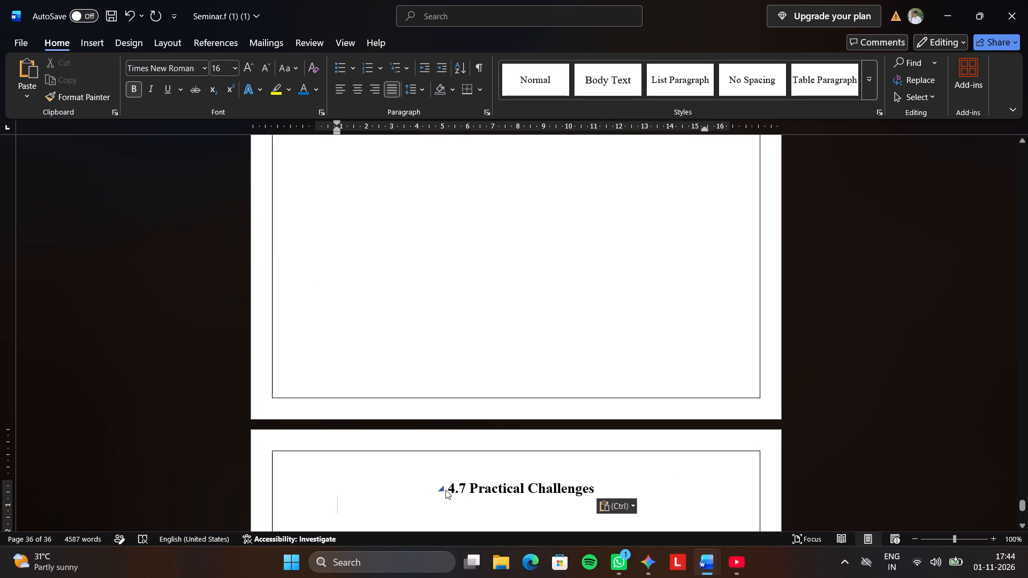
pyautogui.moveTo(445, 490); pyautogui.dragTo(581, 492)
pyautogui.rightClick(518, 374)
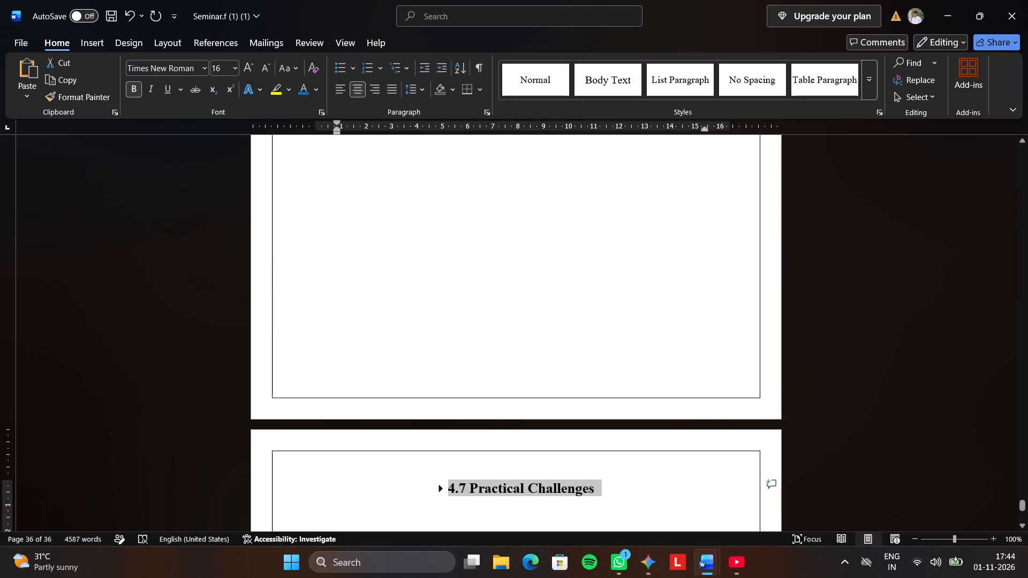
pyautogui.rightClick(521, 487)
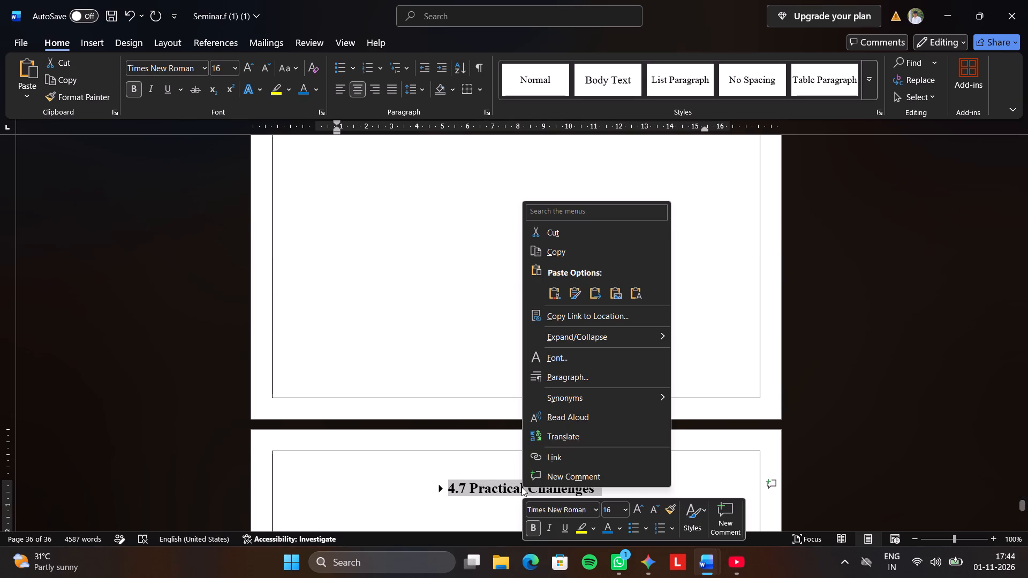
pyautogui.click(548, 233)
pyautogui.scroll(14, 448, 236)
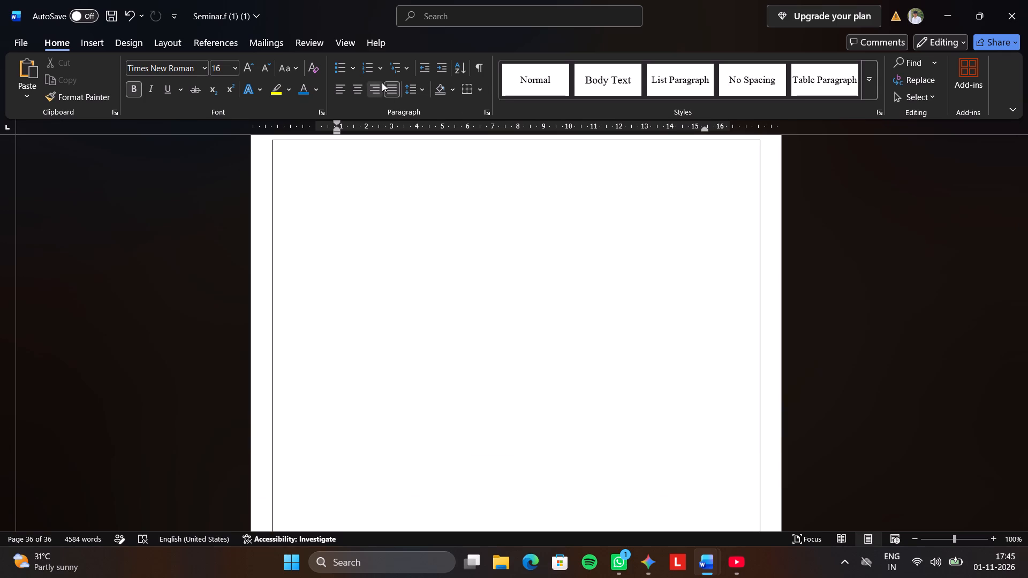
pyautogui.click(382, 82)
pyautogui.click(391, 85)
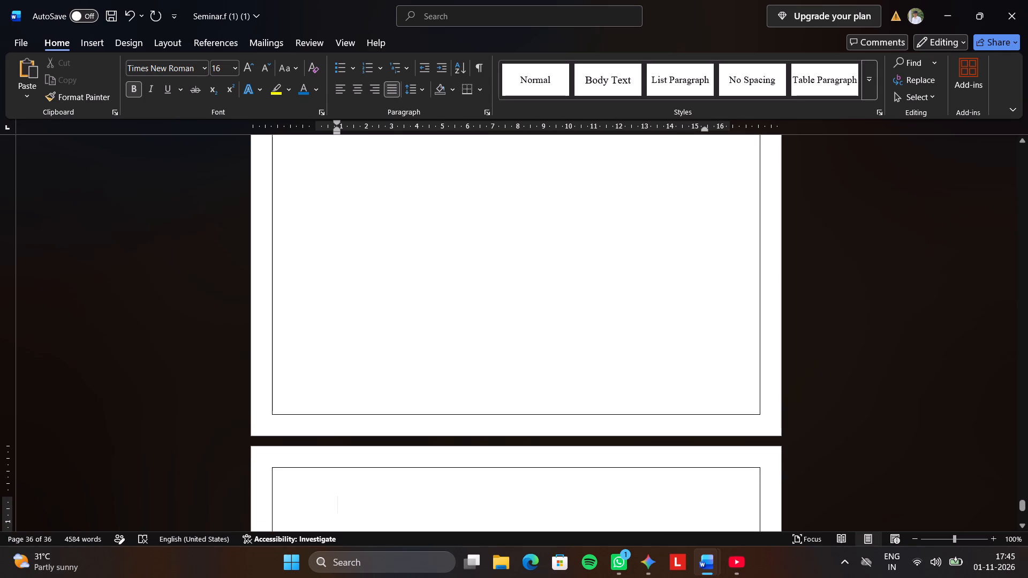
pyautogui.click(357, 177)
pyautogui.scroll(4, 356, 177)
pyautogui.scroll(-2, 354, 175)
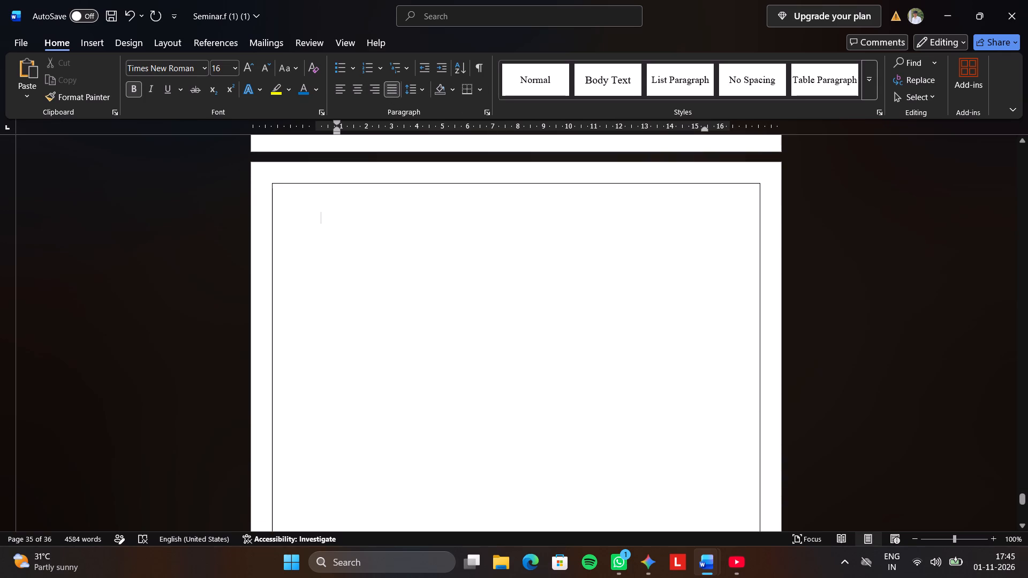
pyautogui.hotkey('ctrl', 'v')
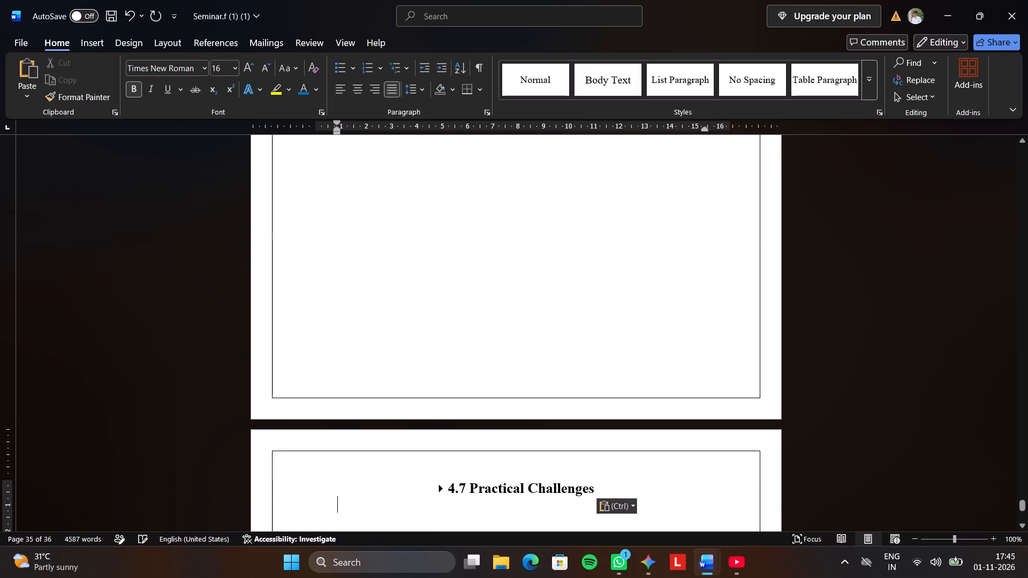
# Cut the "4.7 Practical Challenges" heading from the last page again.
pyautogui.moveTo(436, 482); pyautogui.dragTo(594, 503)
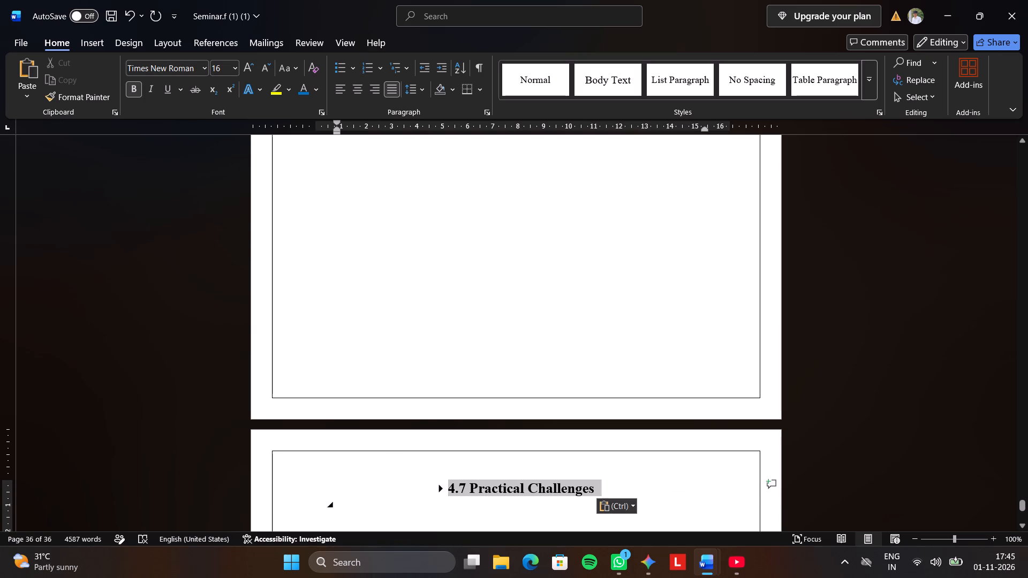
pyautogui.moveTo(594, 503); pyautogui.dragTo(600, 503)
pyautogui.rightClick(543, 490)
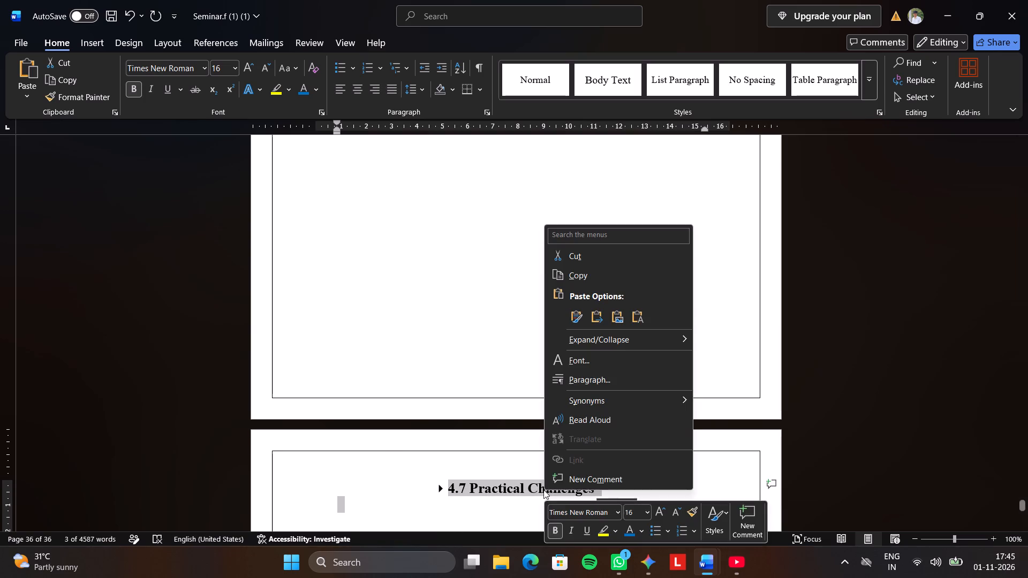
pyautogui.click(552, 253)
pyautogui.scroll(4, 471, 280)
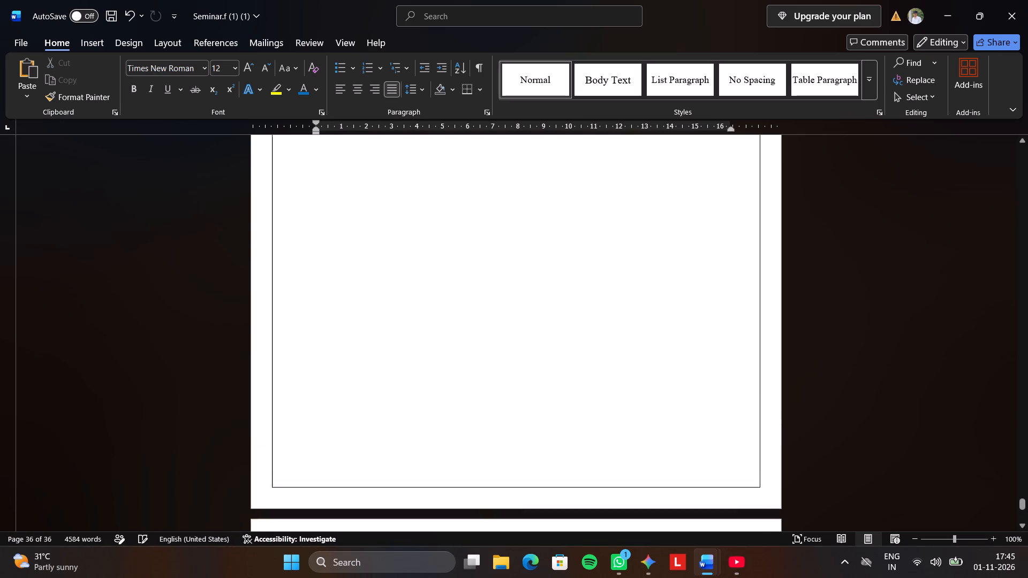
# Switch to the BMS source report, select the whole table under 4.7 Practical Challenges, and paste the cut heading text over its cells.
pyautogui.scroll(14, 470, 267)
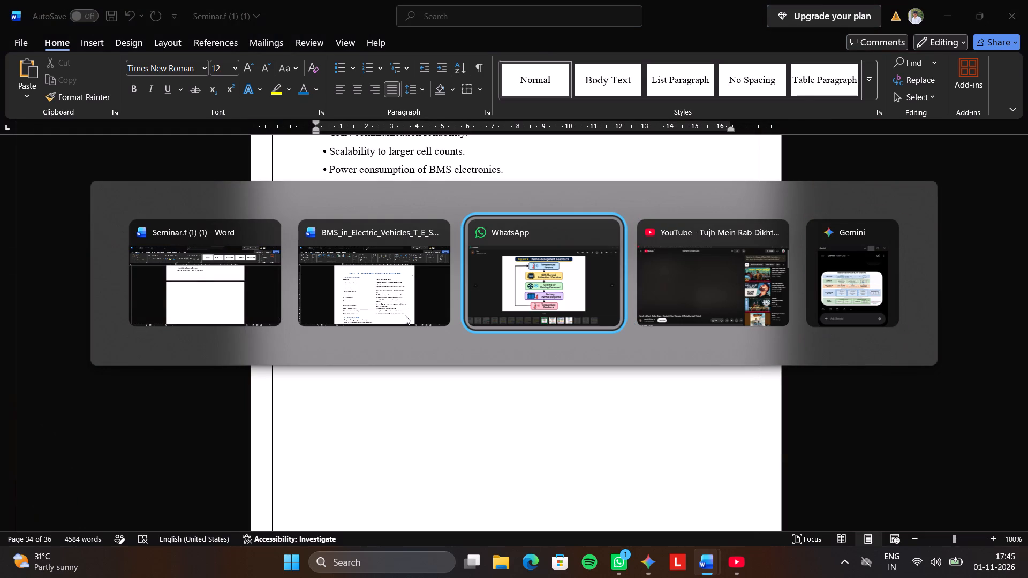
pyautogui.click(277, 254)
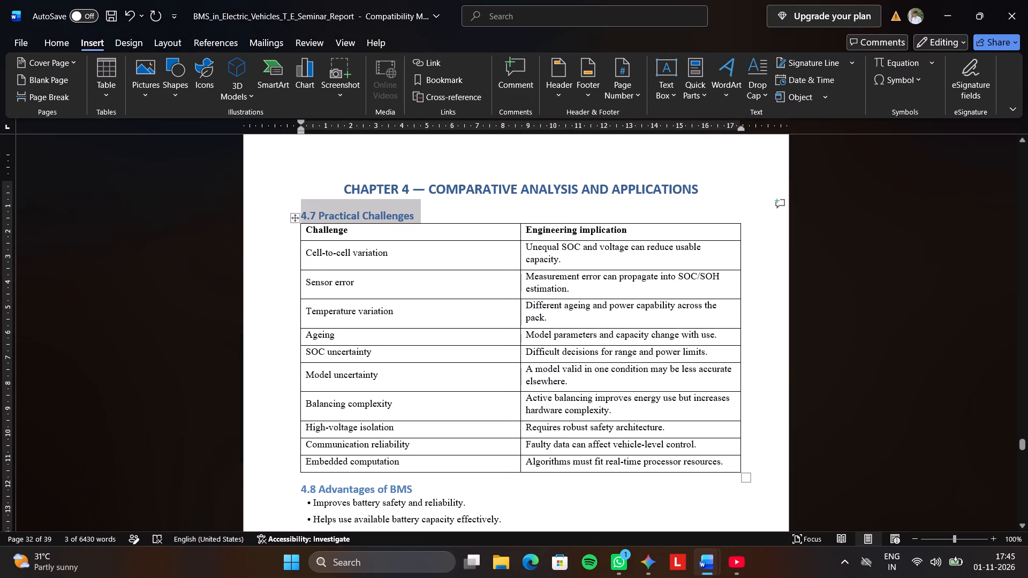
pyautogui.click(294, 217)
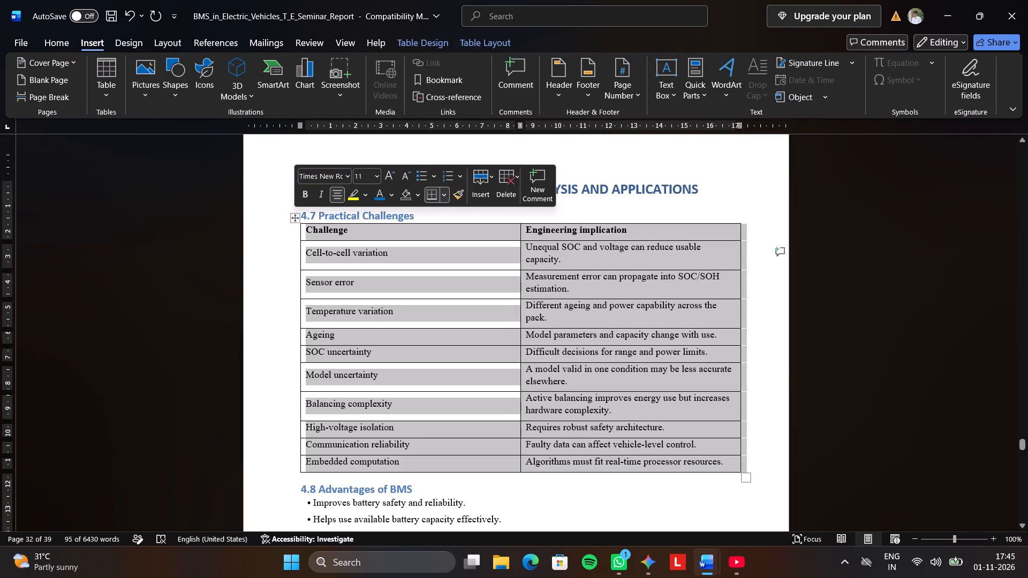
pyautogui.hotkey('ctrl', 'v')
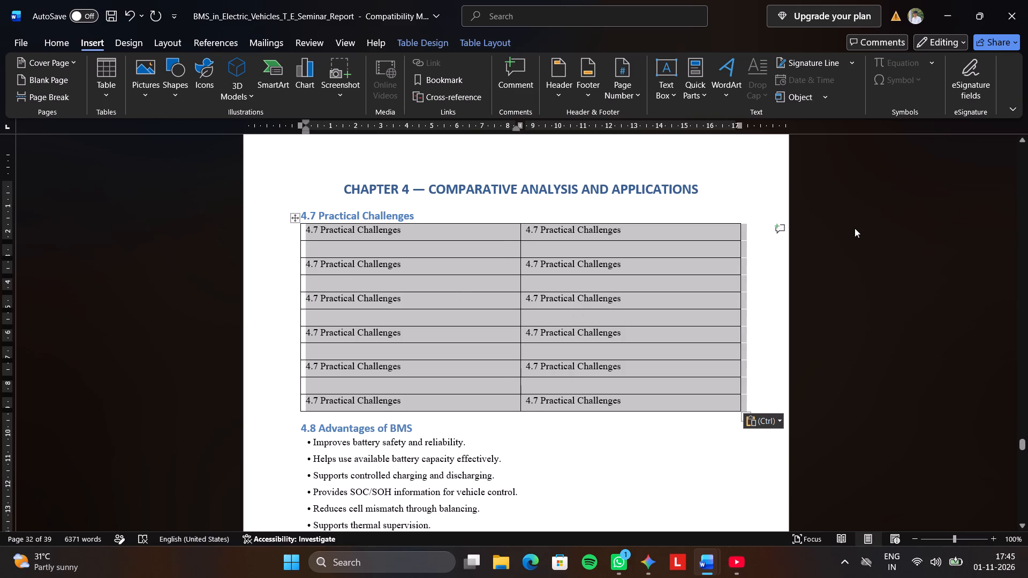
pyautogui.click(782, 427)
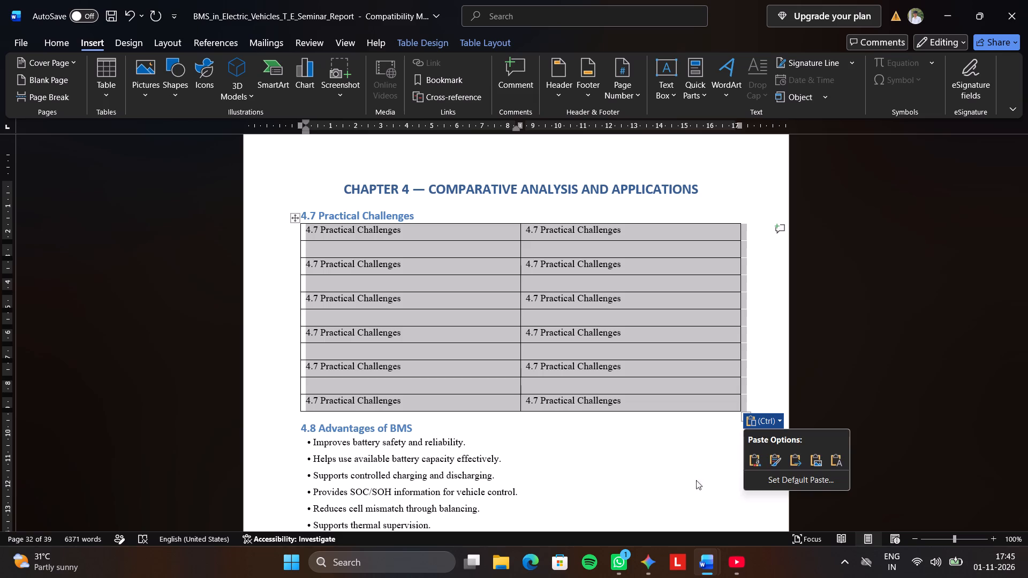
pyautogui.click(692, 480)
pyautogui.click(623, 455)
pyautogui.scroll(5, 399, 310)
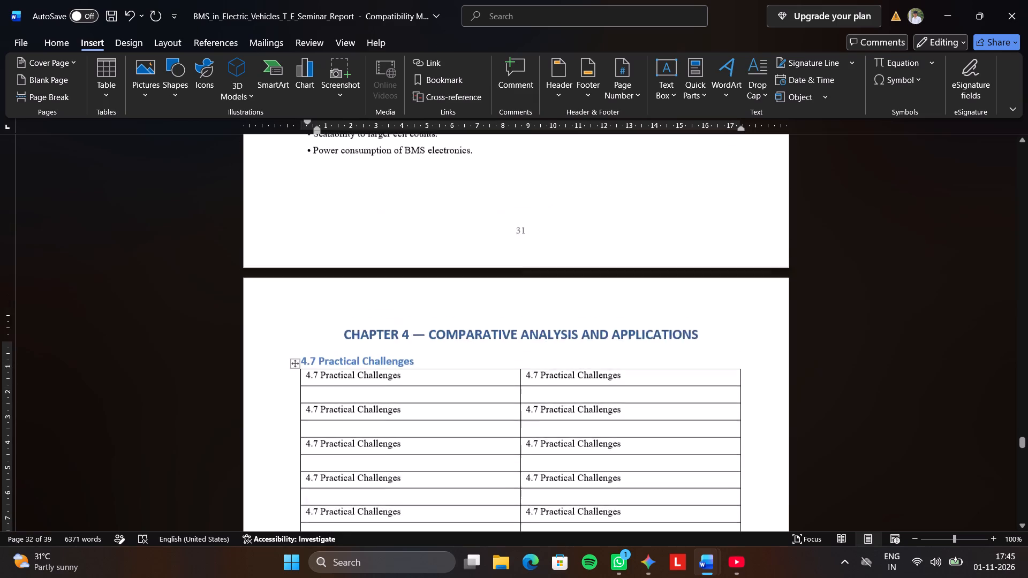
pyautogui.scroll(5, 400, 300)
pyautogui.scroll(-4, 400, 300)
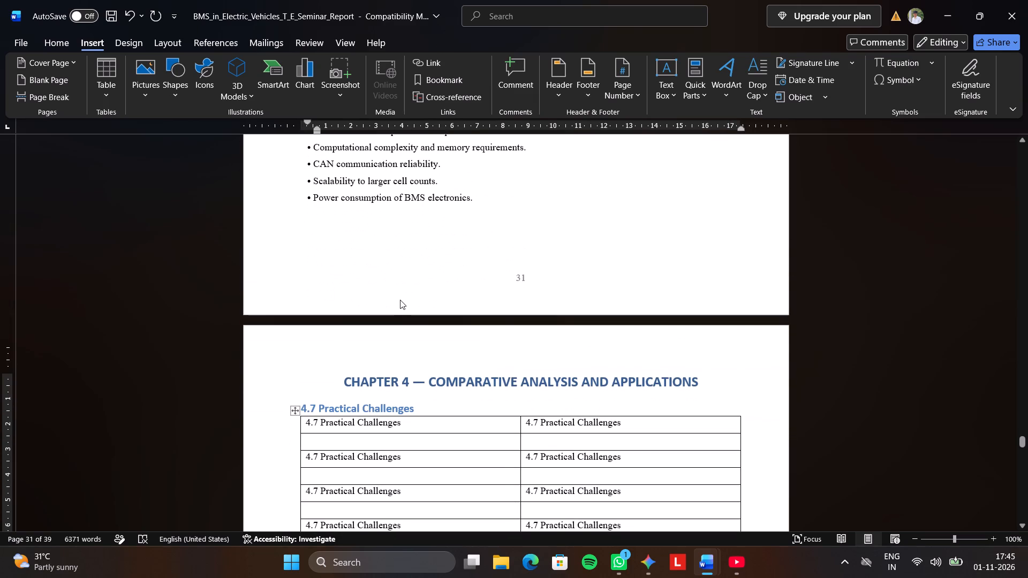
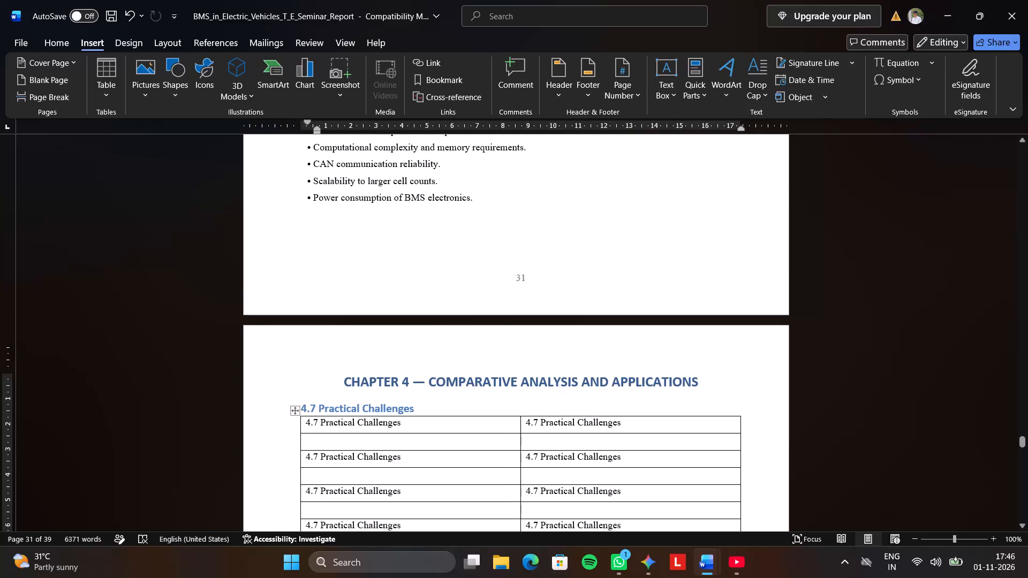
# Select the whole table under the 4.7 Practical Challenges heading in the BMS source report and minimize that report's window.
pyautogui.scroll(-4, 316, 495)
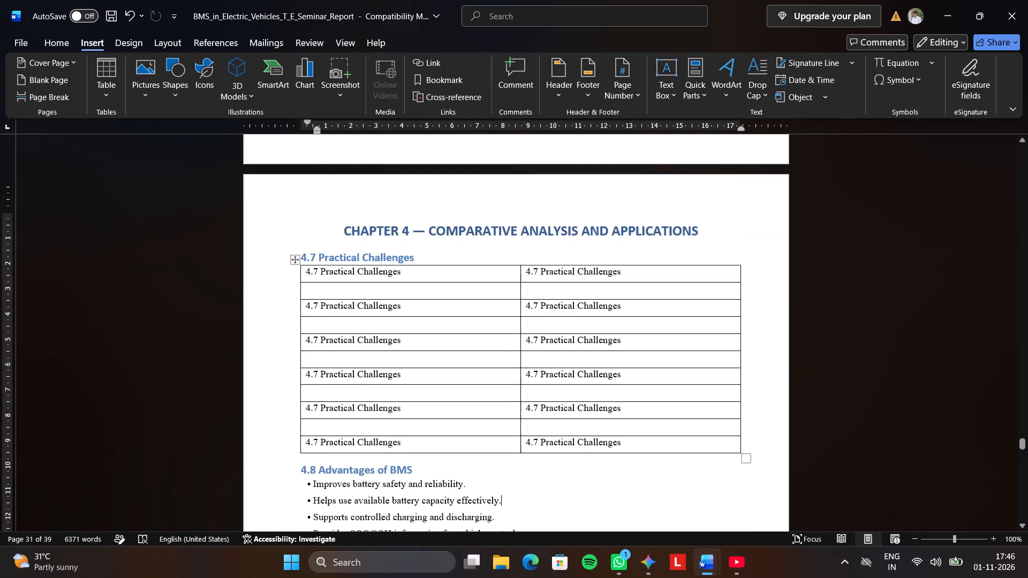
pyautogui.scroll(-12, 320, 490)
pyautogui.scroll(11, 331, 457)
pyautogui.scroll(1, 347, 409)
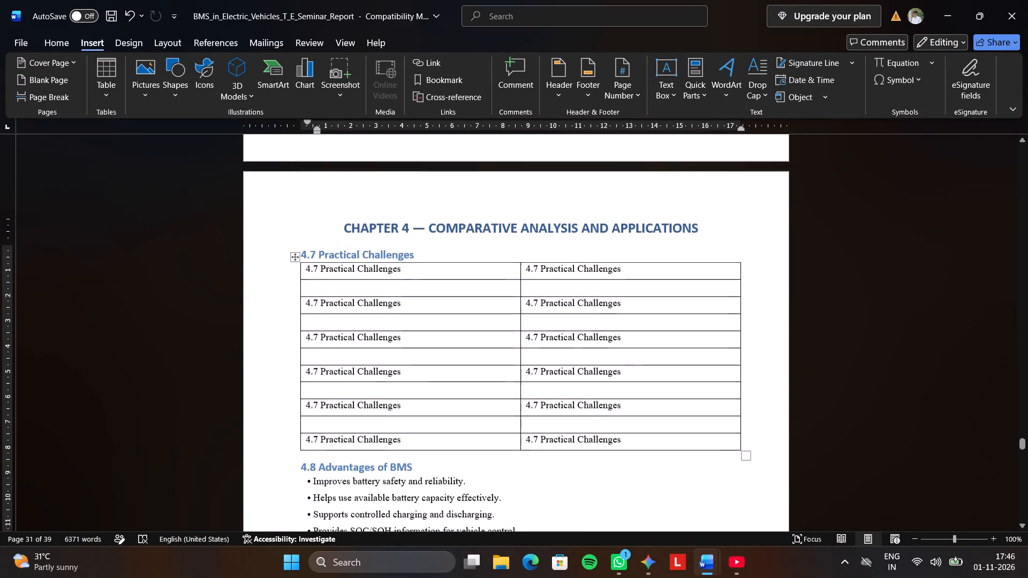
pyautogui.scroll(2, 347, 409)
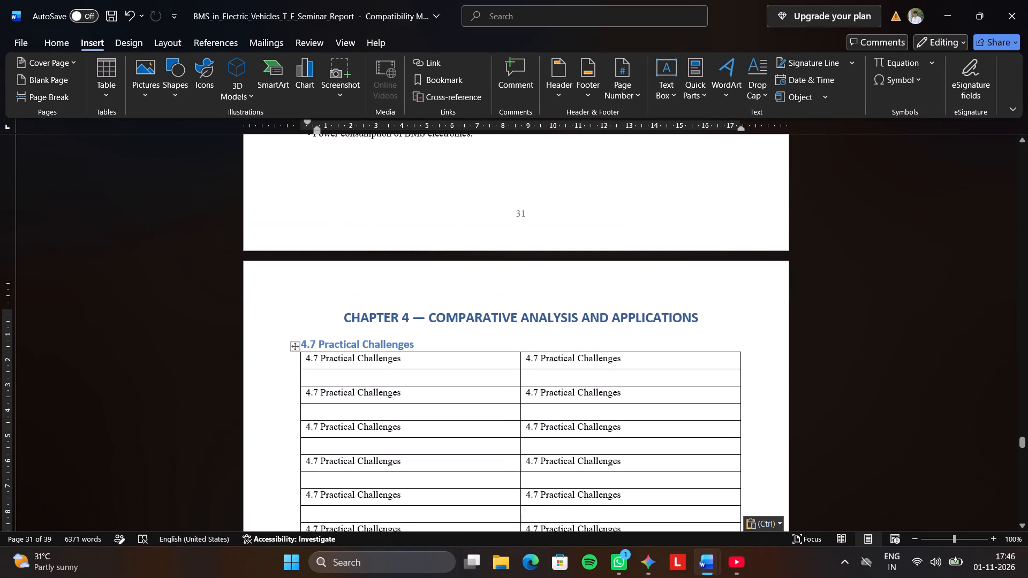
pyautogui.hotkey('ctrl', 'b')
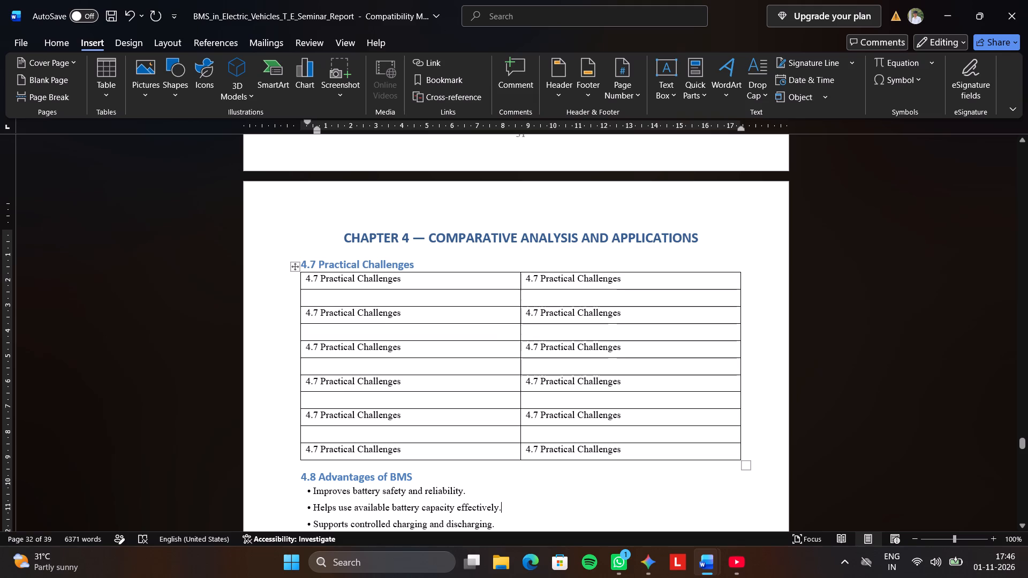
pyautogui.doubleClick(298, 267)
pyautogui.click(298, 267)
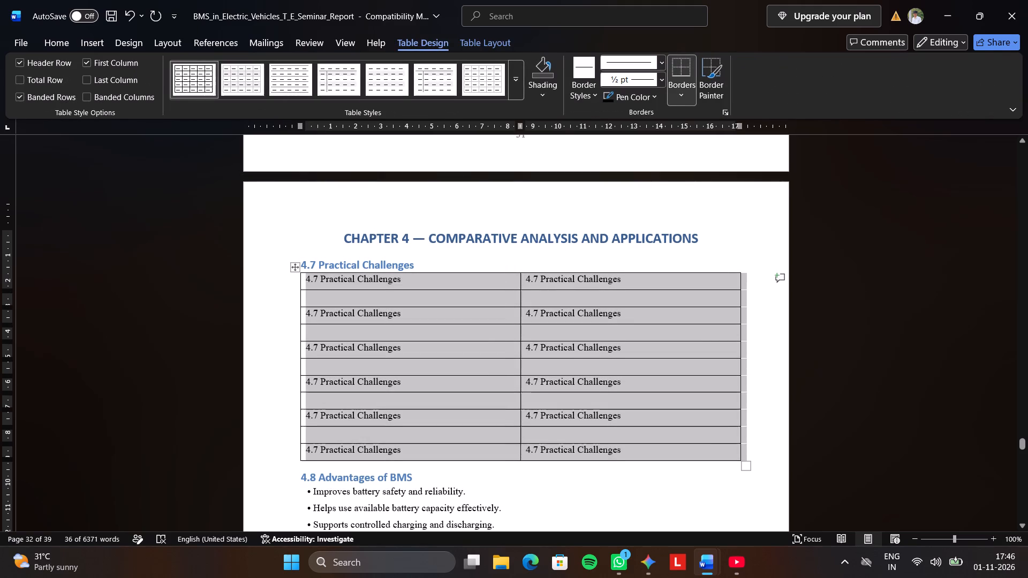
pyautogui.click(292, 267)
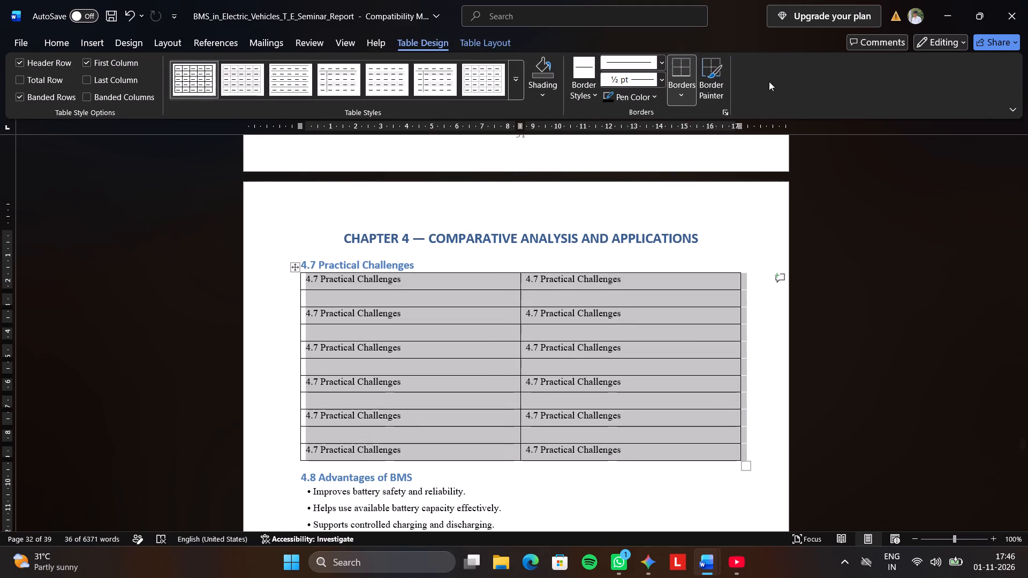
pyautogui.click(949, 13)
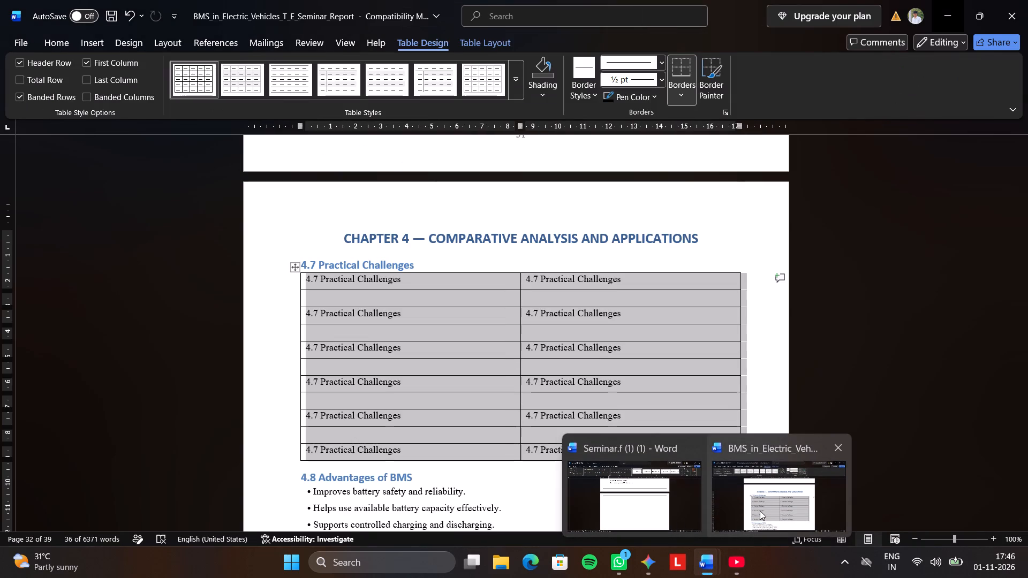
# Switch to the BMS_in_Electric_Vehicles_T_E_Seminar_Report source document and close it, saving its changes.
pyautogui.click(760, 511)
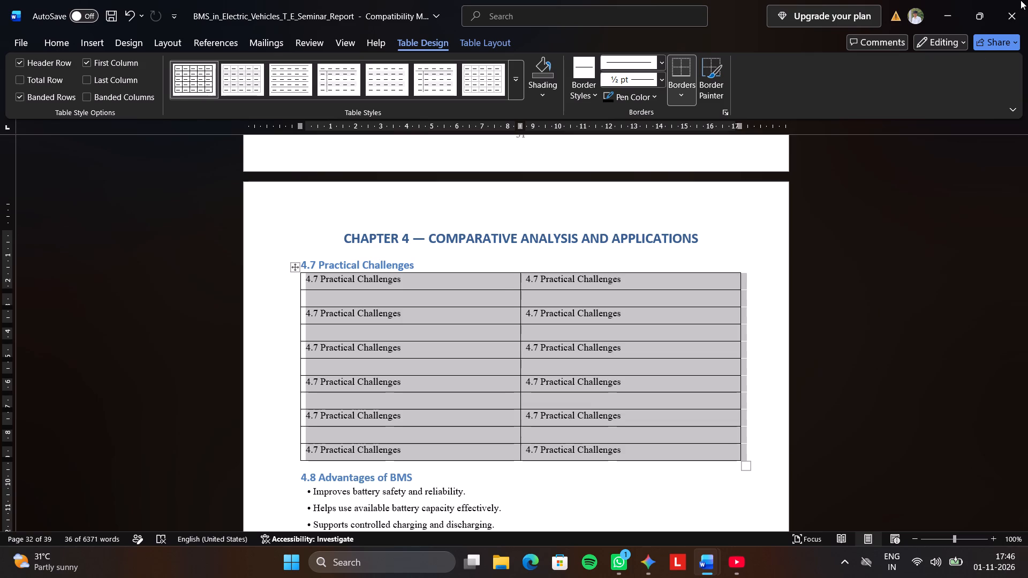
pyautogui.click(1023, 0)
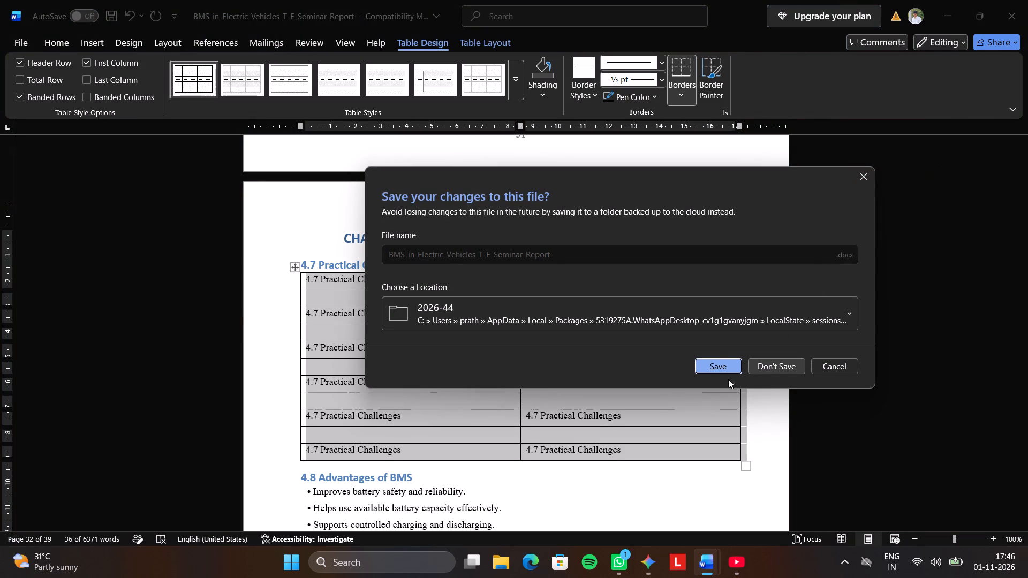
pyautogui.click(720, 363)
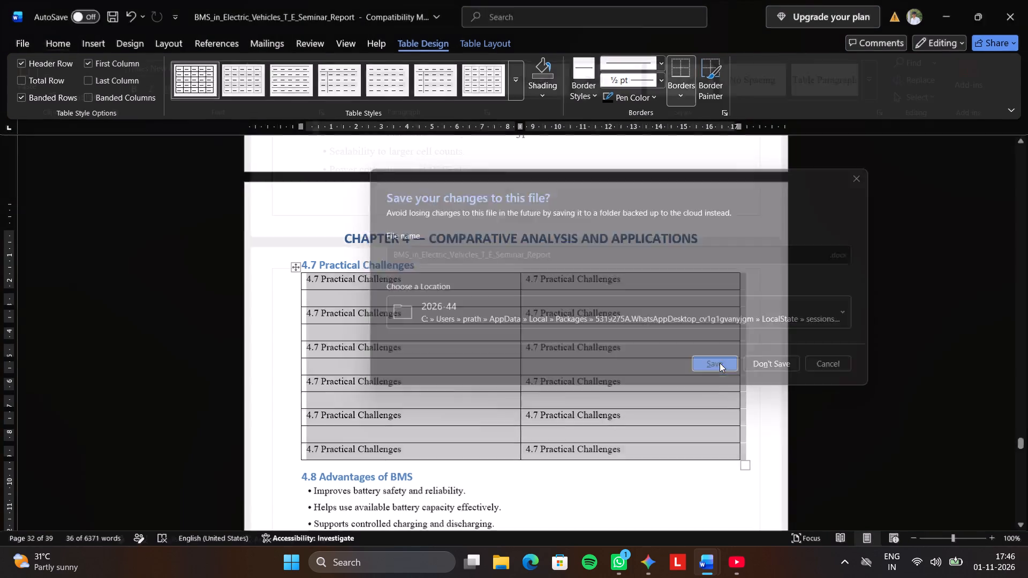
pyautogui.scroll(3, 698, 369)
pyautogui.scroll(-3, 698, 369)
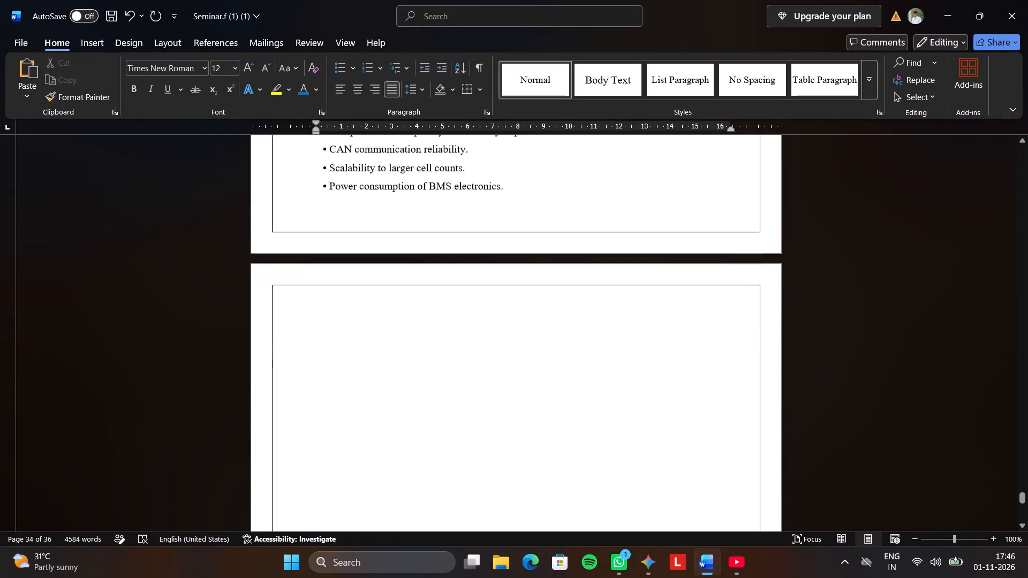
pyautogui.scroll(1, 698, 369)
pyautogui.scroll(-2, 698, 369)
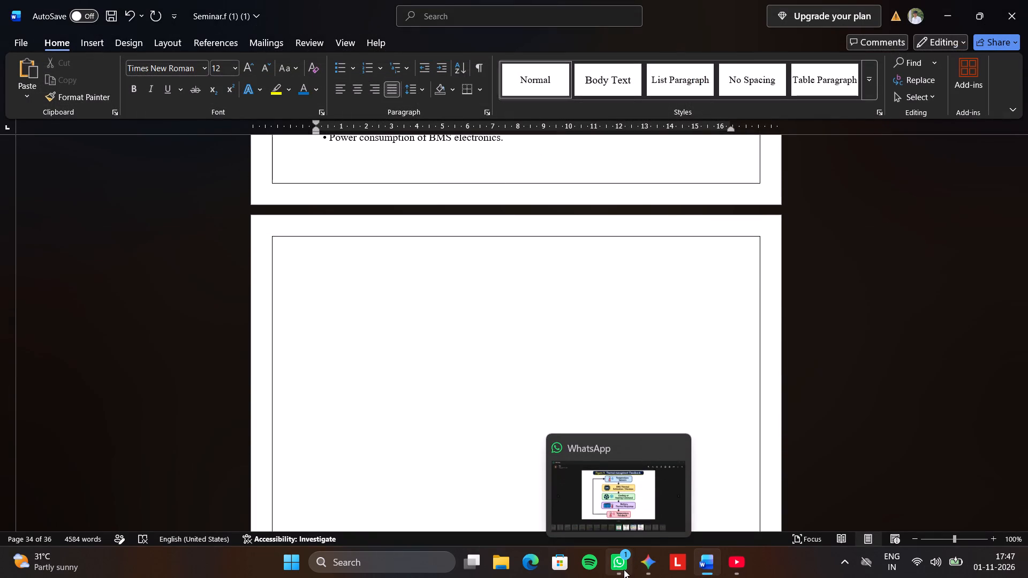
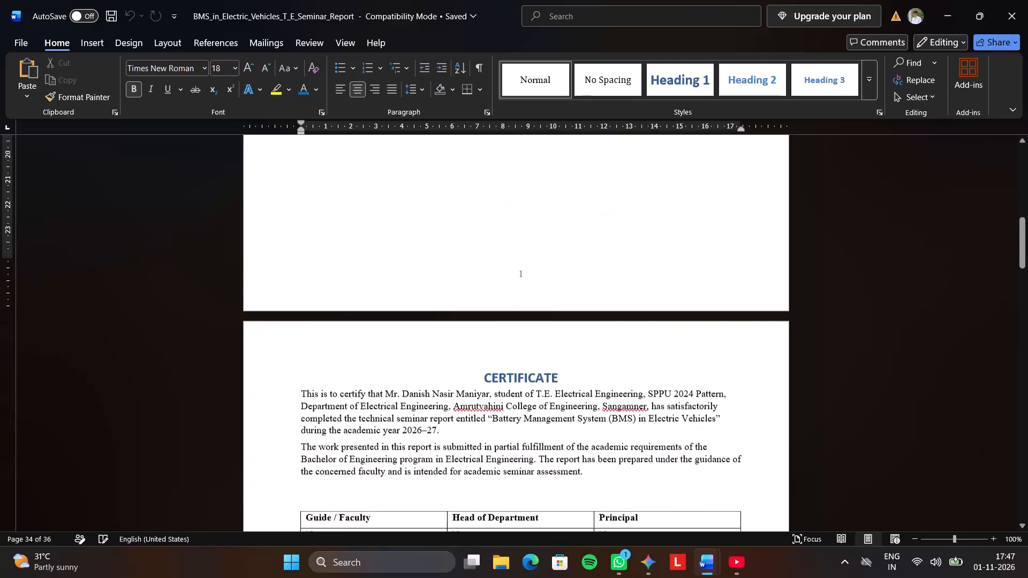
# Locate the 4.7 Practical Challenges heading and its table in Chapter 4 of the BMS source report.
pyautogui.scroll(-1, 750, 374)
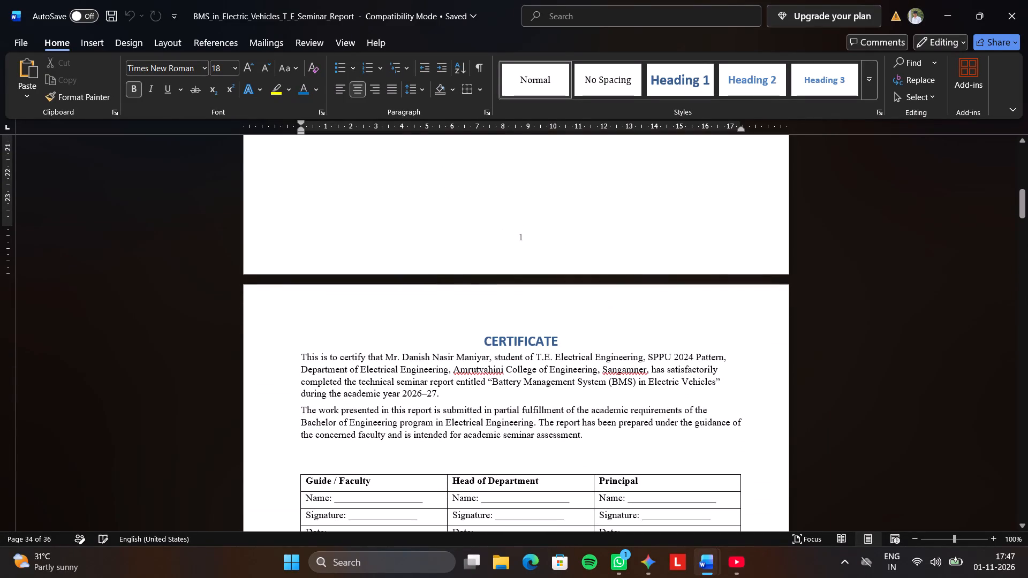
pyautogui.moveTo(1023, 207); pyautogui.dragTo(1026, 341)
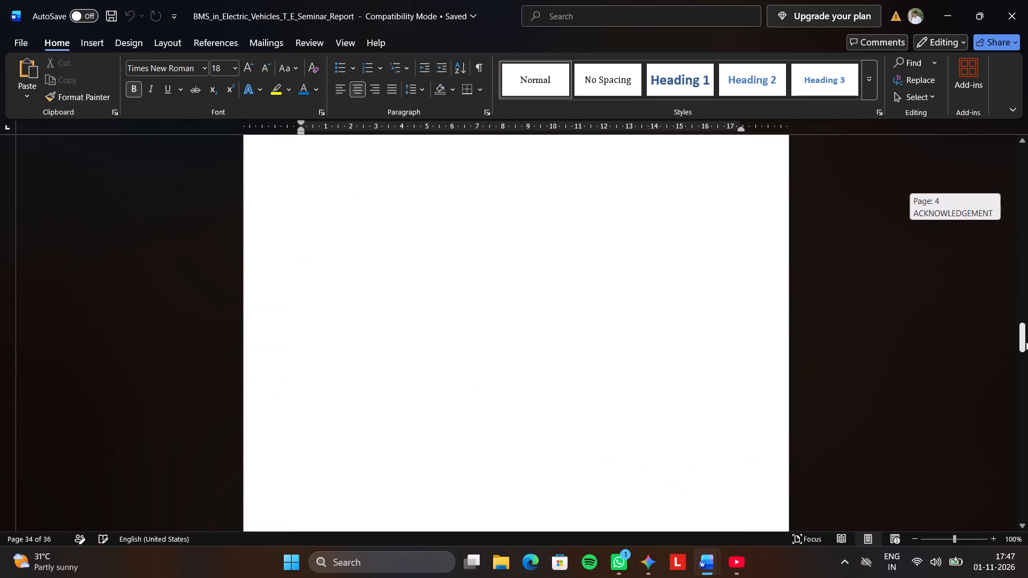
pyautogui.moveTo(1026, 341); pyautogui.dragTo(1027, 510)
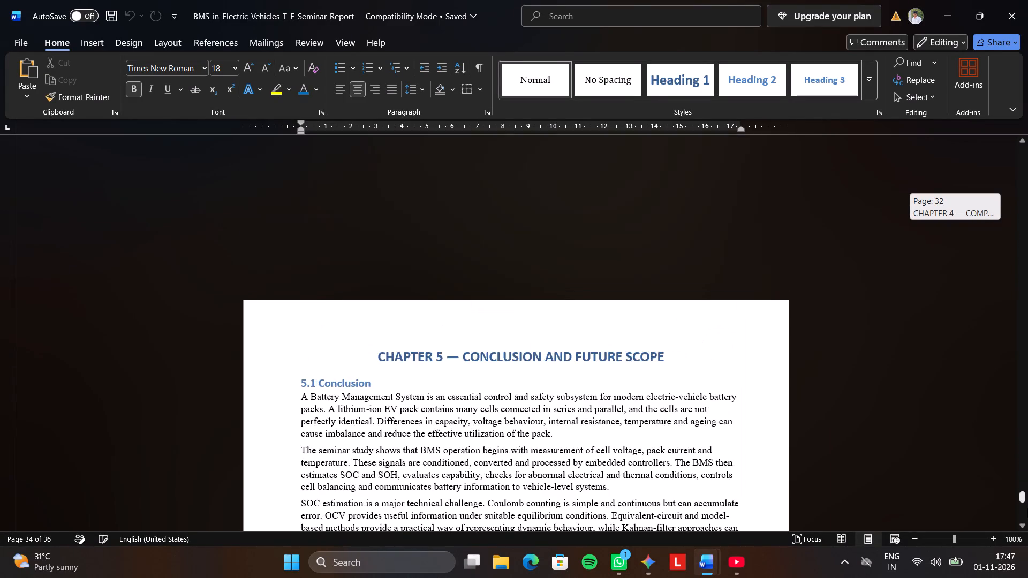
pyautogui.moveTo(1027, 510); pyautogui.dragTo(1027, 497)
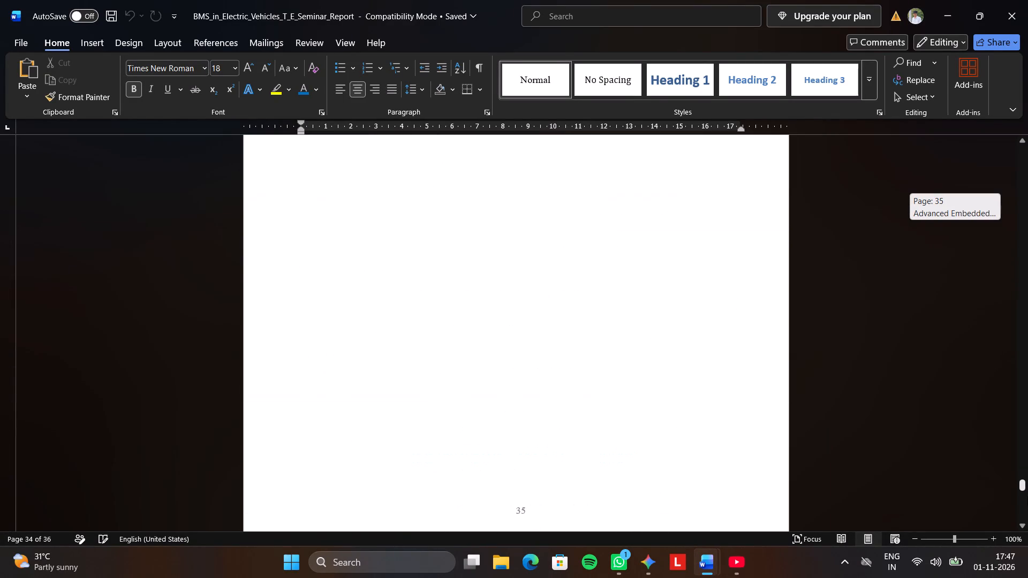
pyautogui.moveTo(1027, 497); pyautogui.dragTo(1026, 479)
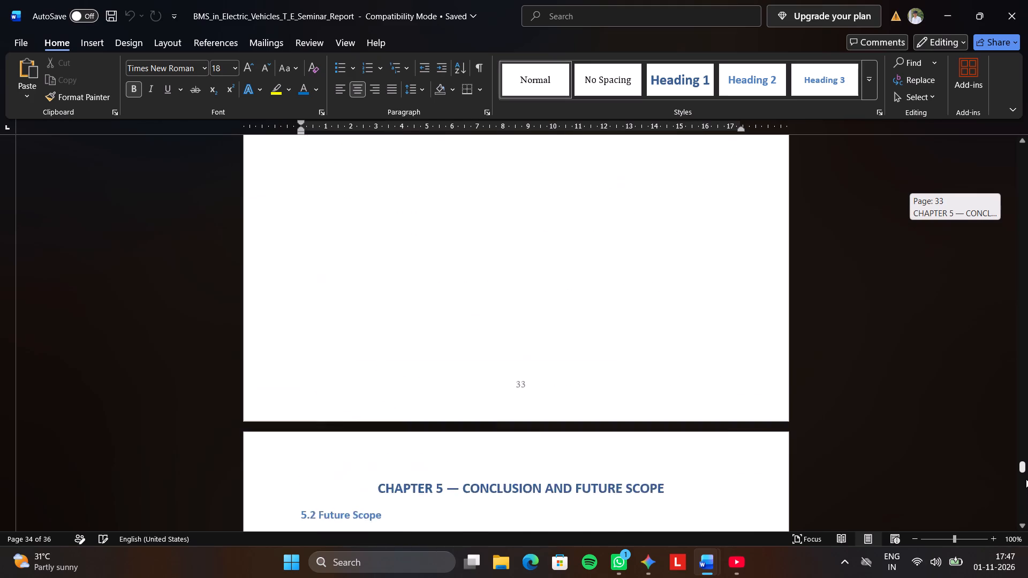
pyautogui.moveTo(1026, 479); pyautogui.dragTo(1024, 463)
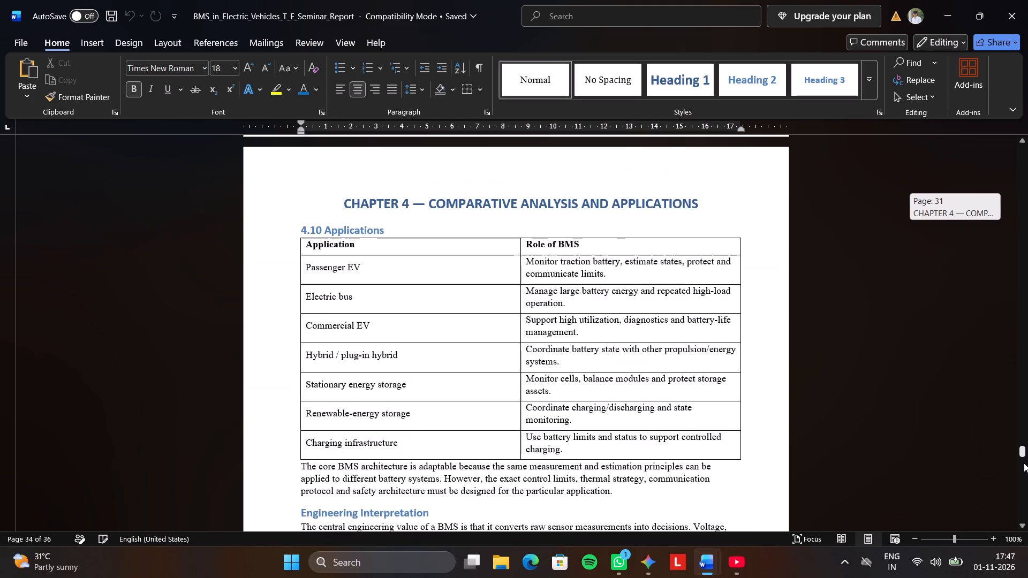
pyautogui.moveTo(1024, 463); pyautogui.dragTo(1025, 451)
pyautogui.scroll(-6, 701, 372)
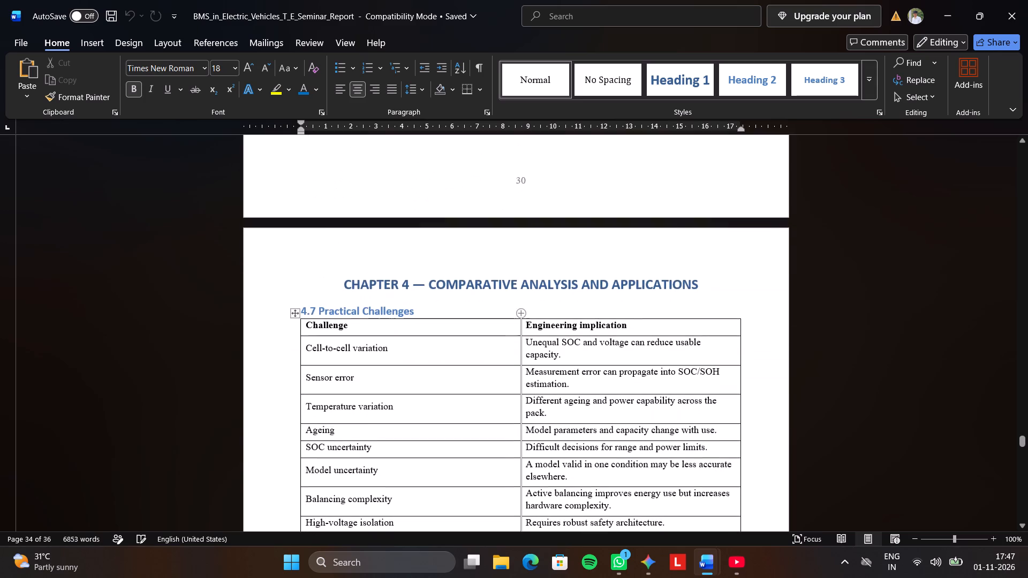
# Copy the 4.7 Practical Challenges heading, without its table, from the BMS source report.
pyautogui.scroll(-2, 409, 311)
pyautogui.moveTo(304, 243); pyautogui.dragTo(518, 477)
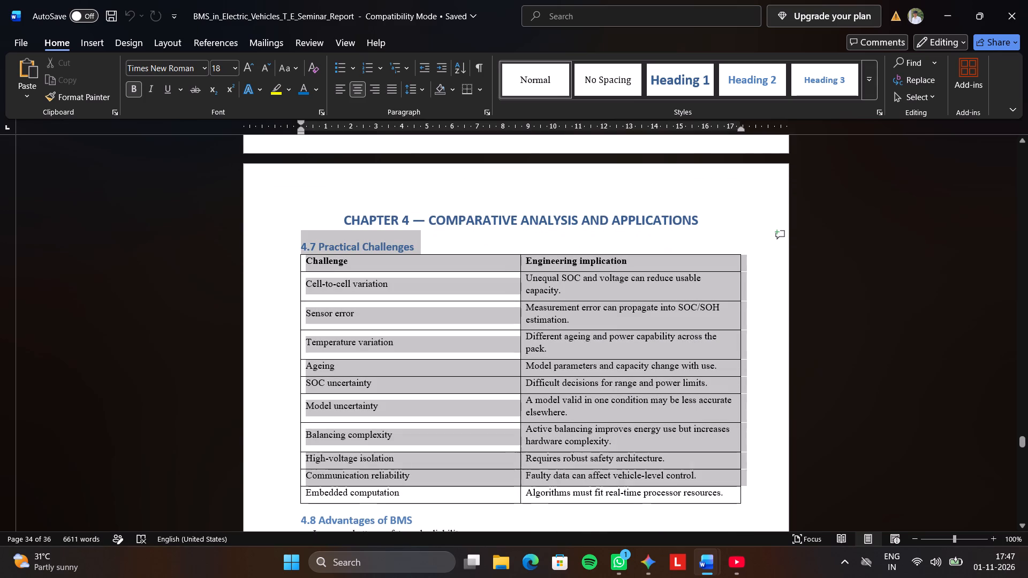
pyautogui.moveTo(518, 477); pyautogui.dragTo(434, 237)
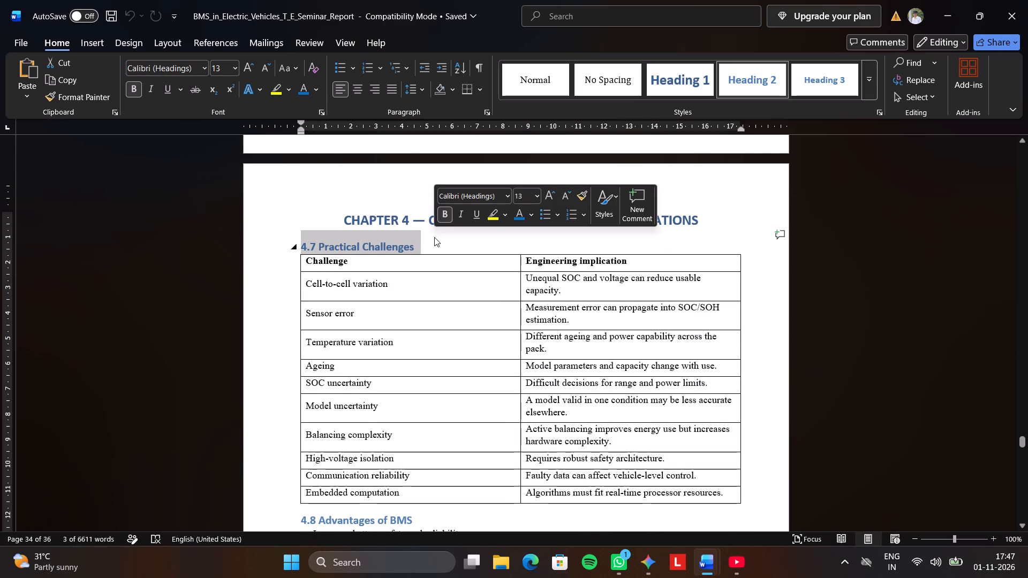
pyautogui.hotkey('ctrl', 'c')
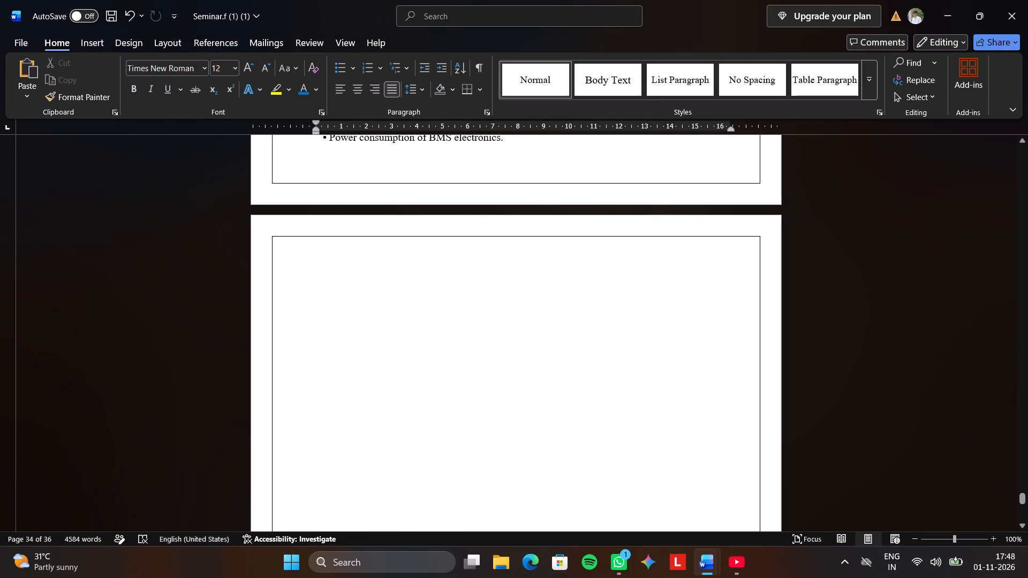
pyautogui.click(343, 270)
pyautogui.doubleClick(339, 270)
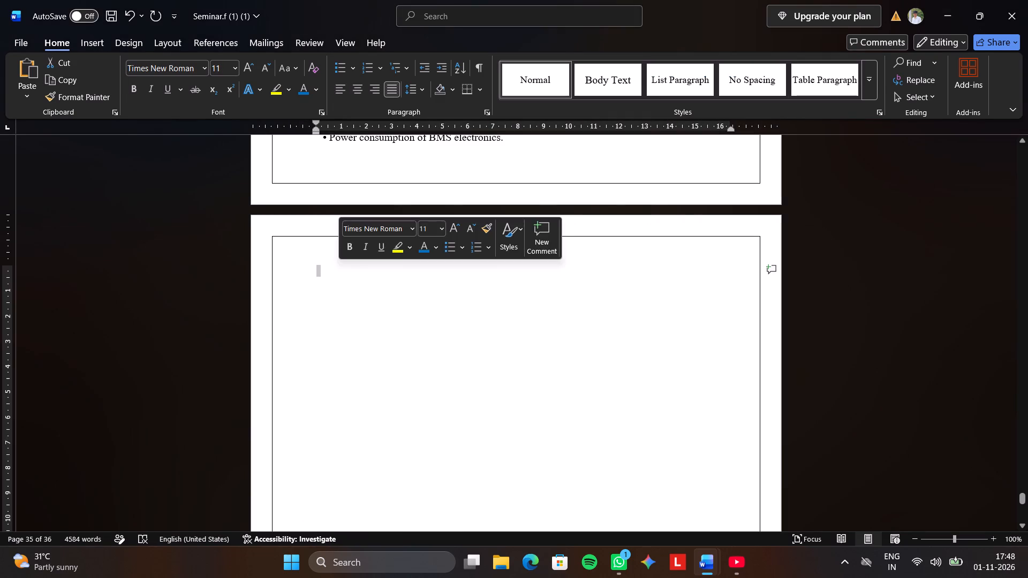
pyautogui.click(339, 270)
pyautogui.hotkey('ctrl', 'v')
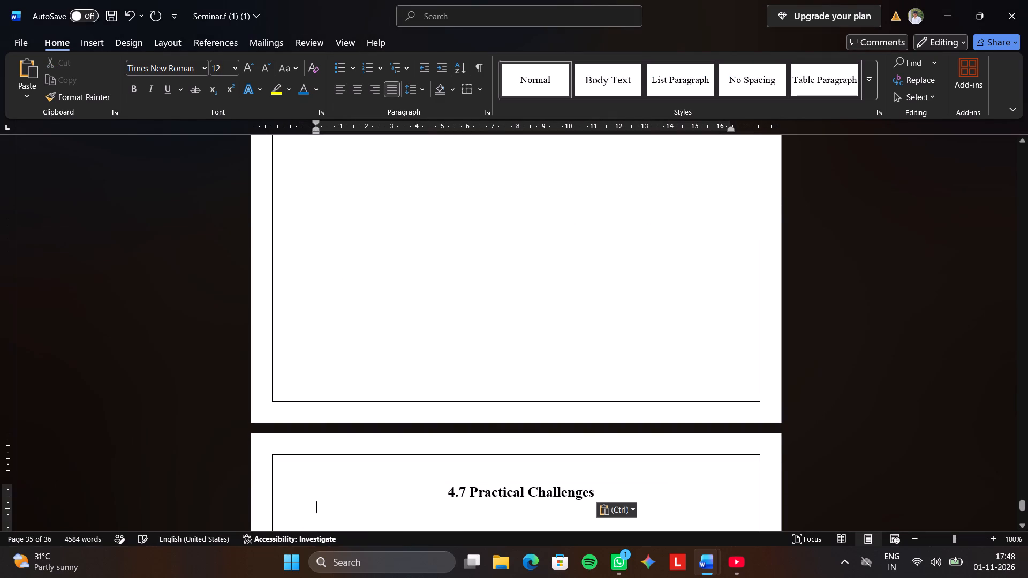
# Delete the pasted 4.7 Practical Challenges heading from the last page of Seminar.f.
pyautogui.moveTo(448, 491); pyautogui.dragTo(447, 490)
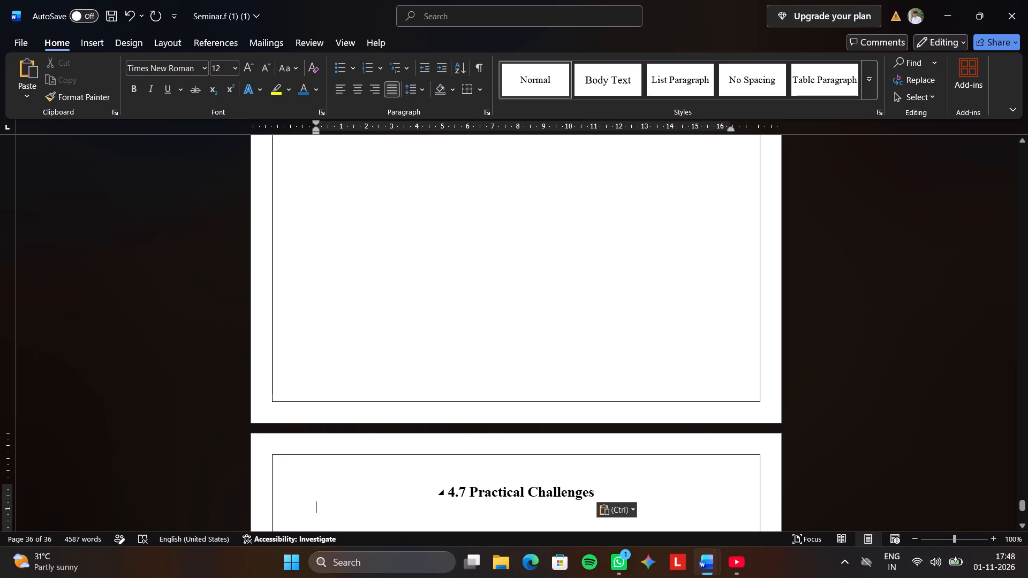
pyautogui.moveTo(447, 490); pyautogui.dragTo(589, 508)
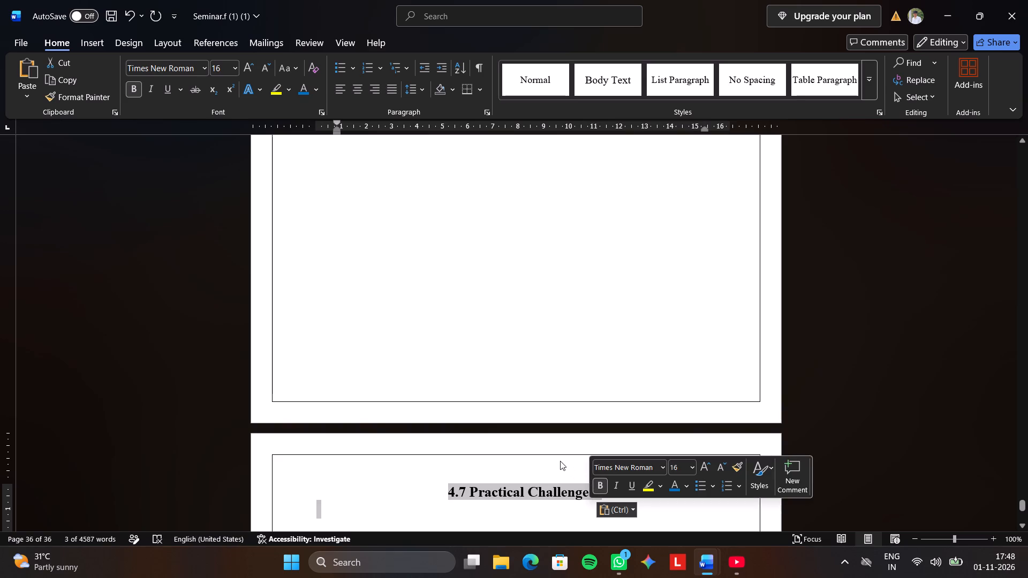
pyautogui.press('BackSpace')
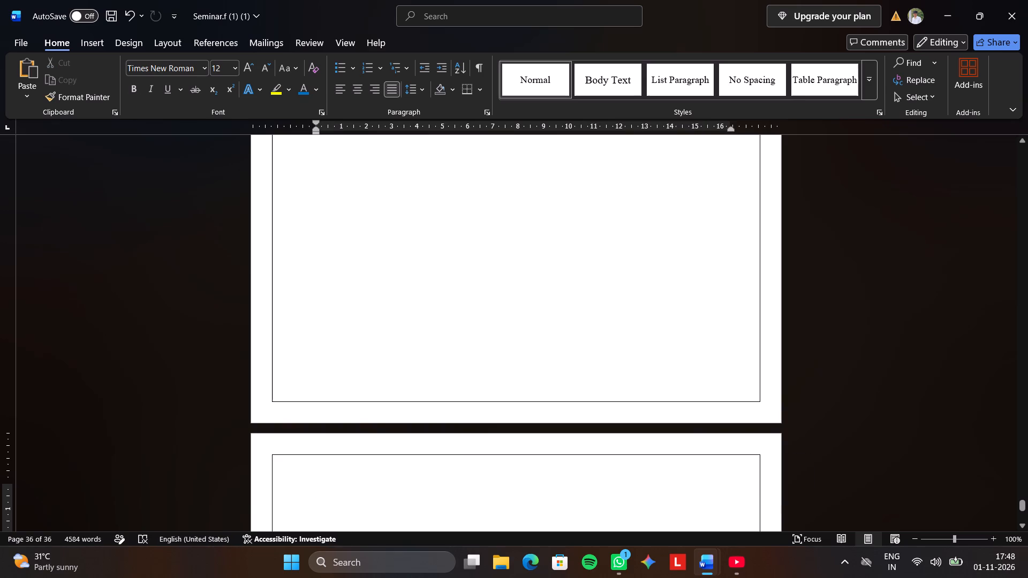
# Place the insertion point at the top of the blank page following the "Power consumption of BMS electronics." bullet in Seminar.f.
pyautogui.scroll(9, 585, 277)
pyautogui.scroll(9, 401, 229)
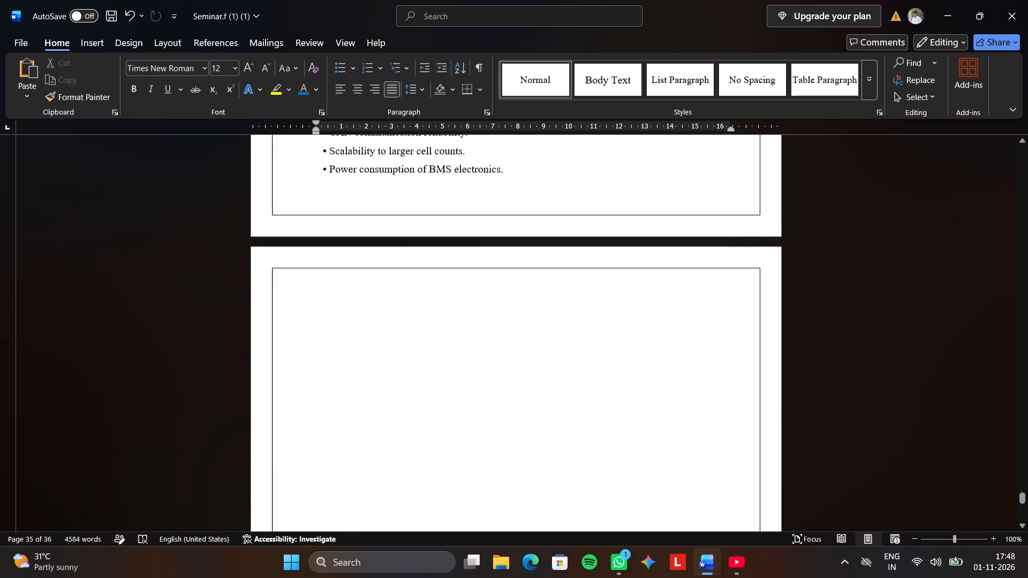
pyautogui.moveTo(379, 257); pyautogui.dragTo(347, 311)
pyautogui.click(347, 311)
pyautogui.moveTo(397, 230); pyautogui.dragTo(395, 258)
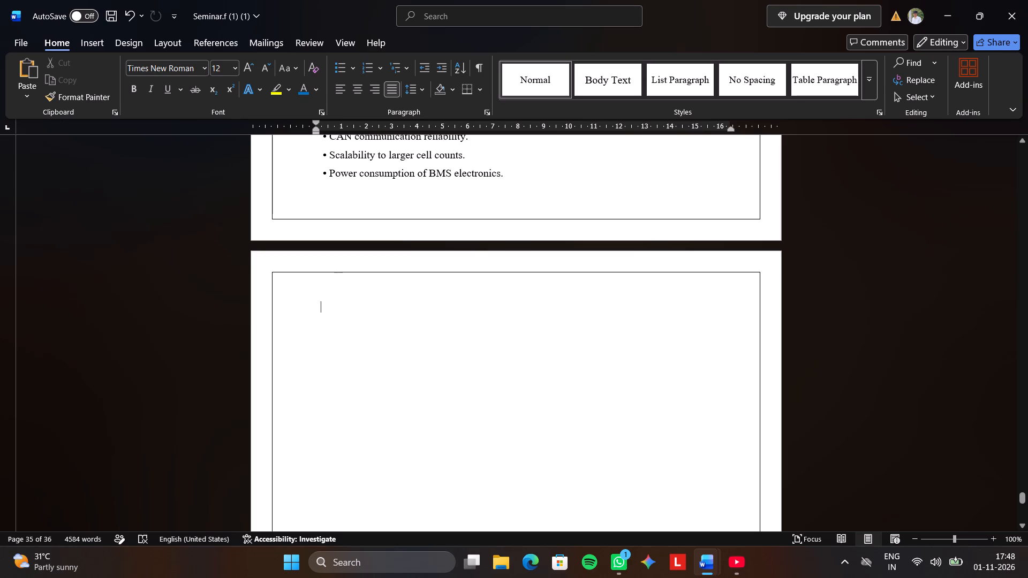
pyautogui.moveTo(395, 258); pyautogui.dragTo(395, 279)
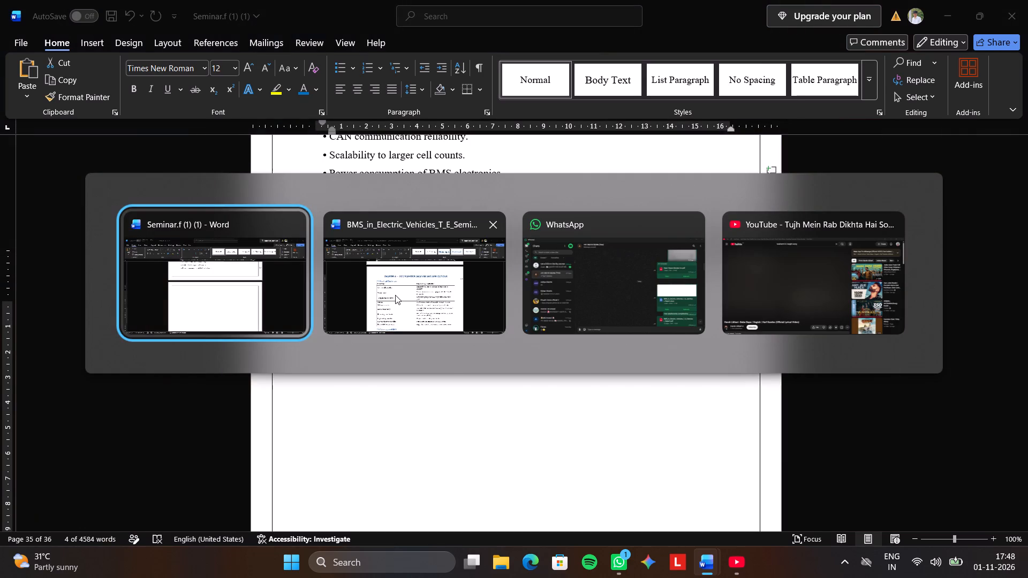
# Switch to the BMS source report and copy the whole table under the 4.7 Practical Challenges heading.
pyautogui.click(265, 291)
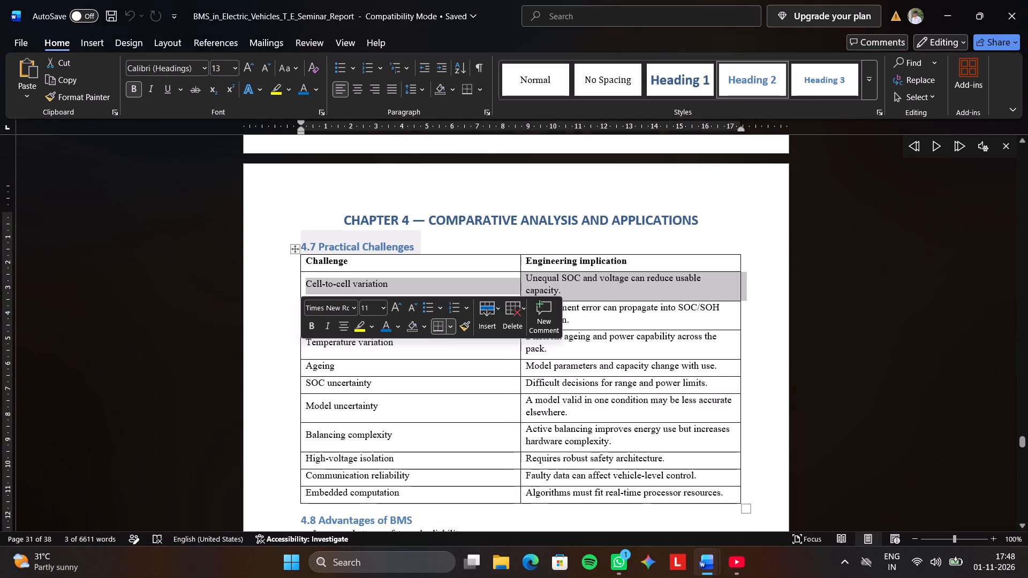
pyautogui.click(258, 307)
pyautogui.click(295, 246)
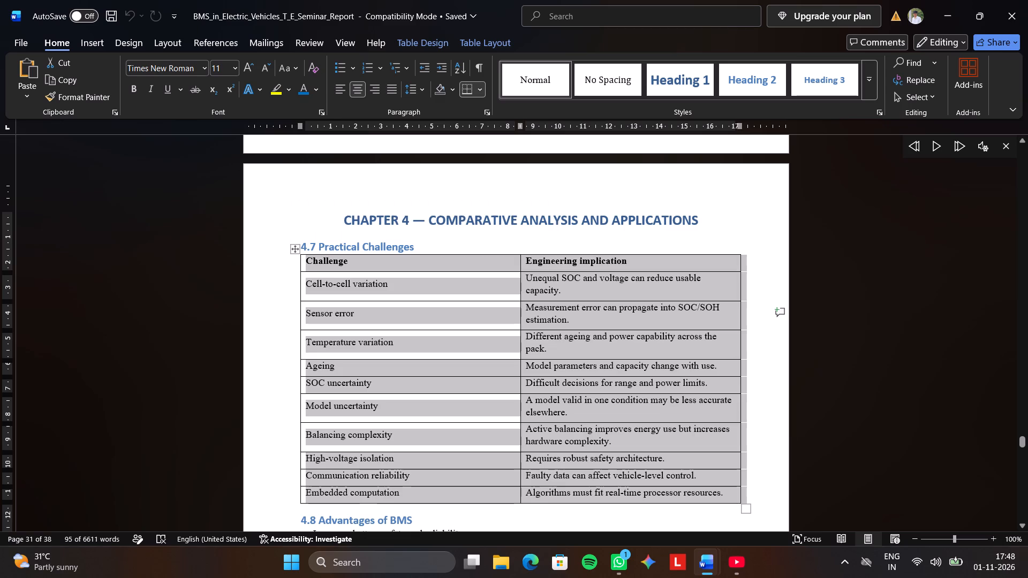
pyautogui.hotkey('ctrl', 'c')
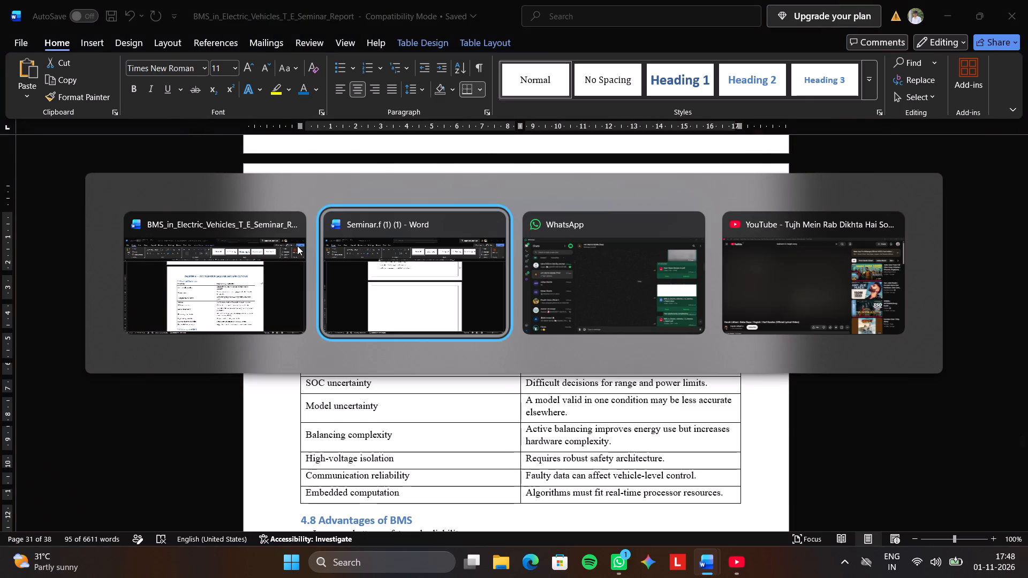
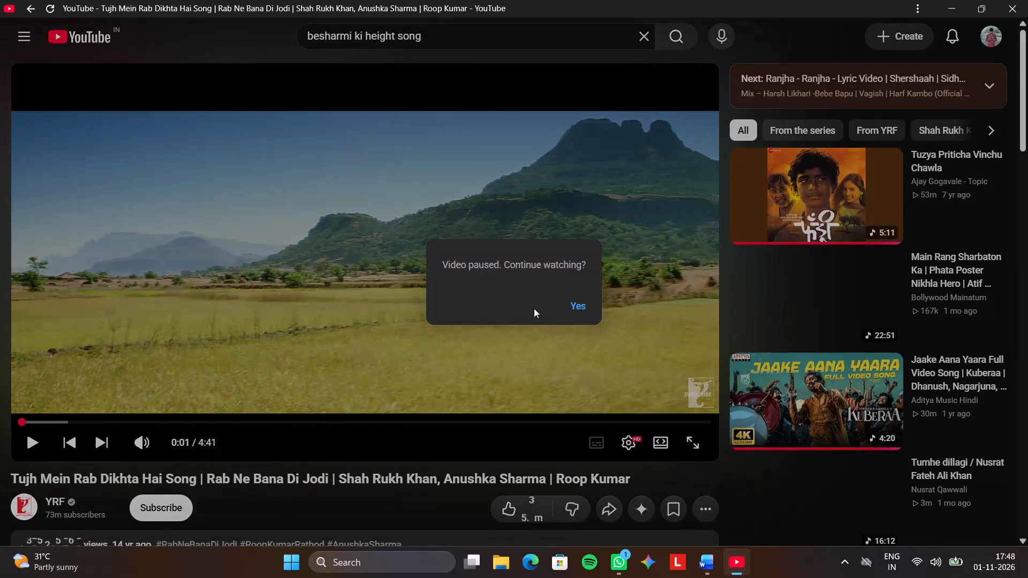
# Continue the paused YouTube playback and open the "Barsaat • Khat • Bairan" song mix from the recommended videos.
pyautogui.click(572, 311)
pyautogui.click(824, 350)
pyautogui.scroll(-7, 824, 350)
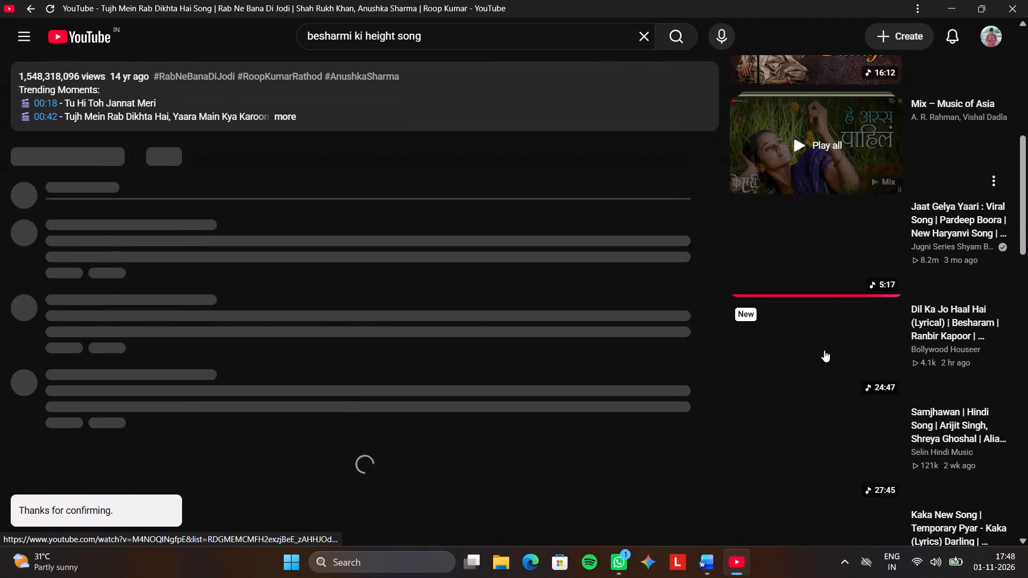
pyautogui.scroll(-4, 824, 350)
pyautogui.scroll(1, 825, 346)
pyautogui.scroll(-2, 841, 354)
pyautogui.click(820, 318)
pyautogui.scroll(2, 820, 318)
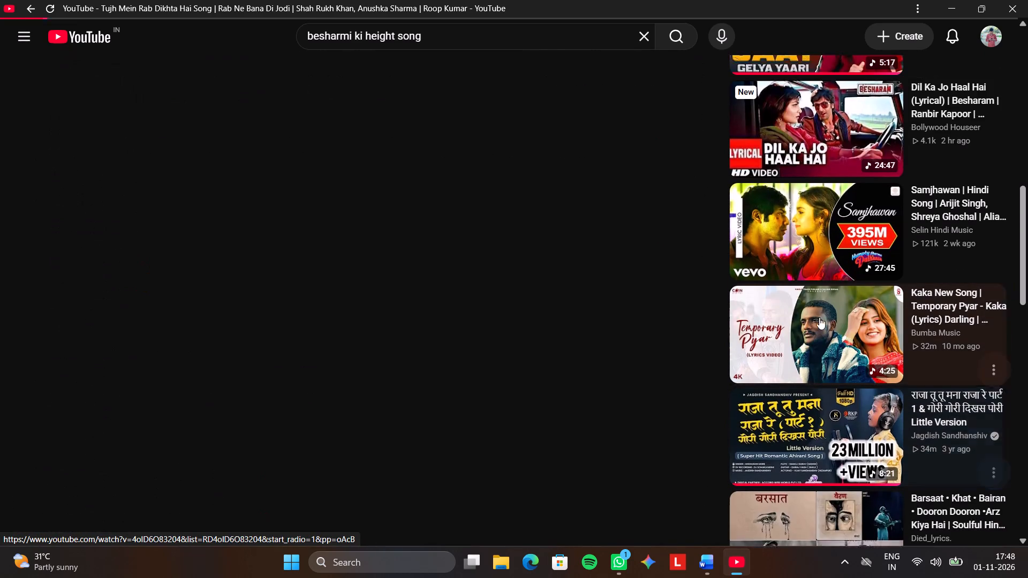
pyautogui.scroll(-4, 819, 317)
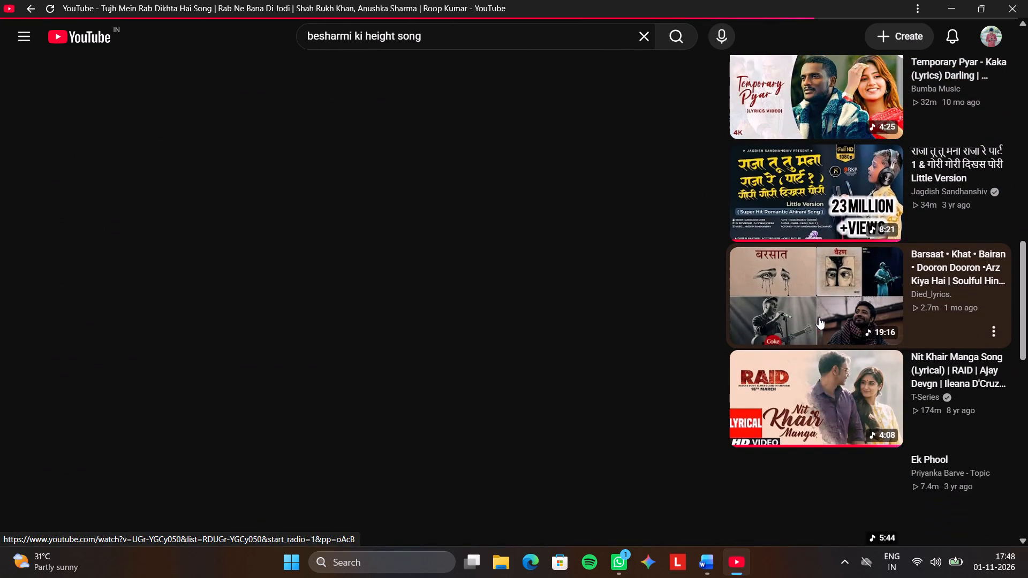
pyautogui.click(819, 317)
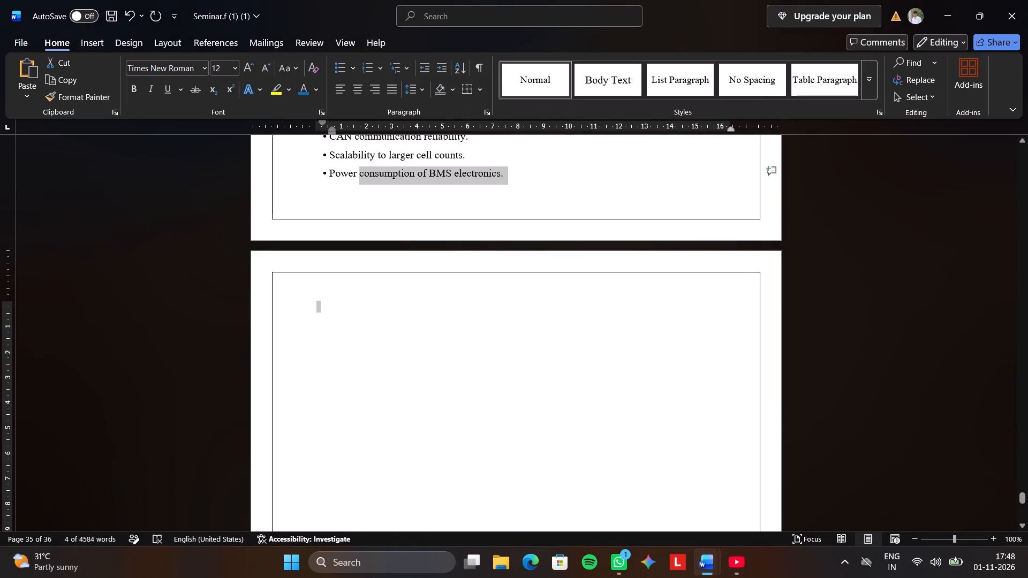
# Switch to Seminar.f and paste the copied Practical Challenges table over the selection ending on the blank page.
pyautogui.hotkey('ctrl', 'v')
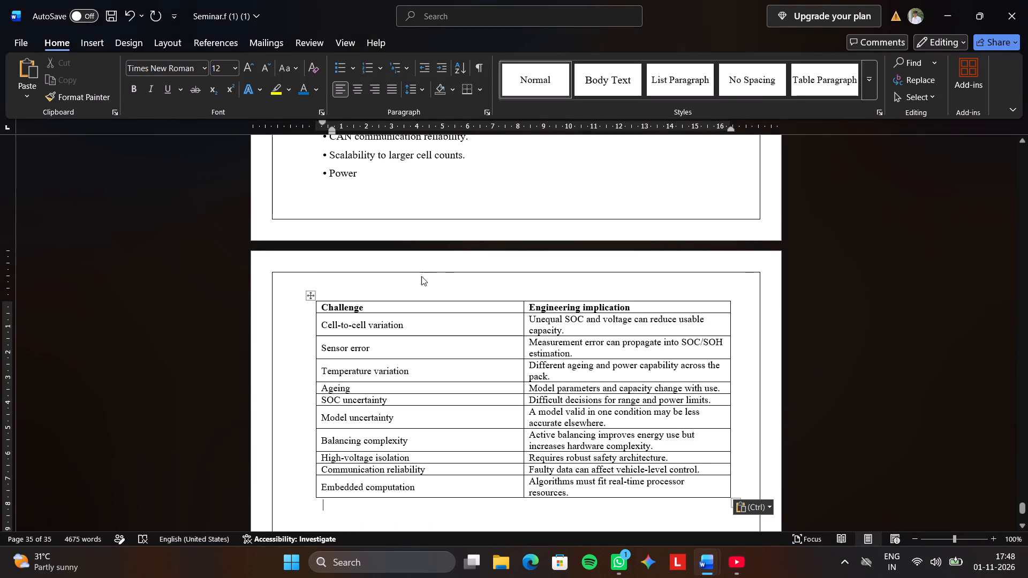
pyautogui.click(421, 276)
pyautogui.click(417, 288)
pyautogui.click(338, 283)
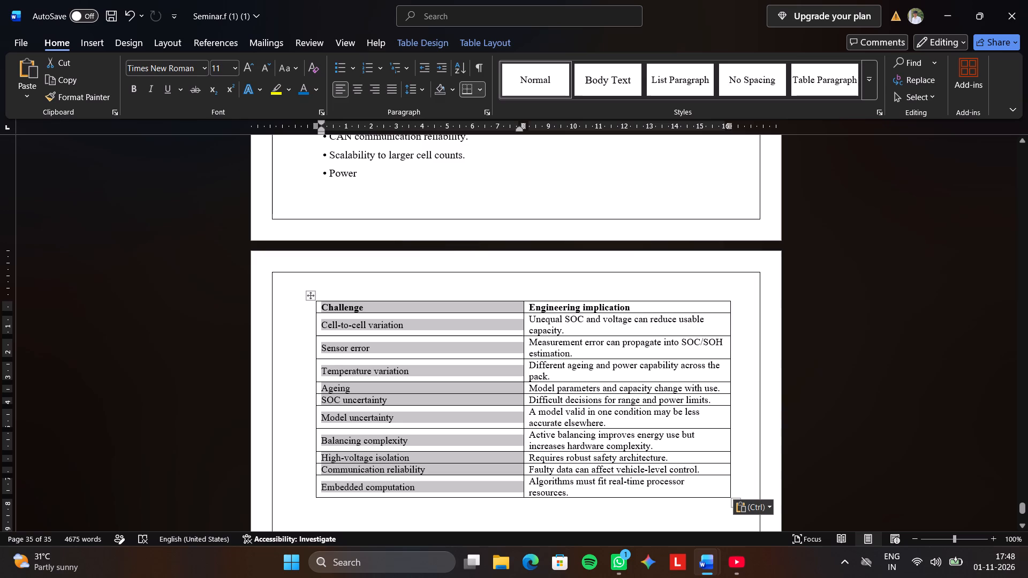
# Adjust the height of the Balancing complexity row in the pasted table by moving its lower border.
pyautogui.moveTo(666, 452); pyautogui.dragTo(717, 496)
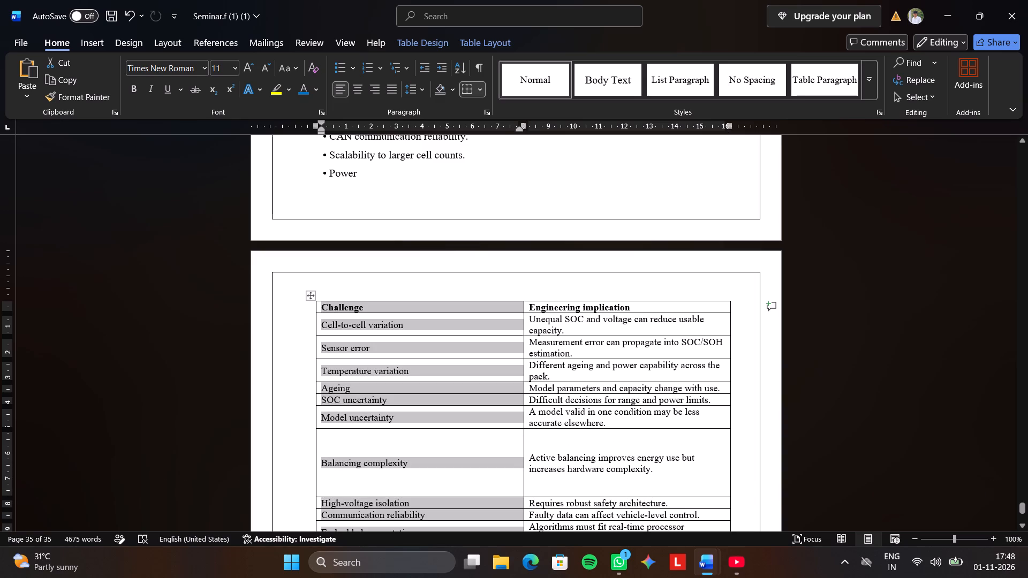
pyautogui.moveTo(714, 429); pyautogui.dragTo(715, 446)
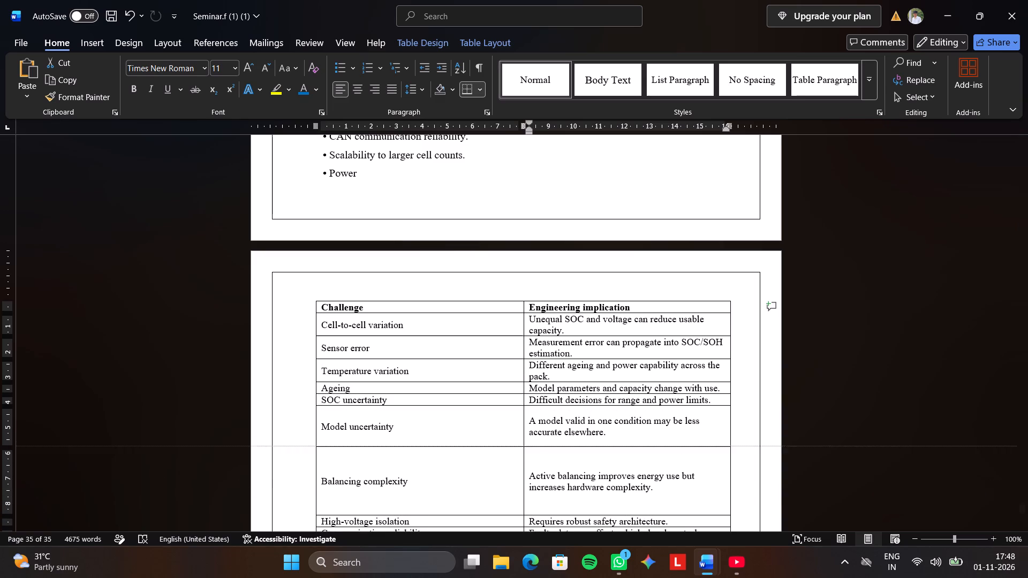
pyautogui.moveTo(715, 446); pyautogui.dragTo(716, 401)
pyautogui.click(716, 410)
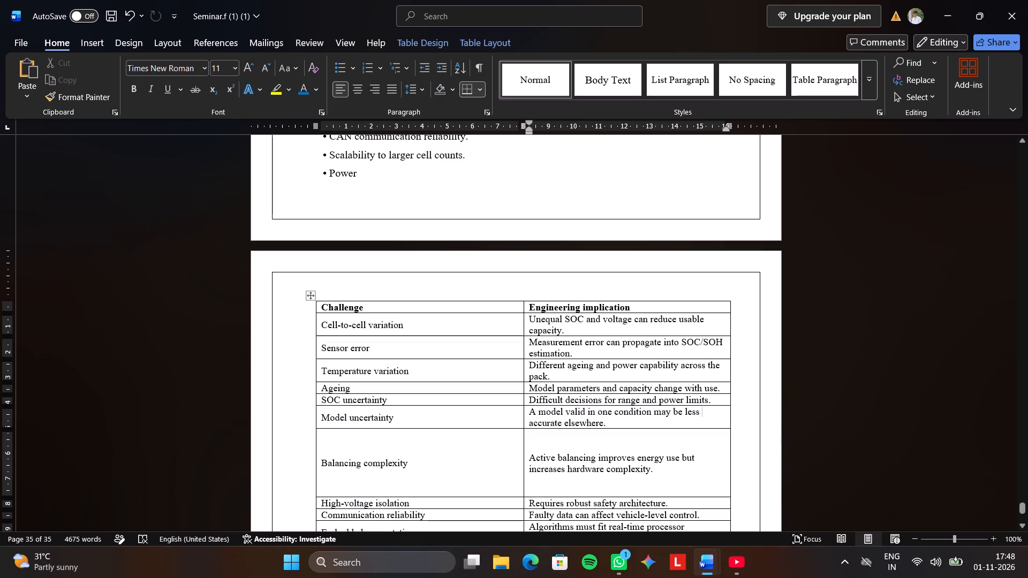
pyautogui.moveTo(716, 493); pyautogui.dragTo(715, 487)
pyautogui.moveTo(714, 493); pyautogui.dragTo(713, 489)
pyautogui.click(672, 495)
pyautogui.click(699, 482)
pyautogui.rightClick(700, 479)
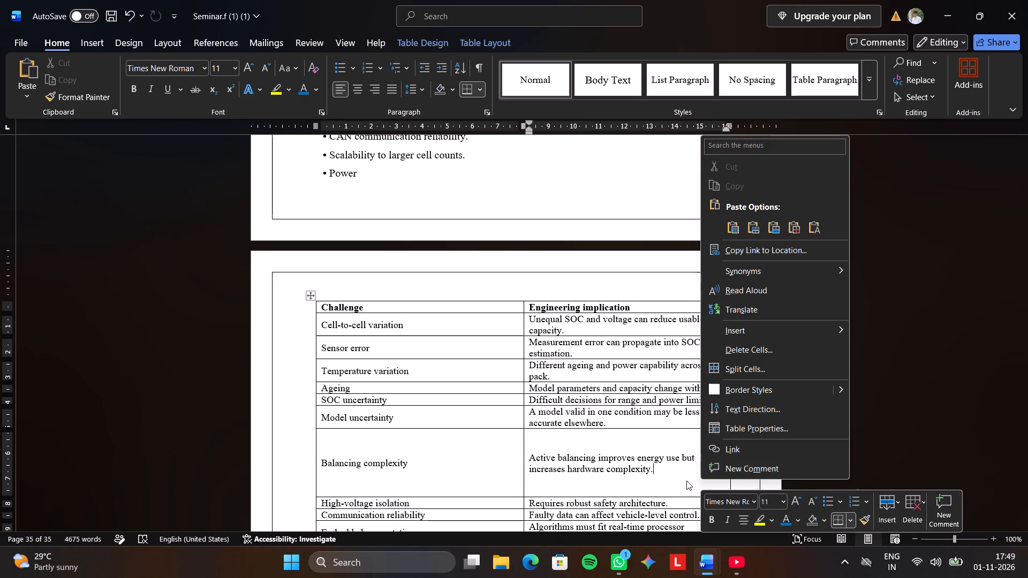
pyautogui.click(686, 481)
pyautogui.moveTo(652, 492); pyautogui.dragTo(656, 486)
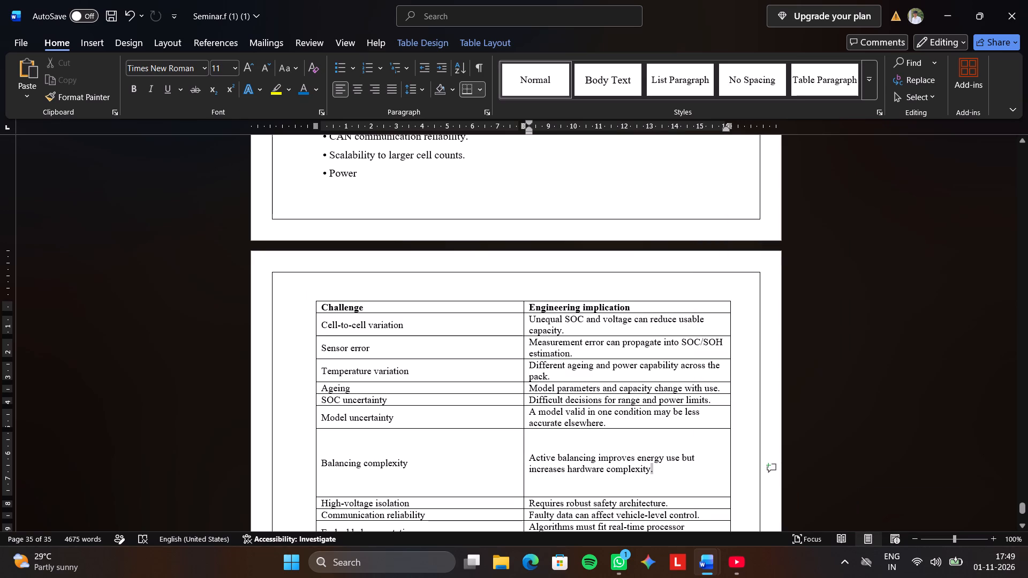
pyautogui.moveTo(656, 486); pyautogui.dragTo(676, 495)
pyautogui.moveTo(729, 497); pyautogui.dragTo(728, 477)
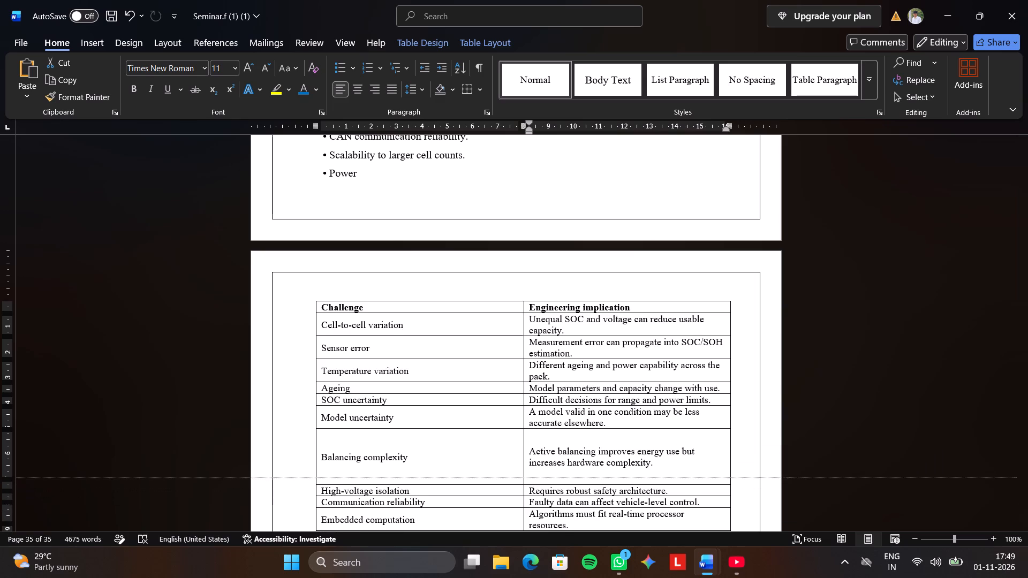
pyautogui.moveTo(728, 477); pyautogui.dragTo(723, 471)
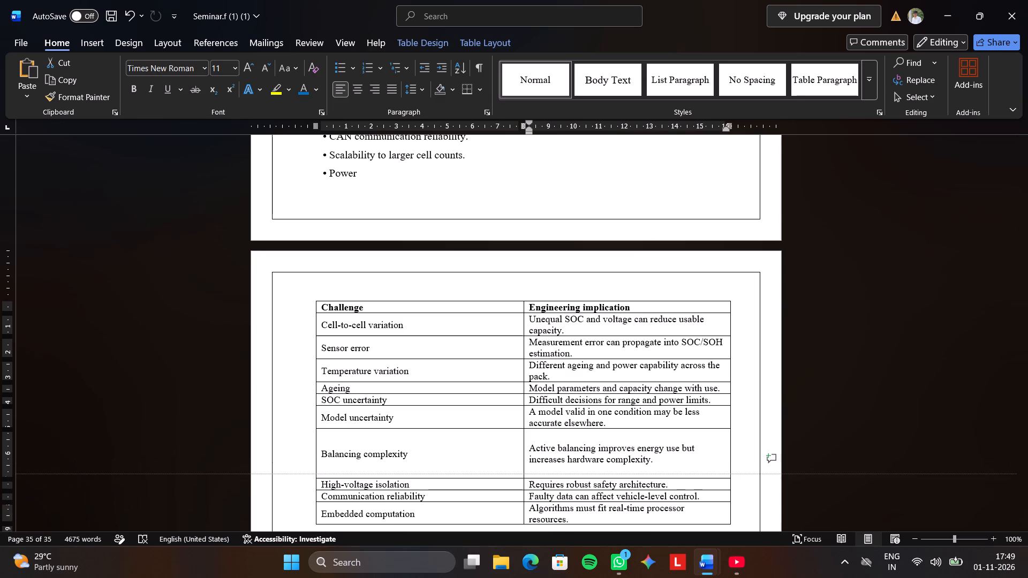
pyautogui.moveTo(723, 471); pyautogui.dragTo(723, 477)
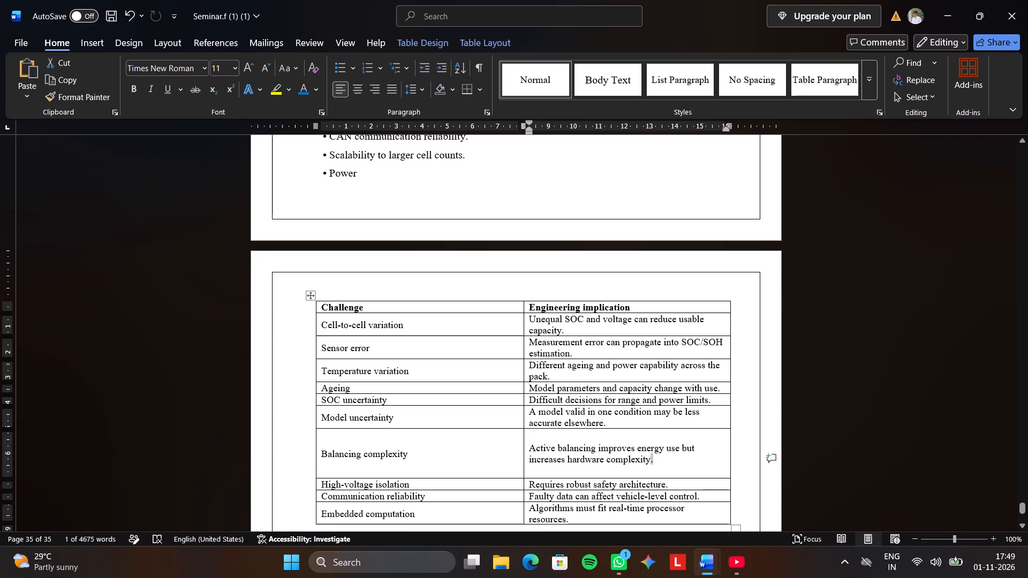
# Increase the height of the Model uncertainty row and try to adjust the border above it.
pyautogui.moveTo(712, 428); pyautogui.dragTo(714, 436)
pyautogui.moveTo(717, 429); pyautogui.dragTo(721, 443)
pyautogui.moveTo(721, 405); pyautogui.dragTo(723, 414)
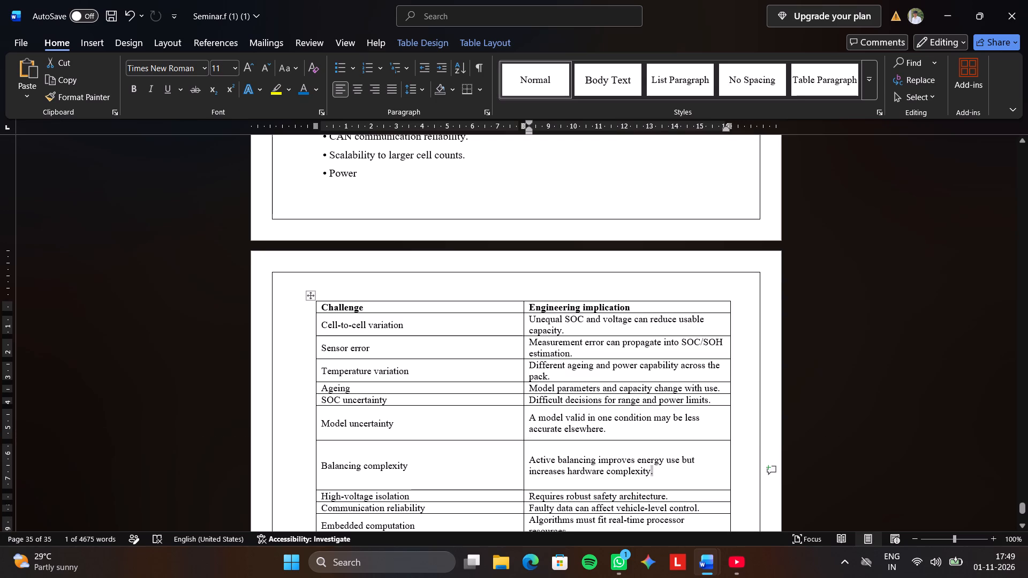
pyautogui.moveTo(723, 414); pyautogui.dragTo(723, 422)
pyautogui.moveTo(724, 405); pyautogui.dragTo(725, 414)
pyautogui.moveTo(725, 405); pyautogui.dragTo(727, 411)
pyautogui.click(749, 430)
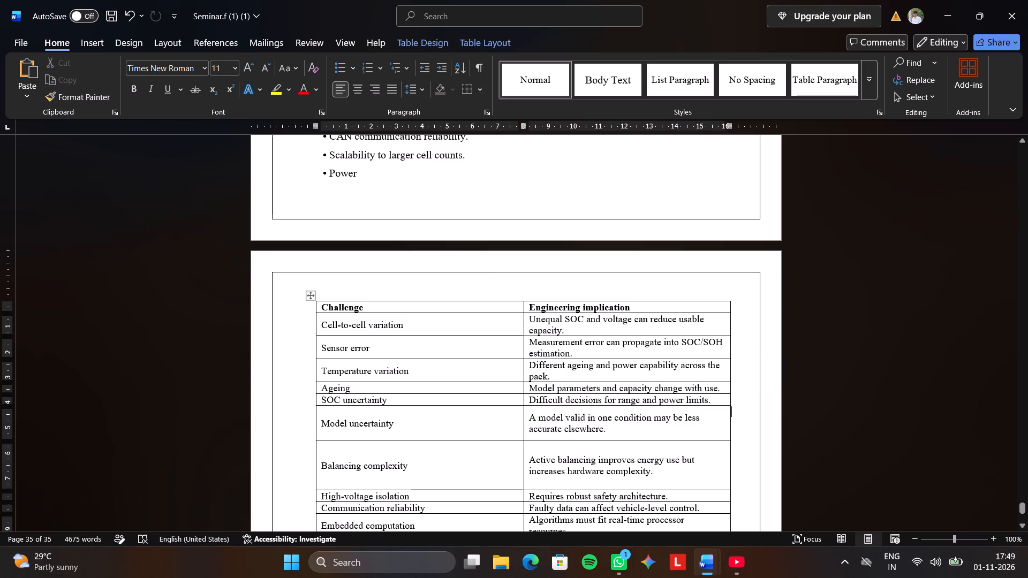
# Delete the whole resized table and paste a fresh copy of the Practical Challenges table in its place.
pyautogui.click(311, 292)
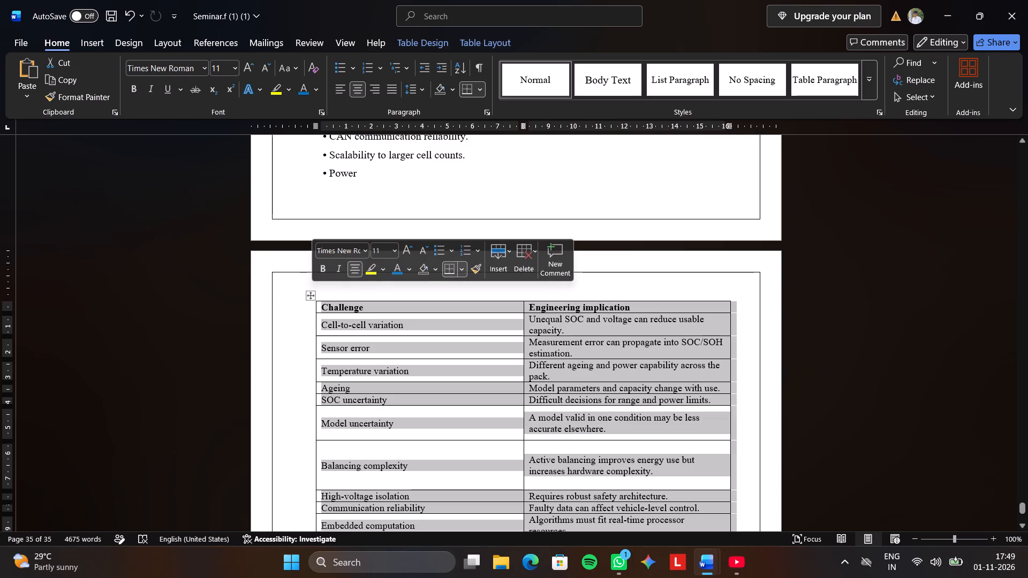
pyautogui.press('BackSpace')
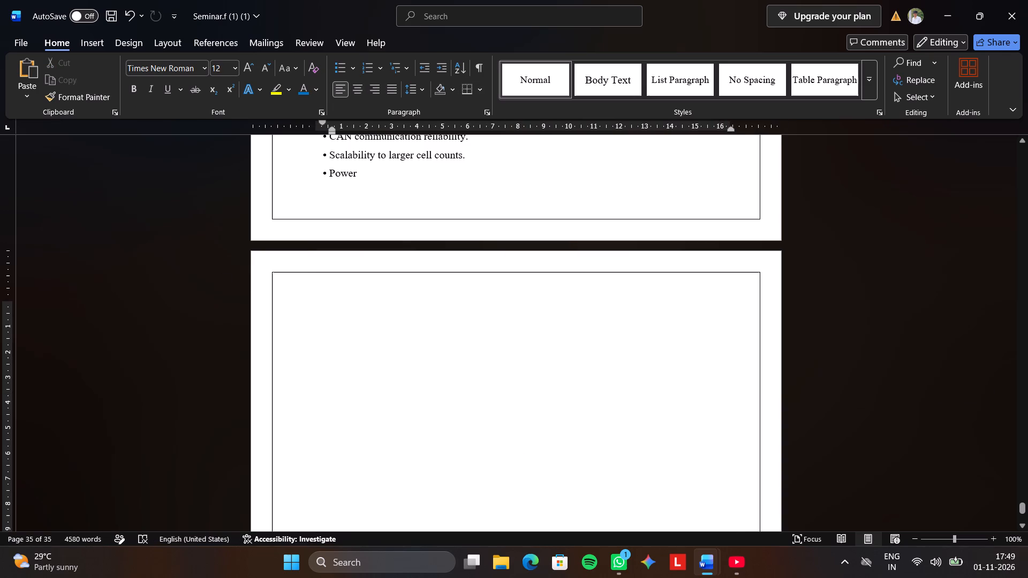
pyautogui.hotkey('ctrl', 'v')
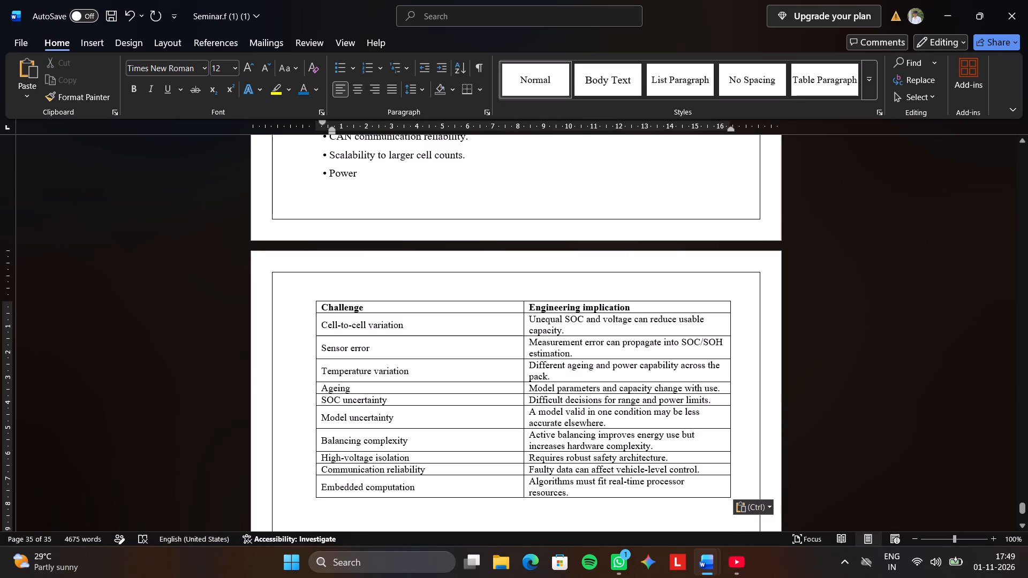
# Format the whole Practical Challenges table with font size 12 and 1.5 line spacing.
pyautogui.click(294, 284)
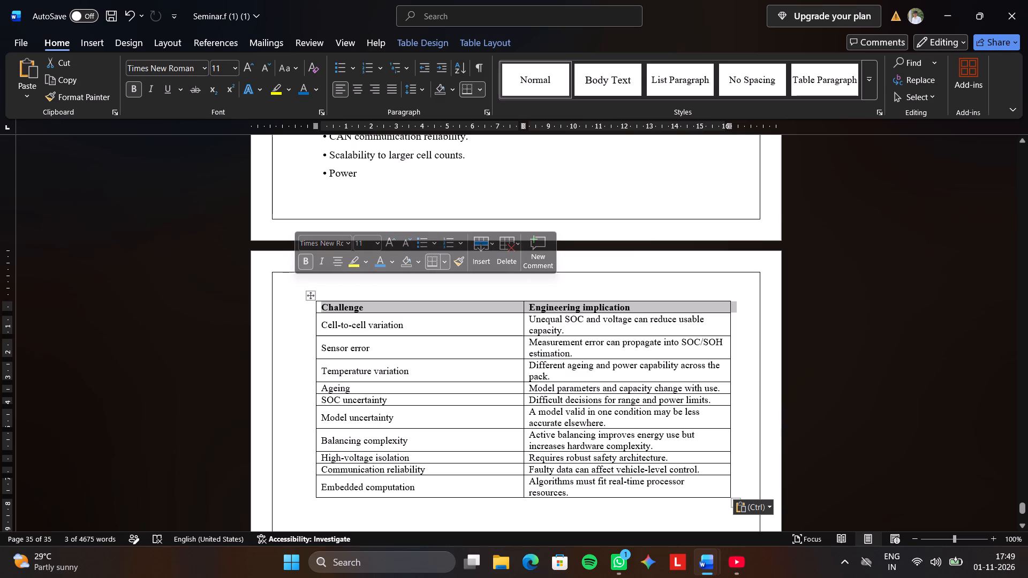
pyautogui.click(312, 296)
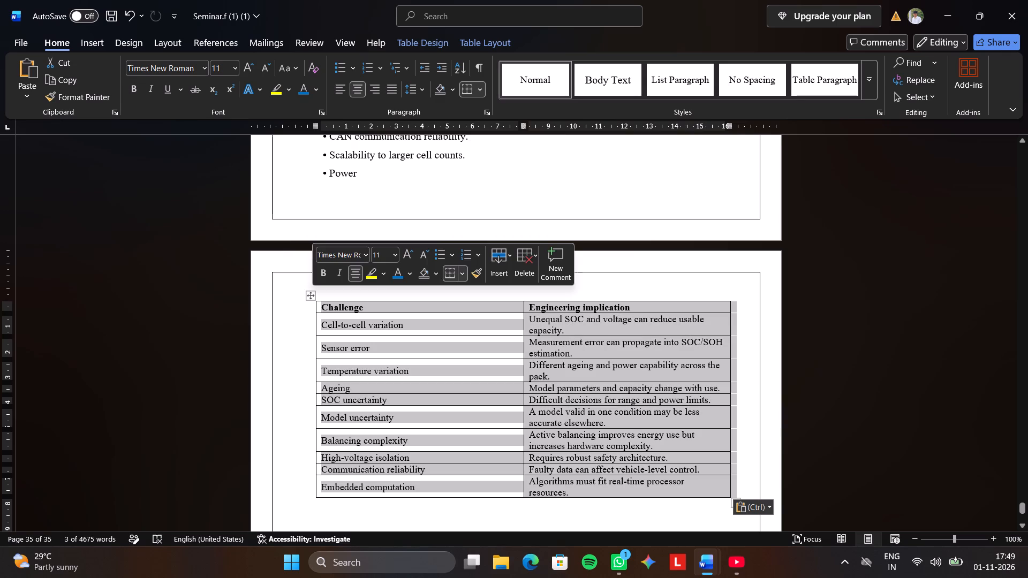
pyautogui.click(395, 250)
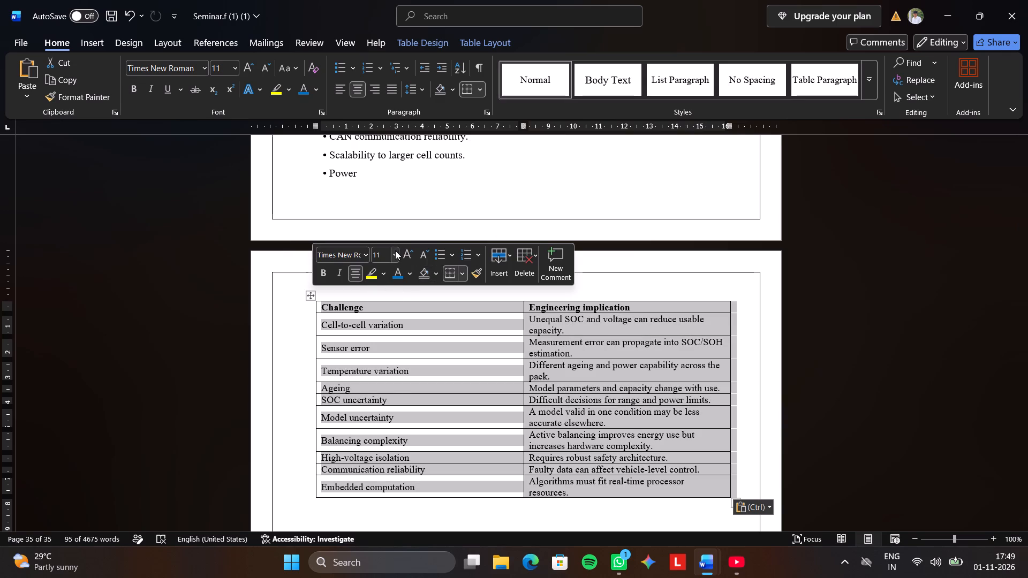
pyautogui.click(387, 337)
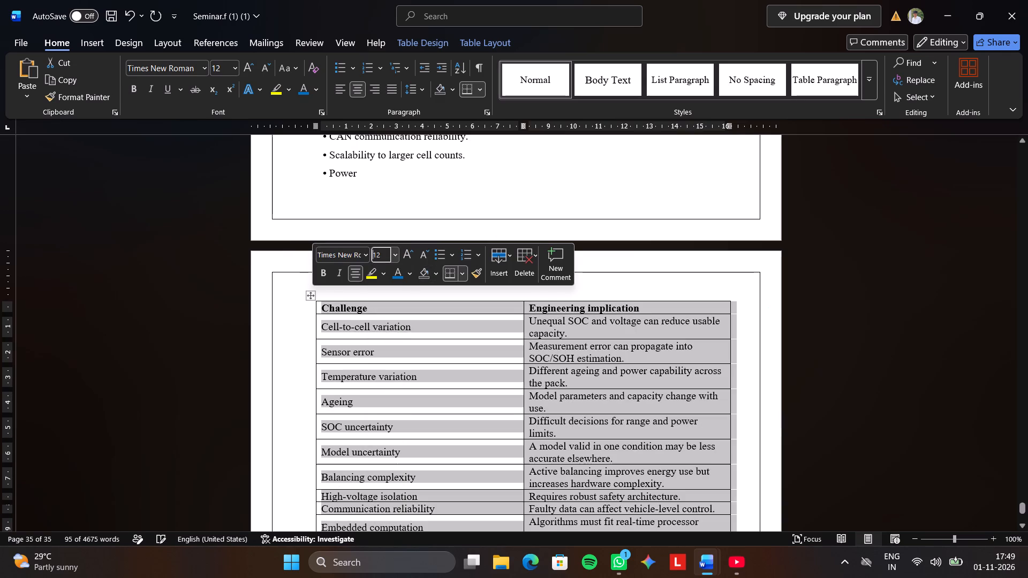
pyautogui.click(411, 89)
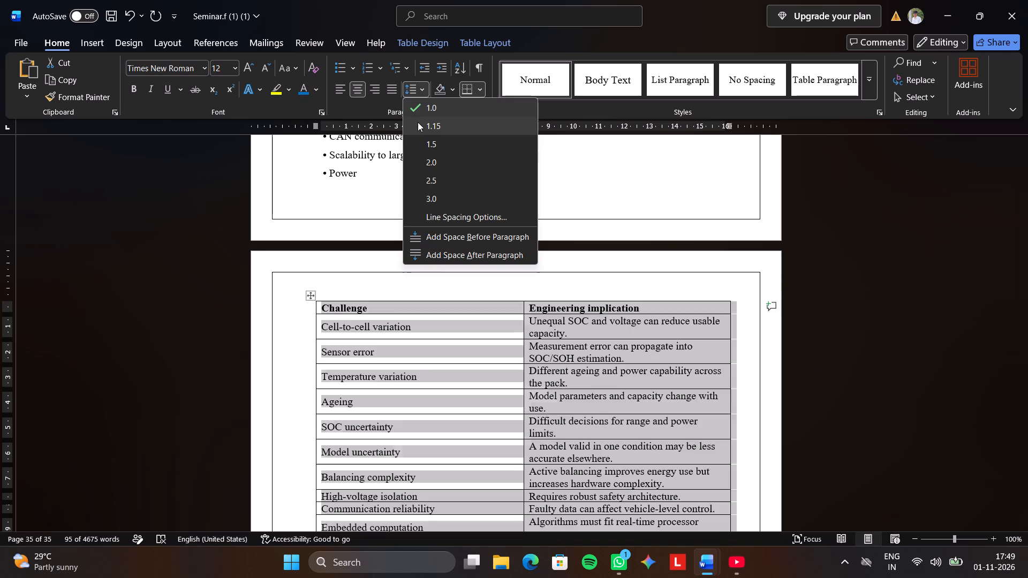
pyautogui.click(425, 143)
# Justify the text in the Challenge column of the table.
pyautogui.click(372, 295)
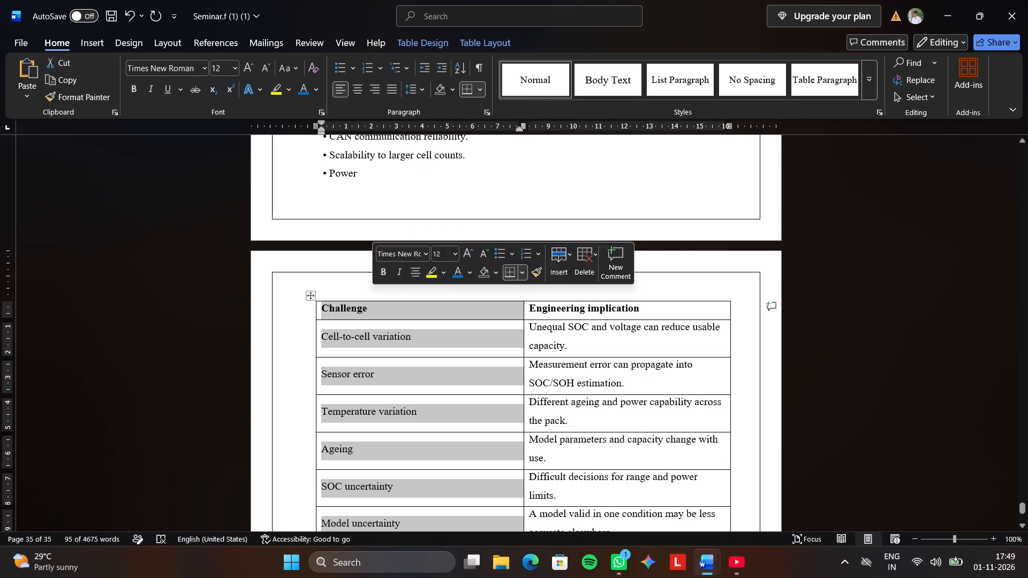
pyautogui.click(303, 311)
pyautogui.click(298, 302)
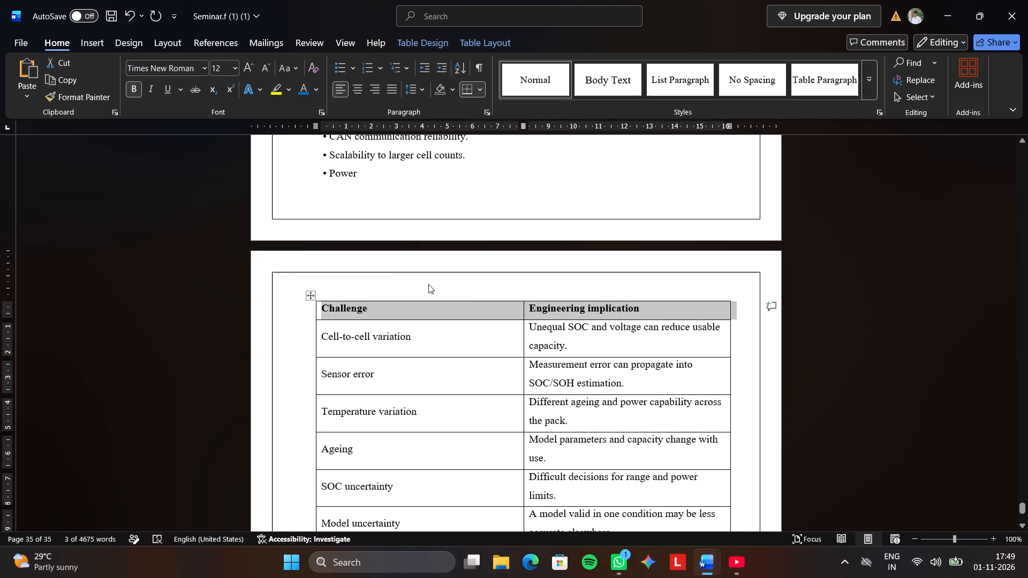
pyautogui.click(428, 284)
pyautogui.click(428, 284)
pyautogui.click(535, 285)
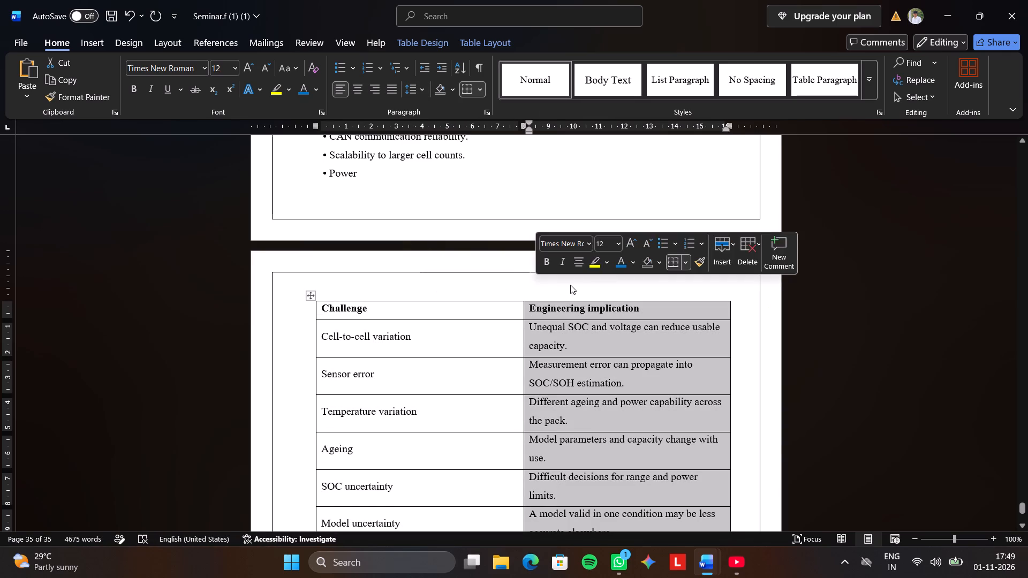
pyautogui.click(587, 286)
pyautogui.moveTo(462, 280); pyautogui.dragTo(452, 279)
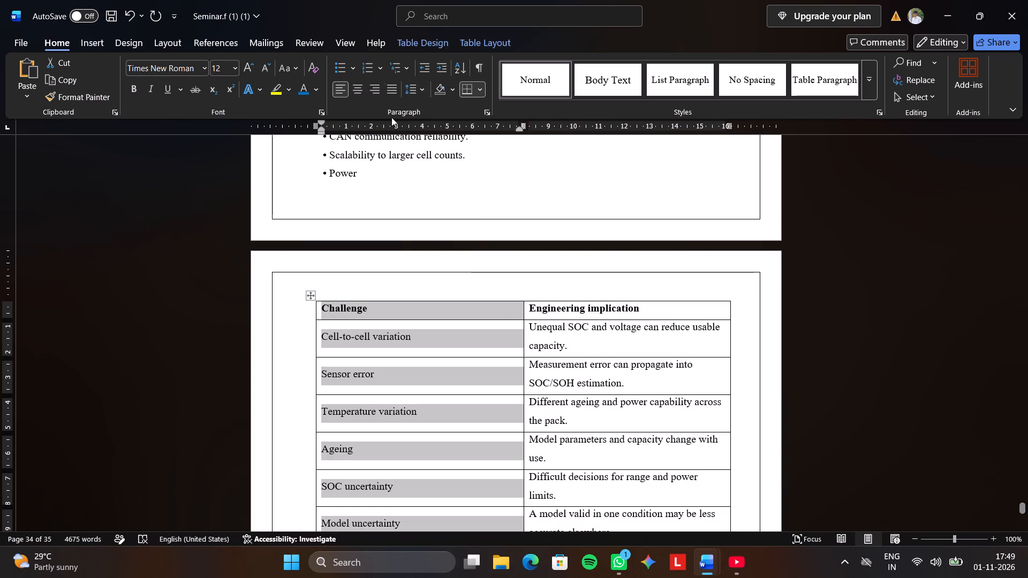
pyautogui.click(394, 90)
pyautogui.click(339, 282)
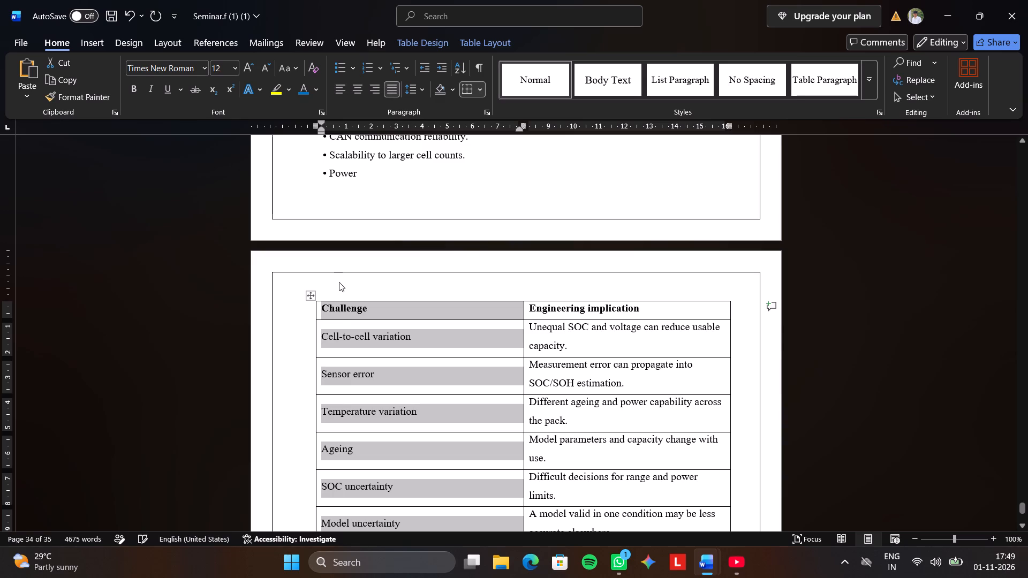
pyautogui.click(291, 325)
pyautogui.click(289, 323)
# Start a new line after the word "Power" in the last bullet above the table.
pyautogui.click(421, 191)
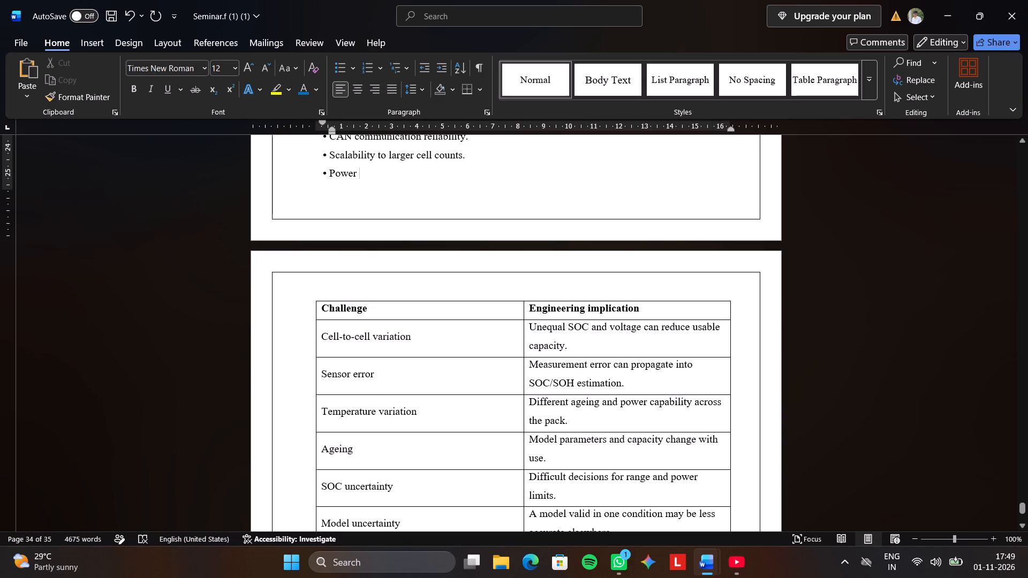
pyautogui.press('Return')
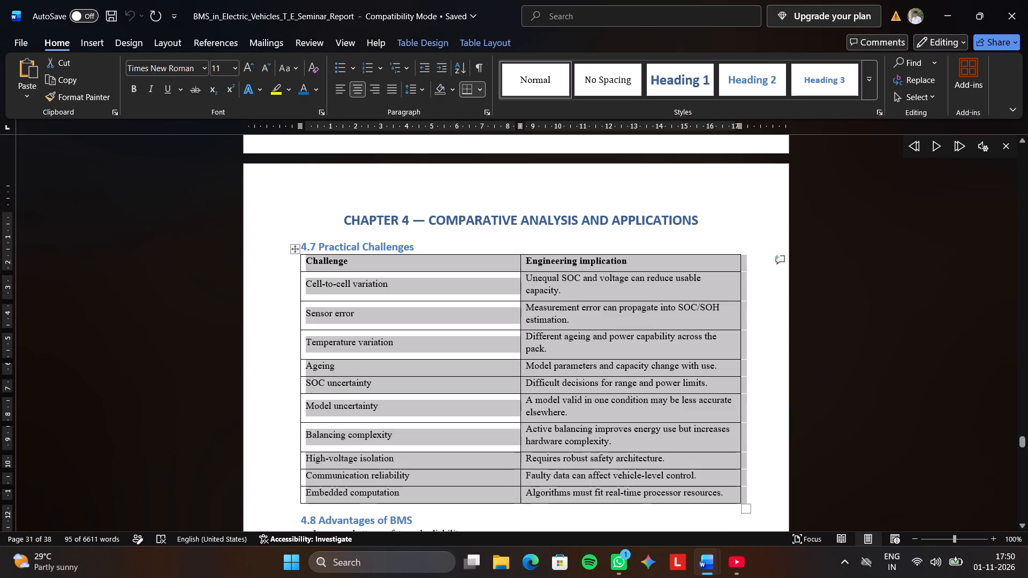
# Copy the "4.7 Practical Challenges" heading from the BMS source report and paste it above the challenges table in Seminar.f.
pyautogui.moveTo(304, 246); pyautogui.dragTo(397, 250)
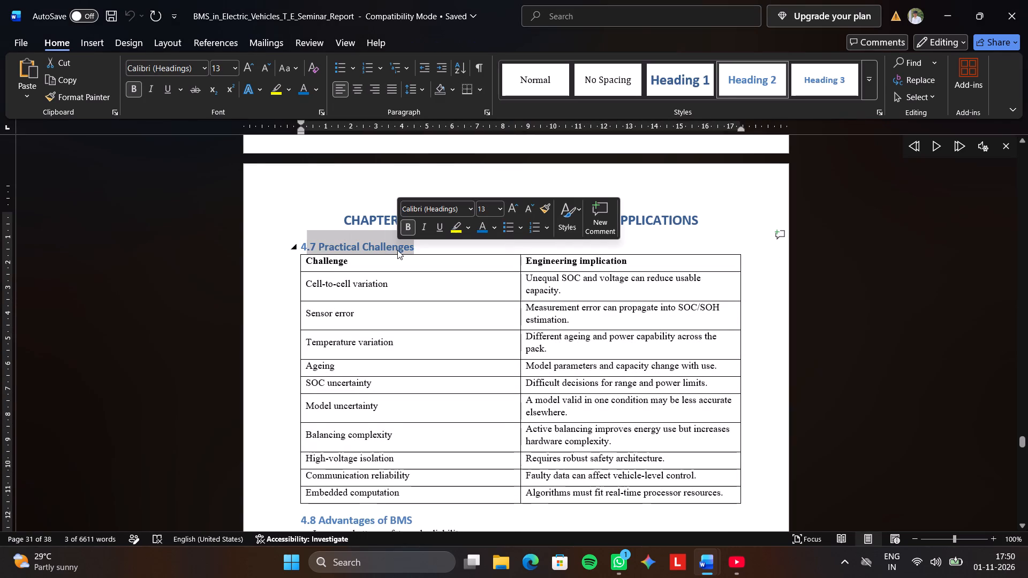
pyautogui.moveTo(303, 245); pyautogui.dragTo(384, 247)
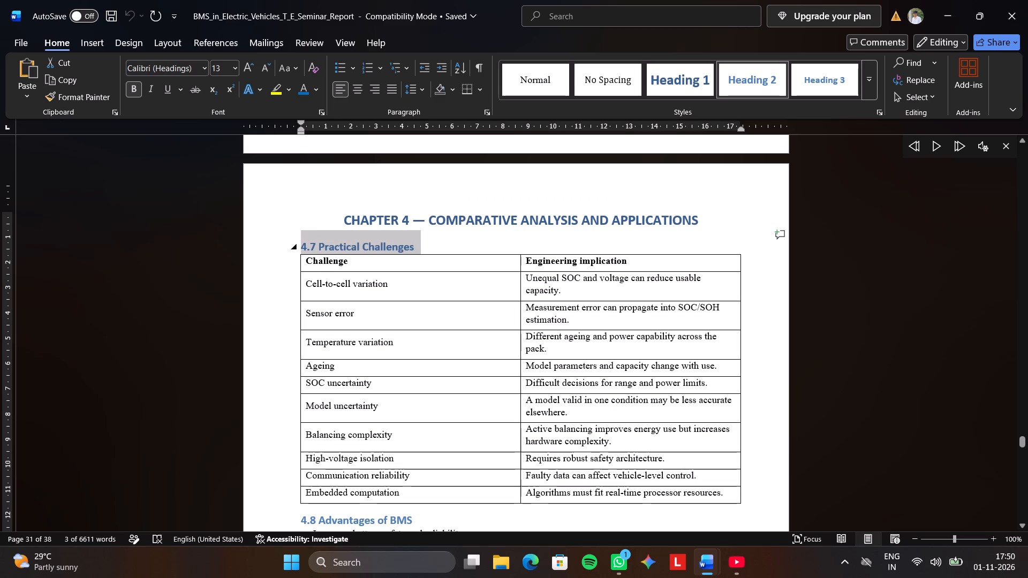
pyautogui.moveTo(384, 247); pyautogui.dragTo(404, 250)
pyautogui.hotkey('ctrl', 'c')
pyautogui.hscroll(1, 404, 250)
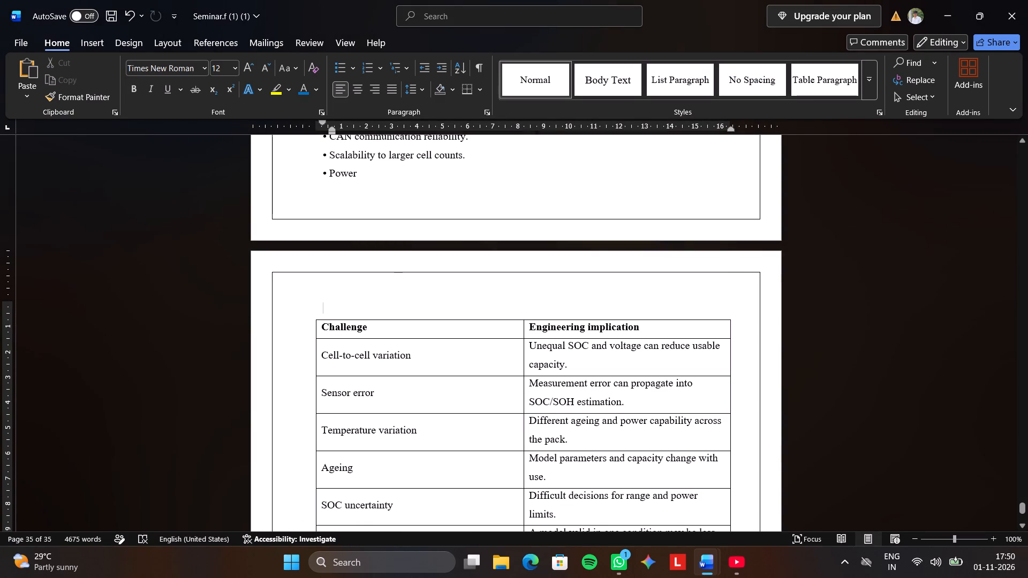
pyautogui.hotkey('ctrl', 'v')
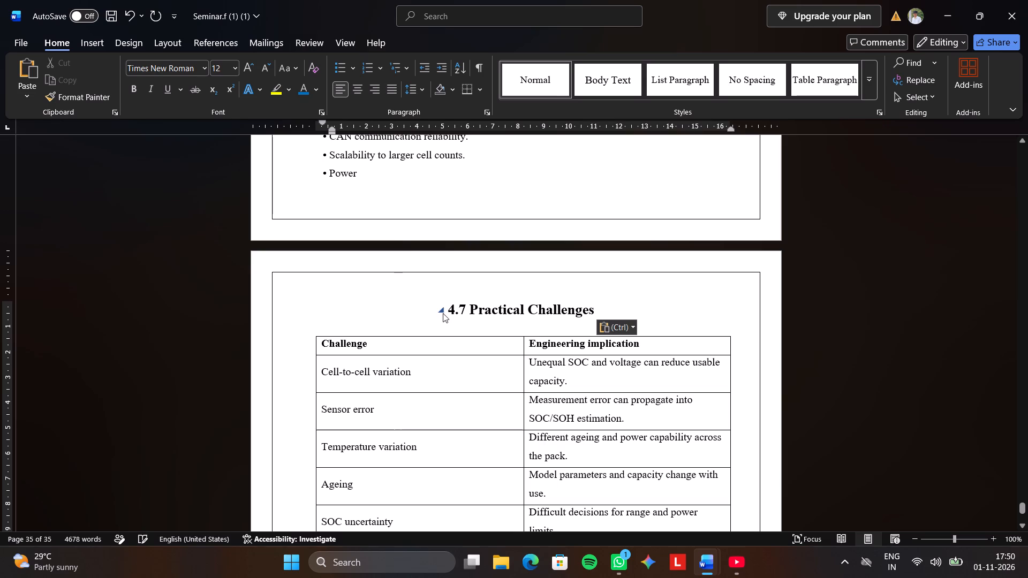
# Align the pasted 4.7 Practical Challenges heading to the left margin without indent and set its font size to 14.
pyautogui.click(432, 310)
pyautogui.press('BackSpace')
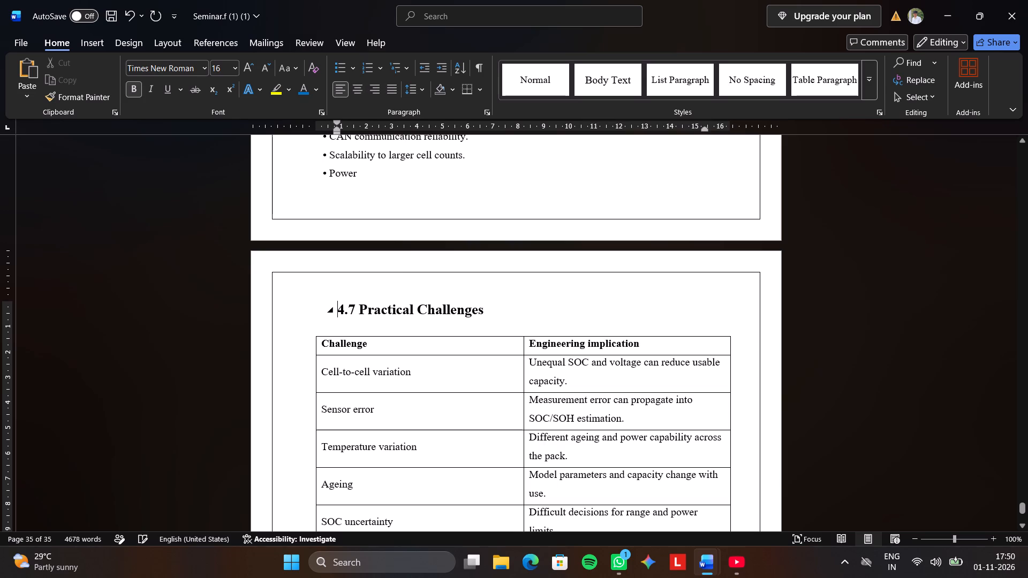
pyautogui.press('BackSpace')
pyautogui.doubleClick(384, 309)
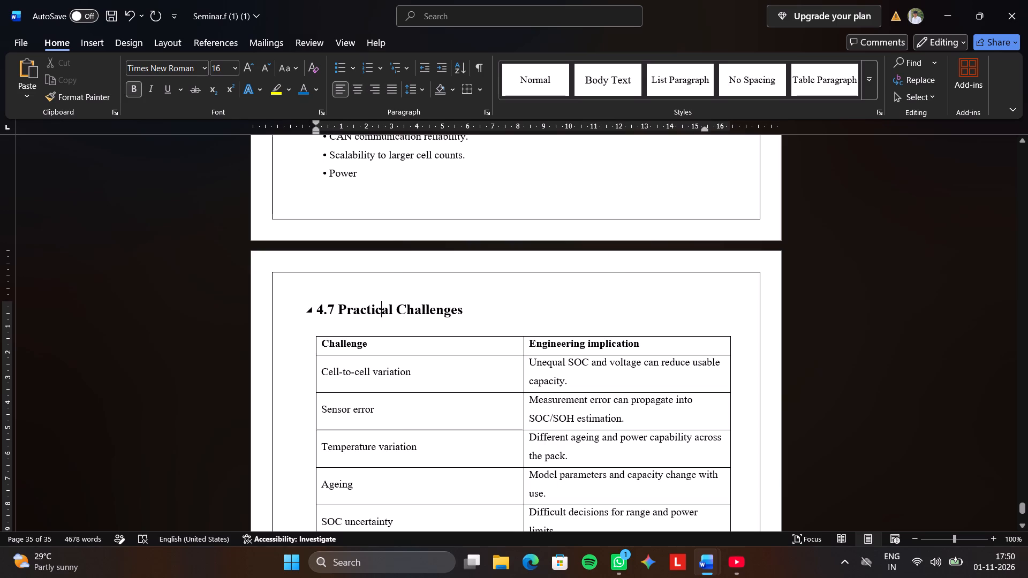
pyautogui.click(390, 314)
pyautogui.tripleClick(396, 313)
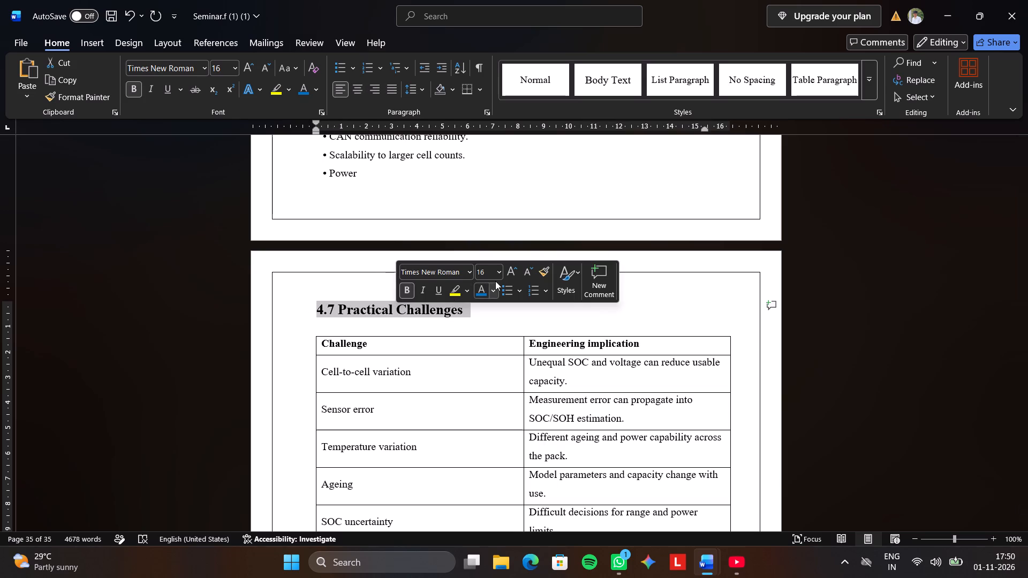
pyautogui.click(501, 271)
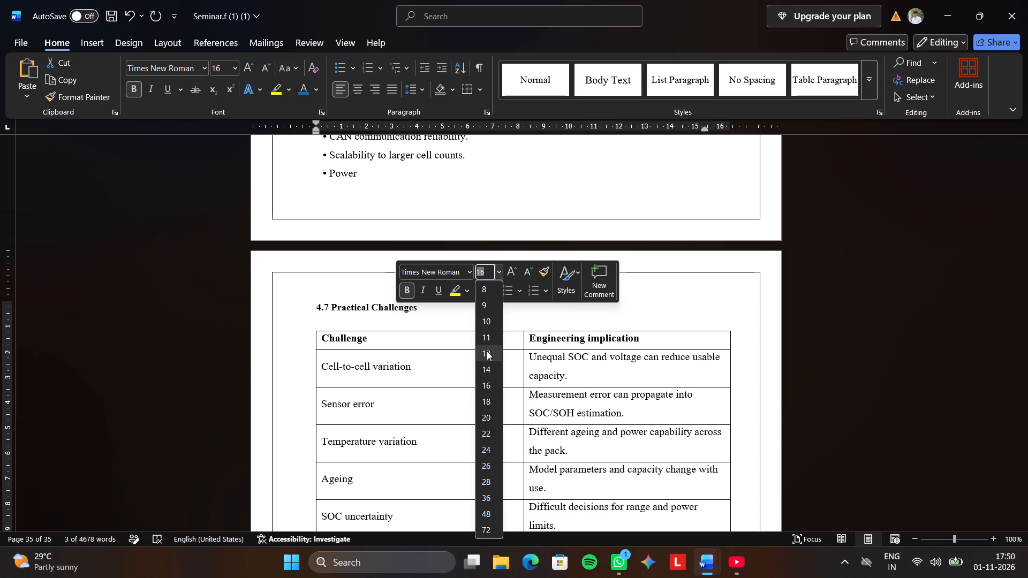
pyautogui.click(487, 351)
pyautogui.click(500, 272)
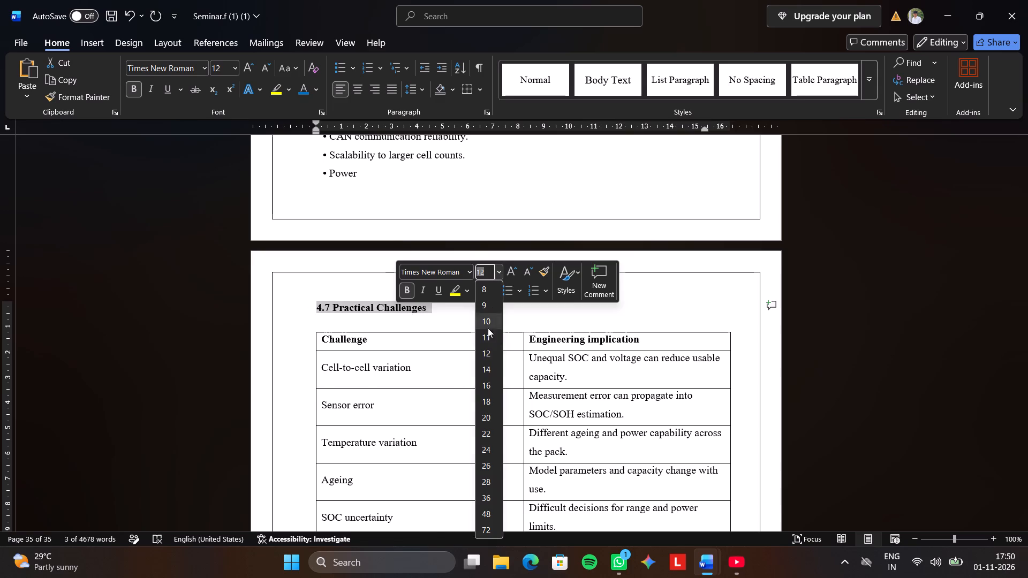
pyautogui.click(486, 367)
pyautogui.click(569, 324)
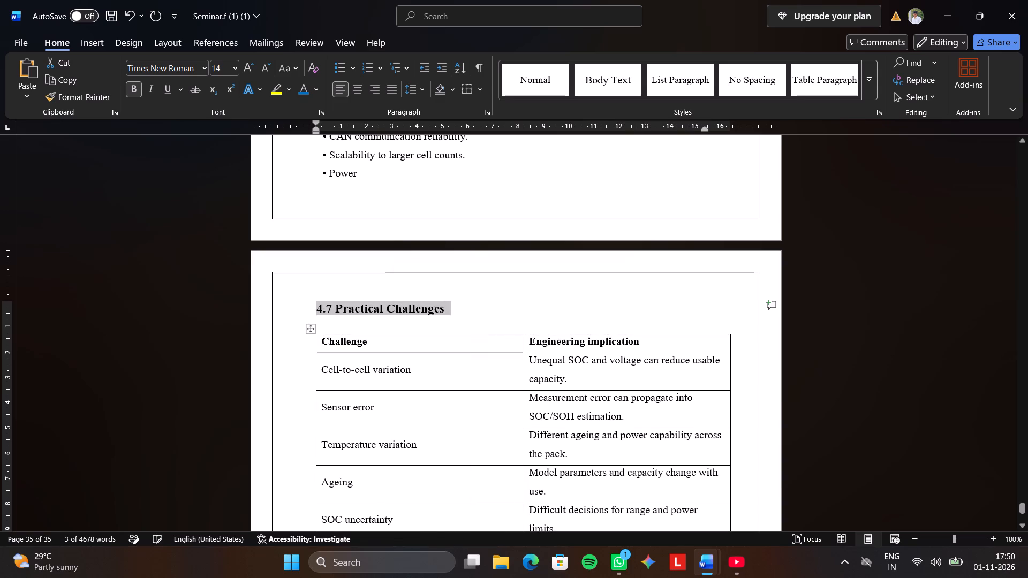
# Add a blank line below the table and paste the 4.8 Advantages of BMS heading and bullets there from the source report.
pyautogui.scroll(-13, 570, 309)
pyautogui.click(672, 299)
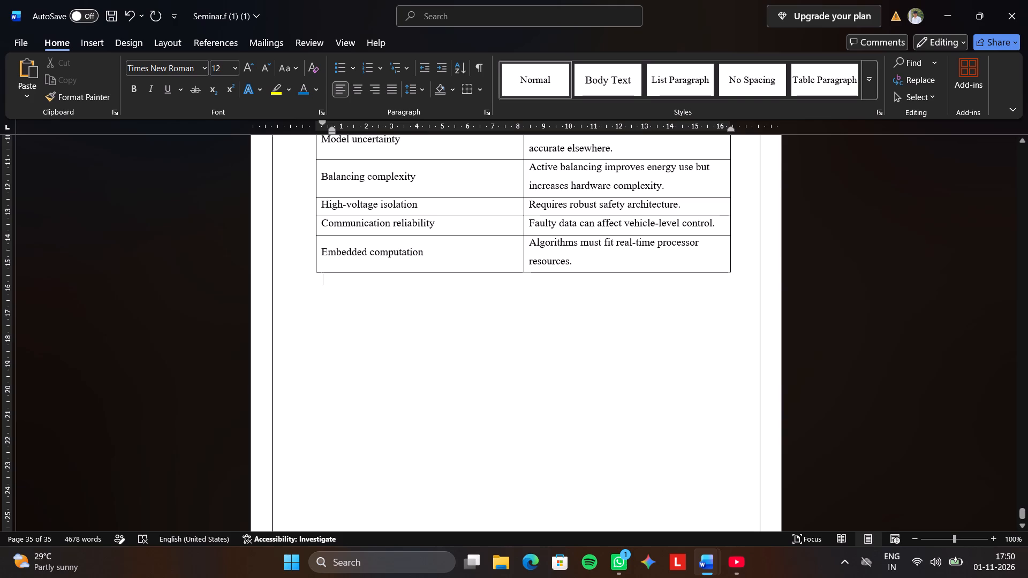
pyautogui.press('Return')
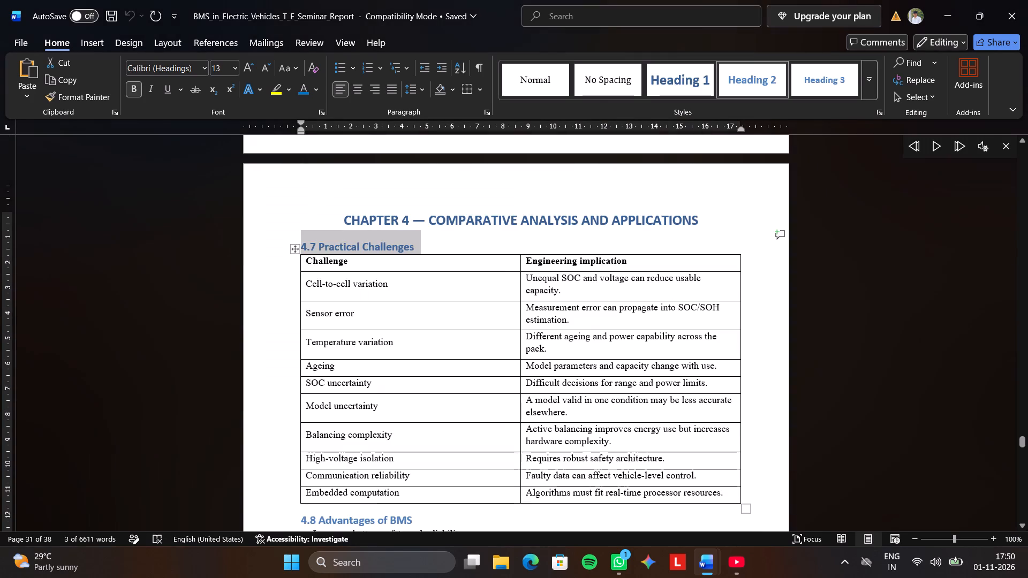
pyautogui.scroll(-9, 672, 299)
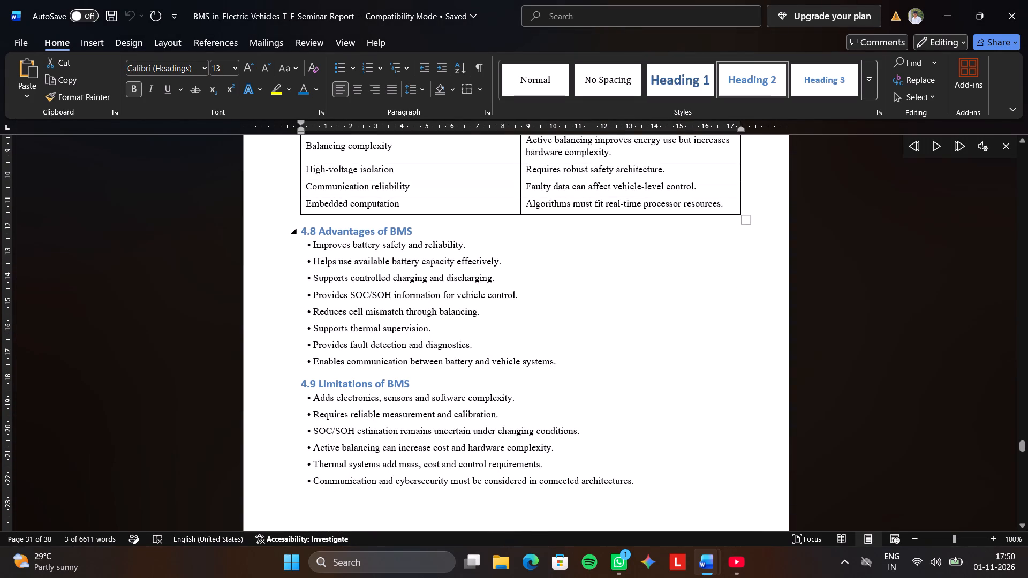
pyautogui.moveTo(301, 229); pyautogui.dragTo(566, 363)
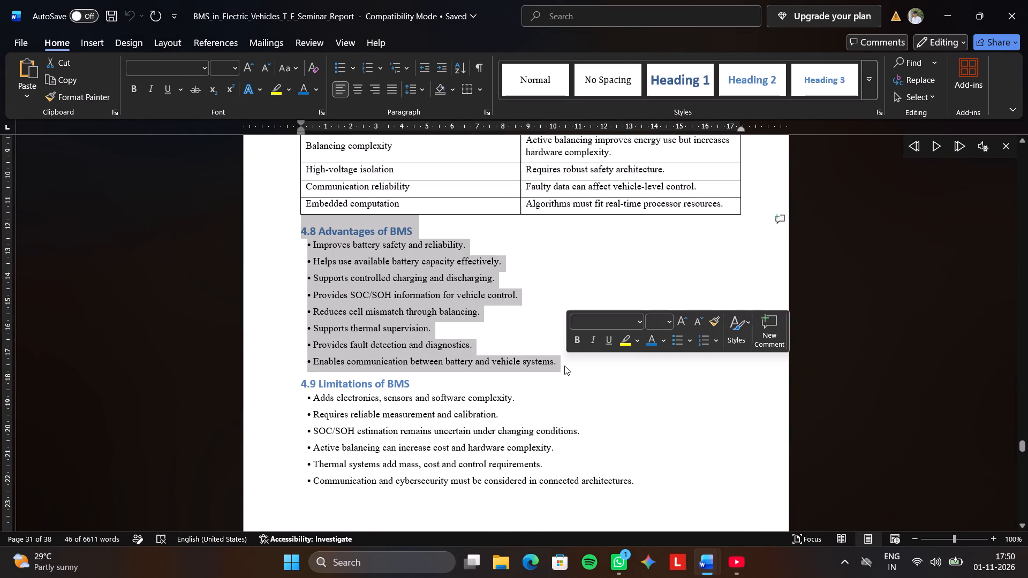
pyautogui.hotkey('ctrl', 'c')
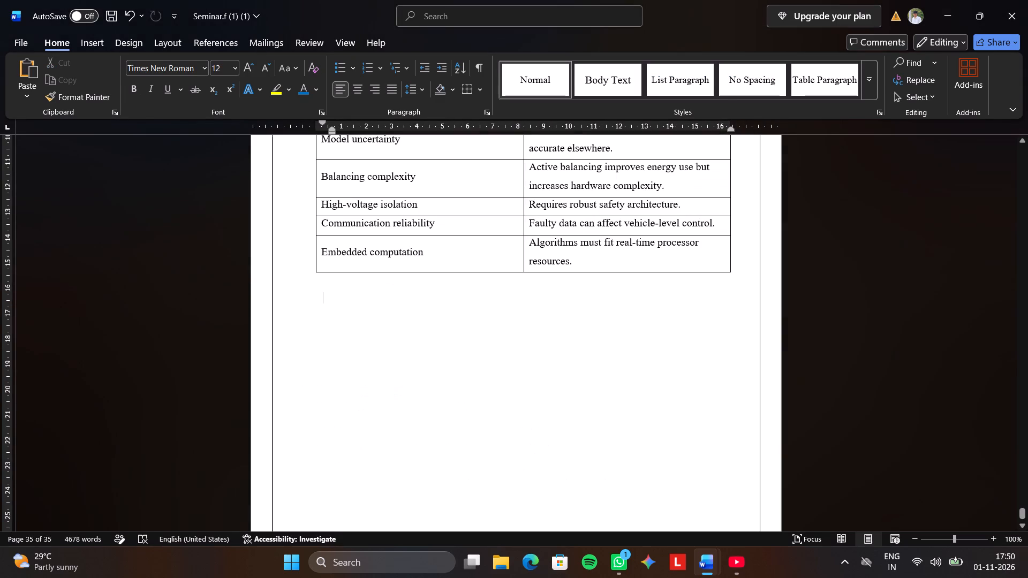
pyautogui.hotkey('ctrl', 'v')
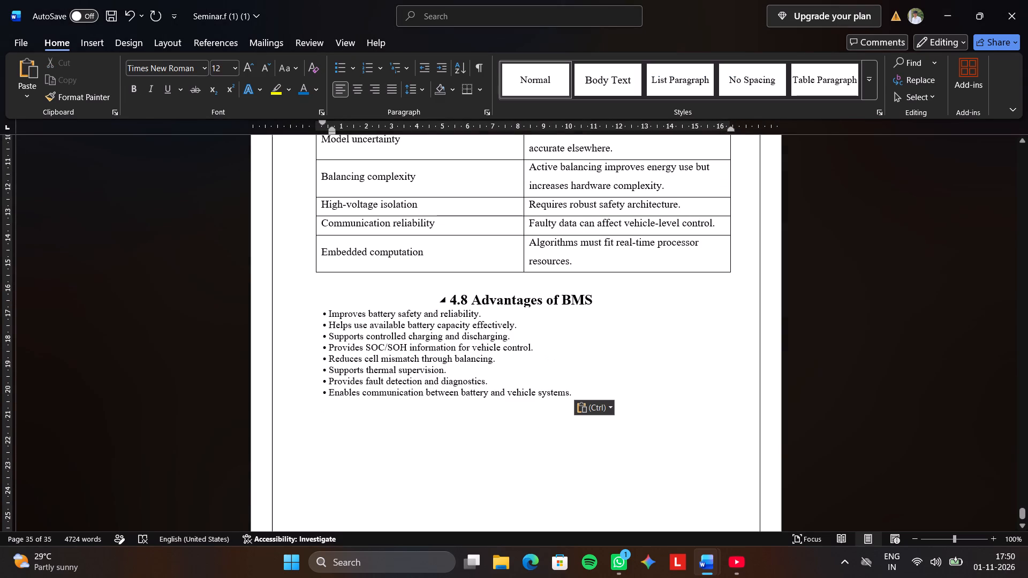
# Align the pasted 4.8 Advantages of BMS heading to the left margin without indent and set its font size to 14.
pyautogui.click(429, 299)
pyautogui.press('BackSpace')
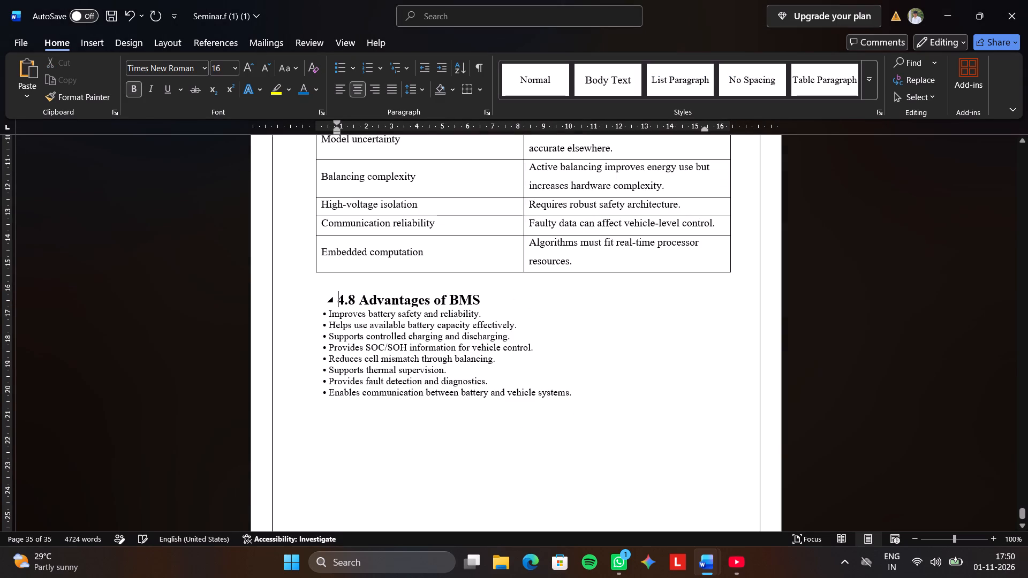
pyautogui.press('BackSpace')
pyautogui.tripleClick(374, 299)
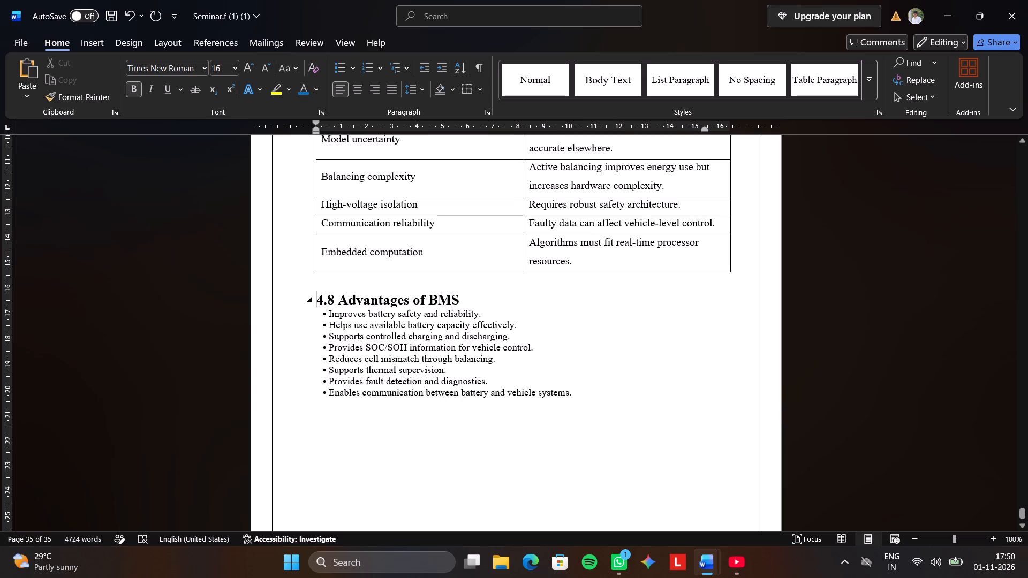
pyautogui.tripleClick(376, 302)
pyautogui.doubleClick(379, 303)
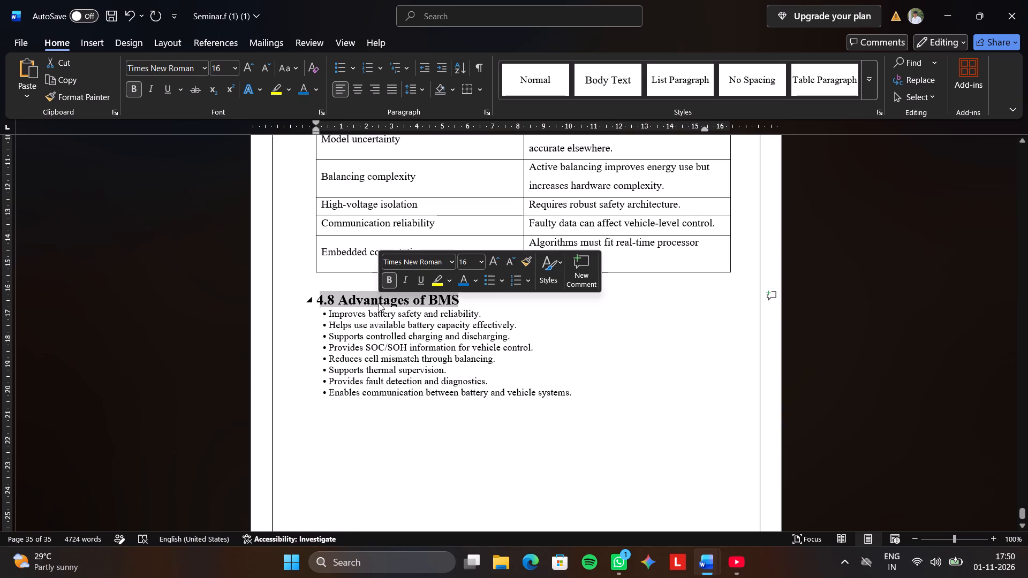
pyautogui.click(481, 262)
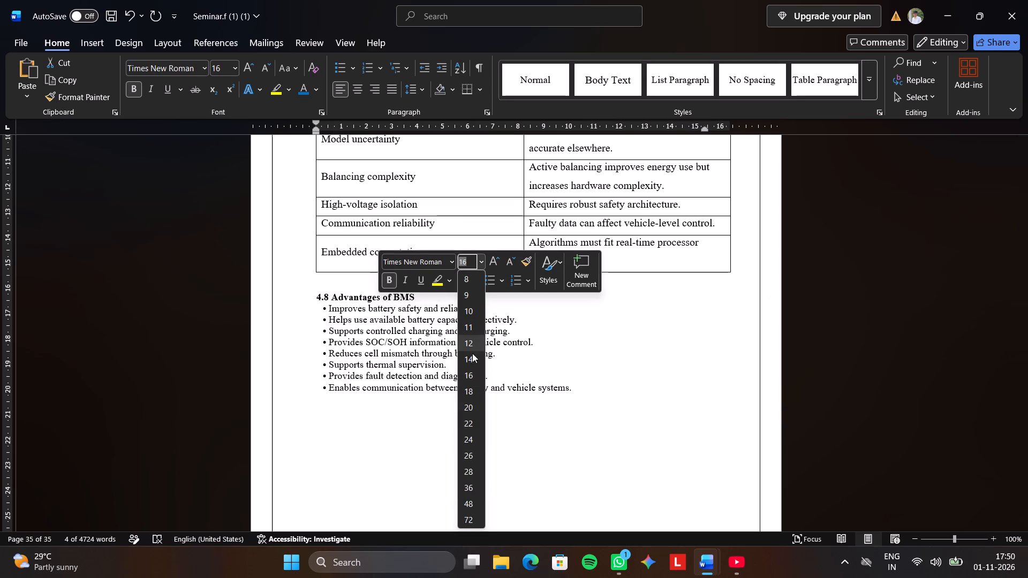
pyautogui.click(472, 361)
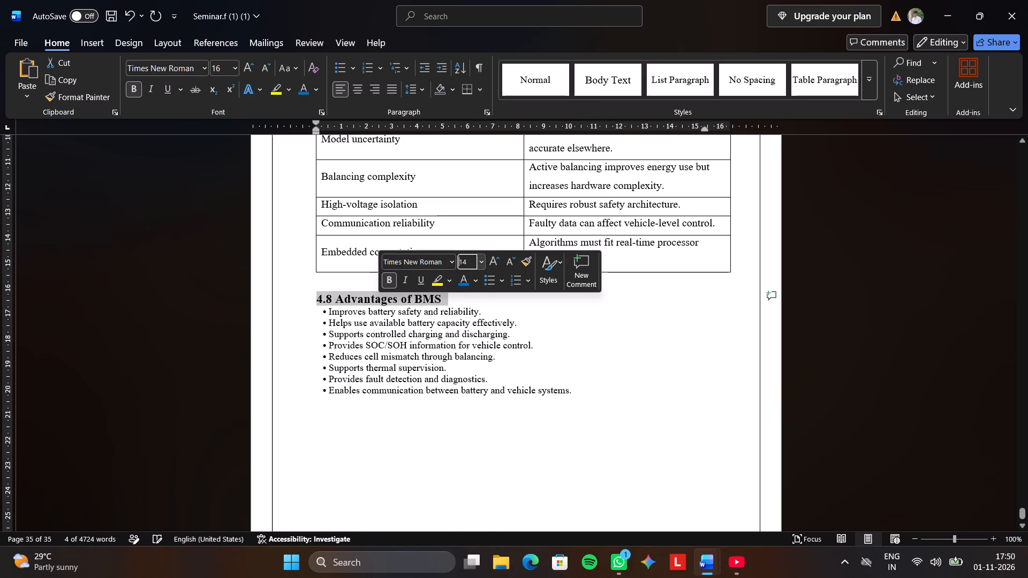
# Insert a blank line between the 4.8 Advantages of BMS heading and its first bullet.
pyautogui.click(496, 309)
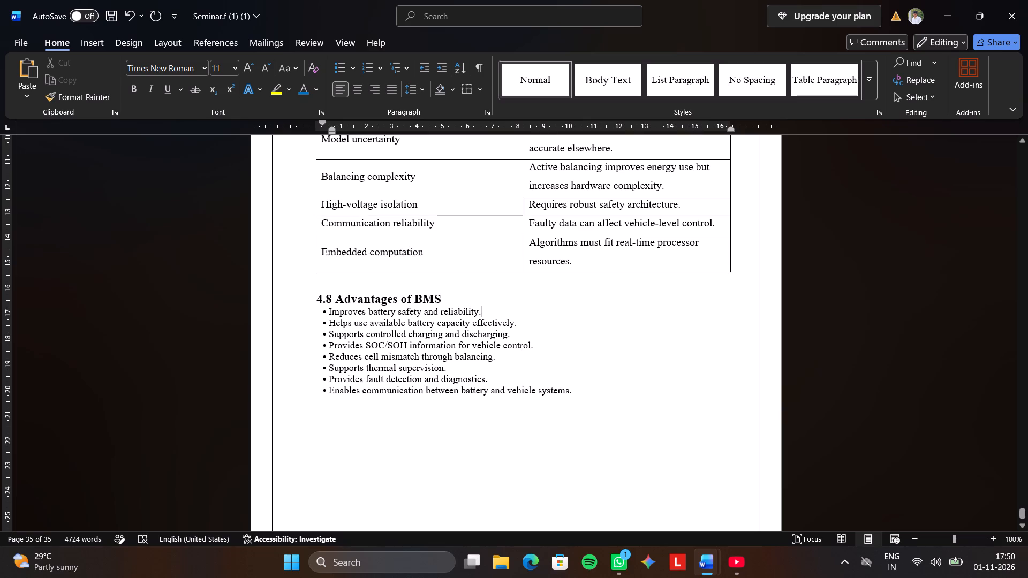
pyautogui.click(459, 295)
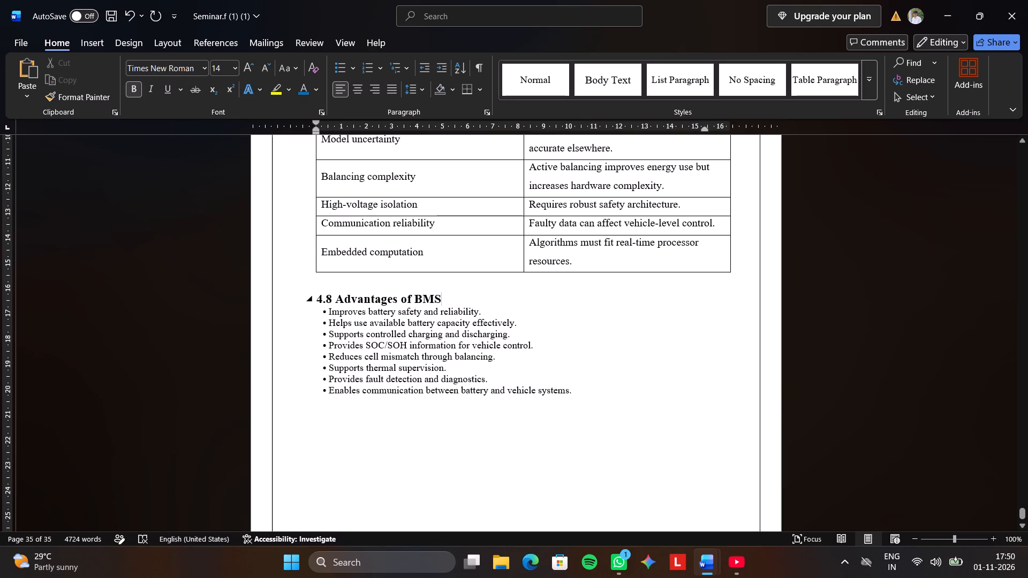
pyautogui.press('Return')
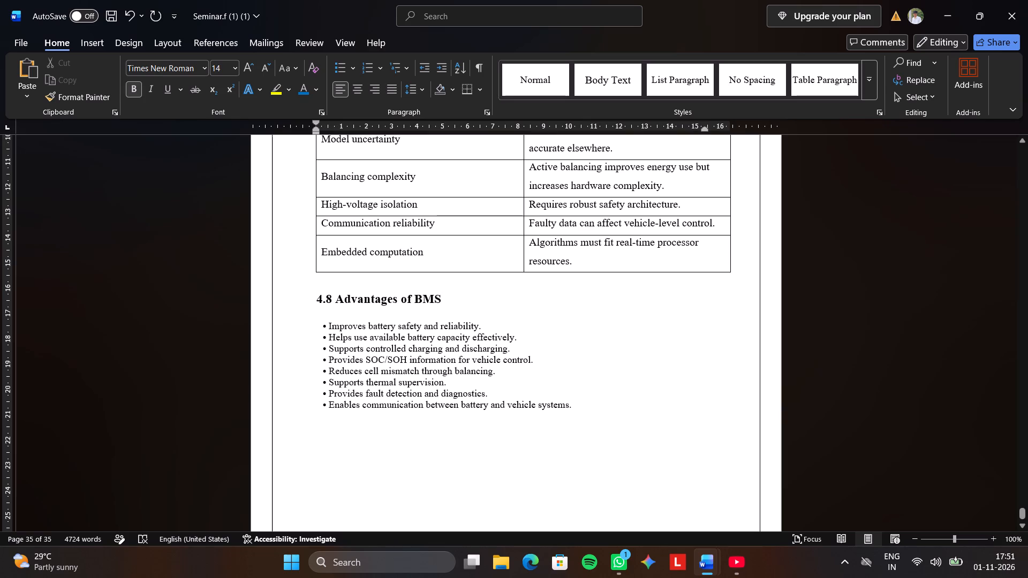
# Format all the bullets under 4.8 Advantages of BMS with font size 12 and 1.5 line spacing.
pyautogui.moveTo(322, 324); pyautogui.dragTo(583, 414)
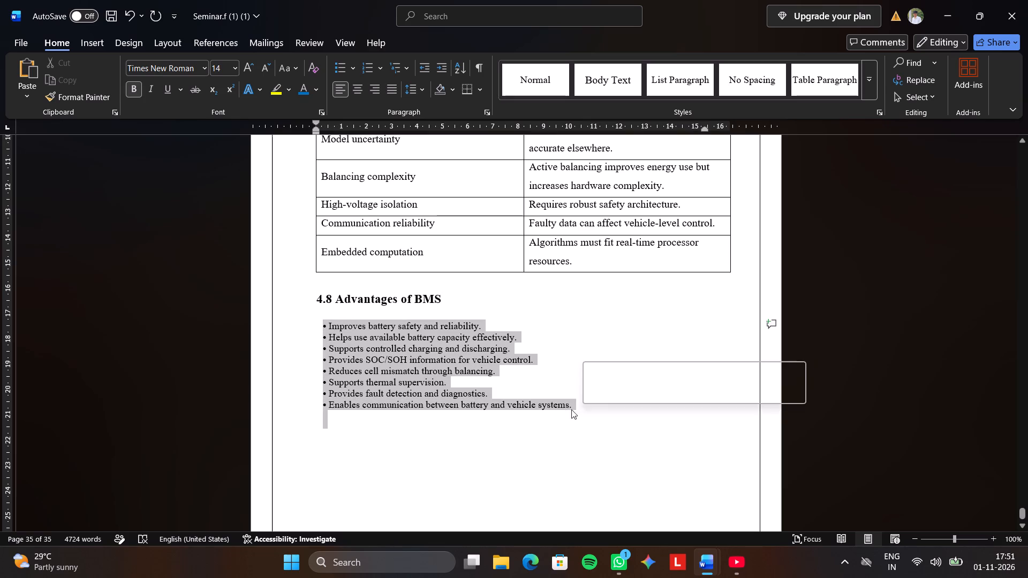
pyautogui.click(685, 371)
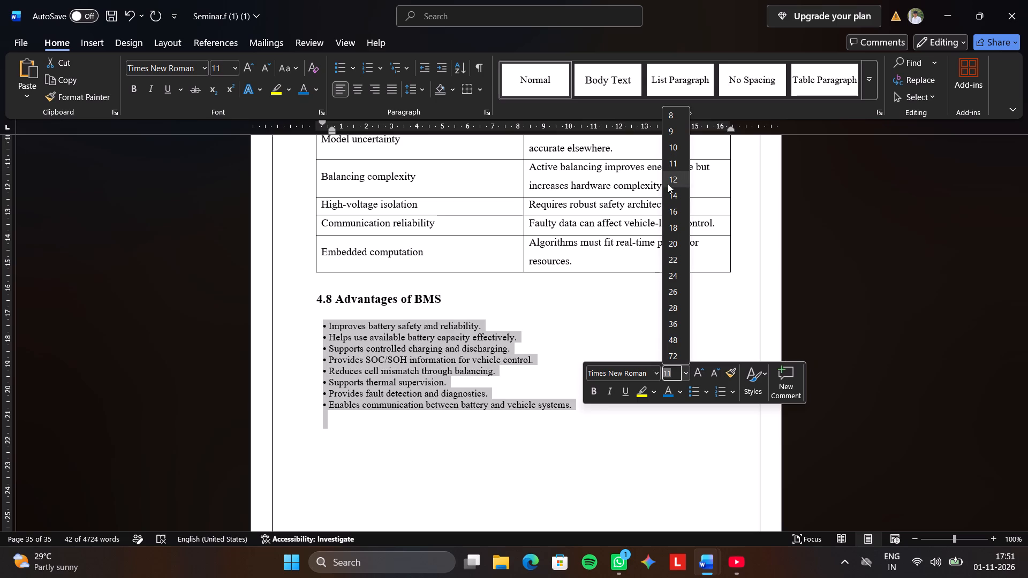
pyautogui.click(677, 174)
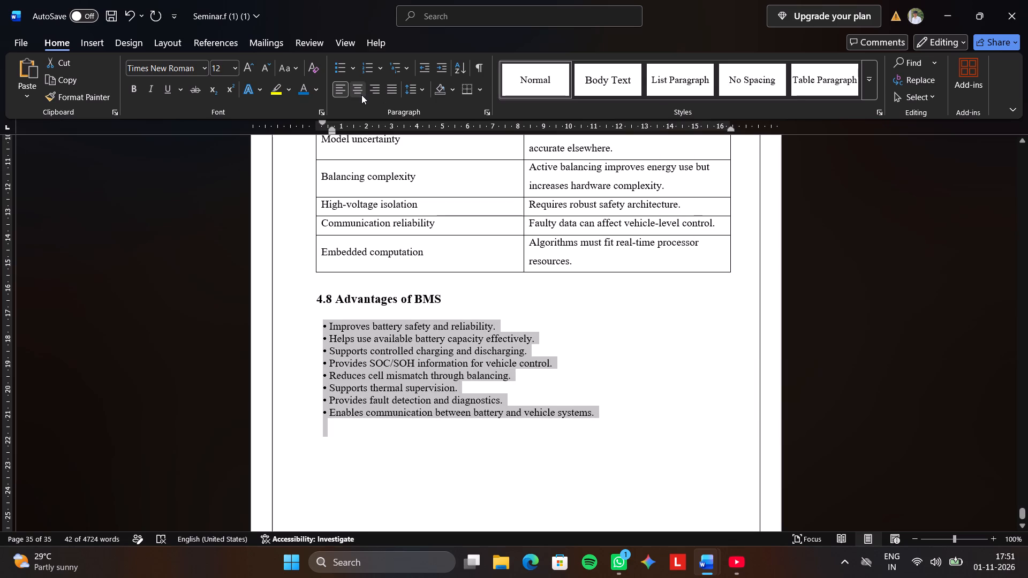
pyautogui.click(425, 86)
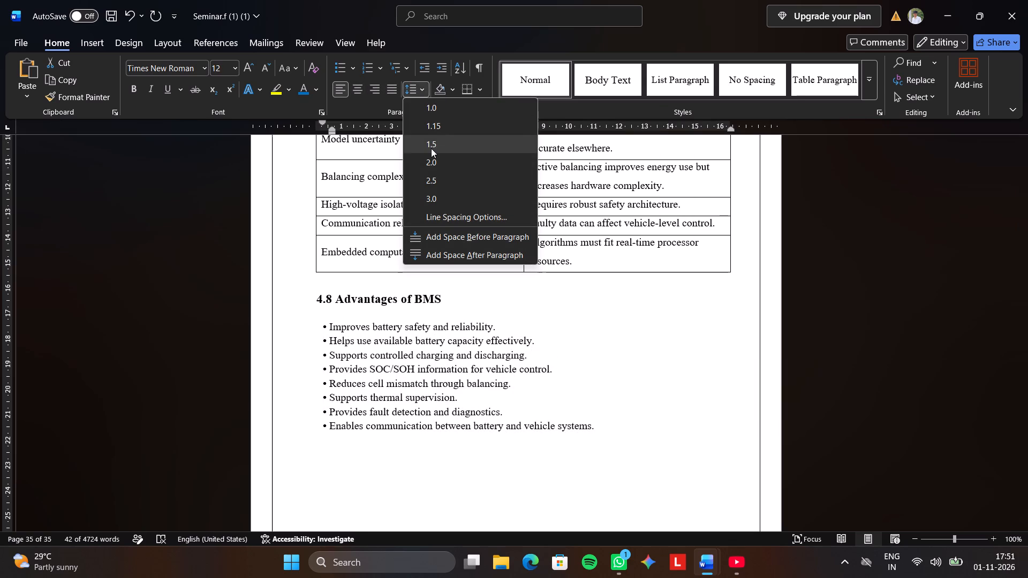
pyautogui.click(431, 148)
pyautogui.click(604, 343)
# Insert a blank page after the last bullet of section 4.8, which ends with "battery and vehicle systems.".
pyautogui.scroll(-9, 600, 334)
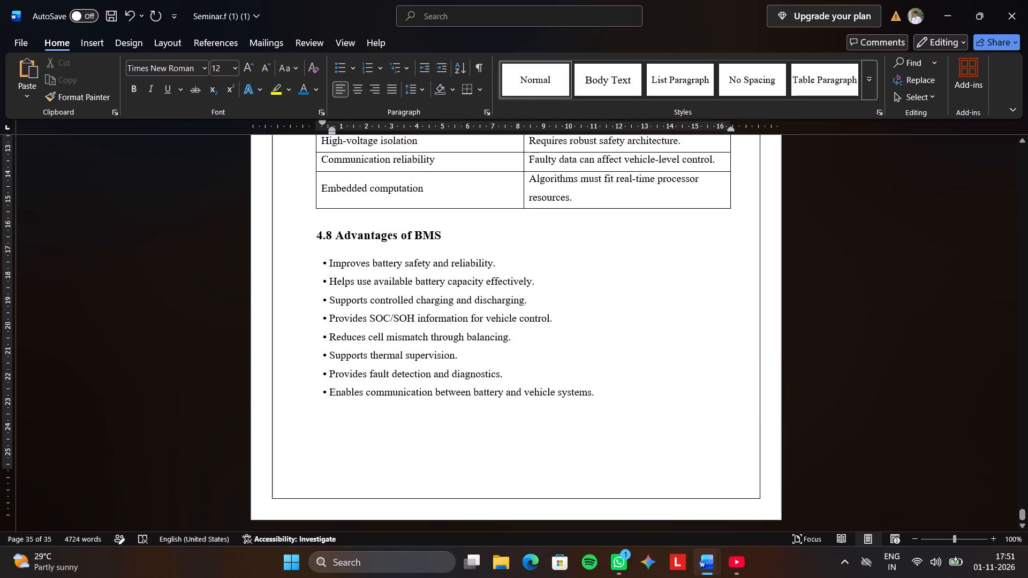
pyautogui.click(645, 387)
pyautogui.click(91, 41)
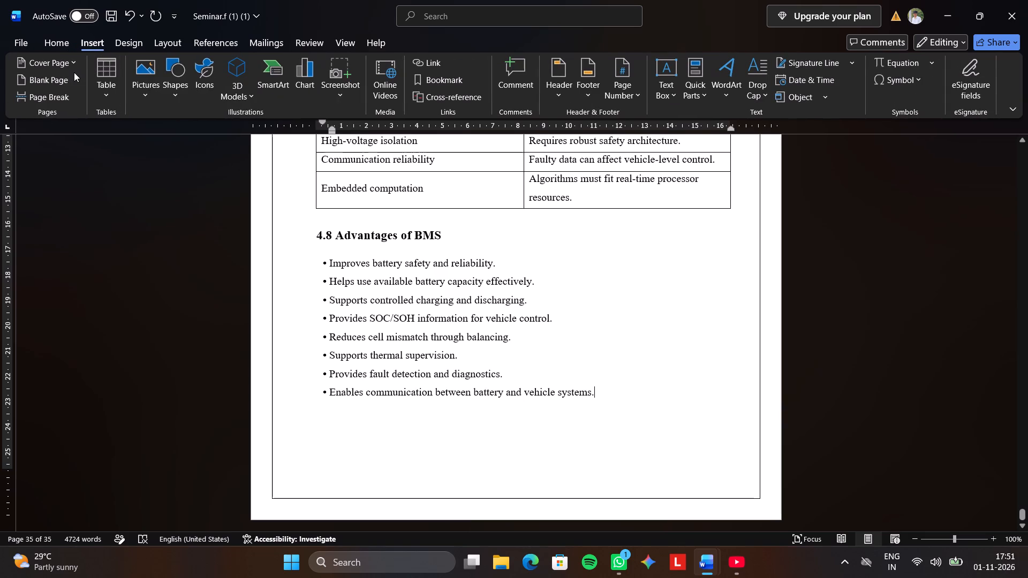
pyautogui.click(71, 78)
# Copy the 4.9 Limitations of BMS heading with its six bullets from the BMS source report onto the new blank page of Seminar.f.
pyautogui.scroll(-5, 253, 324)
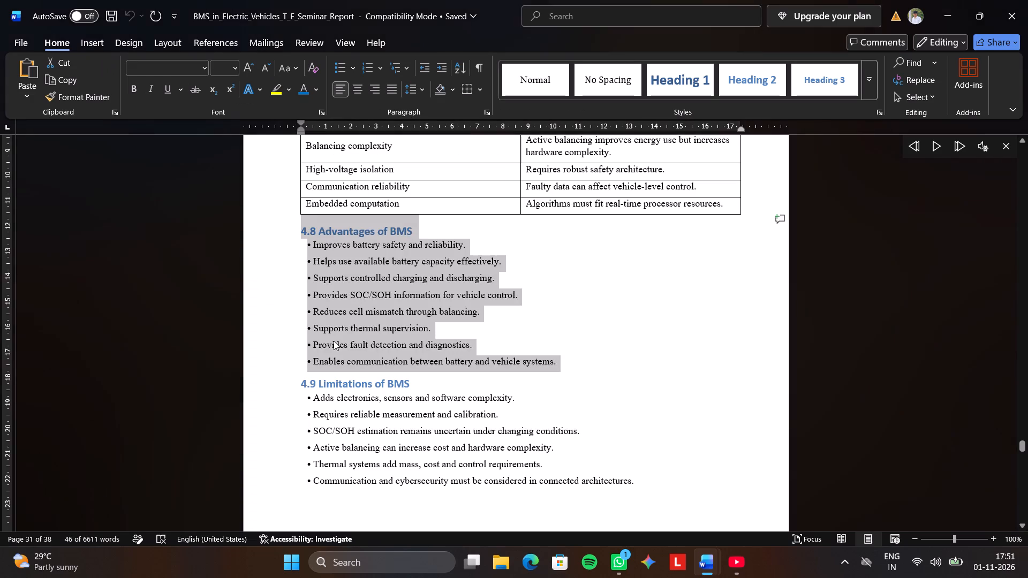
pyautogui.scroll(-3, 334, 341)
pyautogui.moveTo(301, 288); pyautogui.dragTo(569, 378)
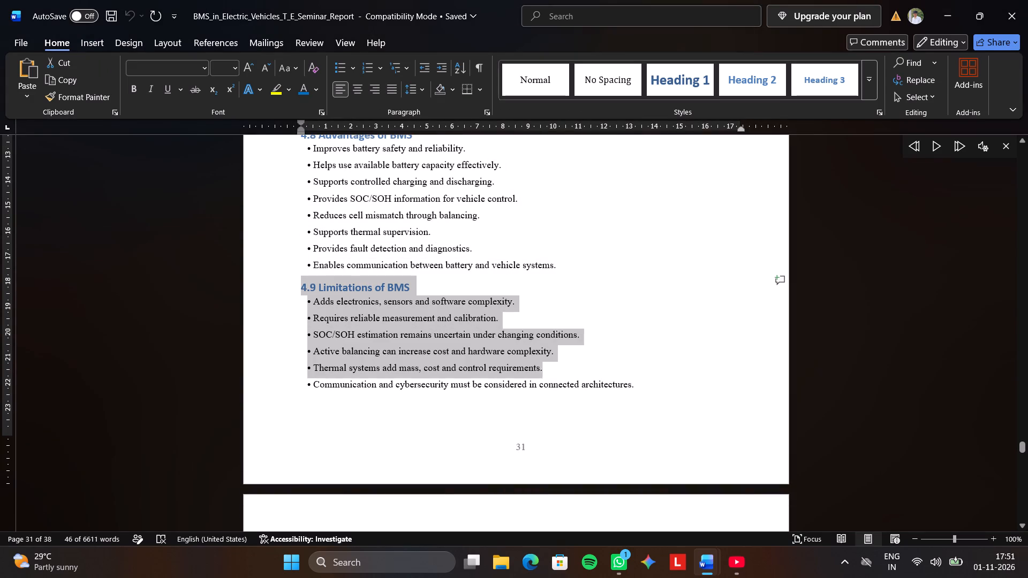
pyautogui.moveTo(569, 378); pyautogui.dragTo(640, 392)
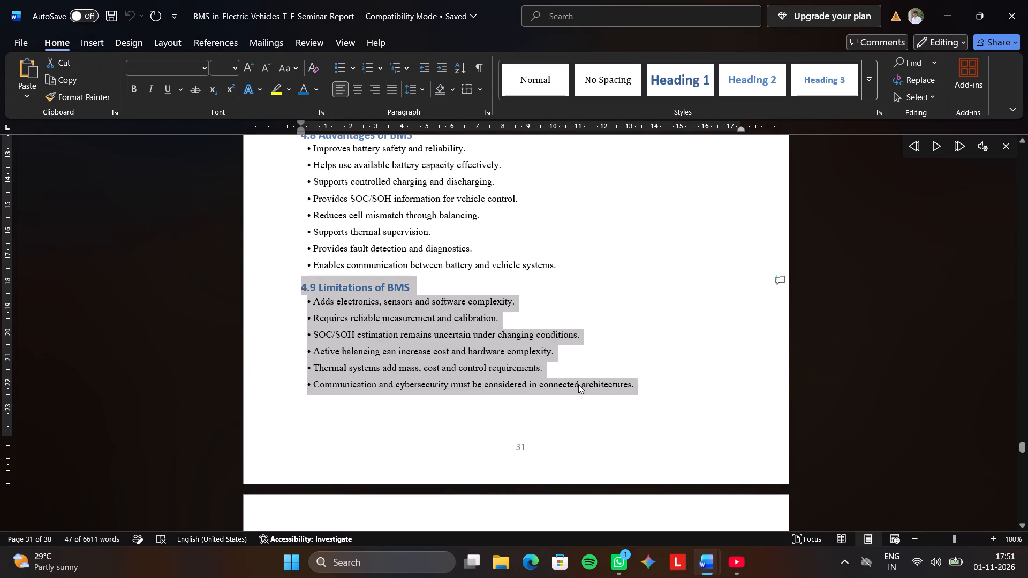
pyautogui.hotkey('ctrl', 'c')
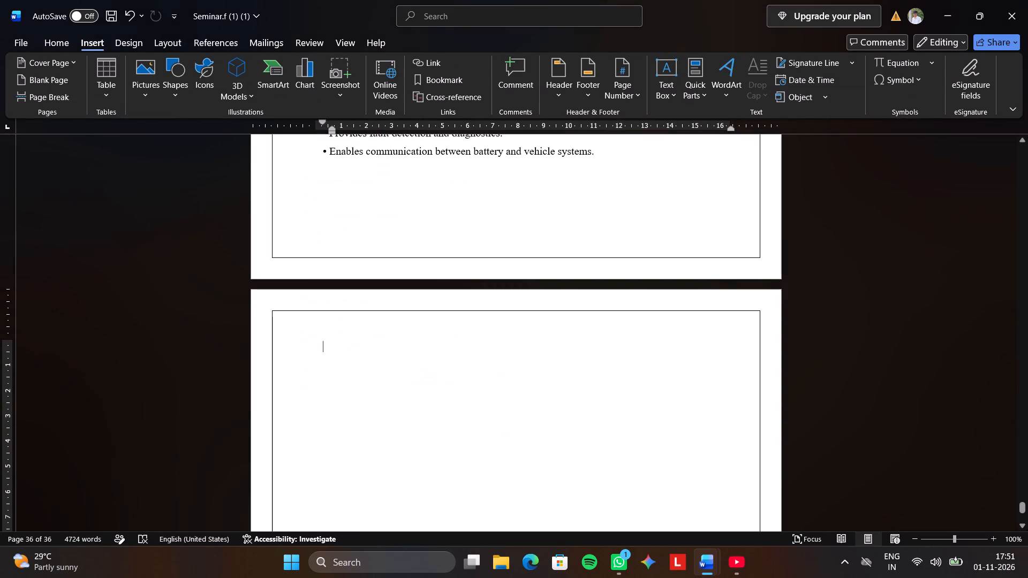
pyautogui.hotkey('ctrl', 'v')
# Align the pasted 4.9 Limitations of BMS heading to the left margin without indent and set its font size to 14.
pyautogui.moveTo(516, 346); pyautogui.dragTo(495, 343, button='right')
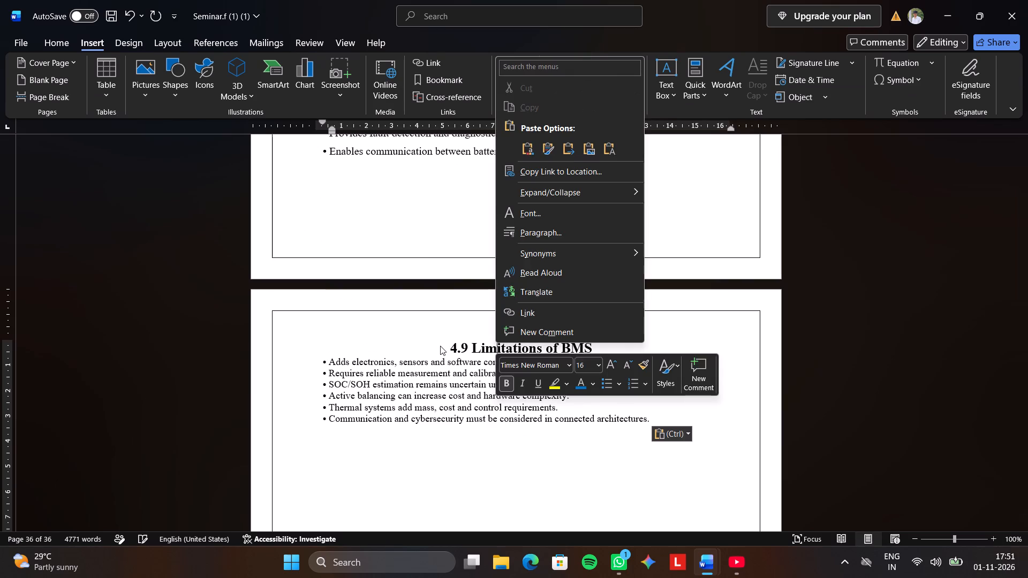
pyautogui.click(440, 346)
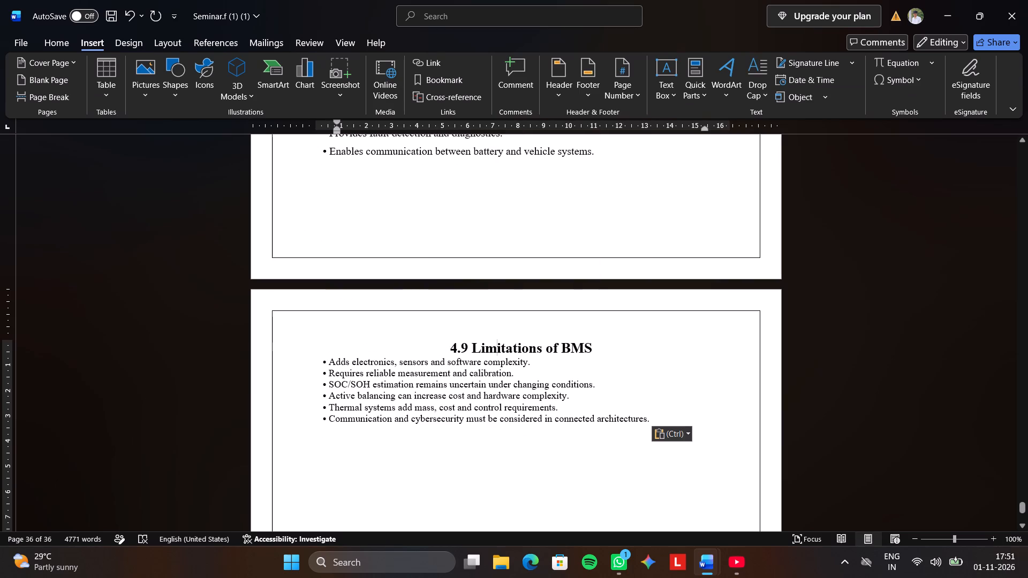
pyautogui.click(431, 349)
pyautogui.press('BackSpace')
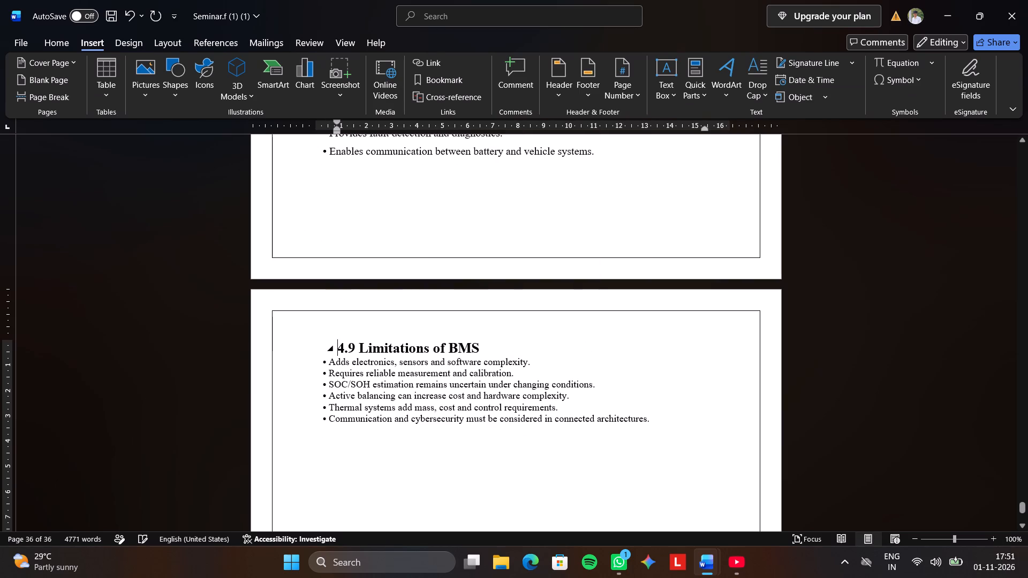
pyautogui.press('BackSpace')
pyautogui.moveTo(320, 347); pyautogui.dragTo(410, 341)
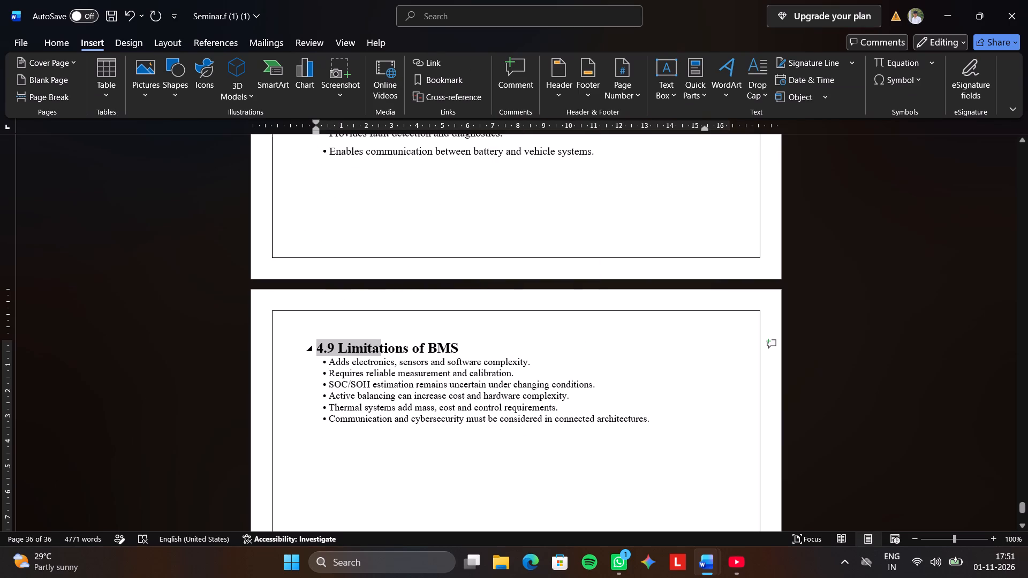
pyautogui.moveTo(410, 341); pyautogui.dragTo(480, 346)
pyautogui.click(581, 303)
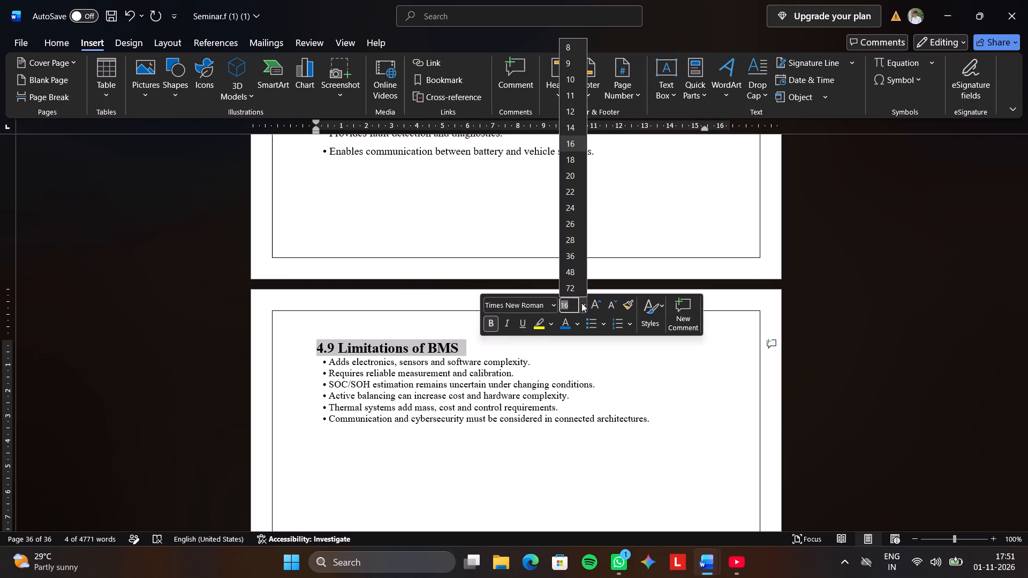
pyautogui.click(568, 133)
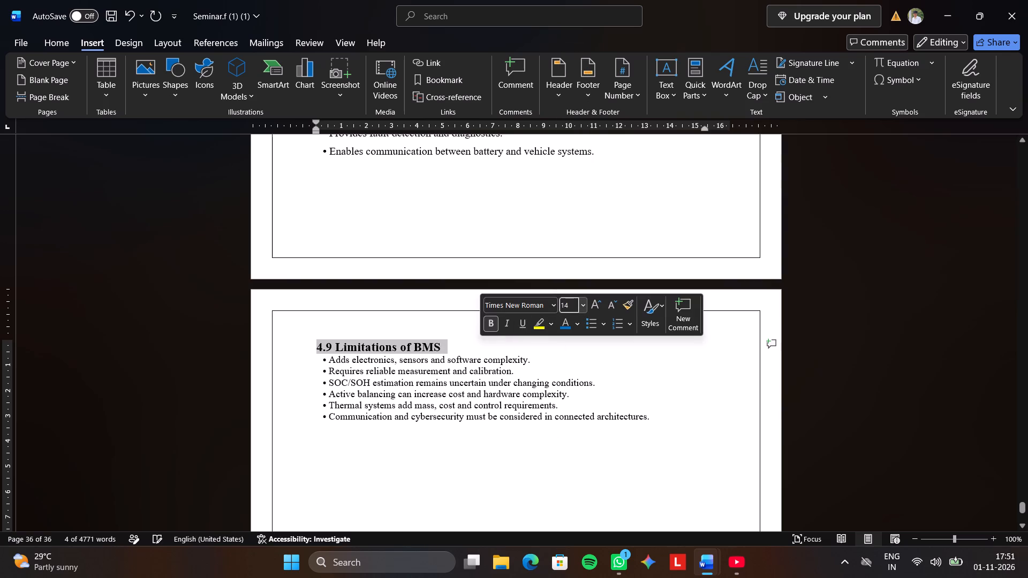
# Insert a blank line between the 4.9 Limitations of BMS heading and its first bullet.
pyautogui.click(458, 337)
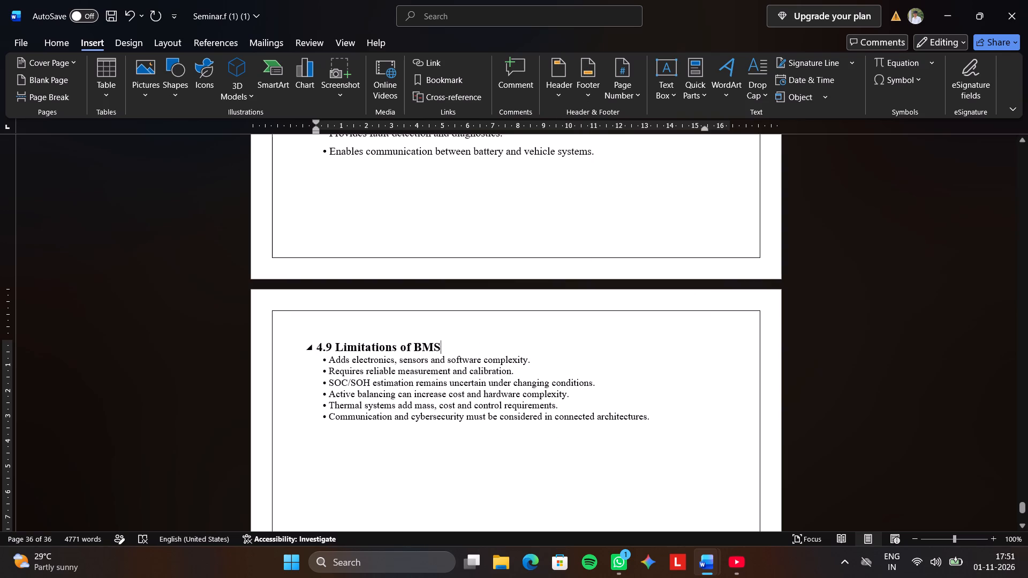
pyautogui.press('Return')
# Format all the bullets under 4.9 Limitations of BMS with font size 12 and 1.5 line spacing.
pyautogui.moveTo(322, 371); pyautogui.dragTo(630, 442)
pyautogui.moveTo(633, 433); pyautogui.dragTo(659, 419)
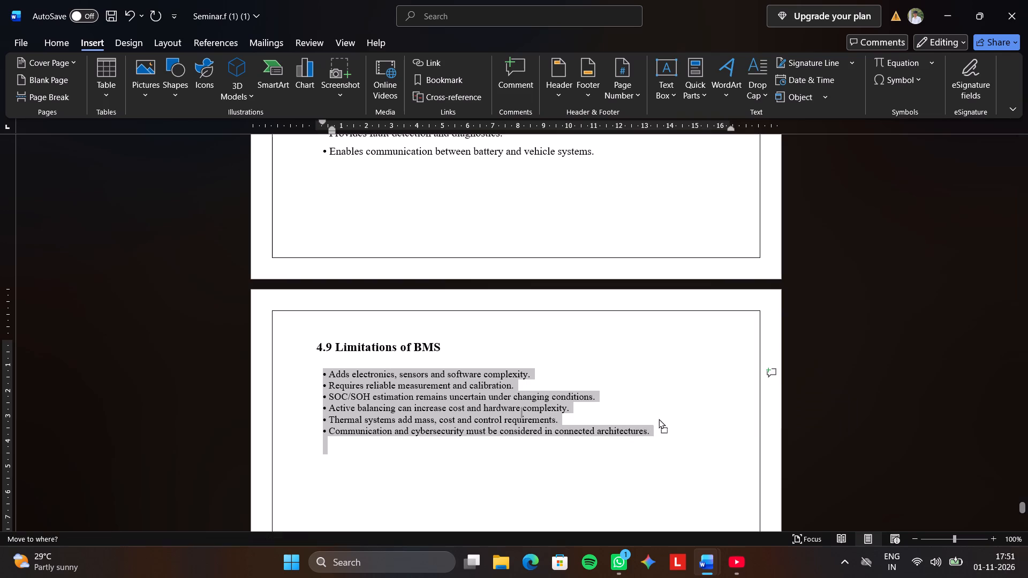
pyautogui.moveTo(659, 419); pyautogui.dragTo(662, 417)
pyautogui.click(321, 369)
pyautogui.moveTo(321, 370); pyautogui.dragTo(668, 454)
pyautogui.click(768, 406)
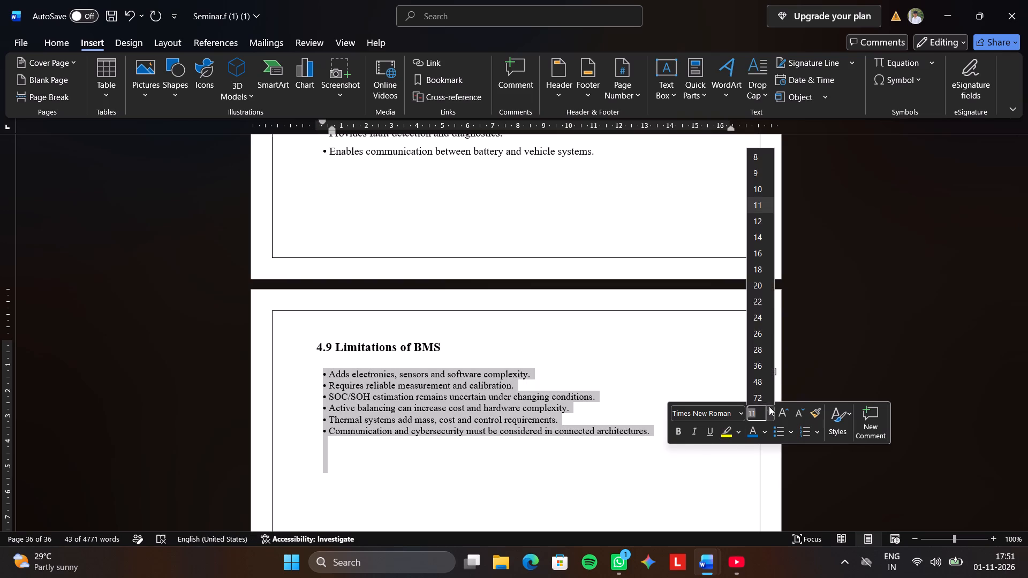
pyautogui.click(771, 409)
pyautogui.click(769, 414)
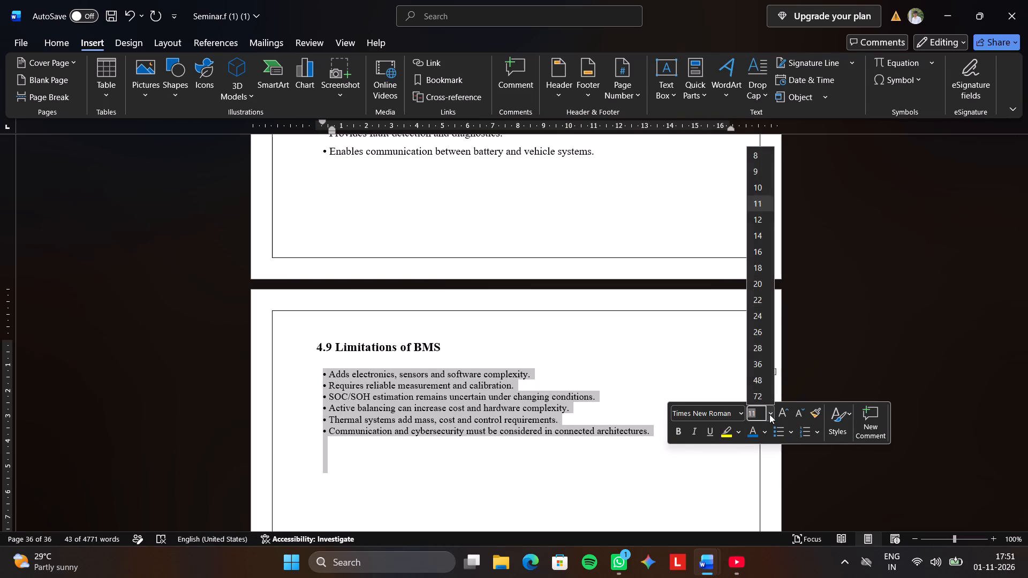
pyautogui.click(760, 220)
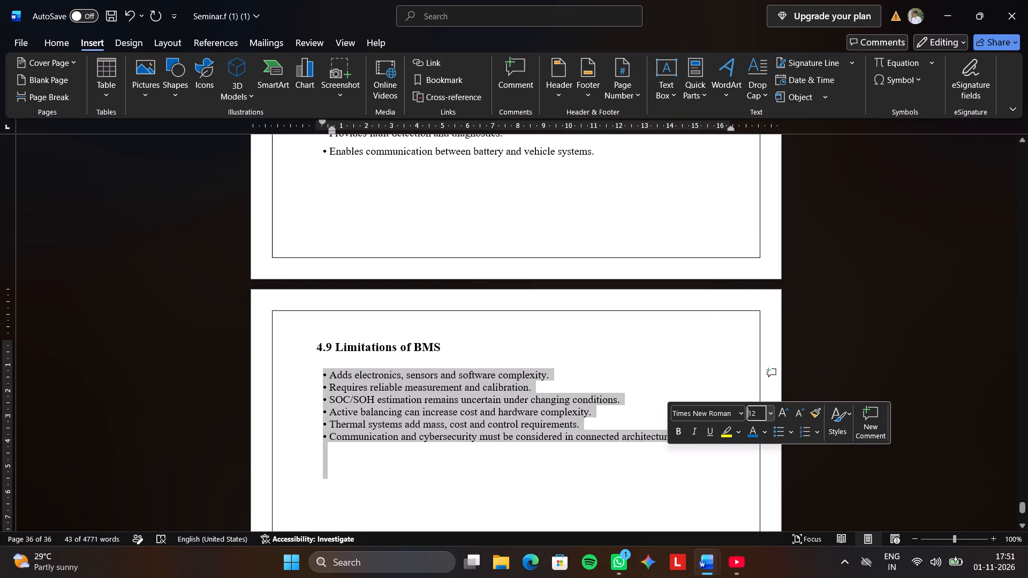
pyautogui.click(49, 42)
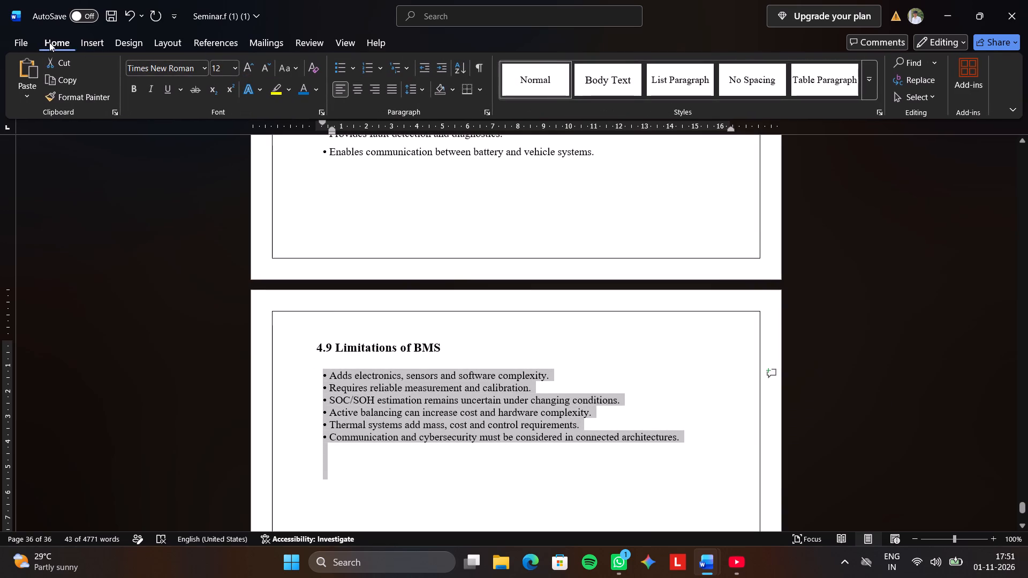
pyautogui.click(422, 93)
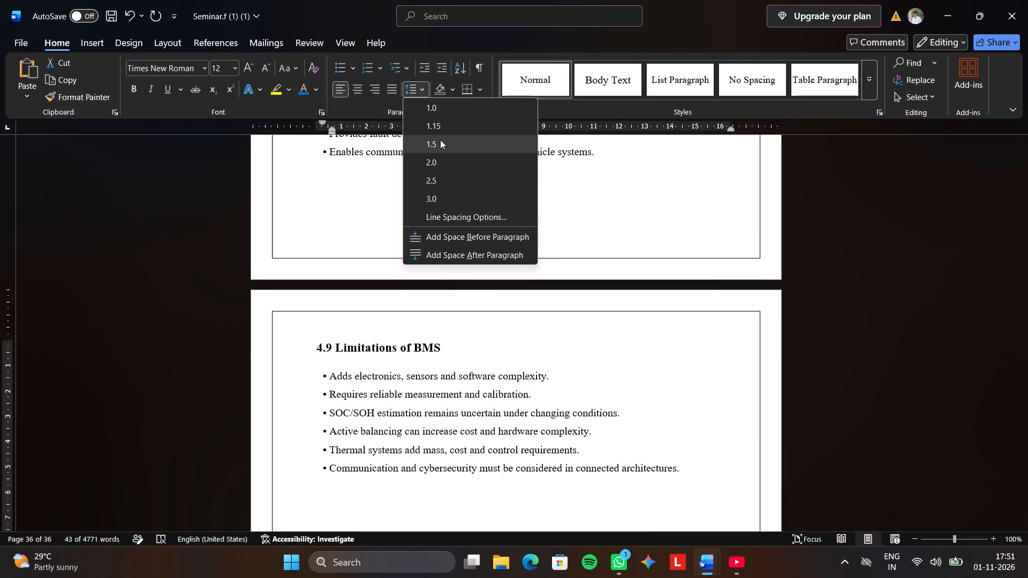
pyautogui.click(441, 144)
pyautogui.click(607, 350)
# Start a new line after the last bullet of section 4.9, which ends with "connected architectures.".
pyautogui.scroll(-4, 608, 351)
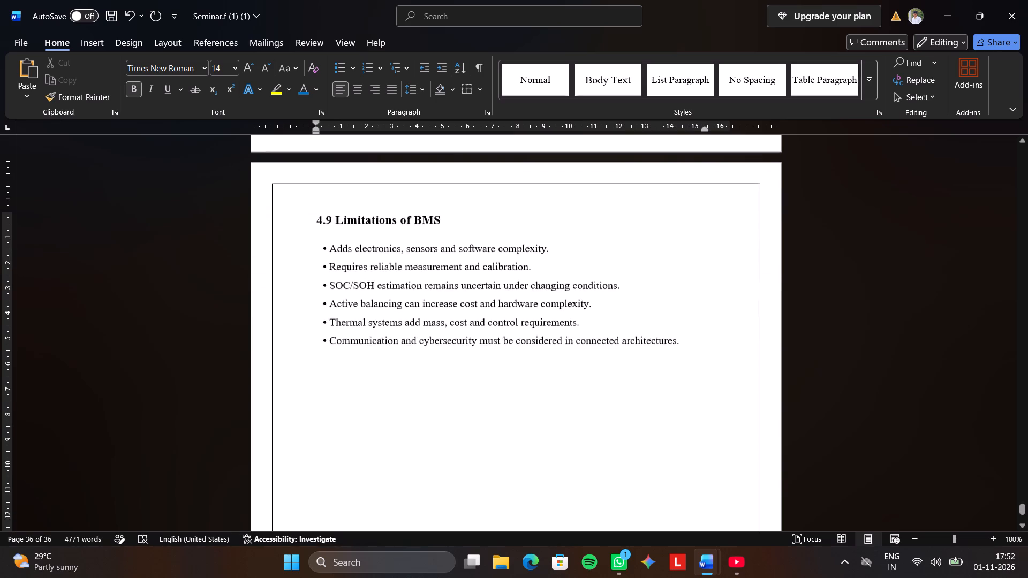
pyautogui.scroll(-2, 609, 352)
pyautogui.click(714, 282)
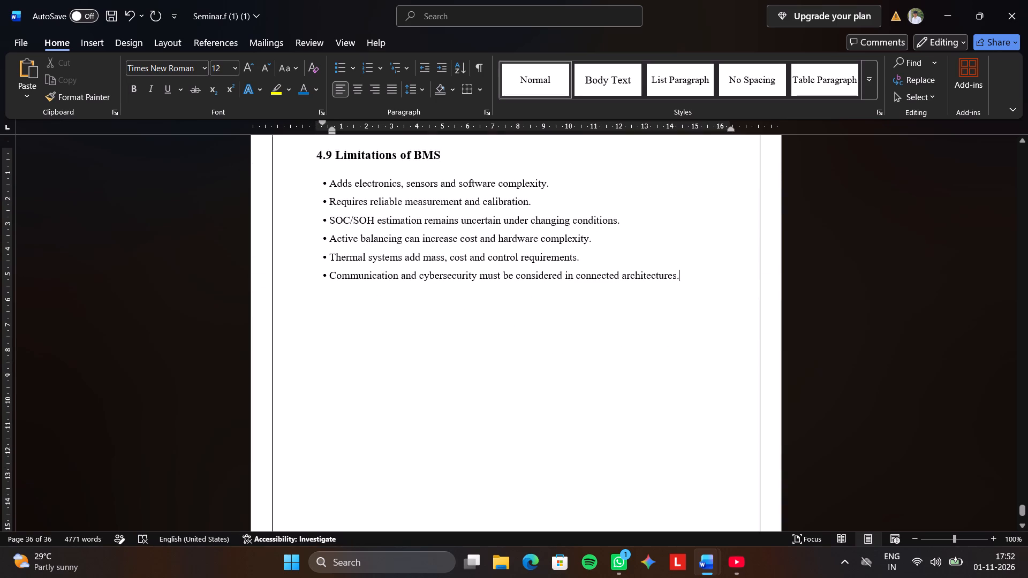
pyautogui.scroll(-1, 720, 290)
pyautogui.press('Return')
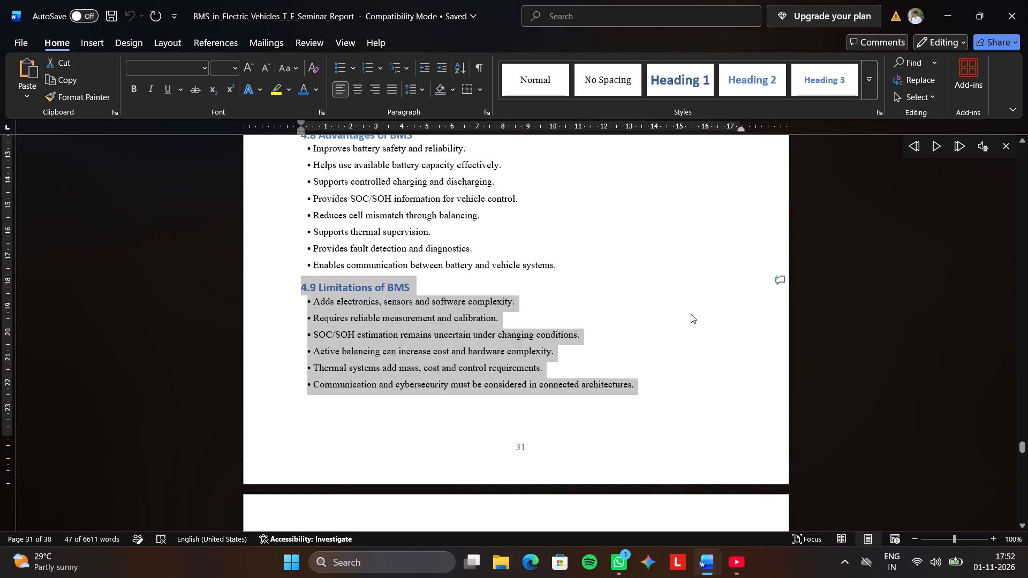
# Copy only the 4.10 Applications heading from the BMS source report and paste it below the last 4.9 bullet in Seminar.f.
pyautogui.scroll(-2, 691, 314)
pyautogui.scroll(3, 691, 314)
pyautogui.scroll(-15, 691, 314)
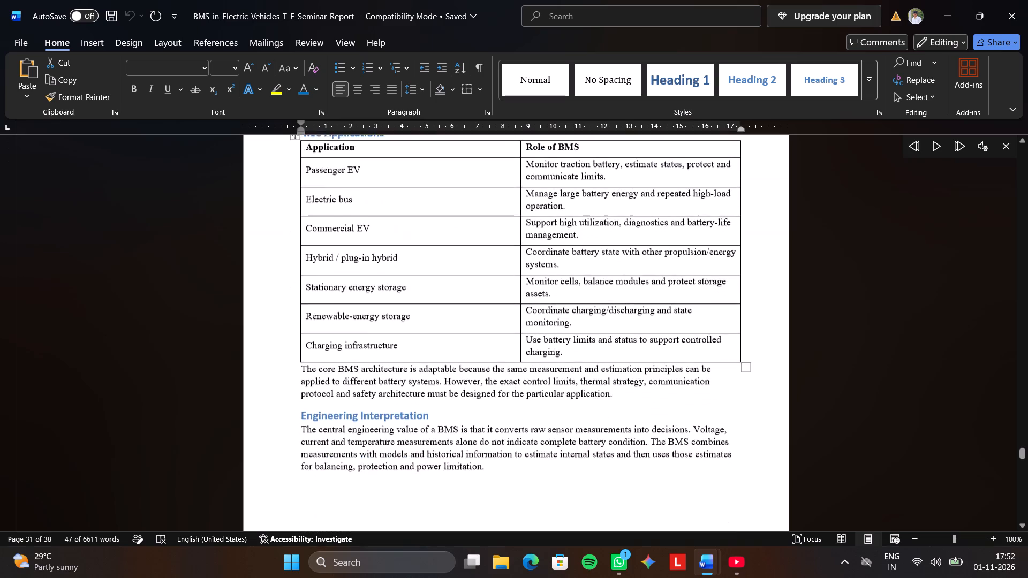
pyautogui.scroll(-1, 691, 315)
pyautogui.scroll(5, 691, 315)
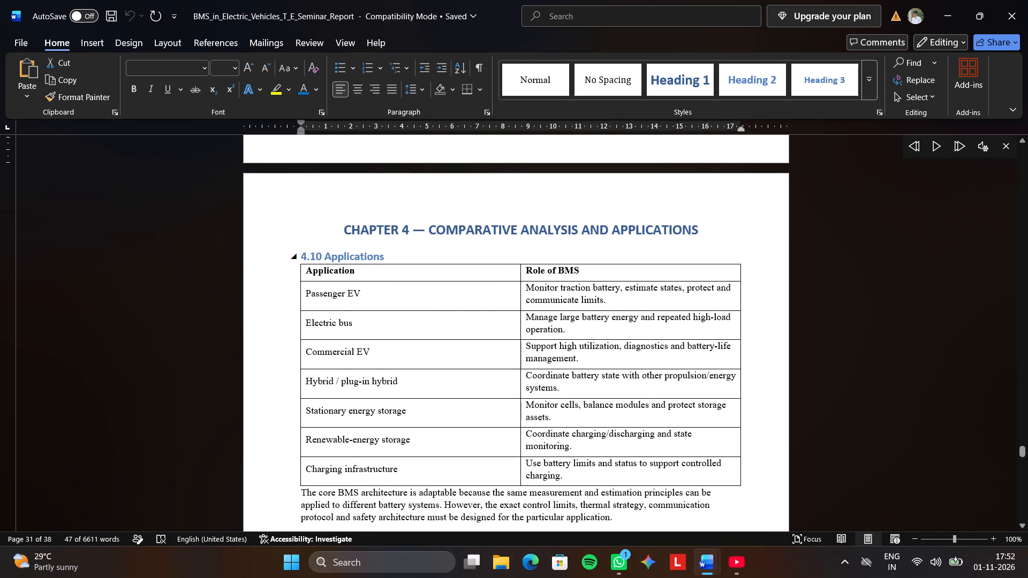
pyautogui.moveTo(304, 253); pyautogui.dragTo(292, 256)
pyautogui.click(291, 256)
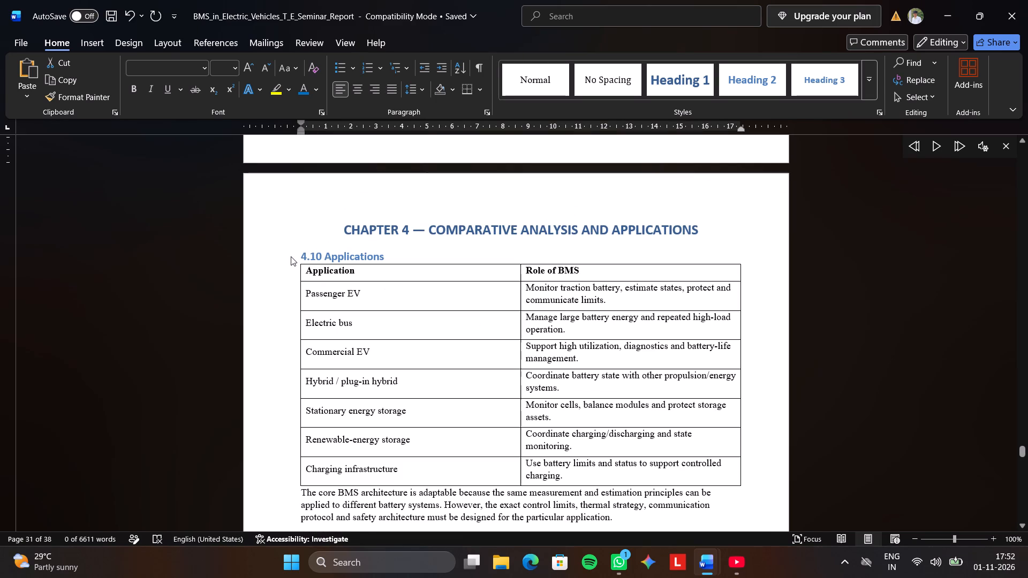
pyautogui.click(302, 257)
pyautogui.moveTo(304, 255); pyautogui.dragTo(399, 255)
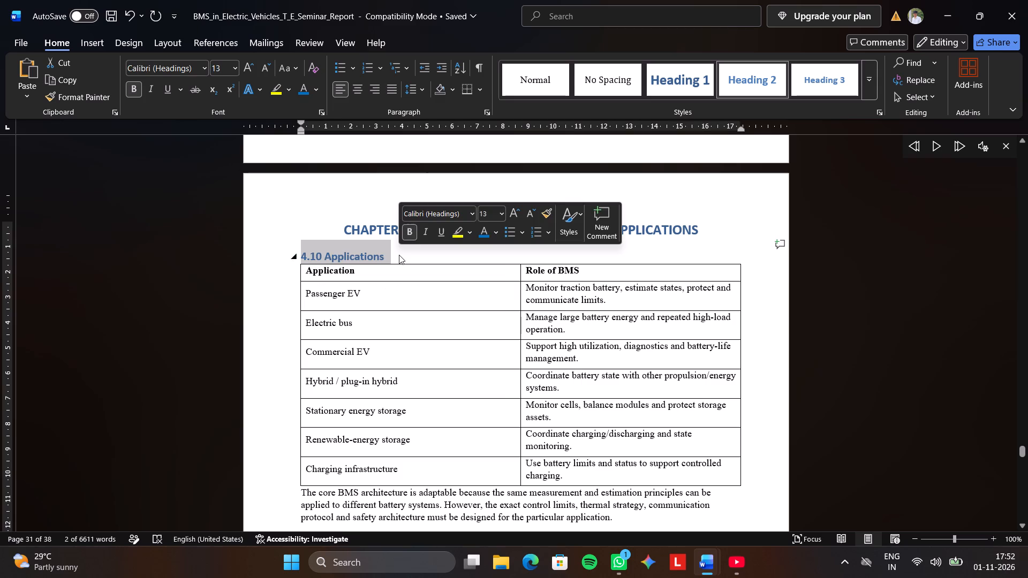
pyautogui.hotkey('ctrl', 'c')
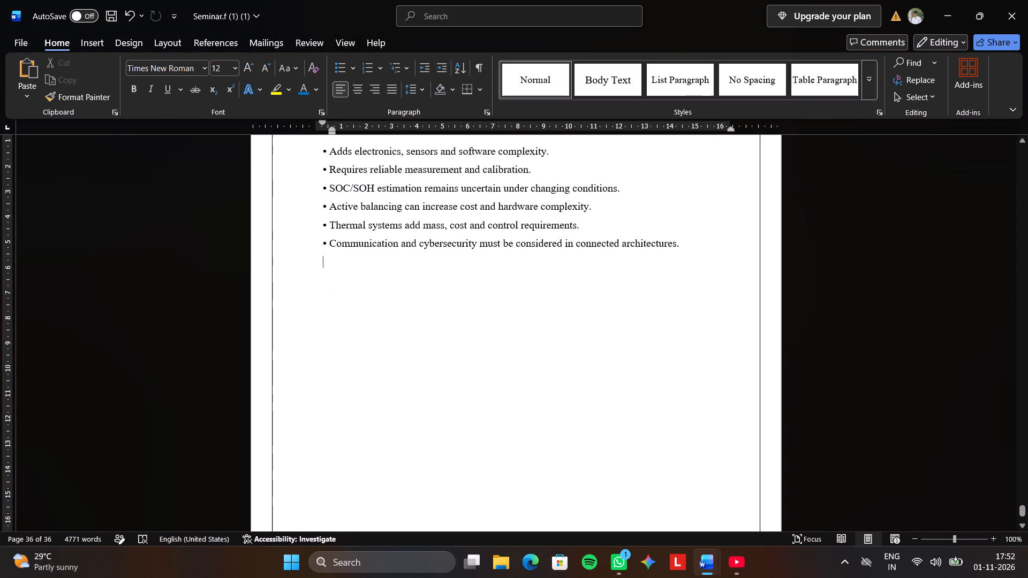
pyautogui.scroll(-8, 378, 294)
pyautogui.scroll(5, 377, 294)
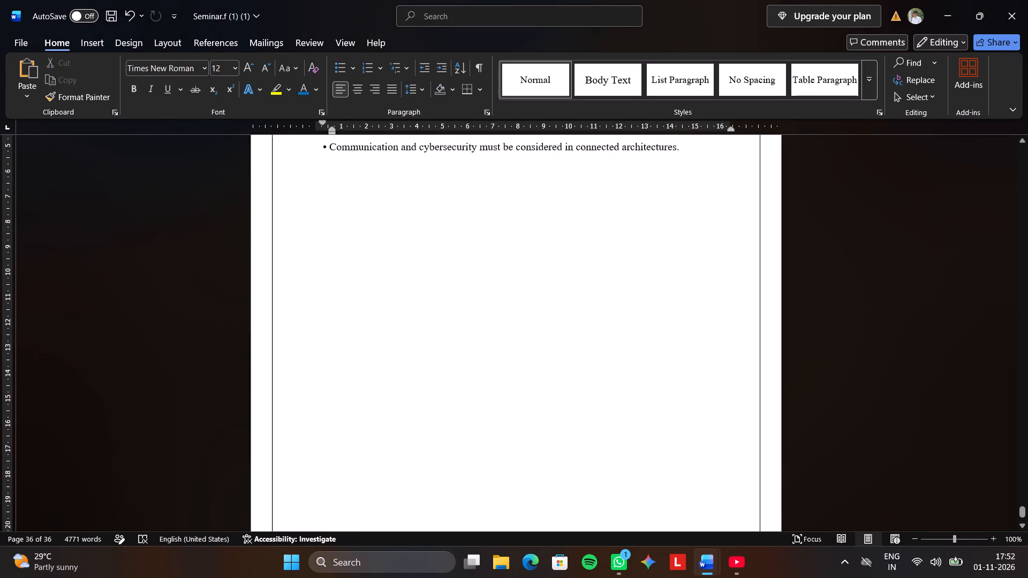
pyautogui.hotkey('ctrl', 'v')
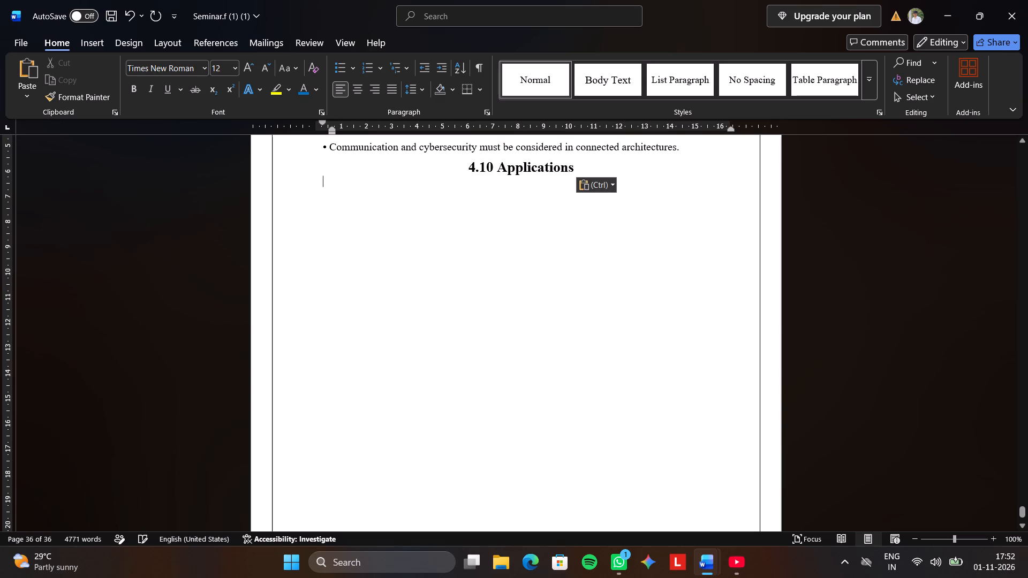
# Align the pasted 4.10 Applications heading to the left margin without indent and set its font size to 14.
pyautogui.click(449, 173)
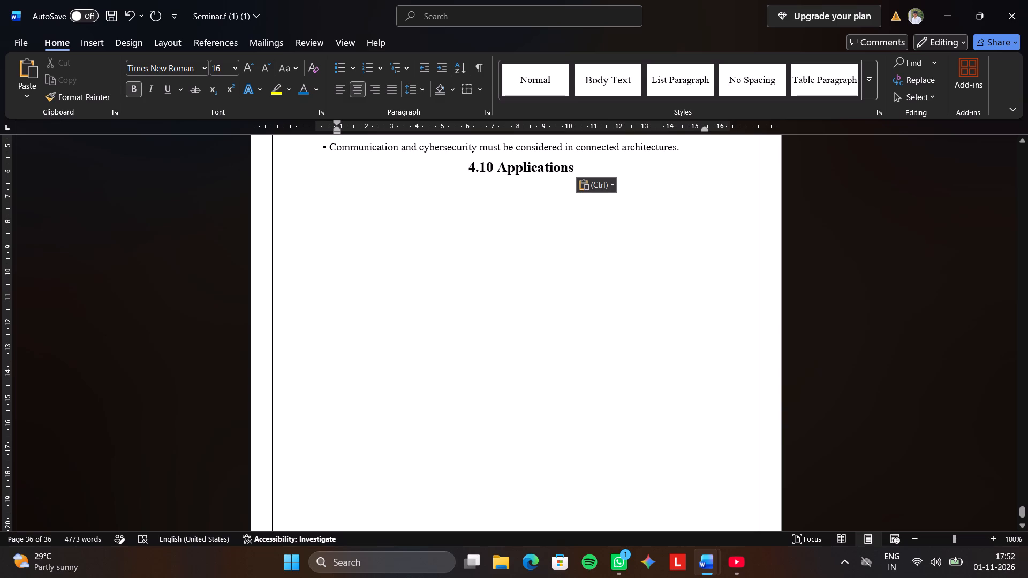
pyautogui.press('BackSpace')
pyautogui.press('BackSpace')
pyautogui.tripleClick(334, 169)
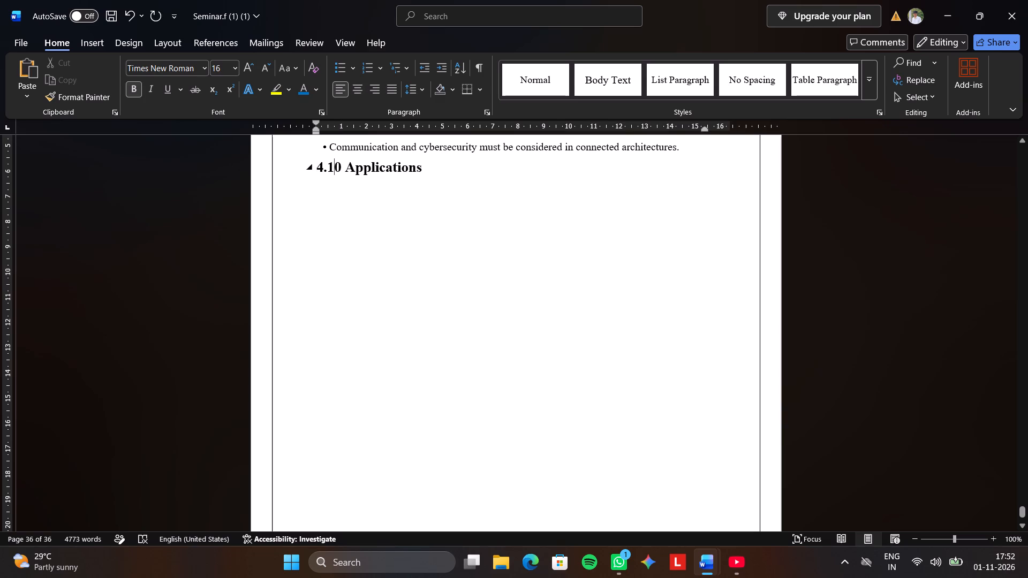
pyautogui.click(434, 129)
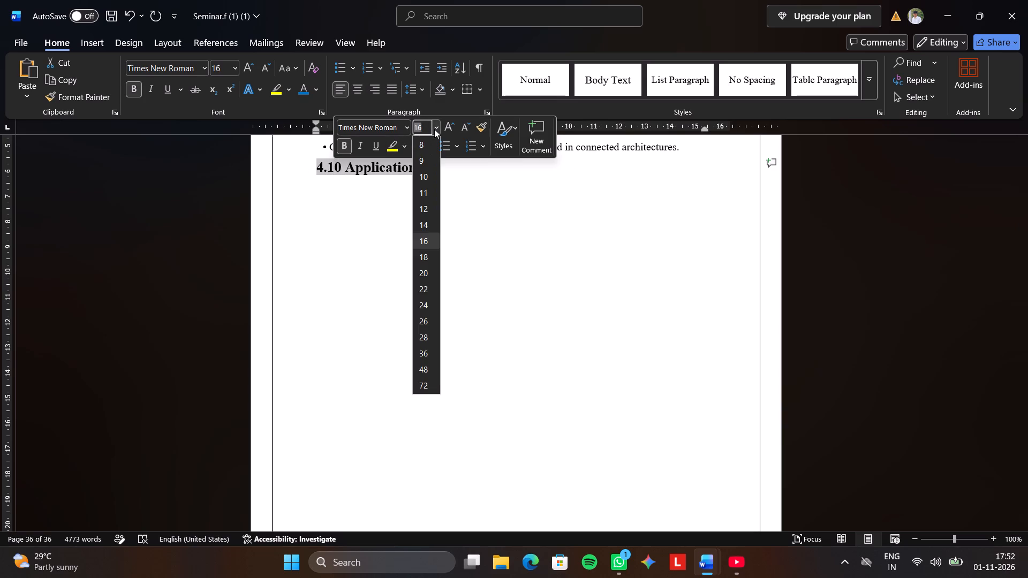
pyautogui.click(429, 225)
# Copy the Application / Role of BMS table from the source report and paste it under the 4.10 Applications heading in Seminar.f.
pyautogui.click(453, 177)
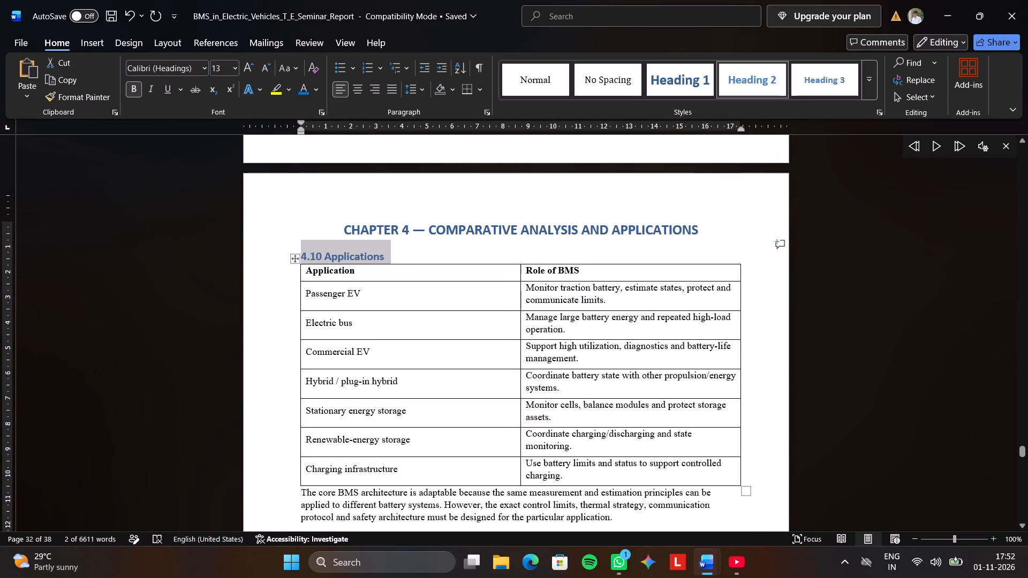
pyautogui.click(271, 277)
pyautogui.click(297, 257)
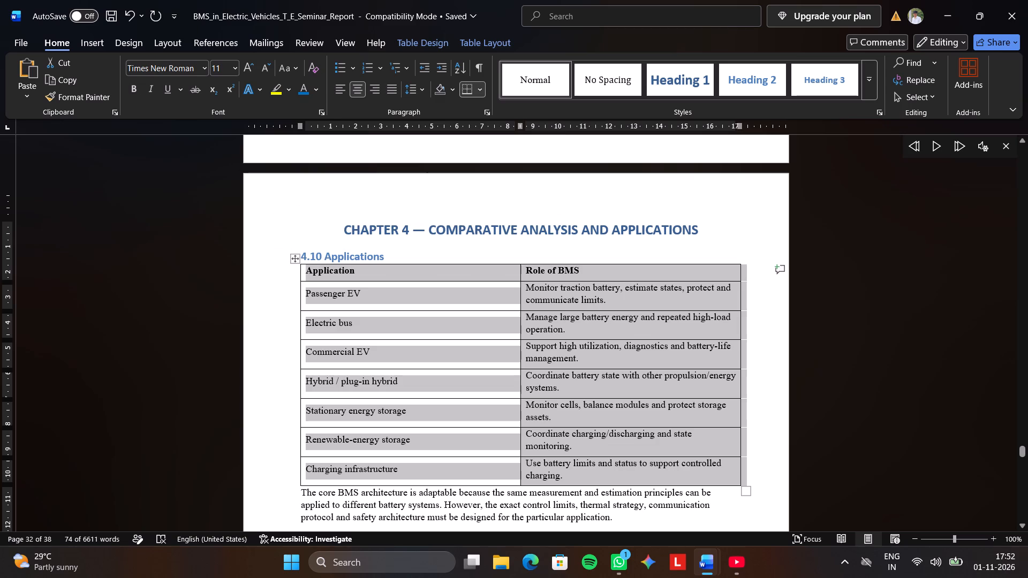
pyautogui.hotkey('ctrl', 'c')
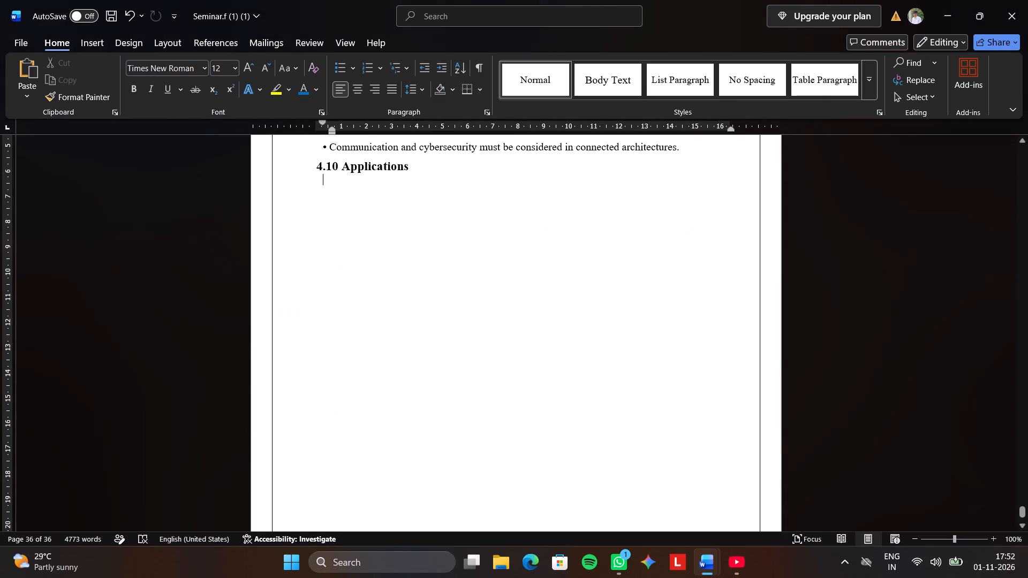
pyautogui.hotkey('ctrl', 'v')
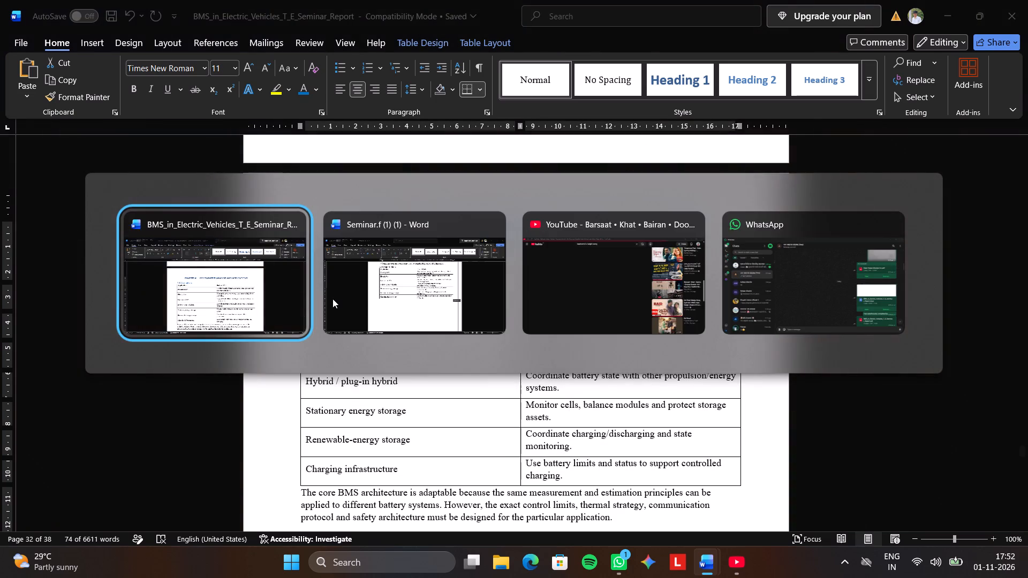
pyautogui.hscroll(1, 332, 299)
pyautogui.click(265, 305)
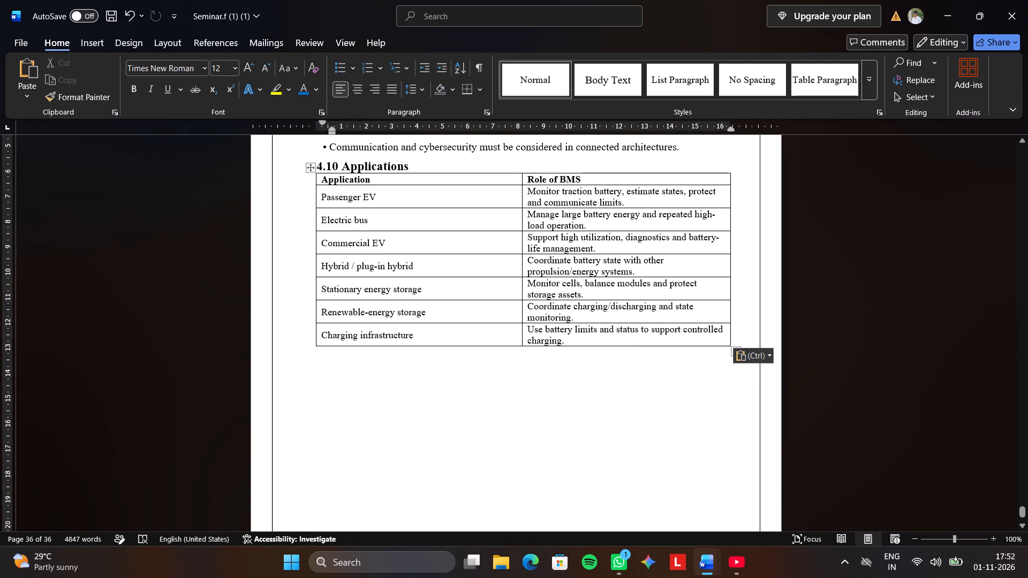
# Insert a blank line below the 4.10 Applications heading and another above it, after the last 4.9 bullet.
pyautogui.click(437, 164)
pyautogui.click(437, 165)
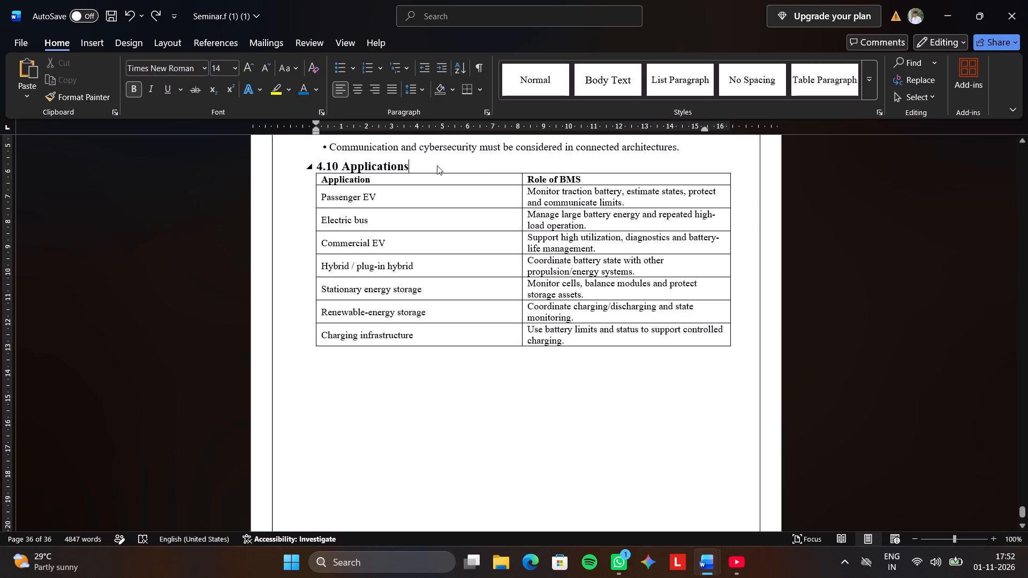
pyautogui.press('Return')
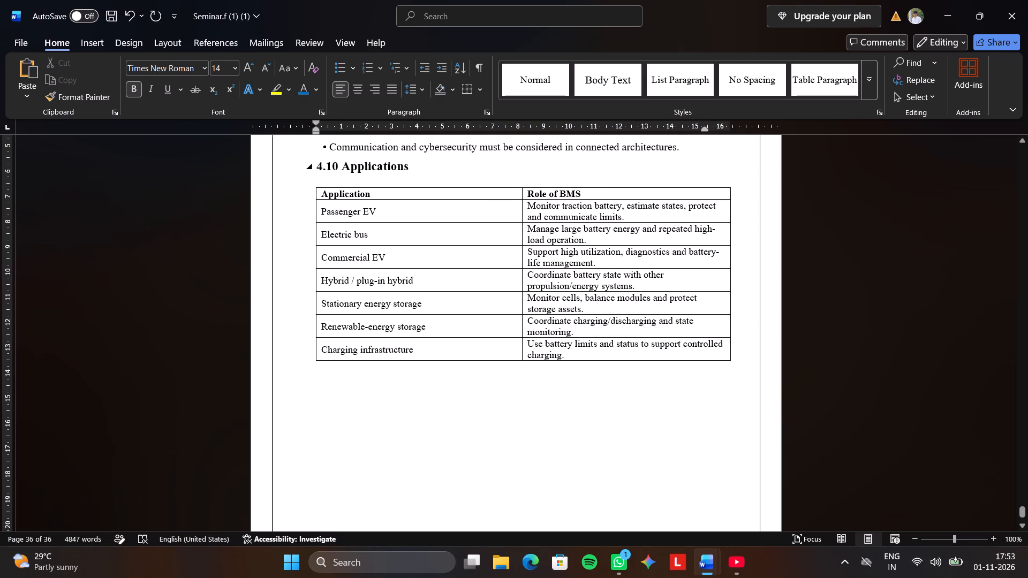
pyautogui.click(694, 146)
pyautogui.press('Return')
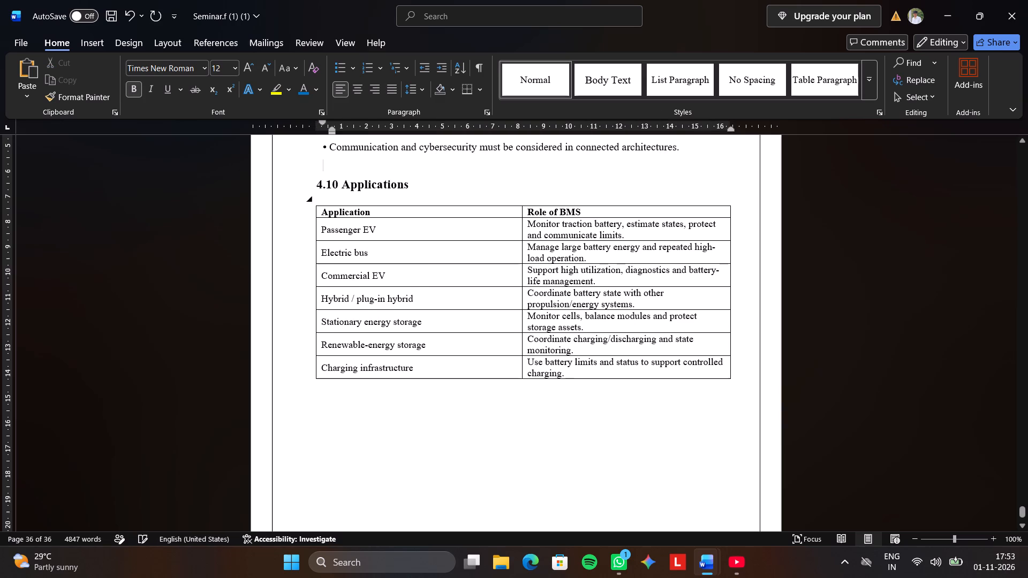
# Set the whole Application / Role of BMS table to font size 12 with 1.5 line spacing.
pyautogui.click(308, 197)
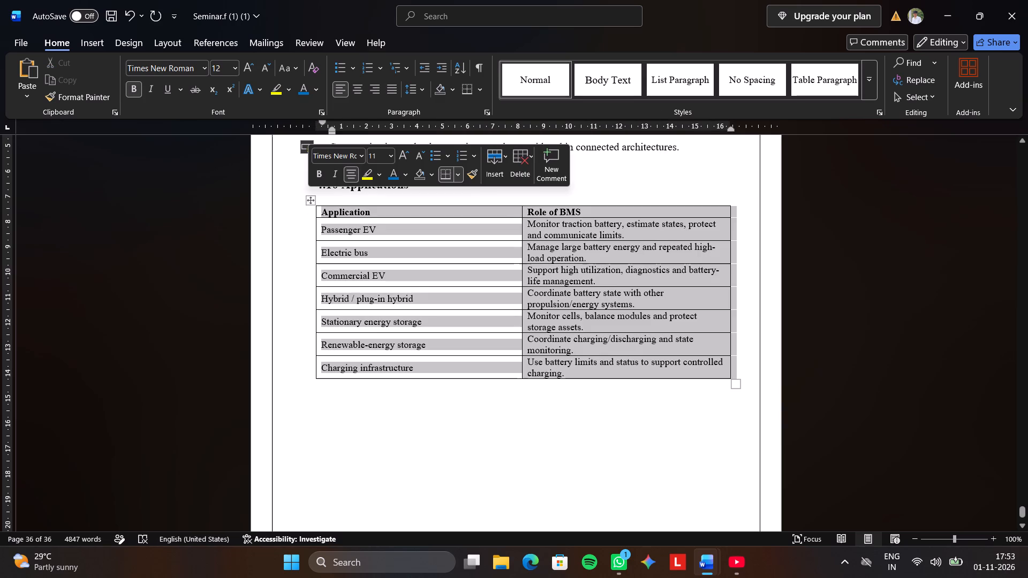
pyautogui.click(391, 155)
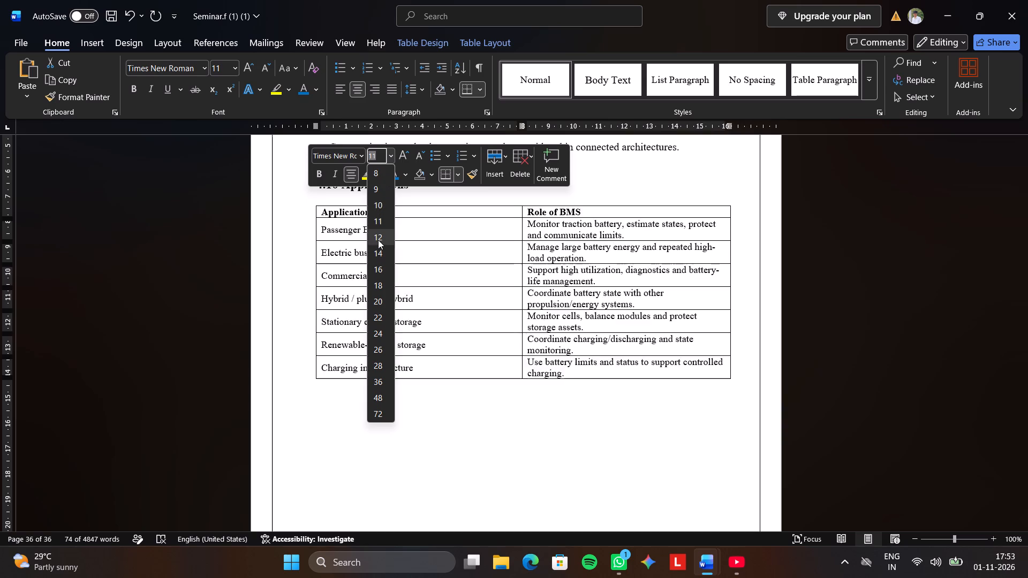
pyautogui.click(378, 240)
pyautogui.click(425, 90)
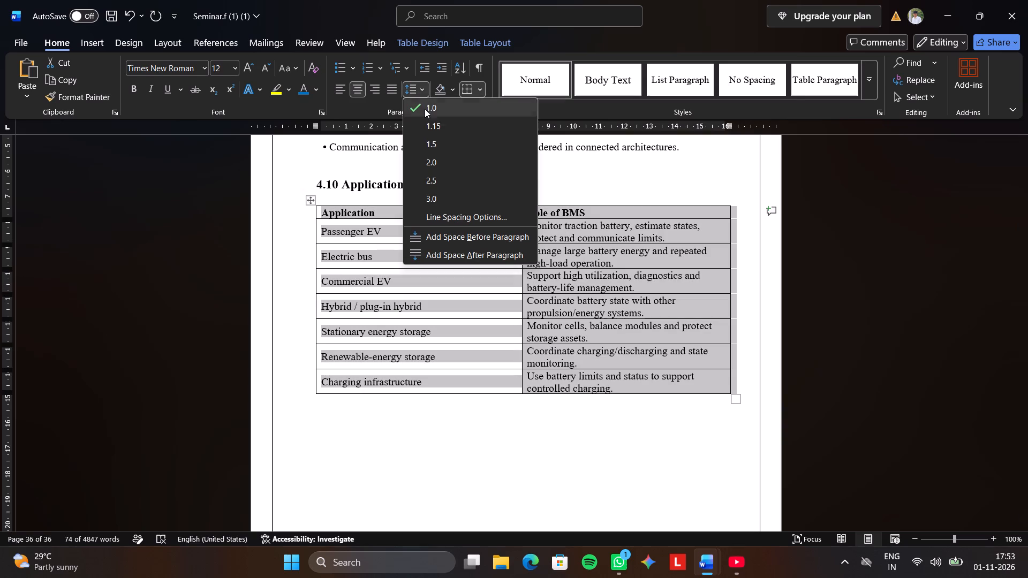
pyautogui.click(425, 142)
pyautogui.click(292, 367)
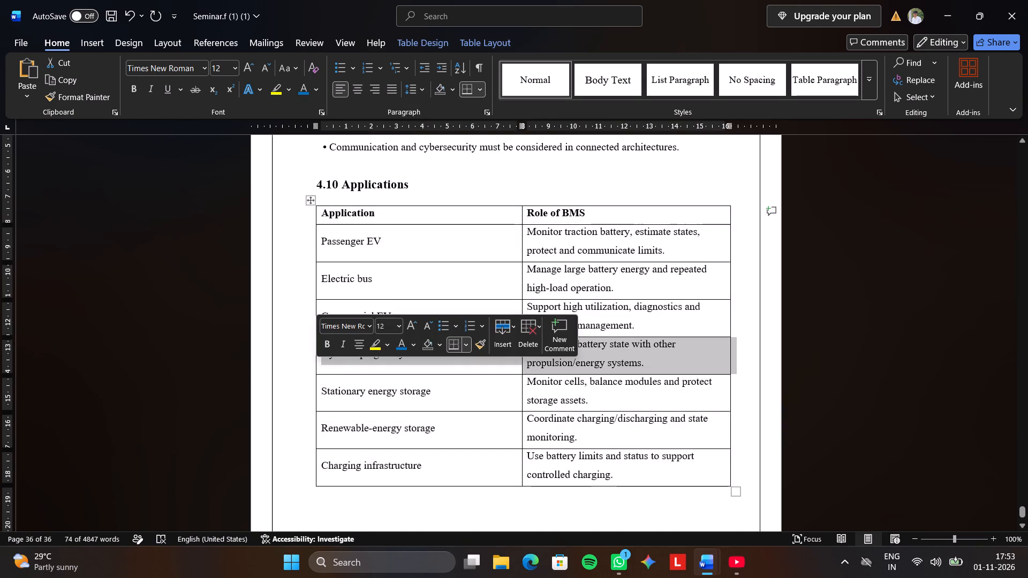
# Copy the paragraph starting "The core BMS architecture is adaptable" from the source report and paste it below the table in Seminar.f.
pyautogui.scroll(-4, 293, 360)
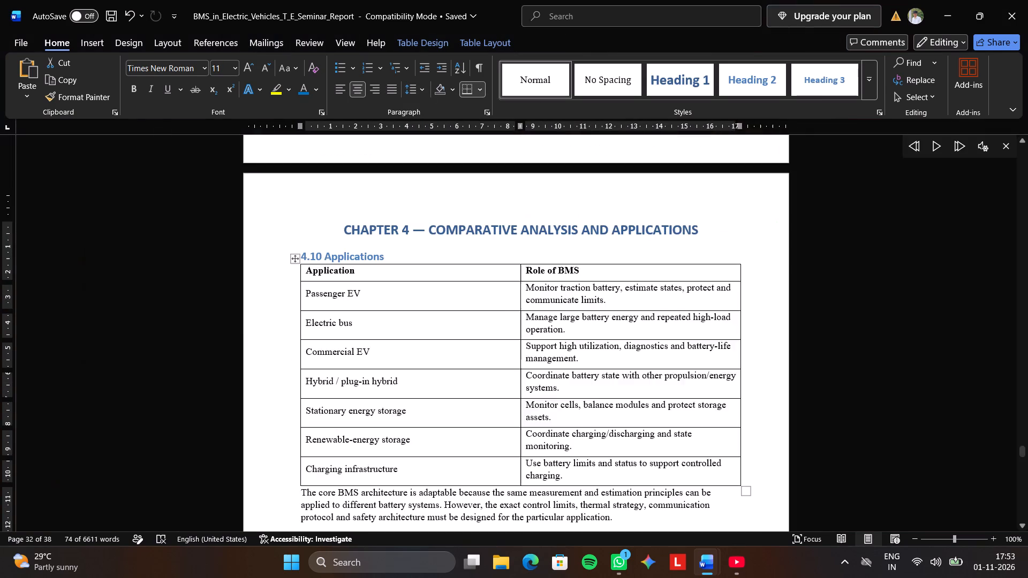
pyautogui.scroll(-6, 293, 360)
pyautogui.click(292, 309)
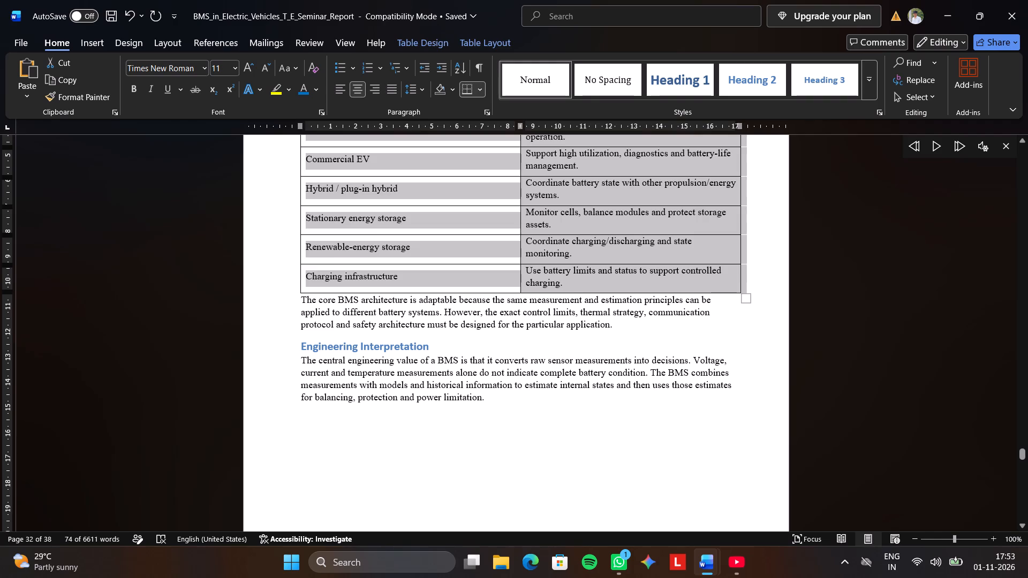
pyautogui.click(282, 311)
pyautogui.moveTo(298, 300); pyautogui.dragTo(321, 302)
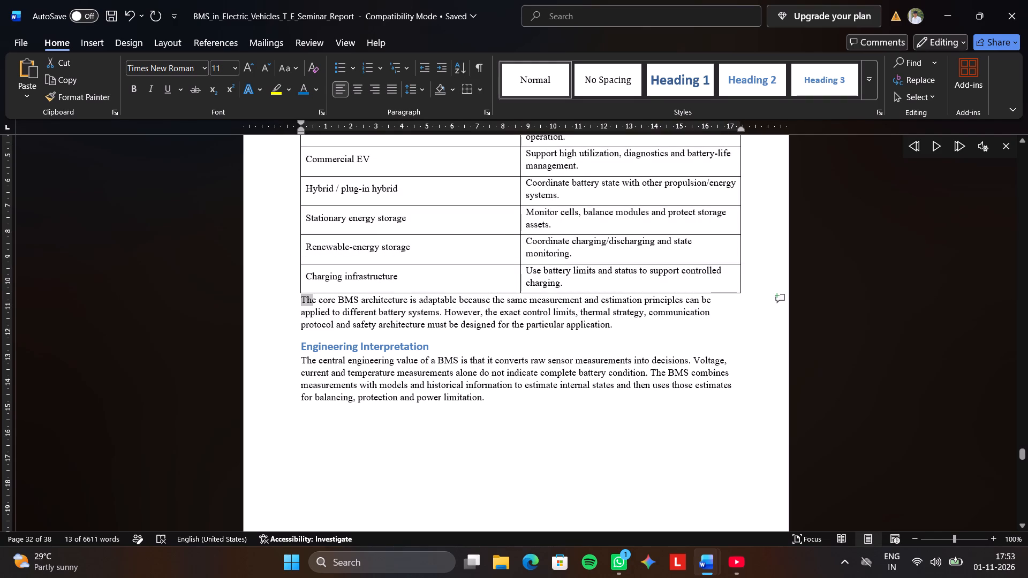
pyautogui.moveTo(321, 302); pyautogui.dragTo(619, 326)
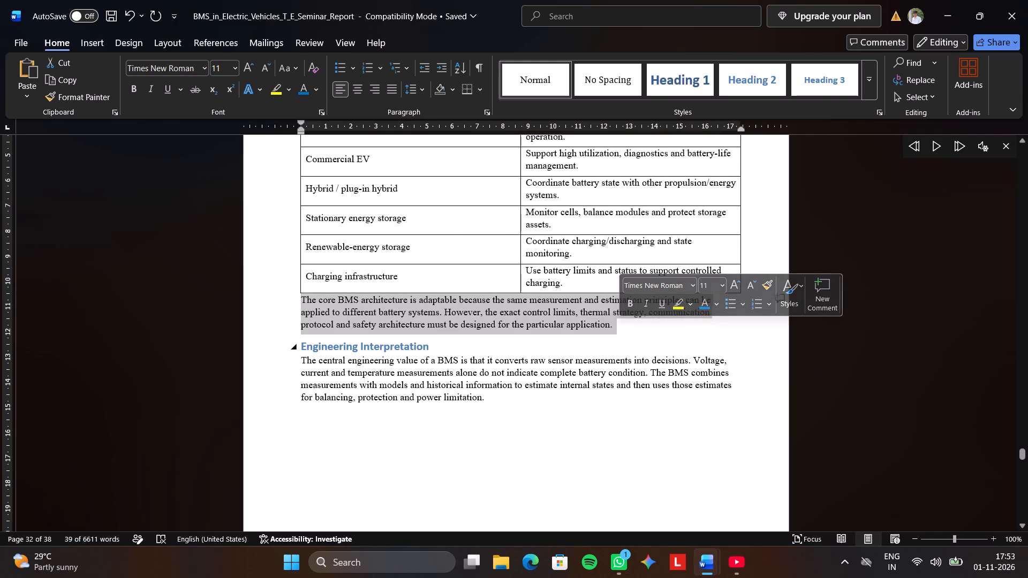
pyautogui.hotkey('ctrl', 'c')
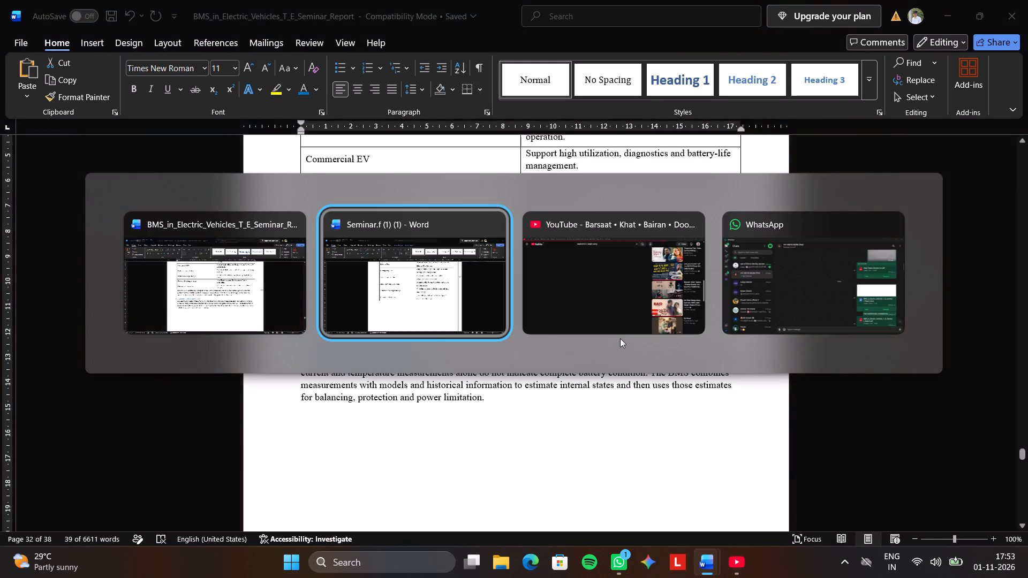
pyautogui.click(440, 397)
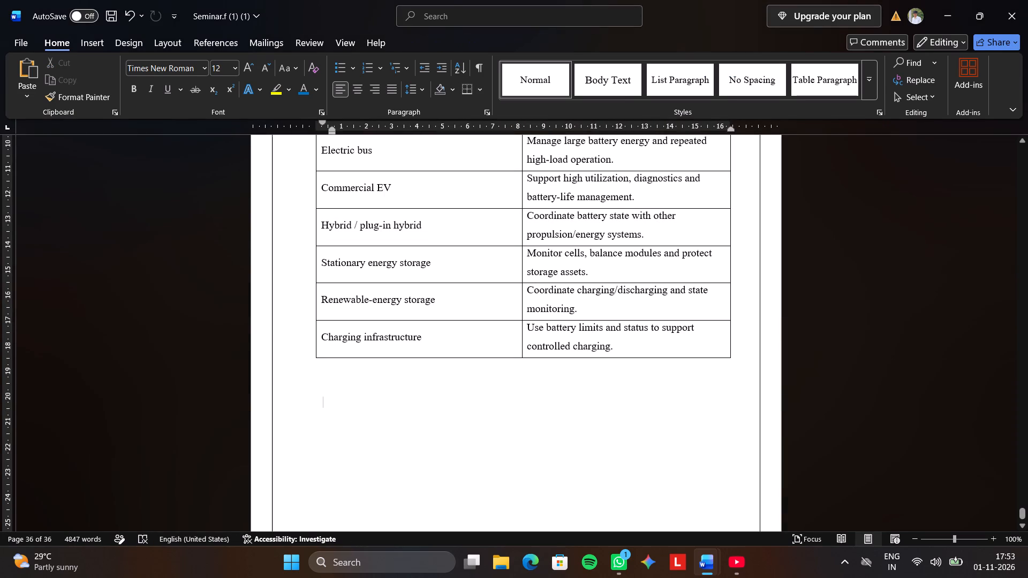
pyautogui.hotkey('ctrl', 'v')
# Remove the extra blank line between the applications table and the pasted paragraph, leaving a single one.
pyautogui.click(381, 376)
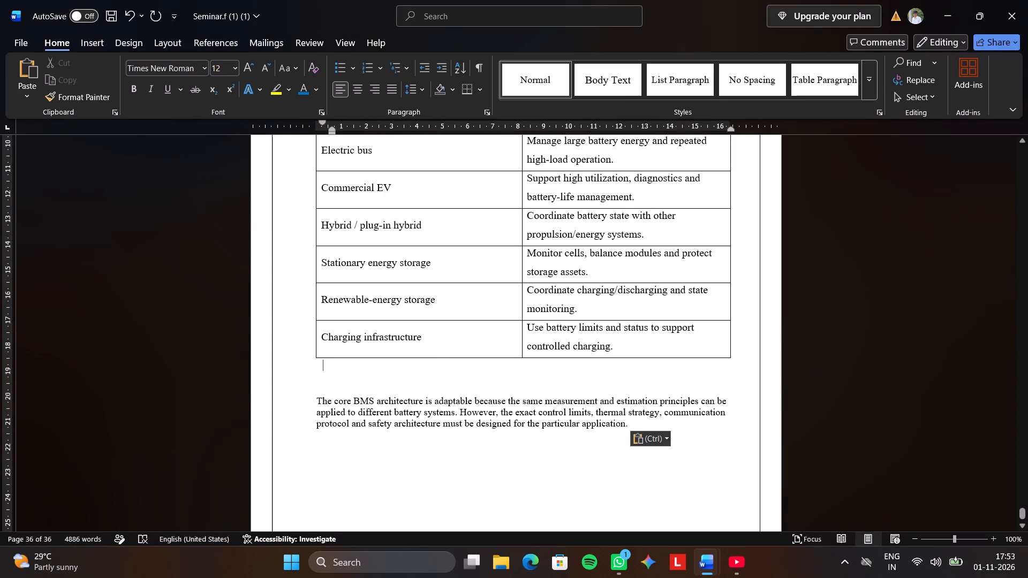
pyautogui.click(383, 390)
pyautogui.press('BackSpace')
pyautogui.press('BackSpace')
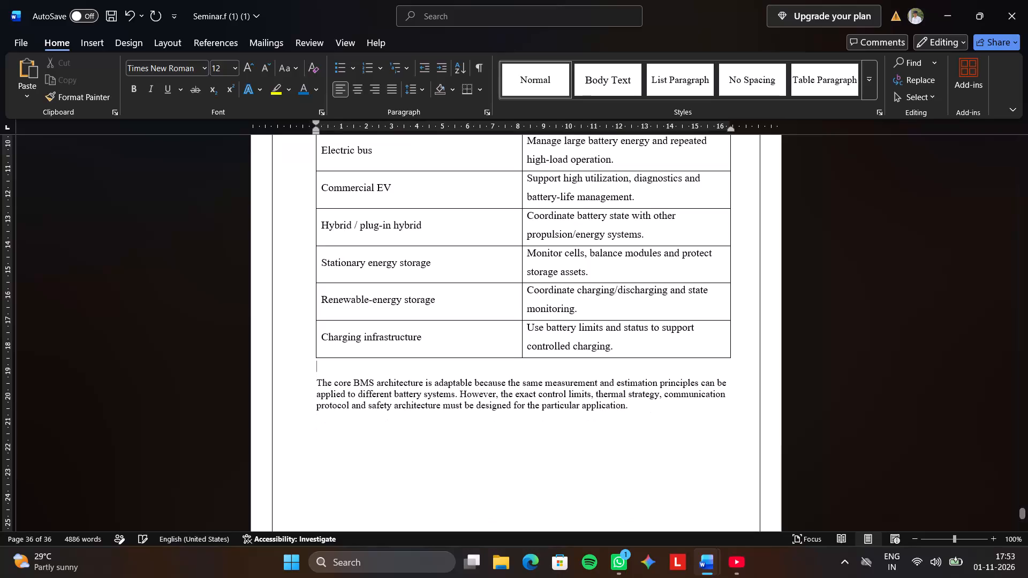
# Set the "The core BMS architecture is adaptable" paragraph to 1.5 line spacing and font size 12.
pyautogui.moveTo(315, 379); pyautogui.dragTo(364, 383)
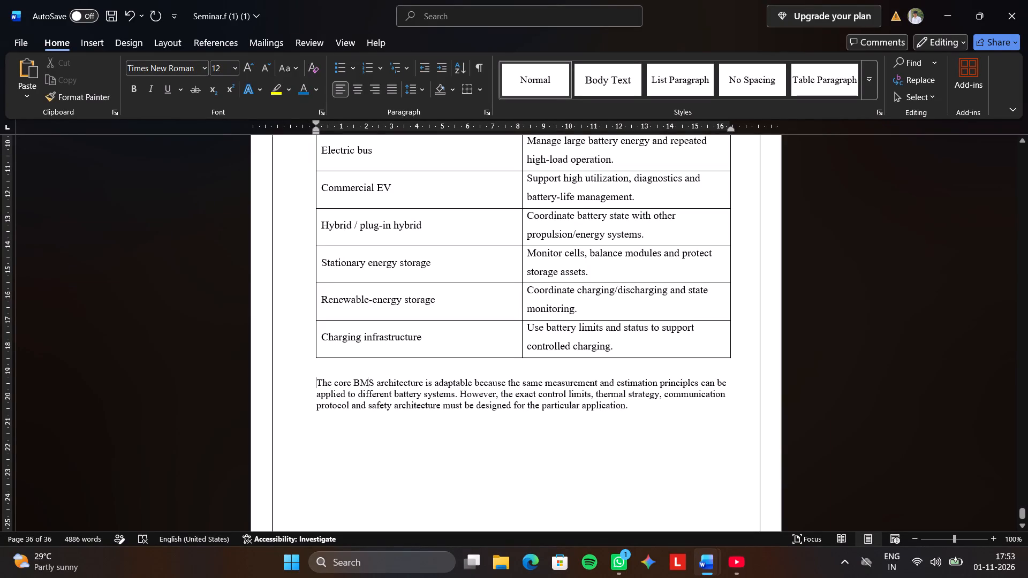
pyautogui.moveTo(364, 383); pyautogui.dragTo(570, 419)
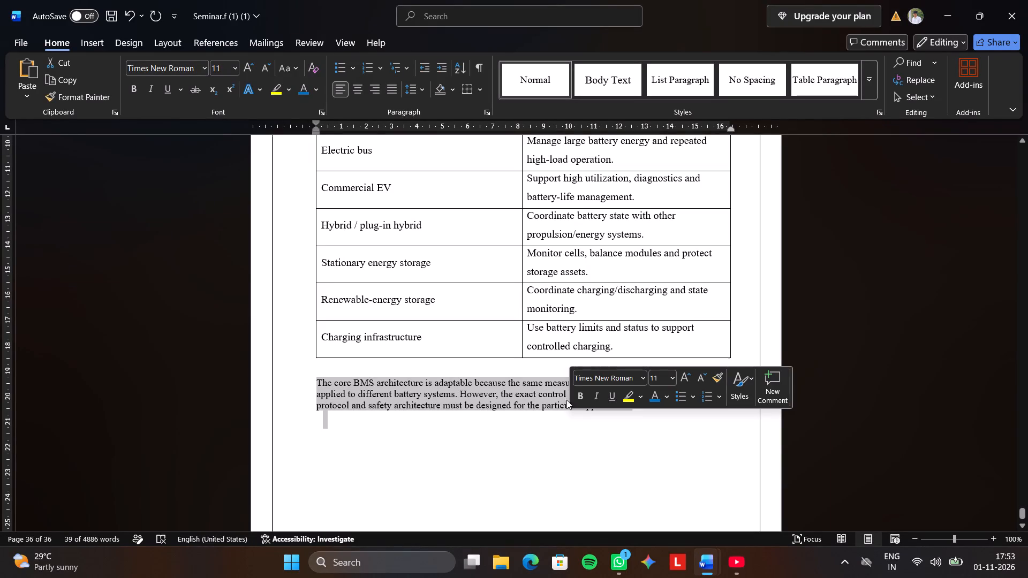
pyautogui.click(411, 87)
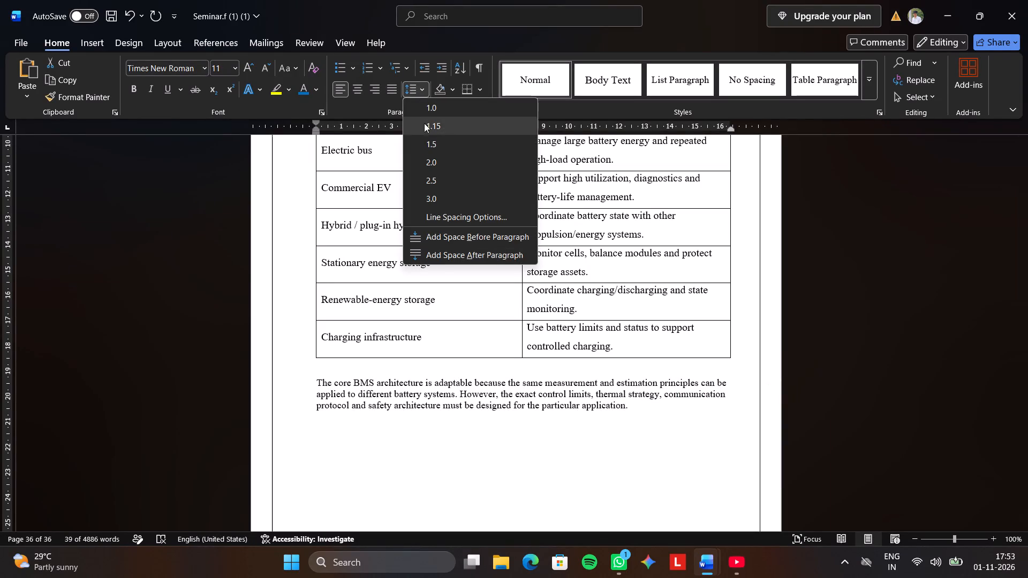
pyautogui.click(428, 141)
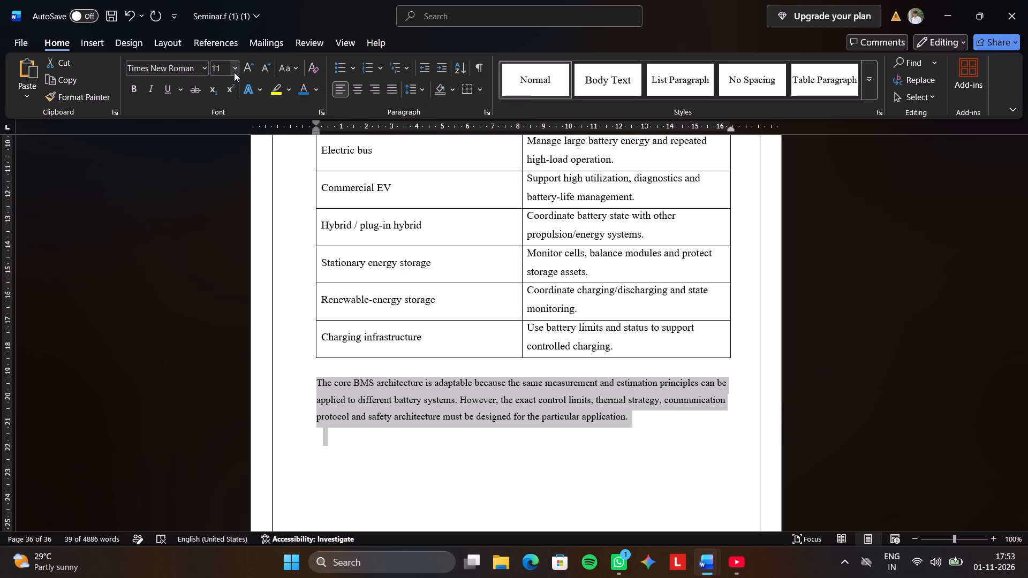
pyautogui.click(234, 72)
pyautogui.click(228, 149)
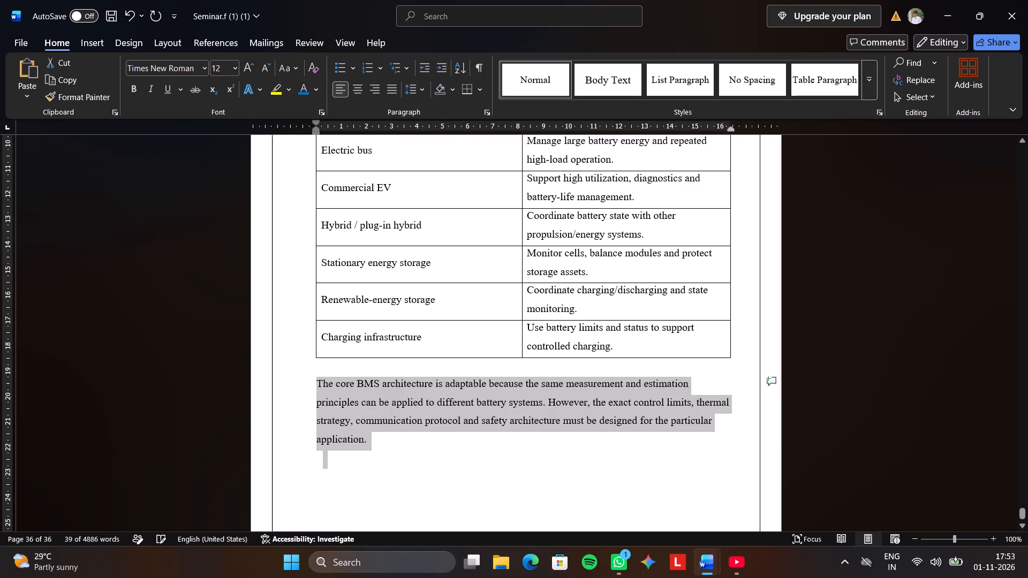
# Copy the Engineering Interpretation heading and its paragraph from the source report and paste them on a new line after "particular application." in Seminar.f.
pyautogui.click(393, 437)
pyautogui.scroll(-3, 393, 437)
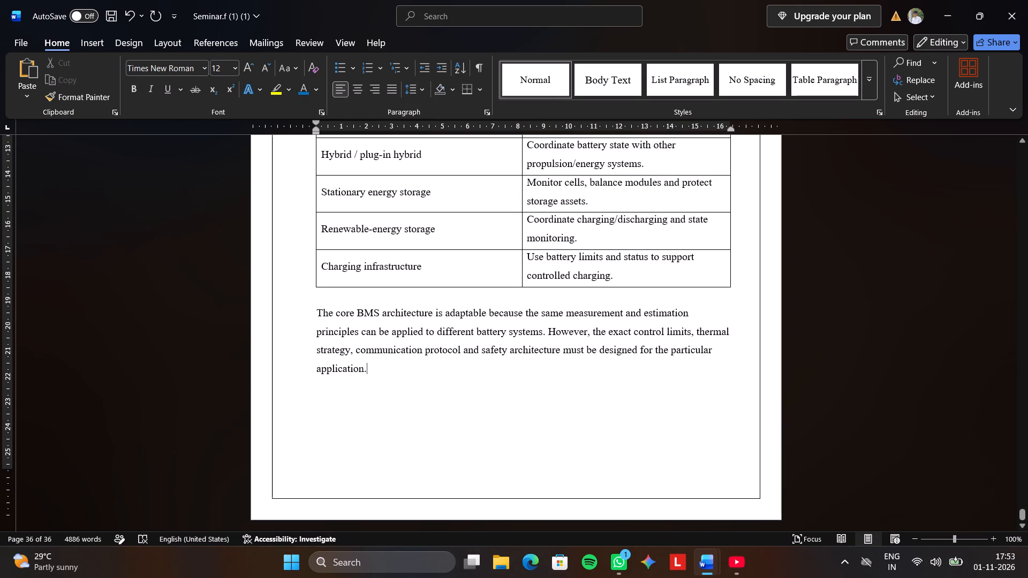
pyautogui.press('Return')
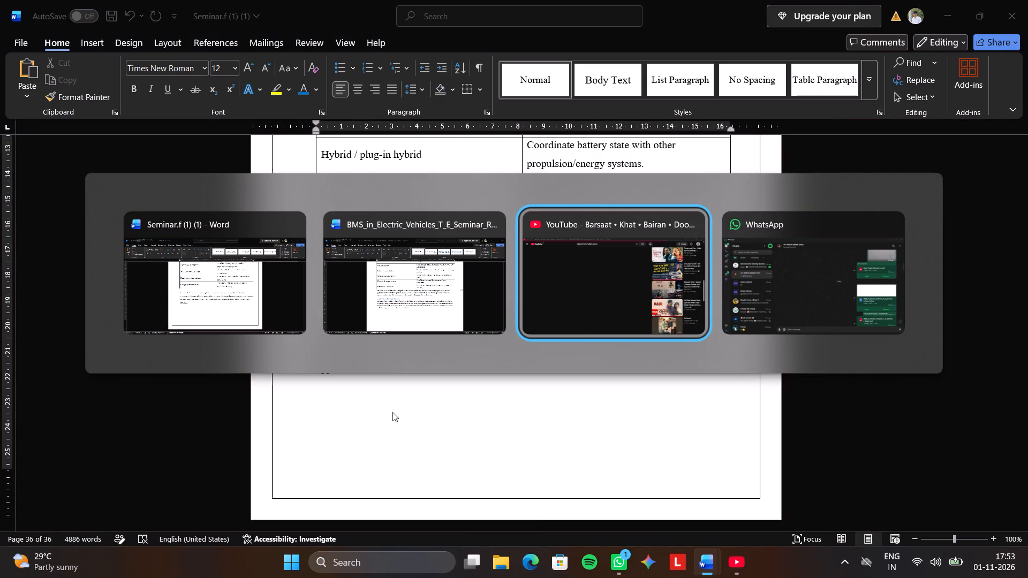
pyautogui.click(301, 345)
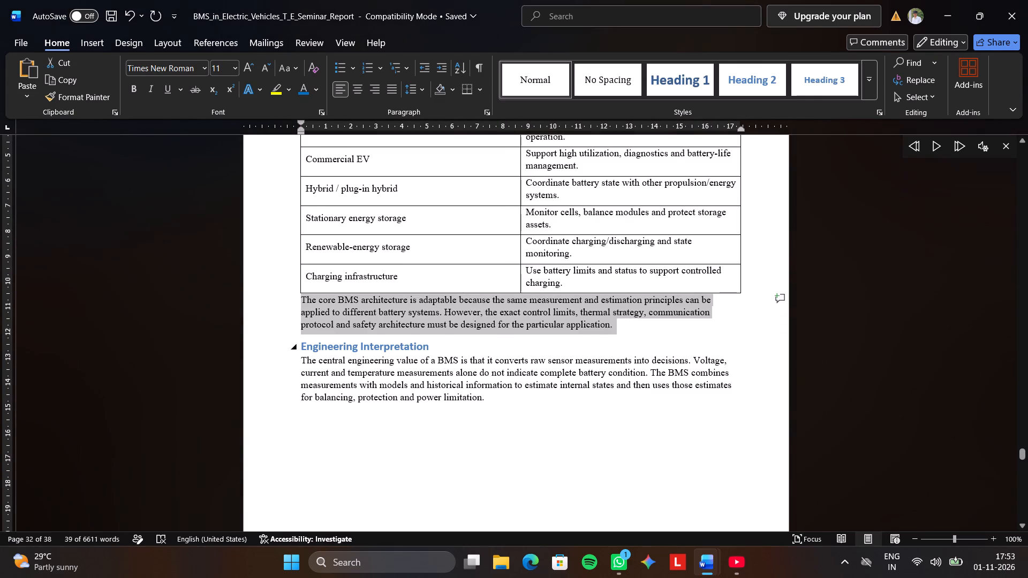
pyautogui.click(523, 420)
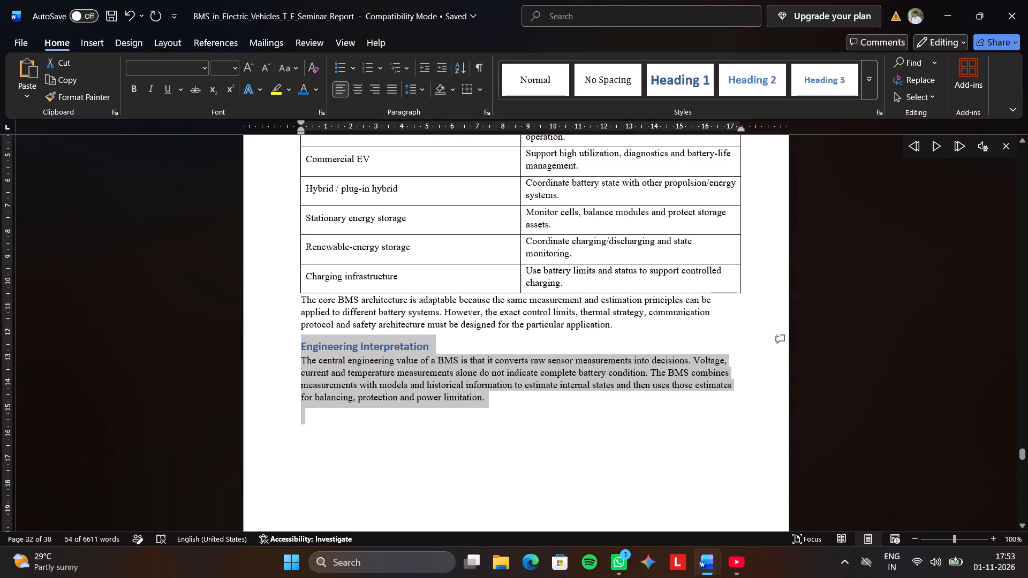
pyautogui.hotkey('ctrl', 'c')
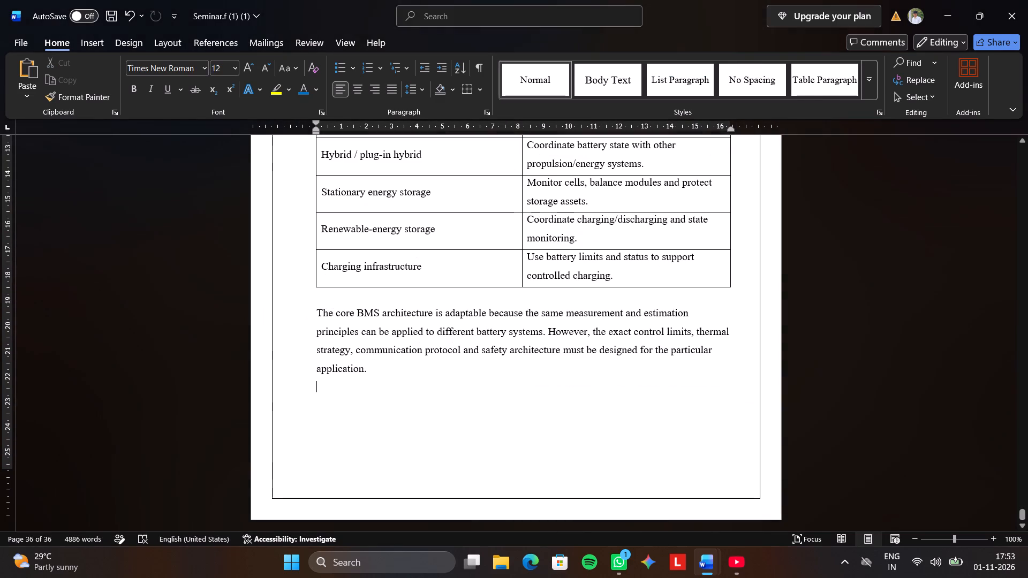
pyautogui.hotkey('ctrl', 'v')
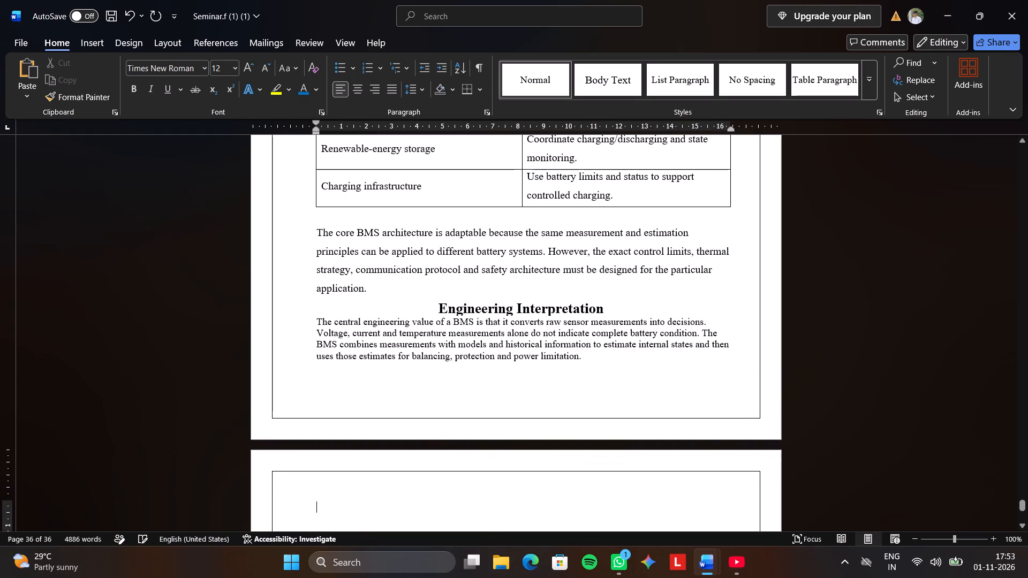
# Align the pasted Engineering Interpretation heading to the left margin without indent and set its font size to 14.
pyautogui.click(430, 308)
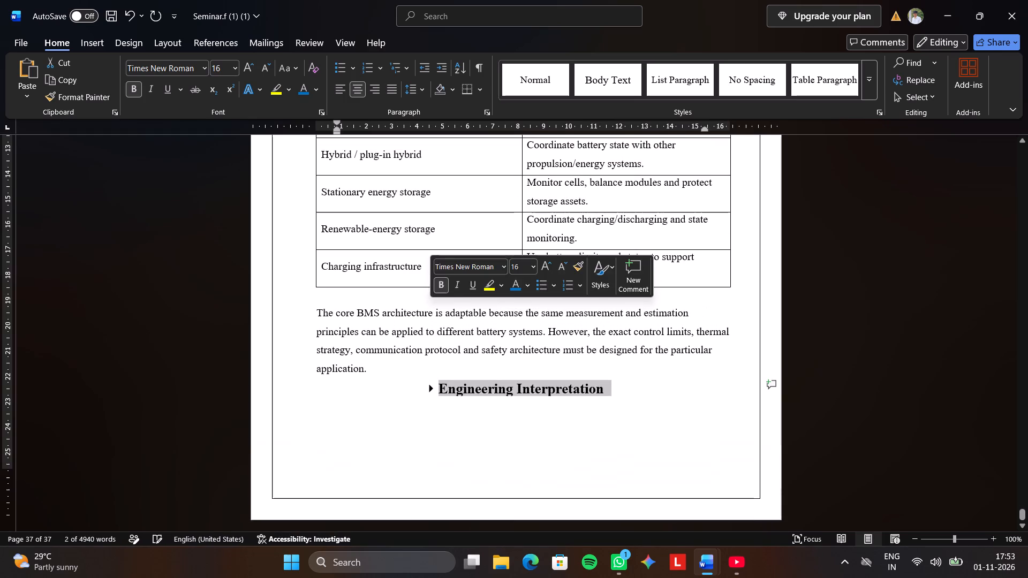
pyautogui.click(428, 393)
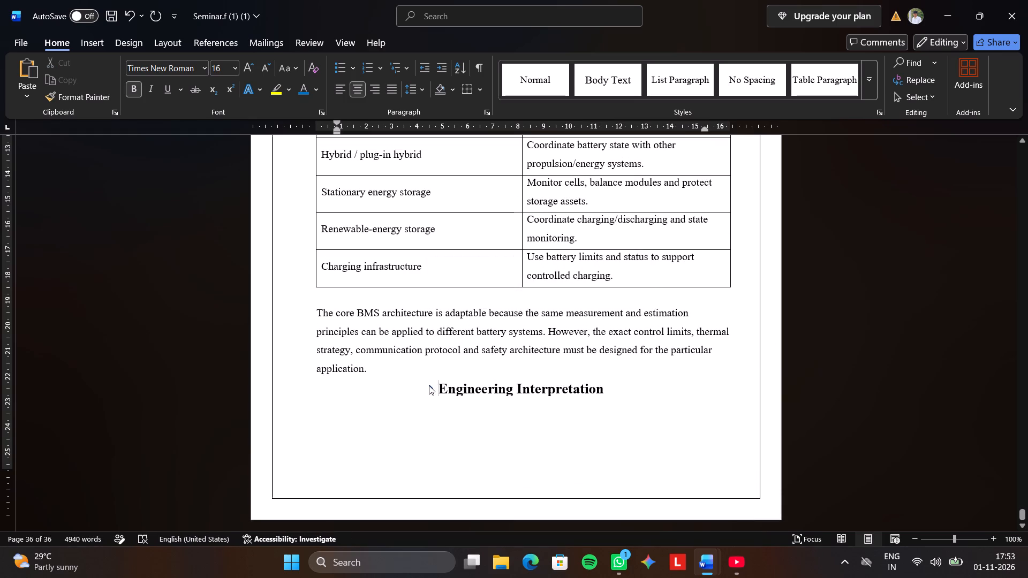
pyautogui.click(429, 385)
pyautogui.click(413, 382)
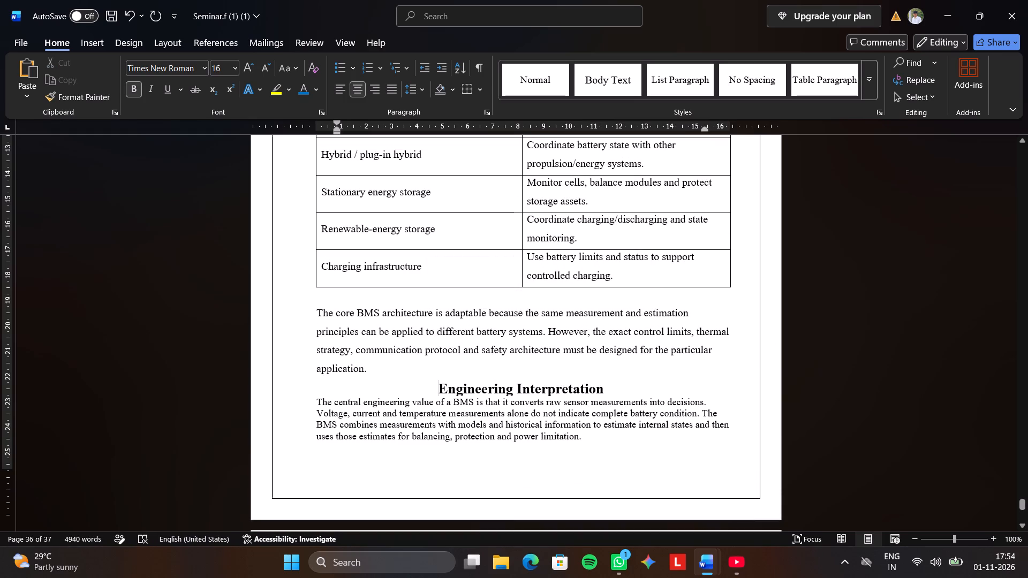
pyautogui.press('BackSpace')
pyautogui.press('BackSpace')
pyautogui.tripleClick(318, 388)
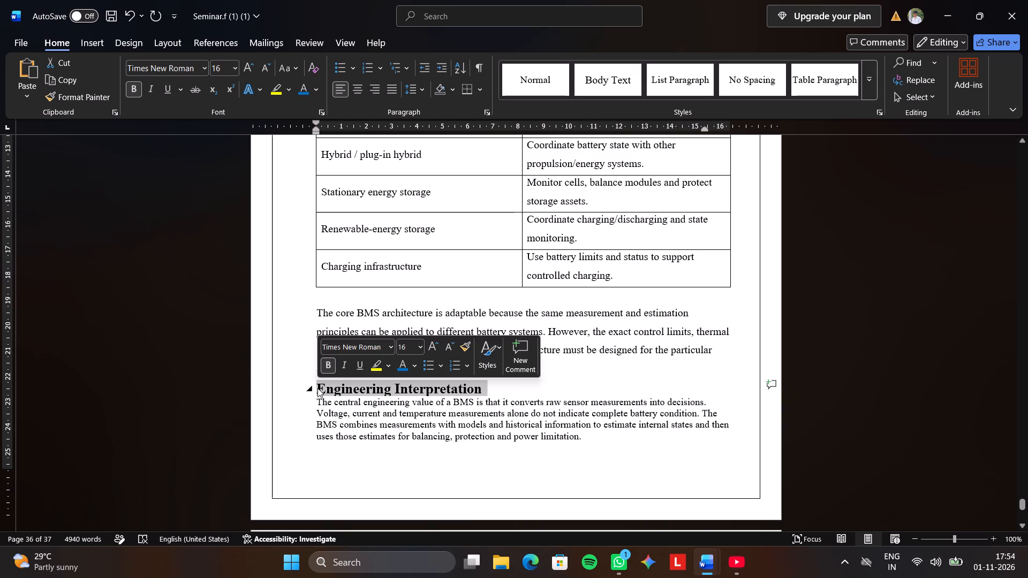
pyautogui.click(419, 343)
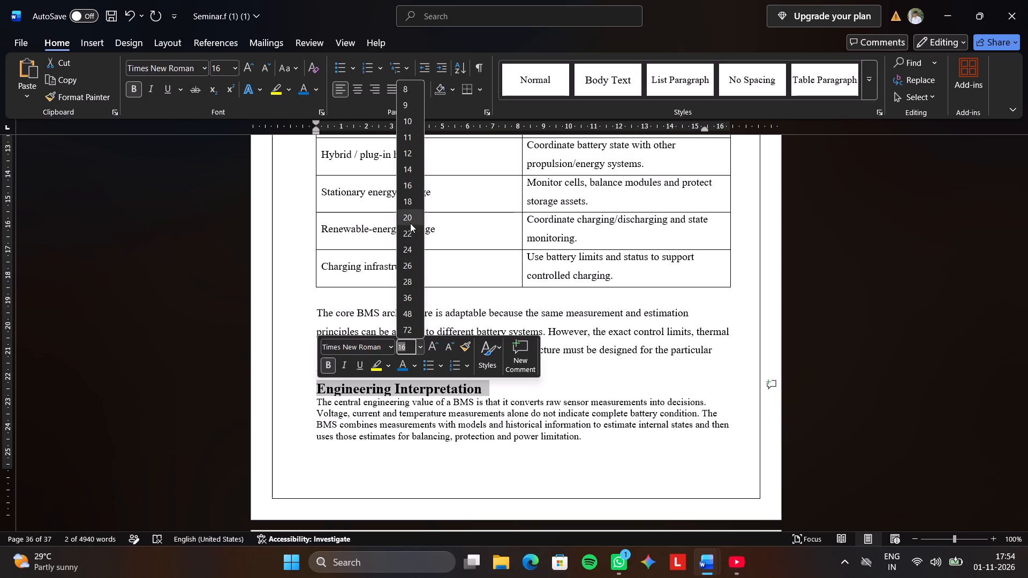
pyautogui.click(409, 171)
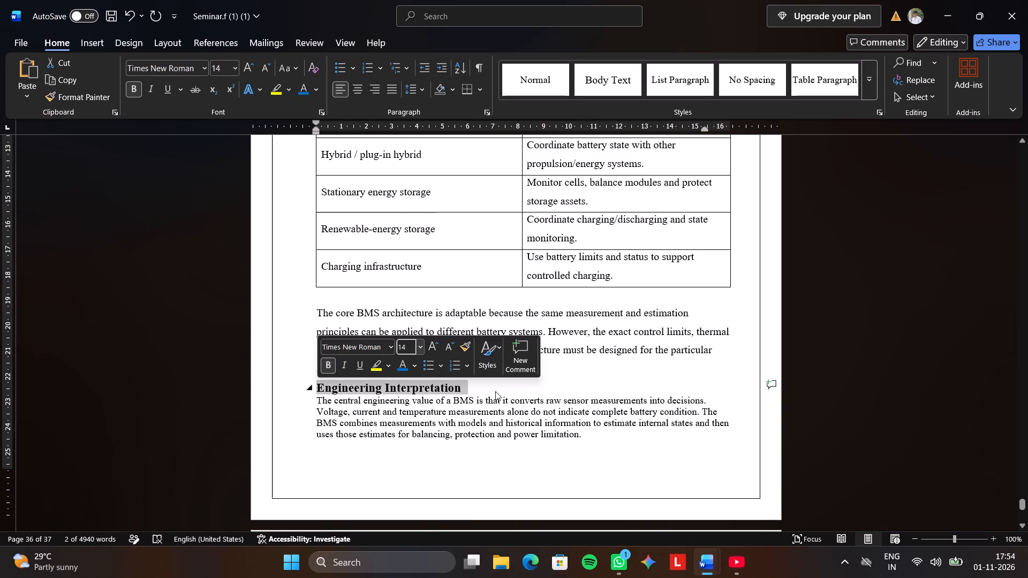
pyautogui.click(495, 390)
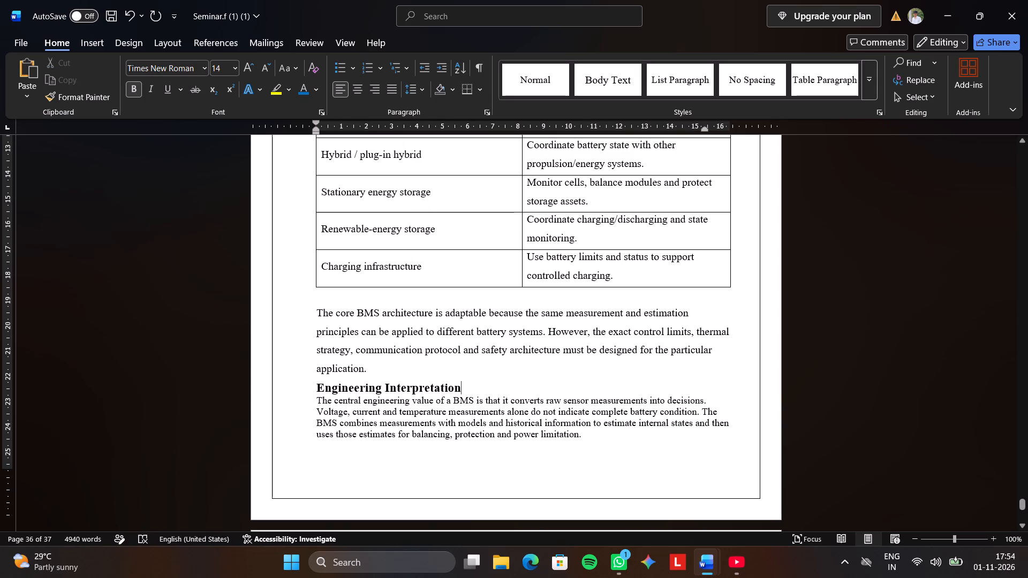
# Set the paragraph under the Engineering Interpretation heading to font size 12 and 1.5 line spacing.
pyautogui.moveTo(319, 401); pyautogui.dragTo(580, 466)
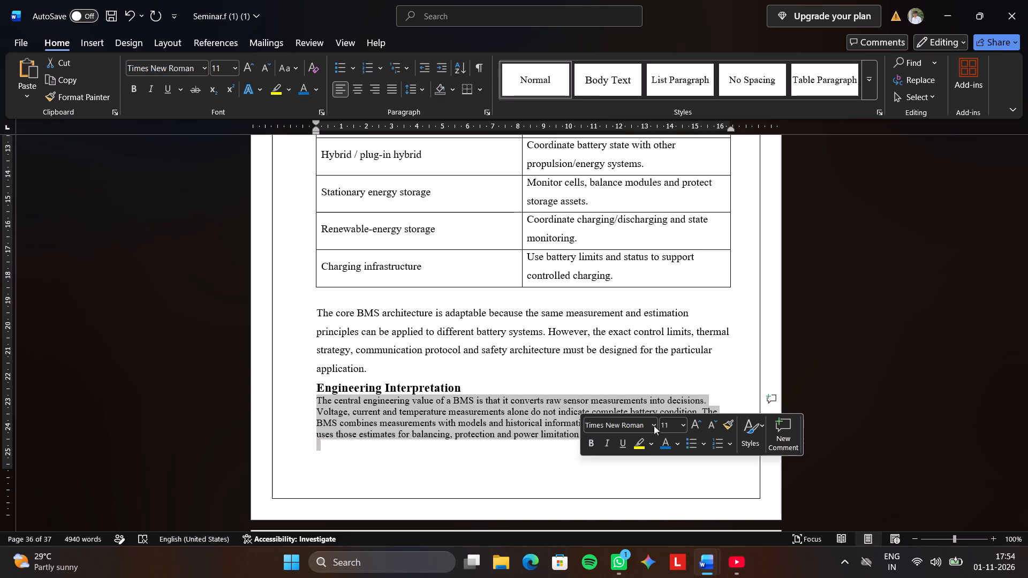
pyautogui.click(681, 424)
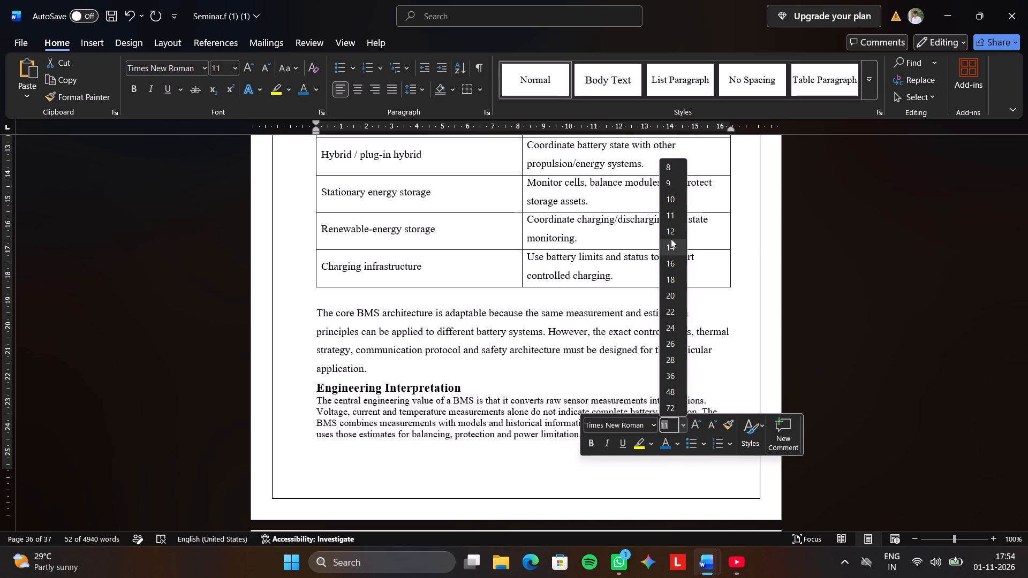
pyautogui.click(671, 233)
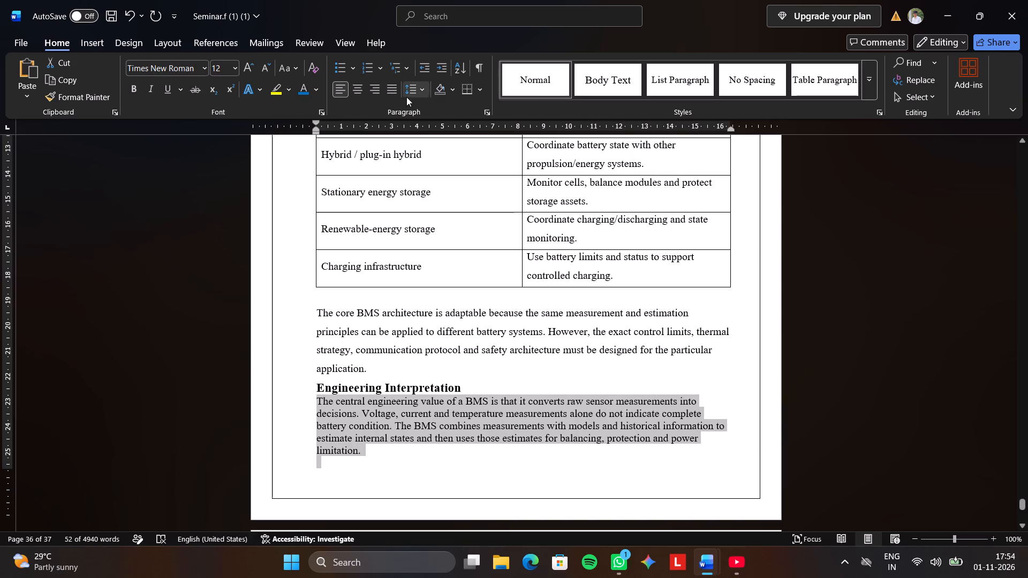
pyautogui.click(409, 88)
pyautogui.click(425, 143)
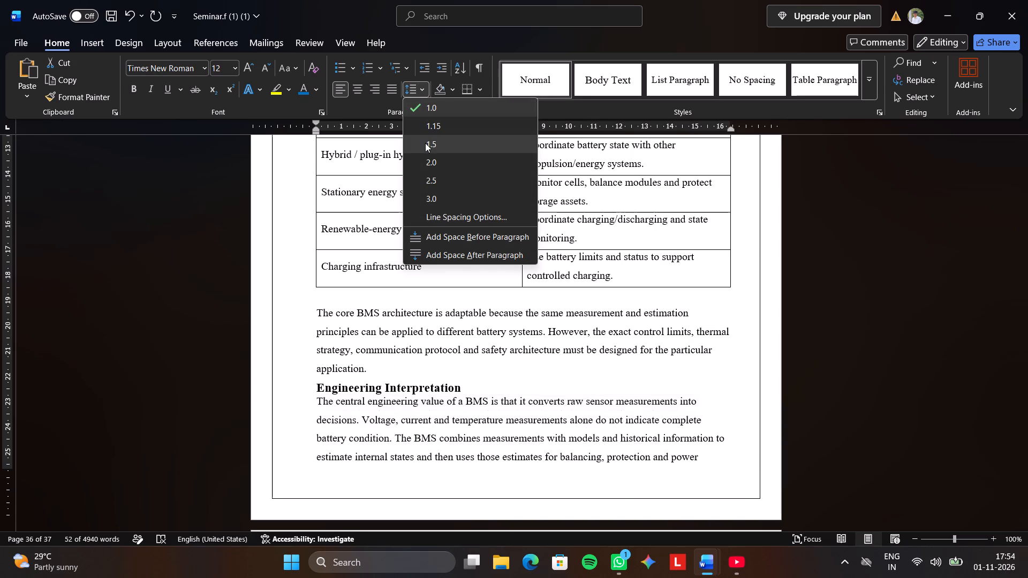
# Check the end of Chapter 4 and the start of Chapter 5 in the source report against the Engineering Interpretation section in Seminar.f.
pyautogui.scroll(-4, 495, 359)
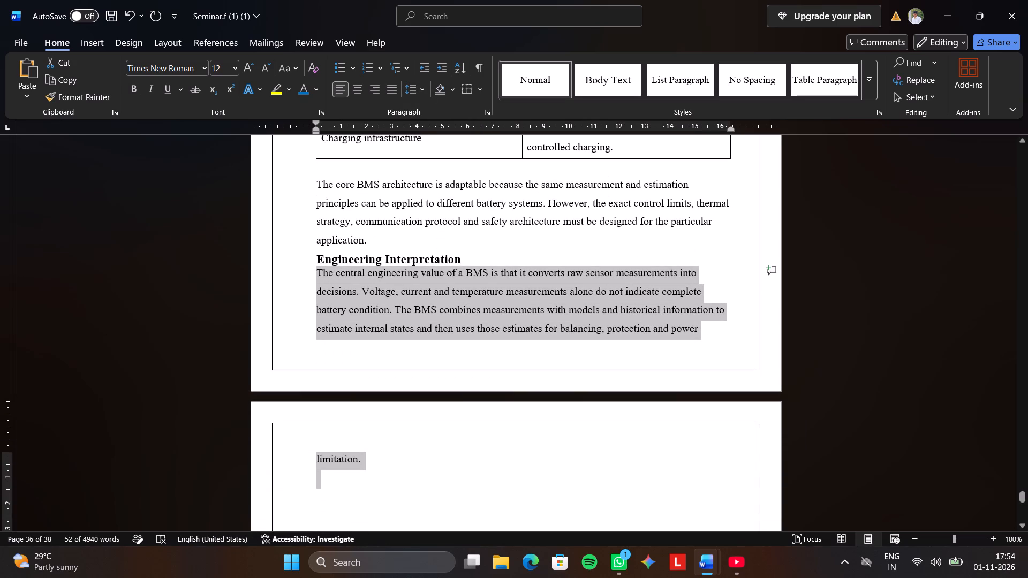
pyautogui.click(473, 258)
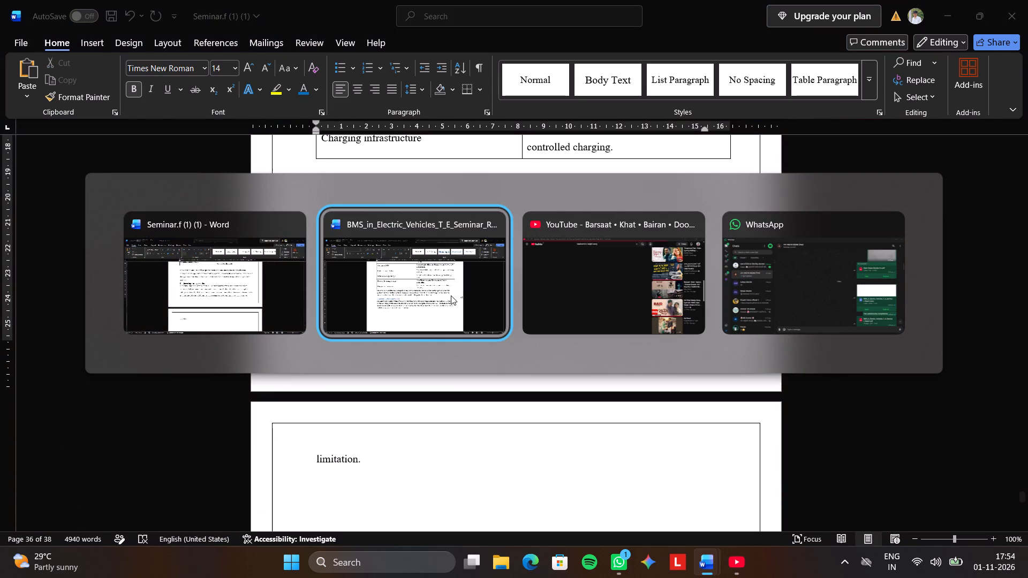
pyautogui.scroll(-10, 451, 295)
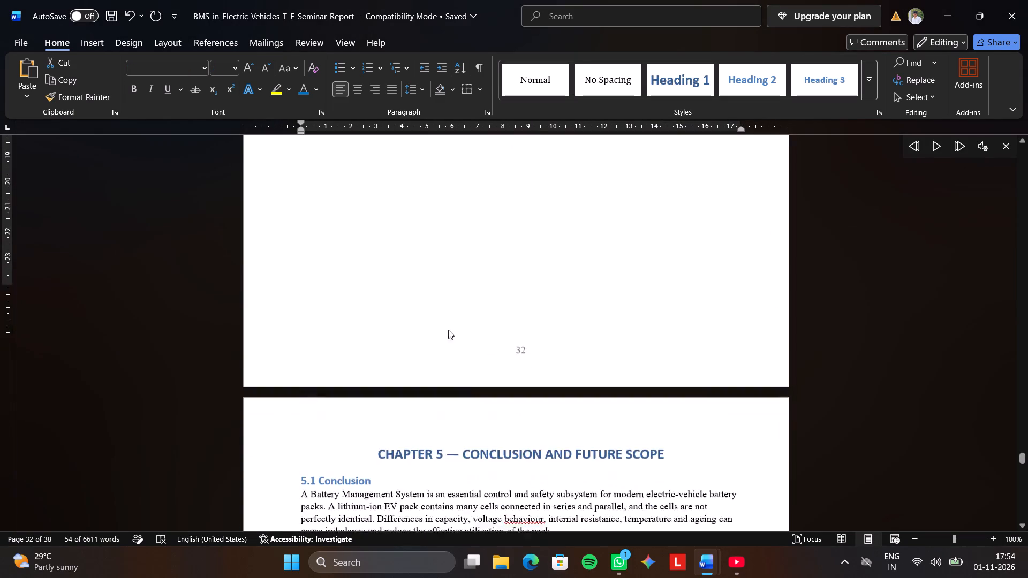
pyautogui.scroll(-8, 448, 330)
pyautogui.scroll(7, 448, 330)
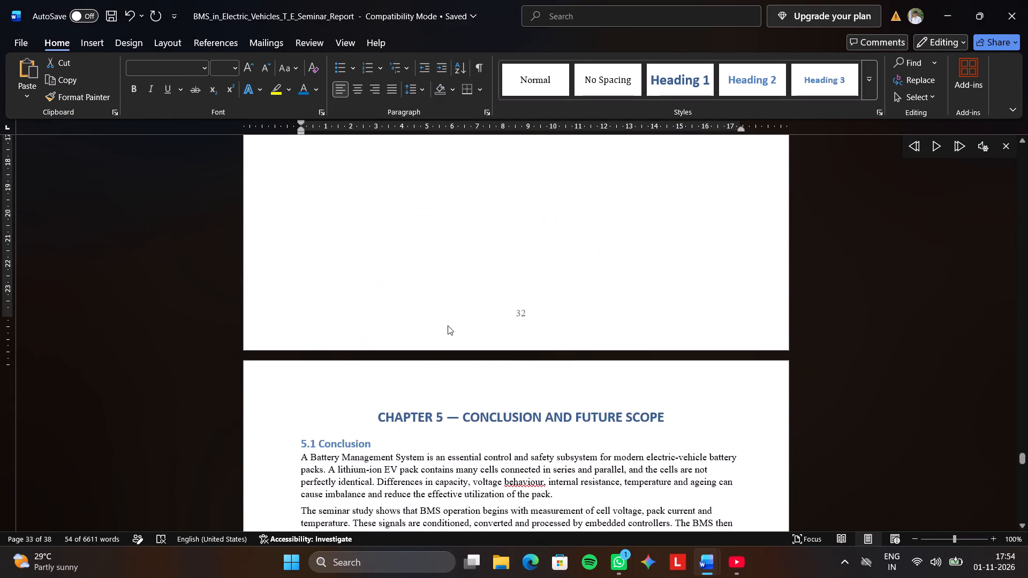
pyautogui.scroll(12, 448, 325)
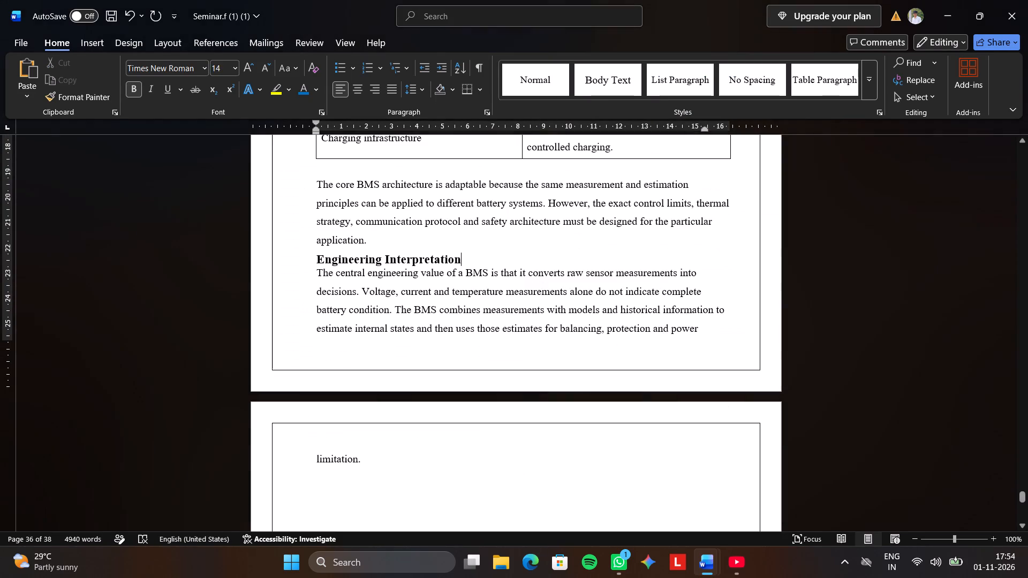
pyautogui.scroll(2, 447, 323)
pyautogui.scroll(-2, 447, 323)
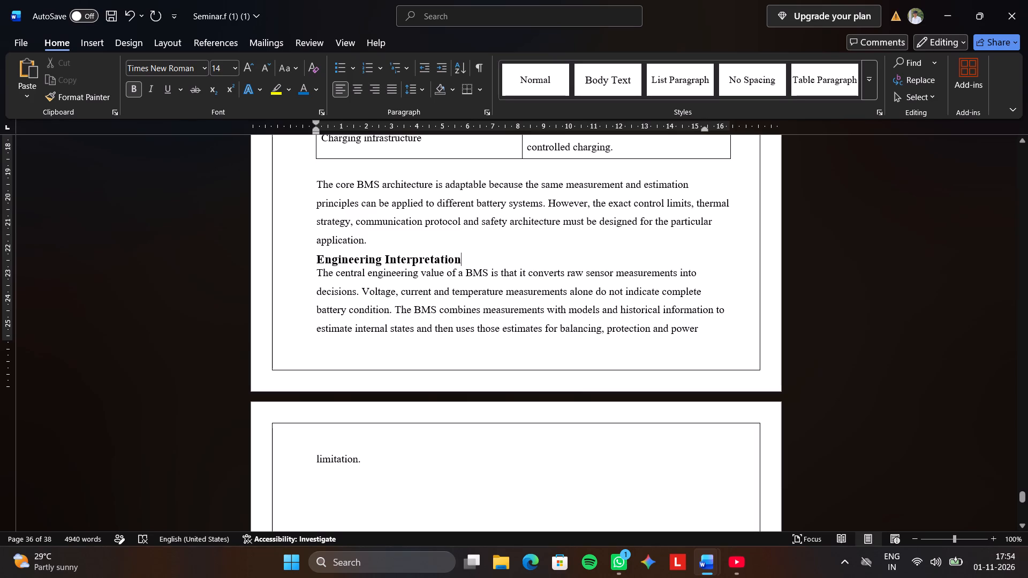
# Delete the blank line between the applications table and the "The core BMS architecture is adaptable" paragraph in Seminar.f.
pyautogui.scroll(5, 449, 301)
pyautogui.click(452, 330)
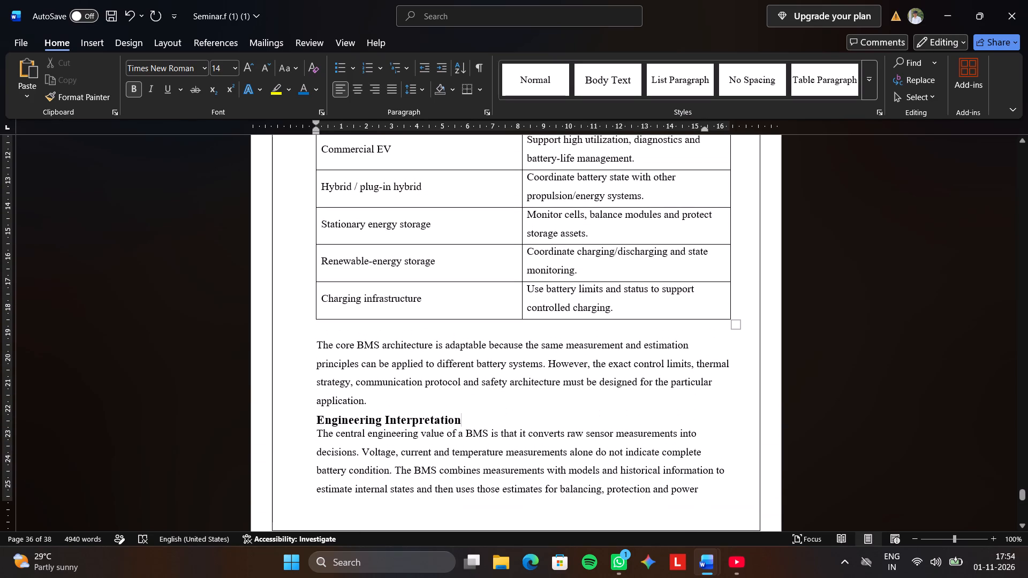
pyautogui.press('BackSpace')
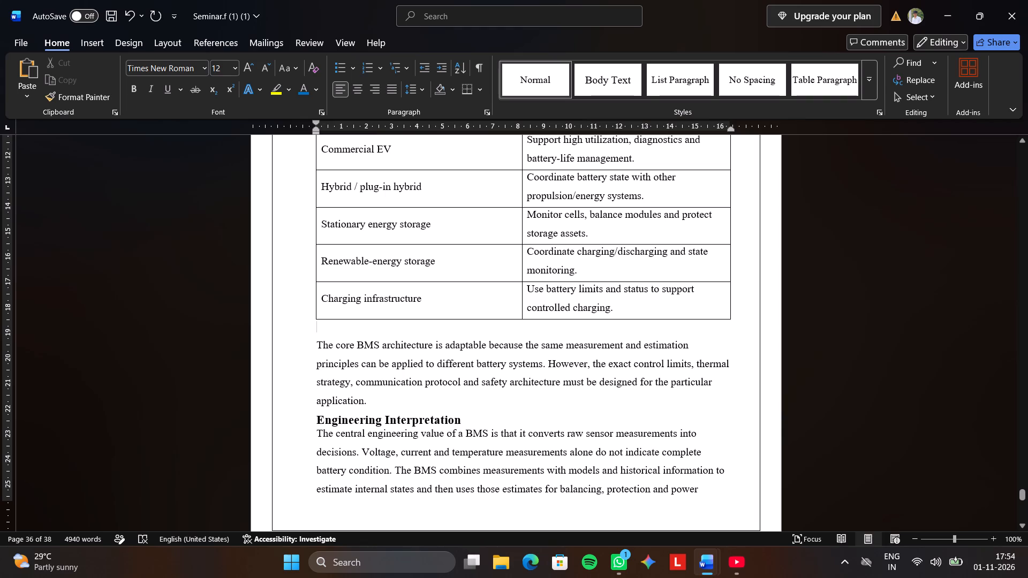
pyautogui.press('BackSpace')
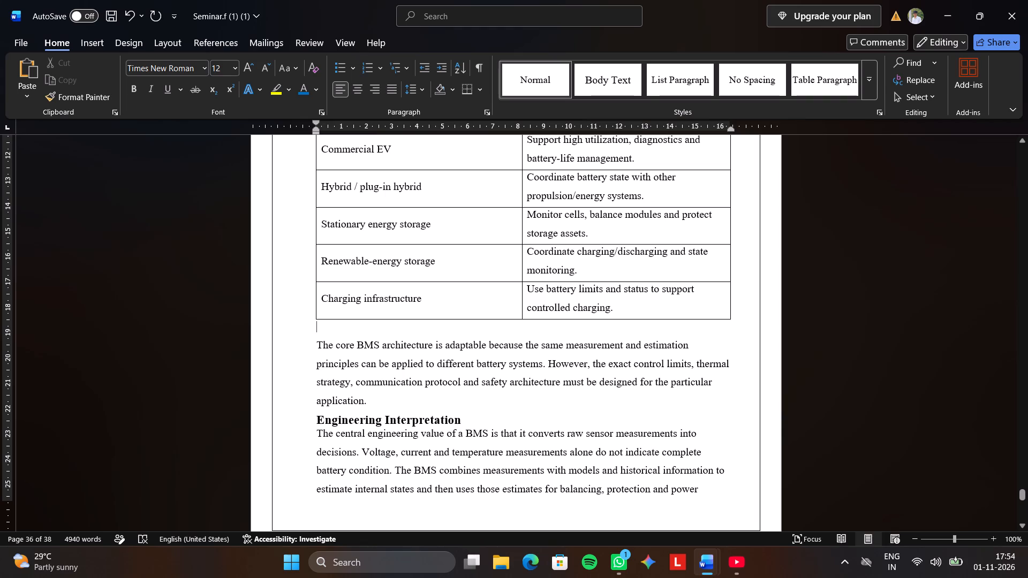
pyautogui.click(305, 347)
pyautogui.click(311, 342)
pyautogui.press('BackSpace')
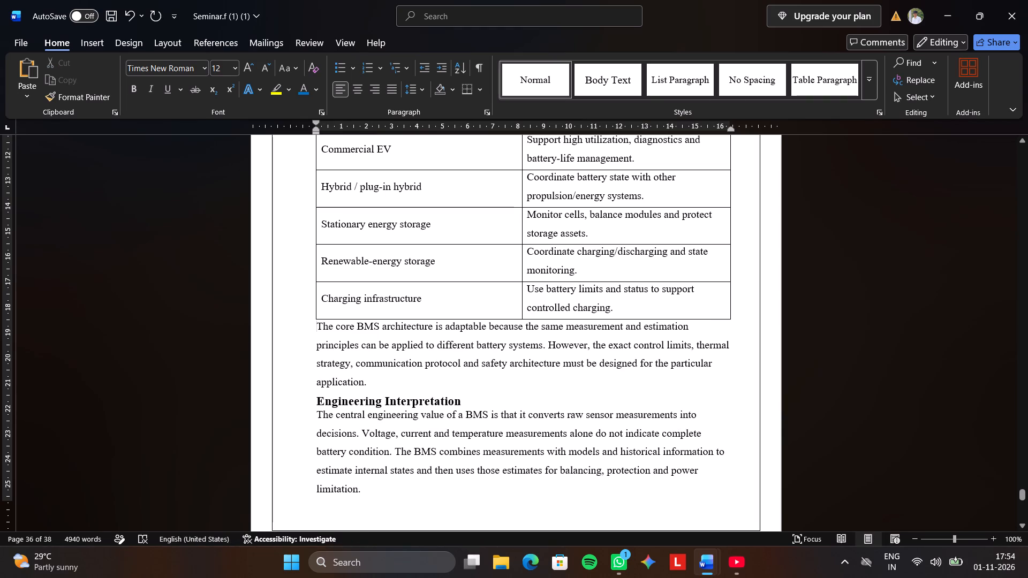
# Review the rest of the source report from Chapter 5 through the flowcharts and references to its end.
pyautogui.scroll(-8, 395, 424)
pyautogui.scroll(3, 396, 427)
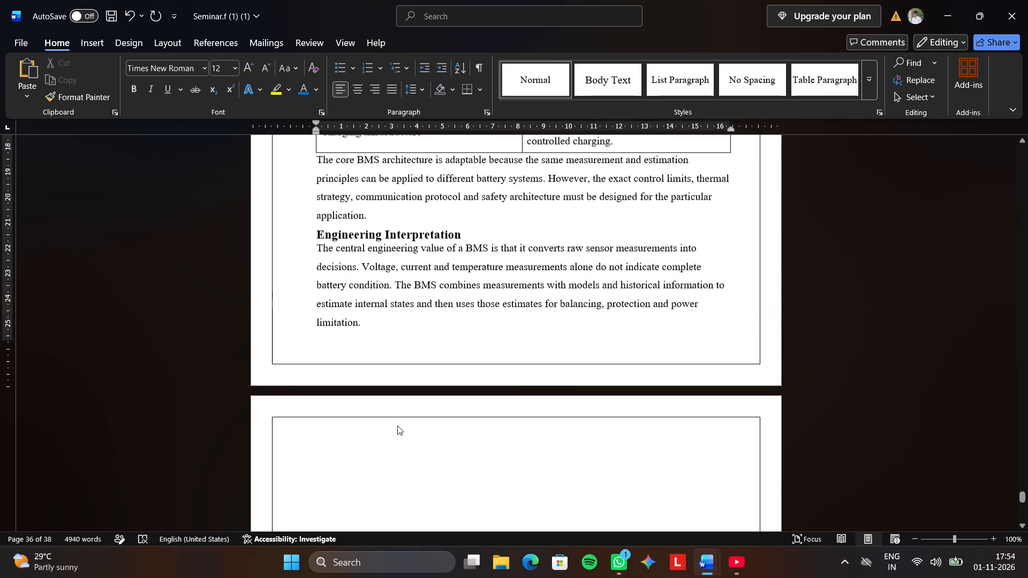
pyautogui.scroll(1, 402, 425)
pyautogui.scroll(-3, 404, 421)
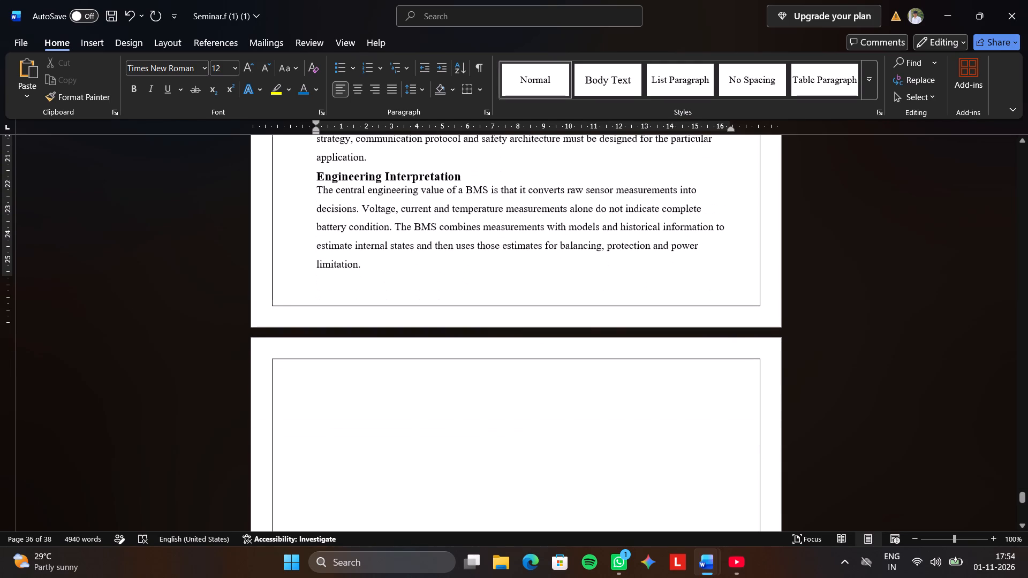
pyautogui.click(404, 421)
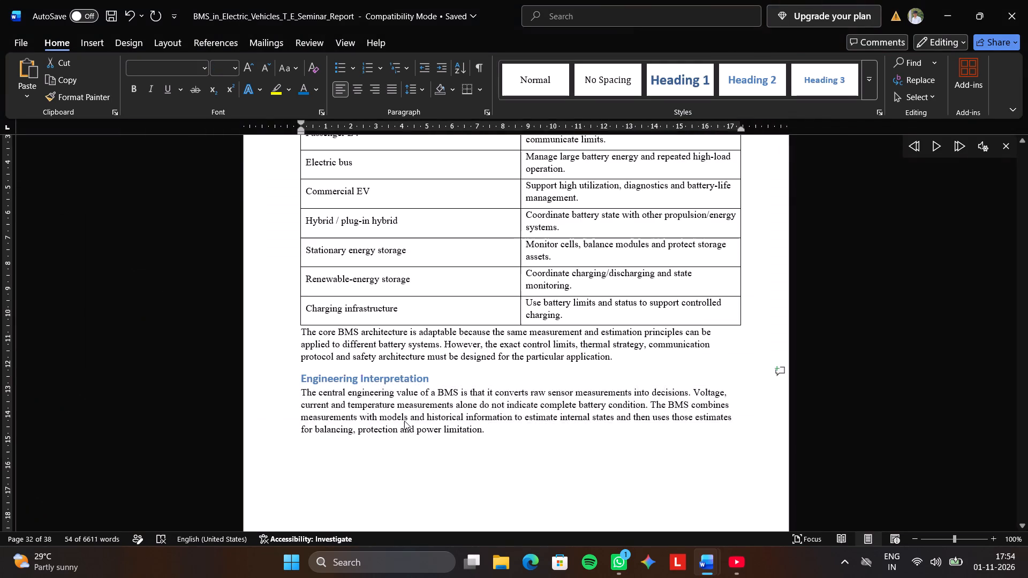
pyautogui.scroll(-14, 404, 421)
pyautogui.scroll(-6, 393, 371)
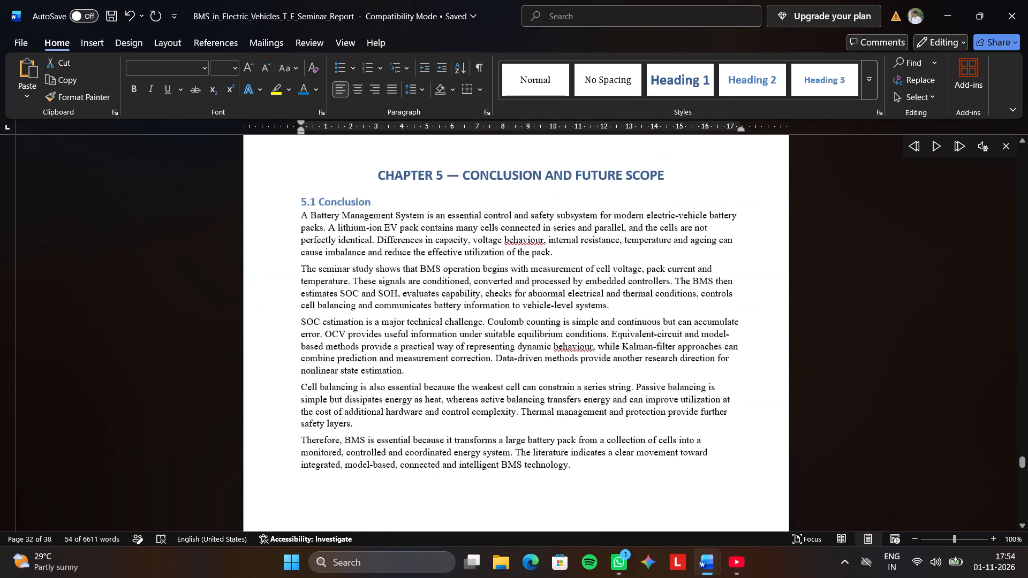
pyautogui.scroll(-20, 385, 354)
pyautogui.scroll(-2, 385, 354)
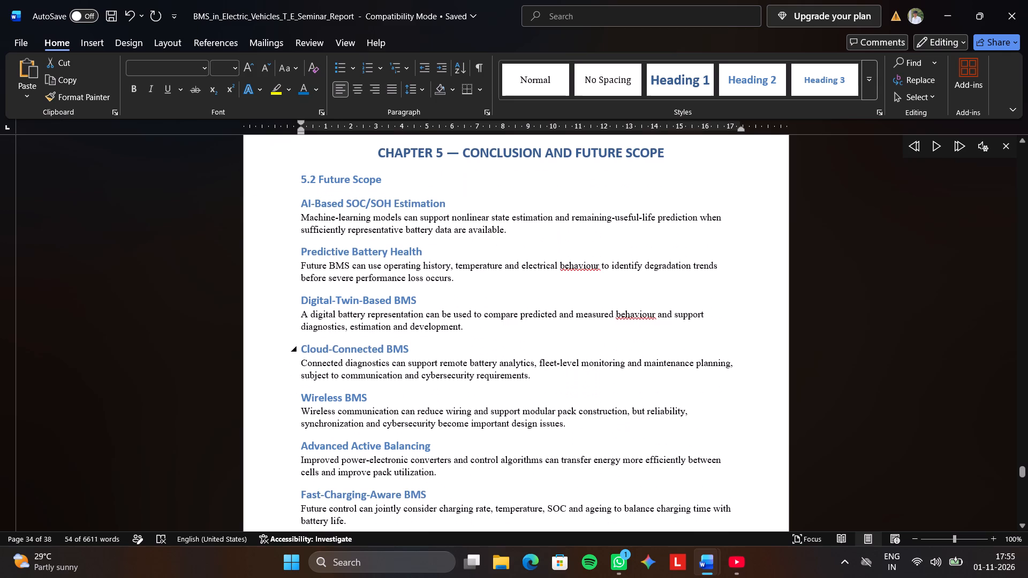
pyautogui.scroll(1, 388, 354)
pyautogui.scroll(-1, 388, 354)
pyautogui.scroll(16, 388, 354)
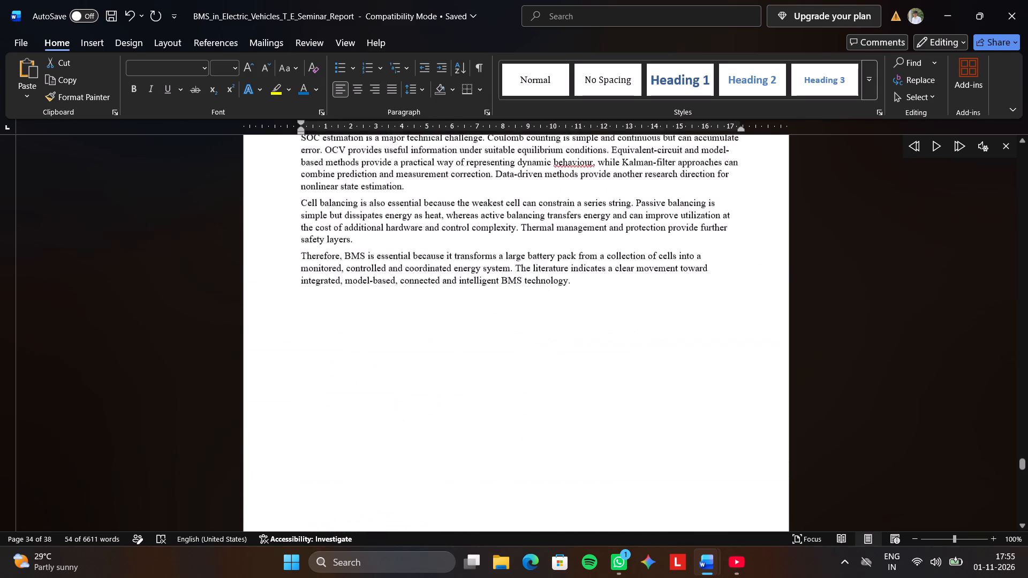
pyautogui.scroll(10, 387, 336)
pyautogui.scroll(-15, 387, 334)
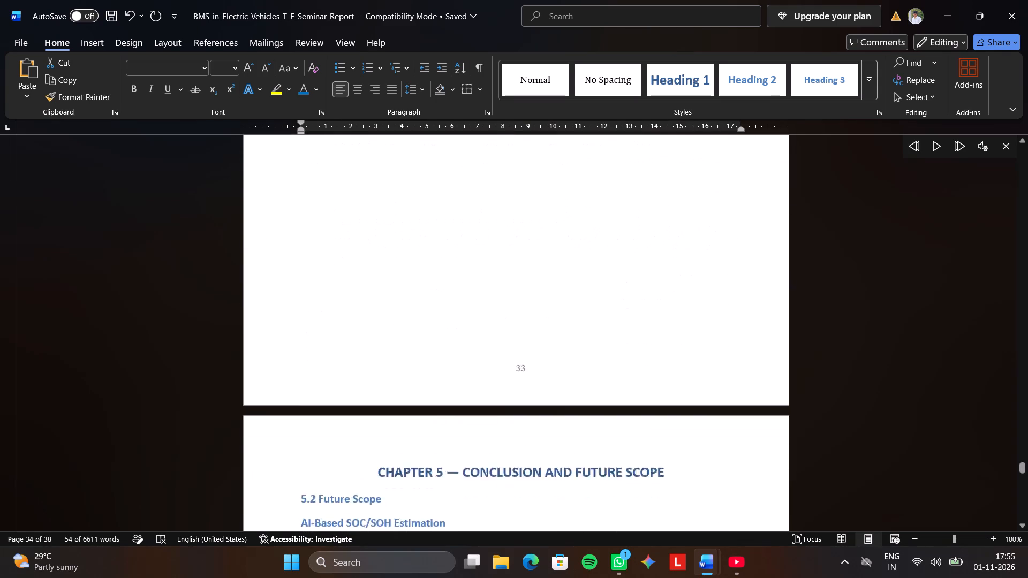
pyautogui.scroll(-17, 394, 331)
pyautogui.scroll(1, 394, 325)
pyautogui.scroll(-13, 394, 325)
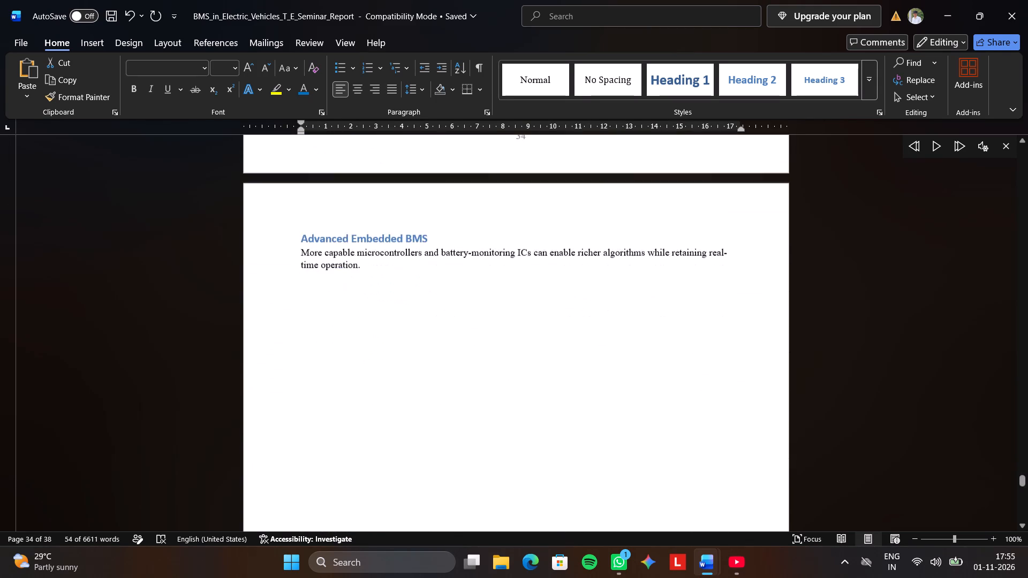
pyautogui.scroll(-20, 394, 325)
pyautogui.scroll(-8, 394, 325)
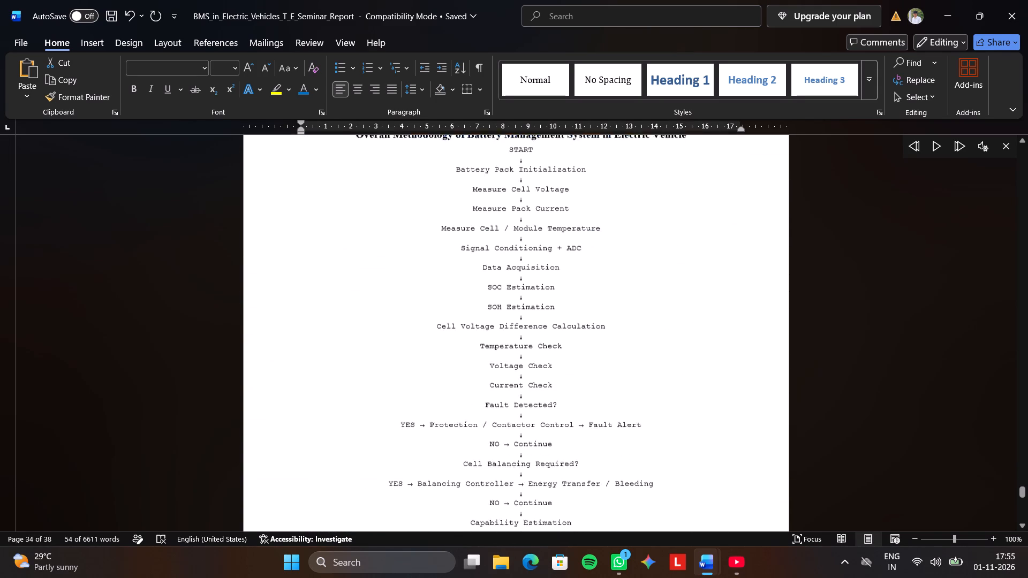
pyautogui.scroll(-20, 395, 325)
pyautogui.scroll(-6, 395, 325)
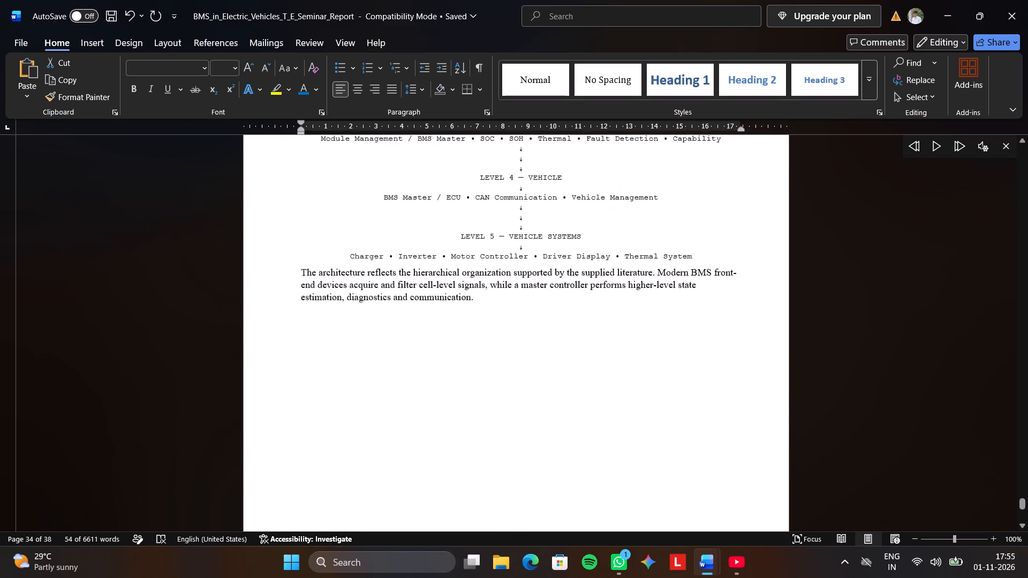
pyautogui.scroll(-3, 397, 324)
pyautogui.scroll(1, 397, 324)
pyautogui.scroll(-20, 397, 324)
pyautogui.scroll(-7, 397, 324)
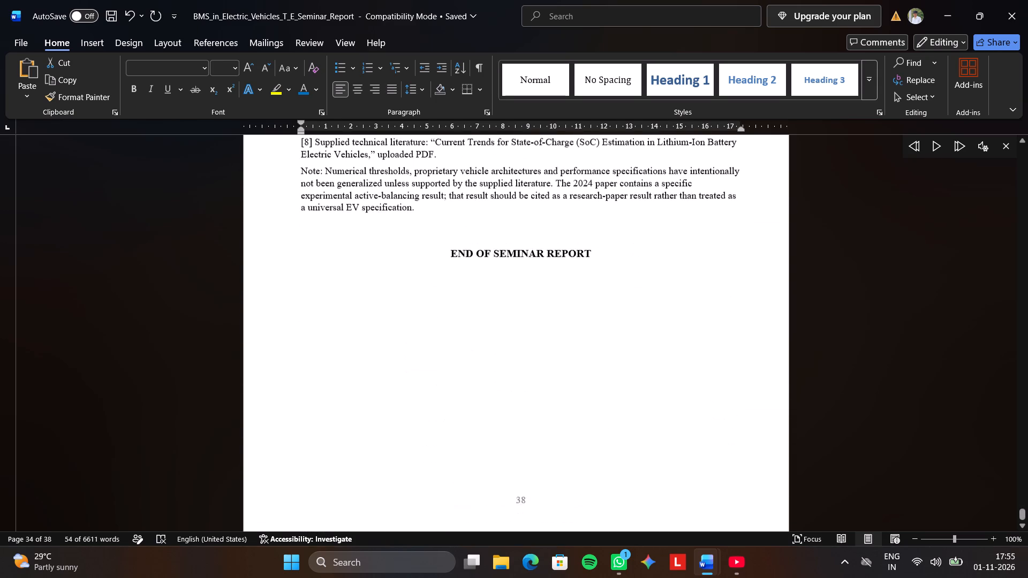
pyautogui.scroll(-1, 397, 323)
pyautogui.scroll(20, 397, 323)
pyautogui.scroll(7, 397, 323)
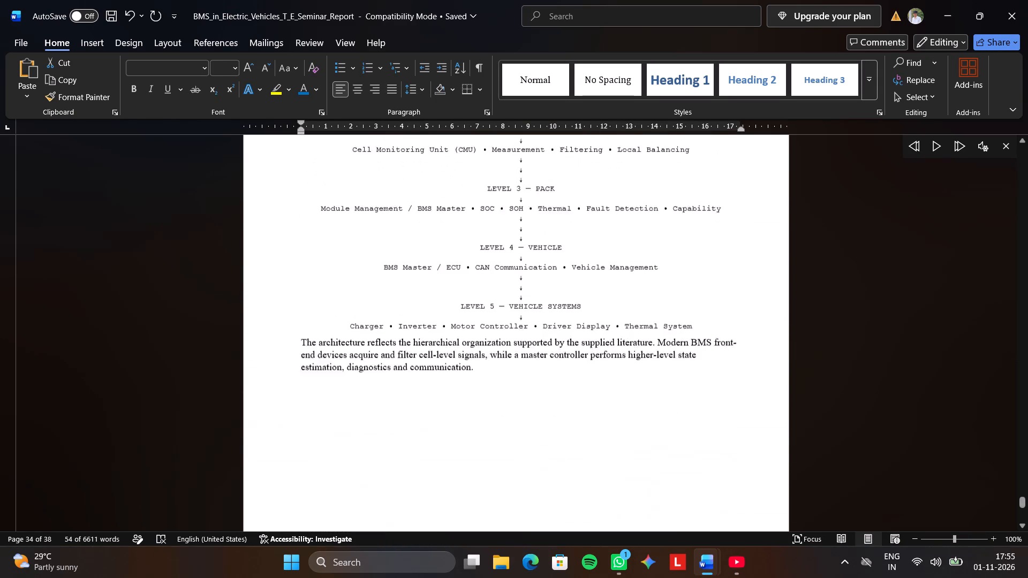
pyautogui.scroll(20, 398, 310)
pyautogui.scroll(12, 398, 310)
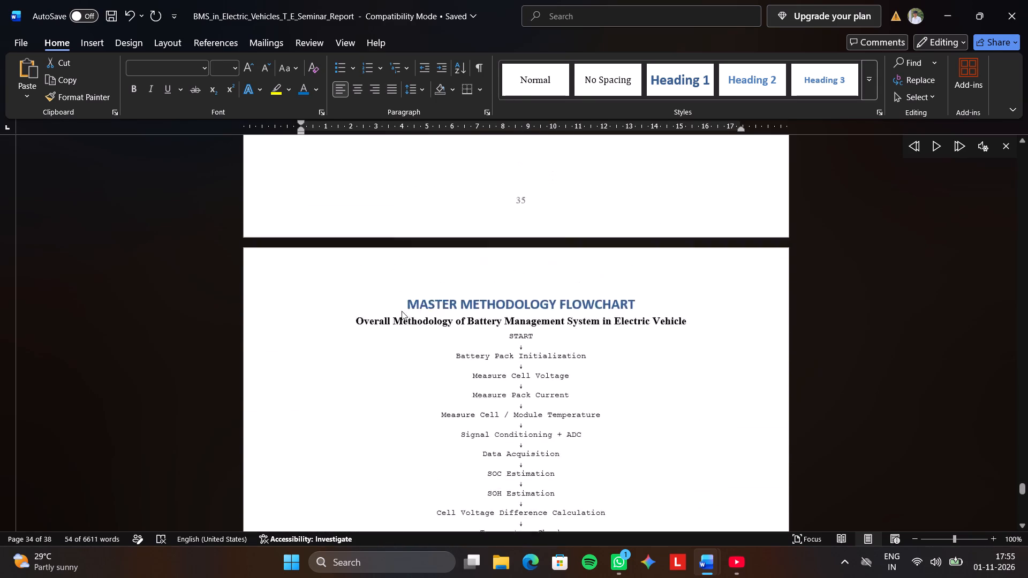
pyautogui.scroll(20, 402, 311)
pyautogui.scroll(12, 402, 311)
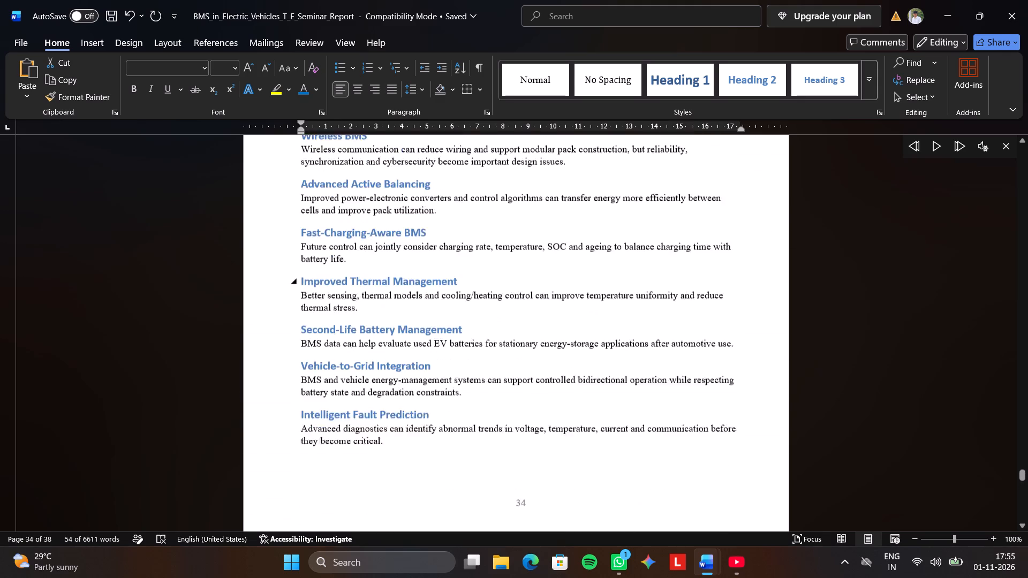
pyautogui.scroll(16, 403, 313)
pyautogui.scroll(6, 404, 313)
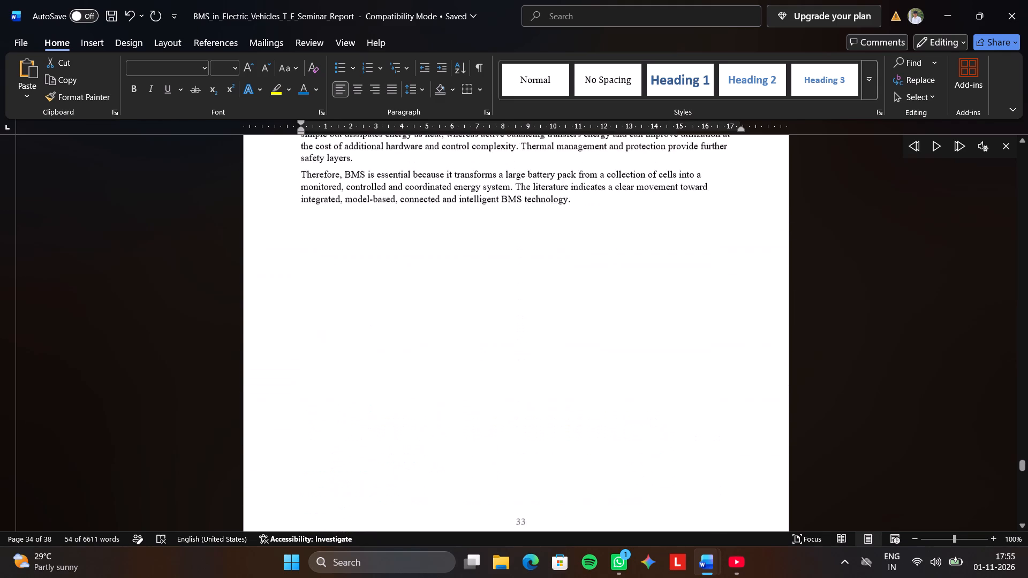
pyautogui.scroll(20, 404, 313)
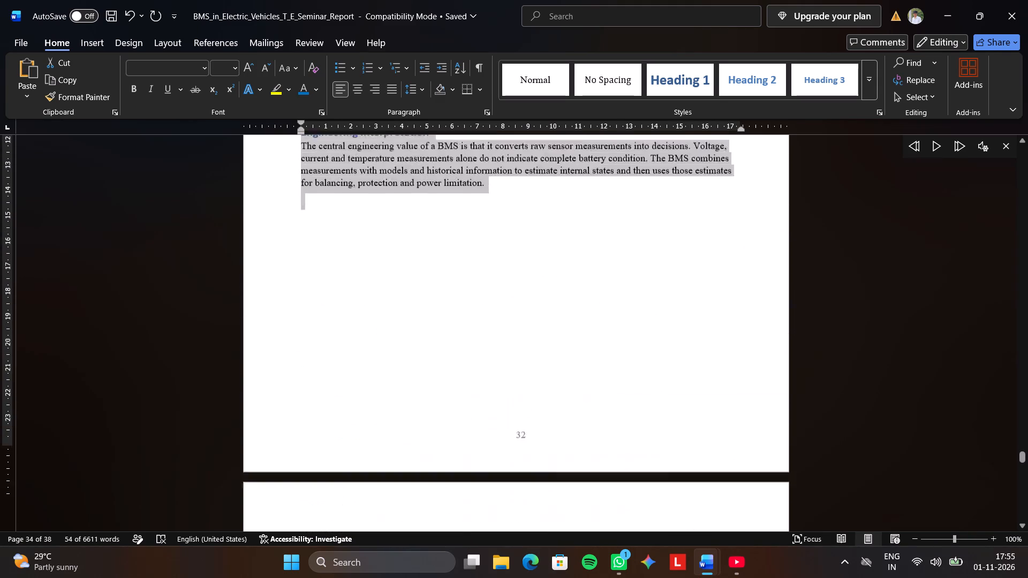
pyautogui.scroll(2, 405, 314)
pyautogui.scroll(-10, 405, 314)
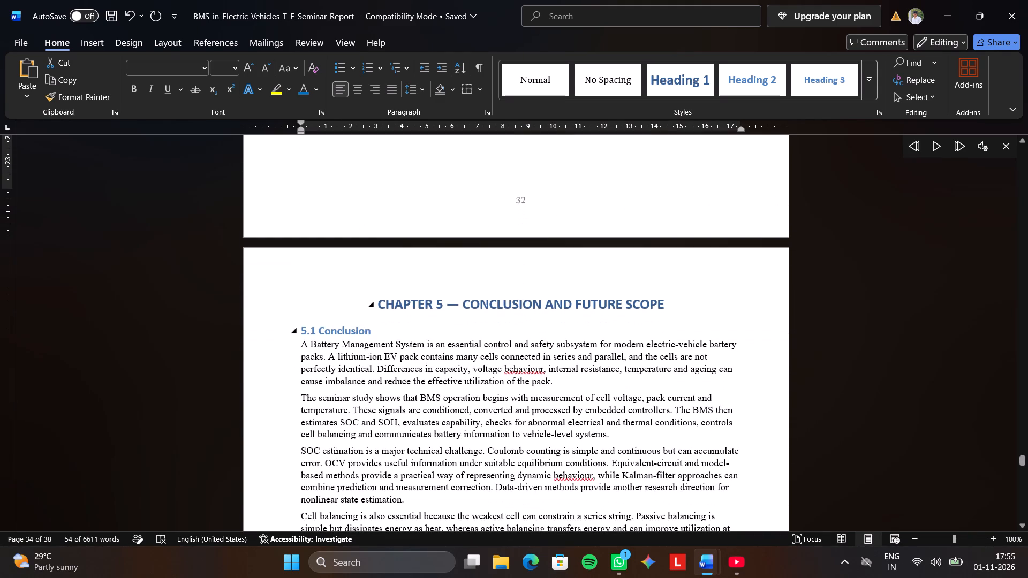
# Copy the Chapter 5 heading and the full 5.1 Conclusion section from the source report and paste them onto the blank page after Engineering Interpretation in Seminar.f.
pyautogui.moveTo(377, 296); pyautogui.dragTo(578, 539)
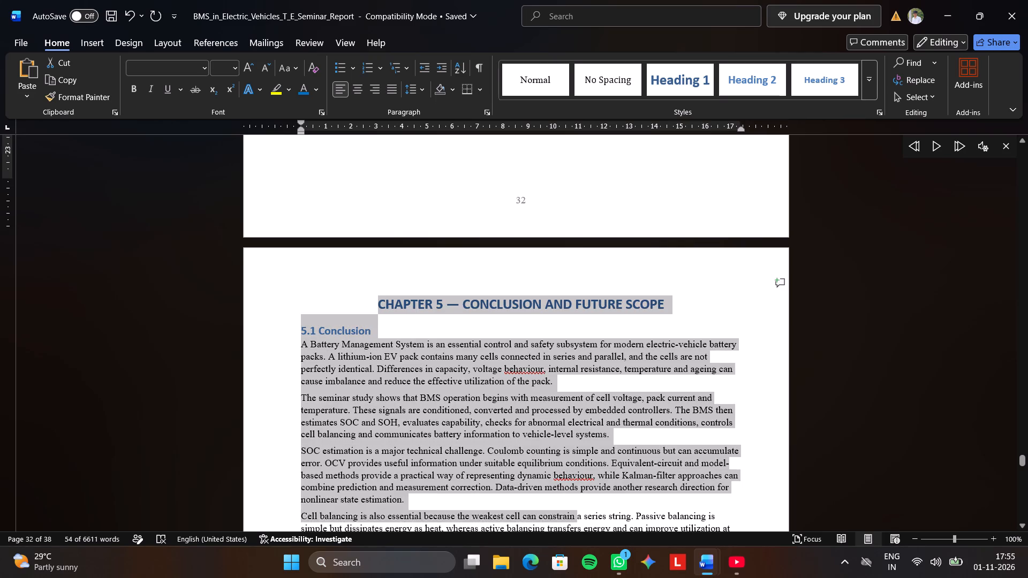
pyautogui.moveTo(578, 539); pyautogui.dragTo(598, 381)
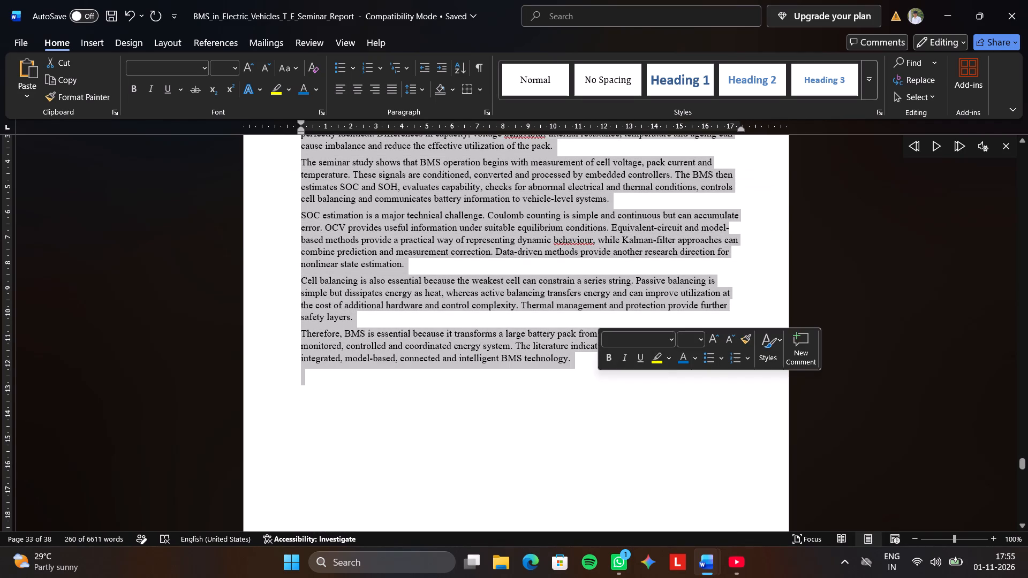
pyautogui.hotkey('ctrl', 'c')
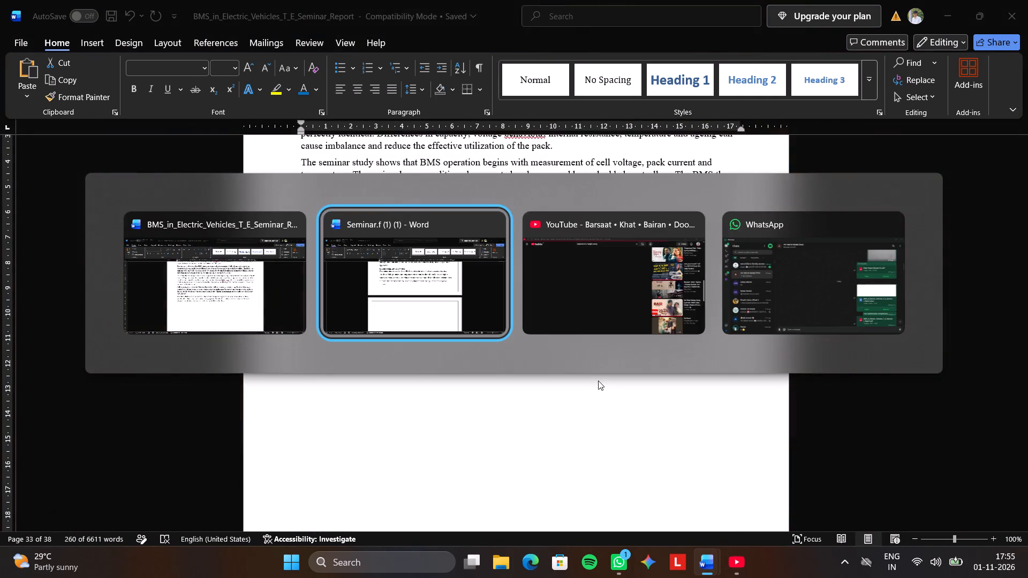
pyautogui.click(453, 390)
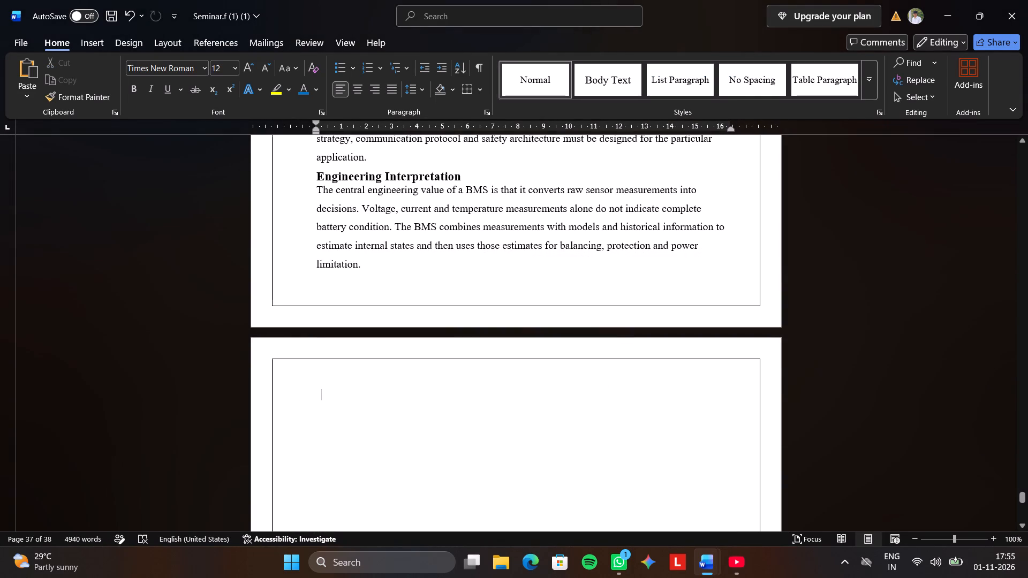
pyautogui.hotkey('ctrl', 'v')
# Set the pasted "CHAPTER 5 — CONCLUSION AND FUTURE SCOPE" heading to font size 16.
pyautogui.scroll(10, 451, 382)
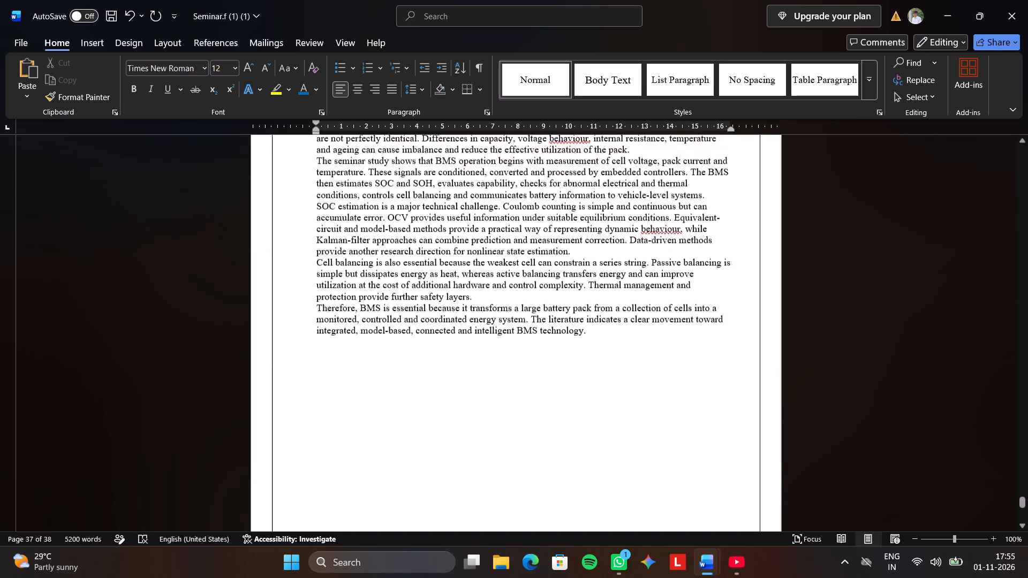
pyautogui.scroll(7, 451, 358)
pyautogui.tripleClick(383, 294)
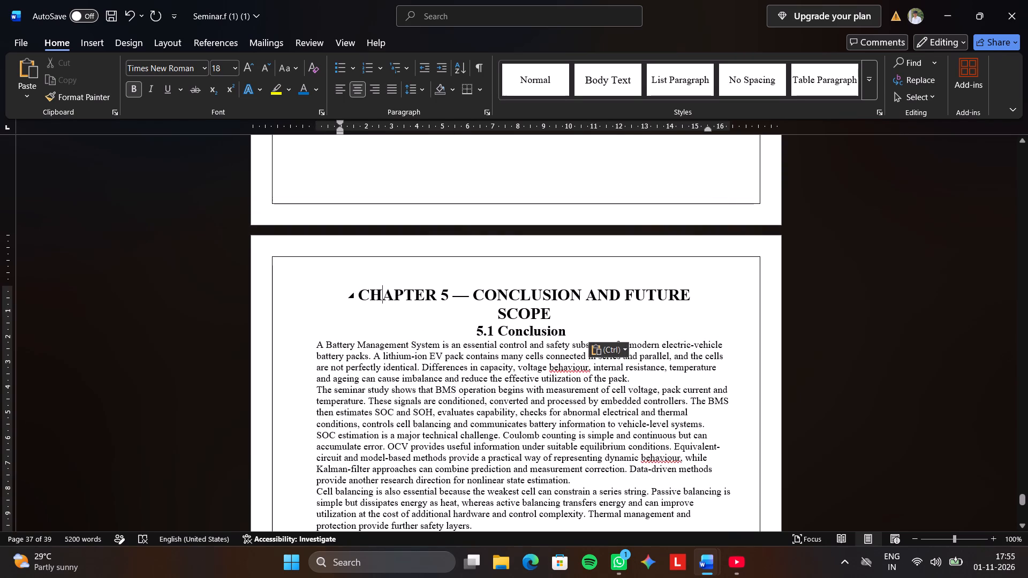
pyautogui.click(487, 252)
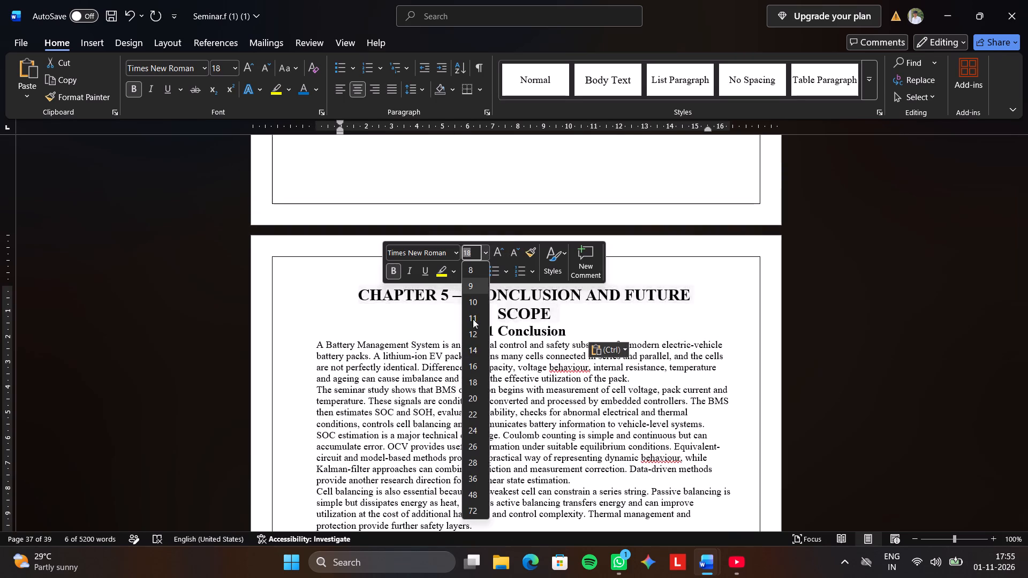
pyautogui.click(478, 367)
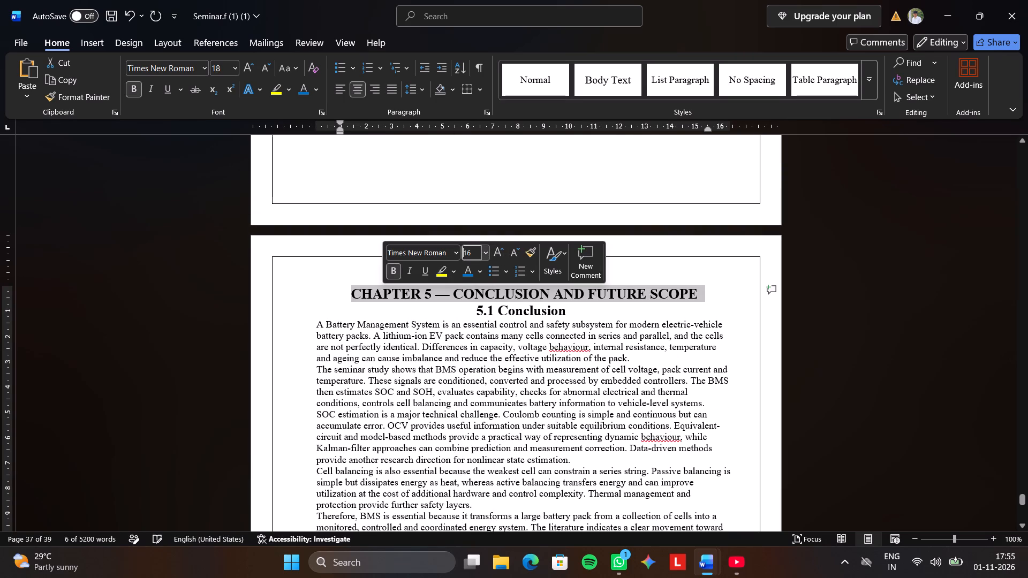
# Align the 5.1 Conclusion heading to the left margin without indent and set its font size to 14.
pyautogui.click(580, 317)
pyautogui.click(462, 309)
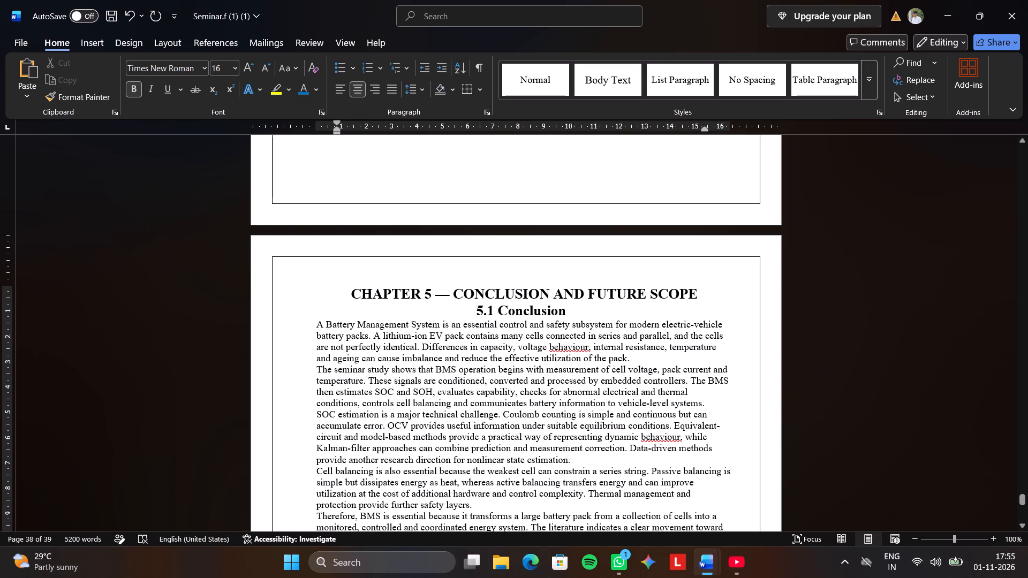
pyautogui.press('BackSpace')
pyautogui.press('BackSpace')
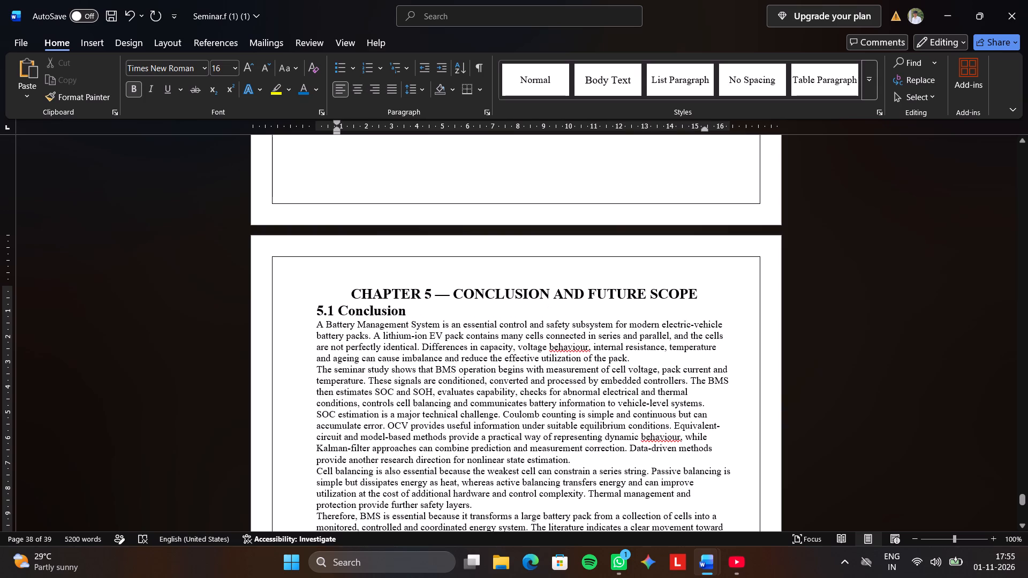
pyautogui.tripleClick(345, 311)
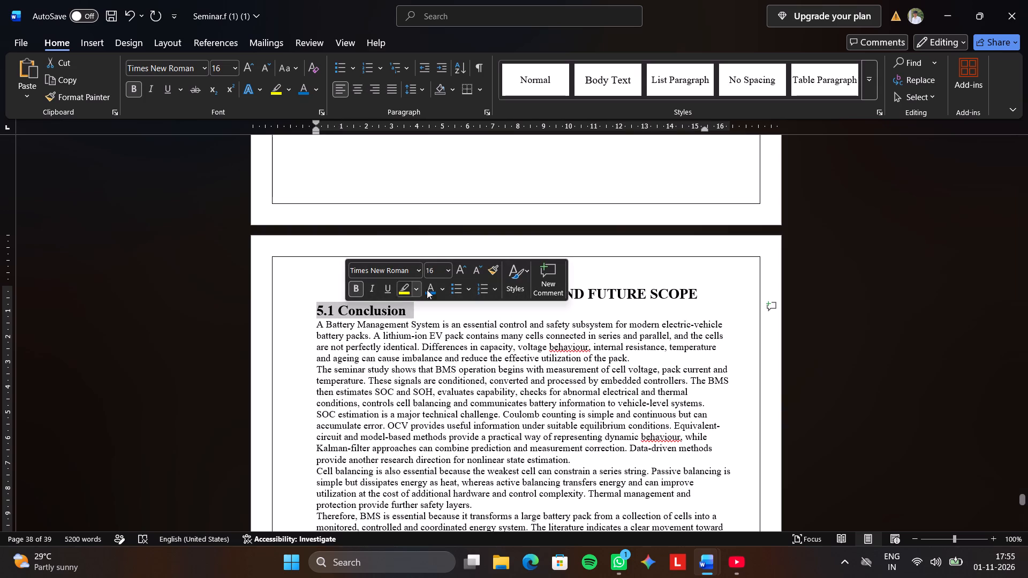
pyautogui.click(448, 269)
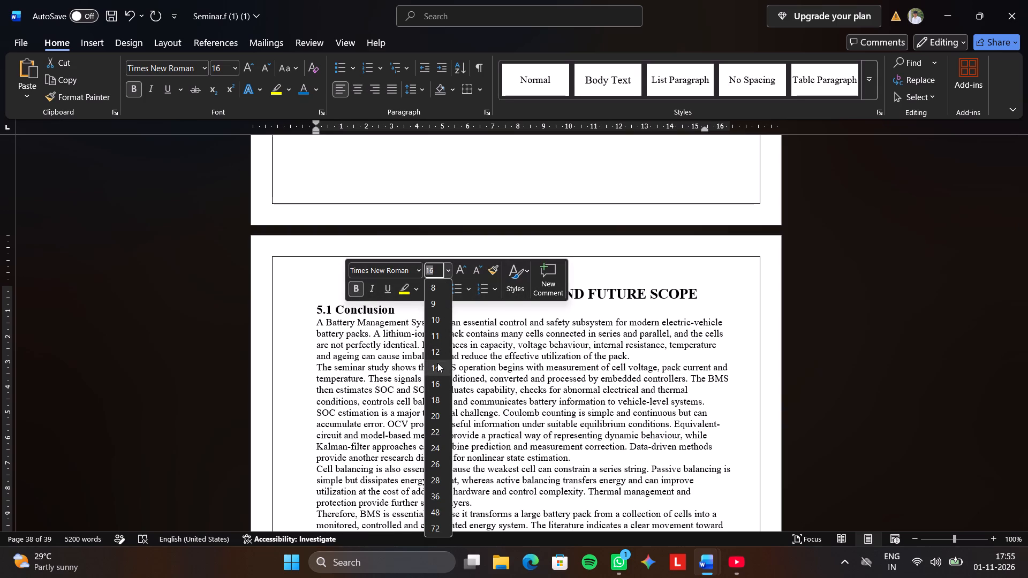
pyautogui.click(437, 363)
# Insert a blank line between the 5.1 Conclusion heading and its first paragraph.
pyautogui.click(430, 315)
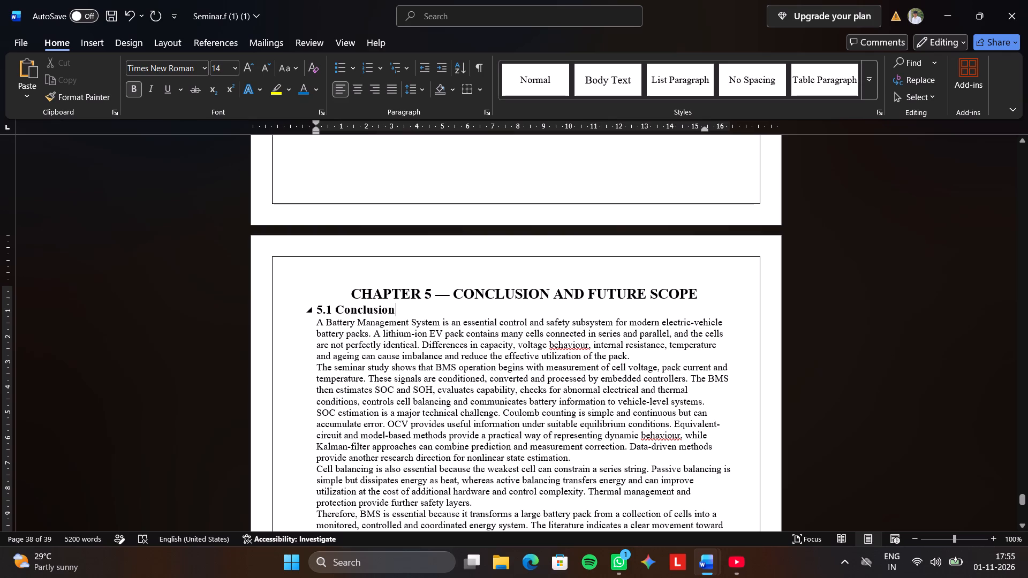
pyautogui.press('Return')
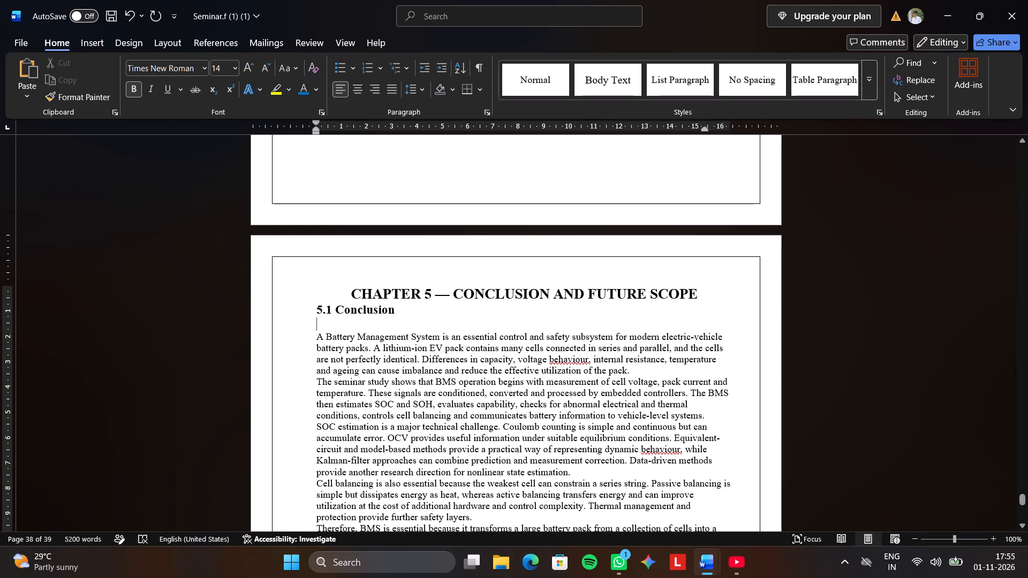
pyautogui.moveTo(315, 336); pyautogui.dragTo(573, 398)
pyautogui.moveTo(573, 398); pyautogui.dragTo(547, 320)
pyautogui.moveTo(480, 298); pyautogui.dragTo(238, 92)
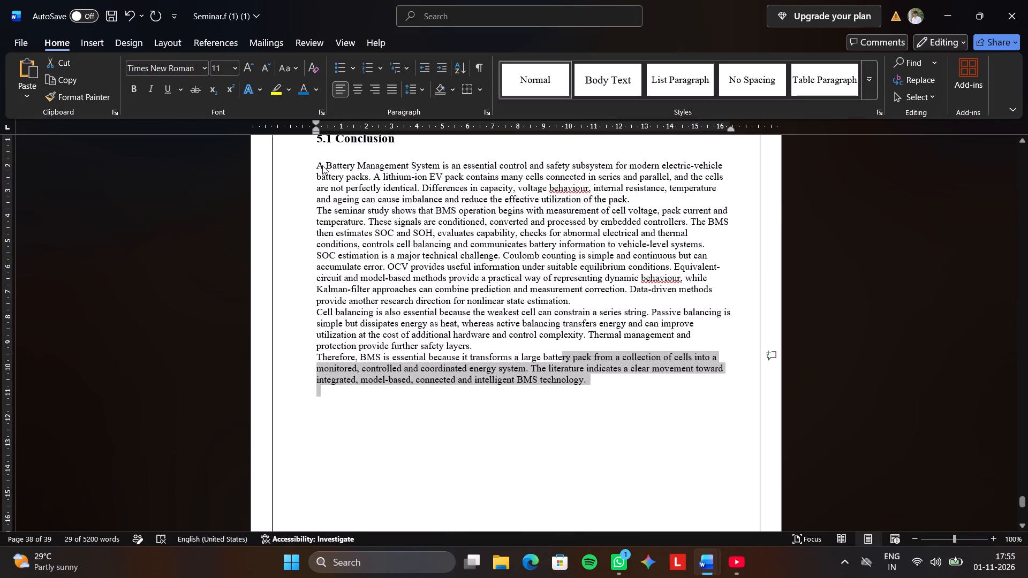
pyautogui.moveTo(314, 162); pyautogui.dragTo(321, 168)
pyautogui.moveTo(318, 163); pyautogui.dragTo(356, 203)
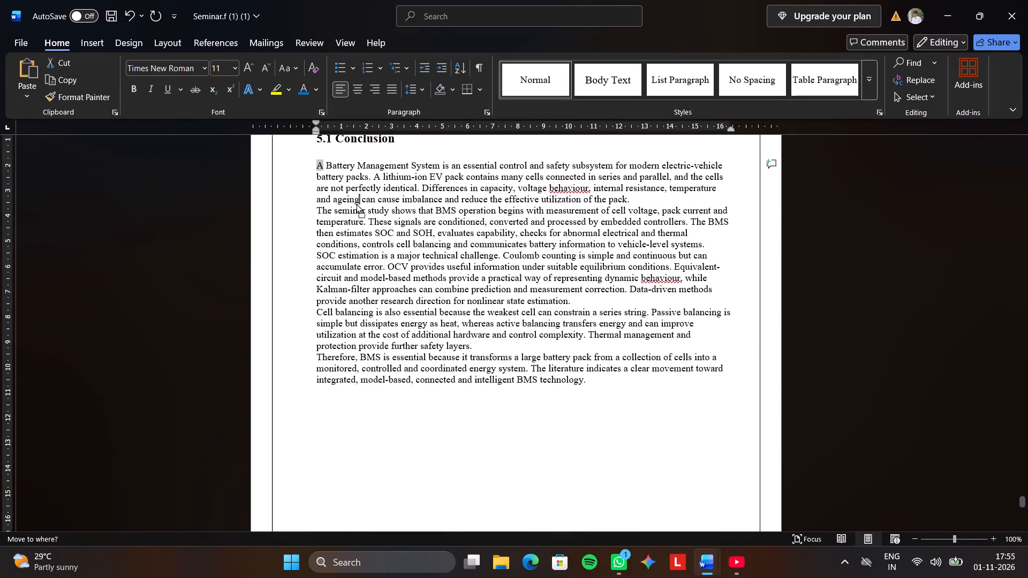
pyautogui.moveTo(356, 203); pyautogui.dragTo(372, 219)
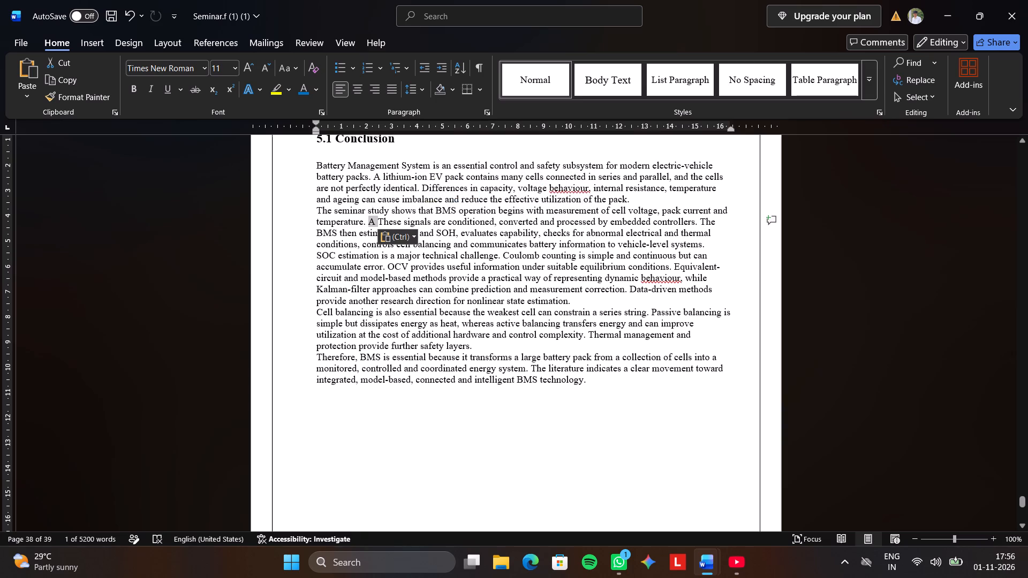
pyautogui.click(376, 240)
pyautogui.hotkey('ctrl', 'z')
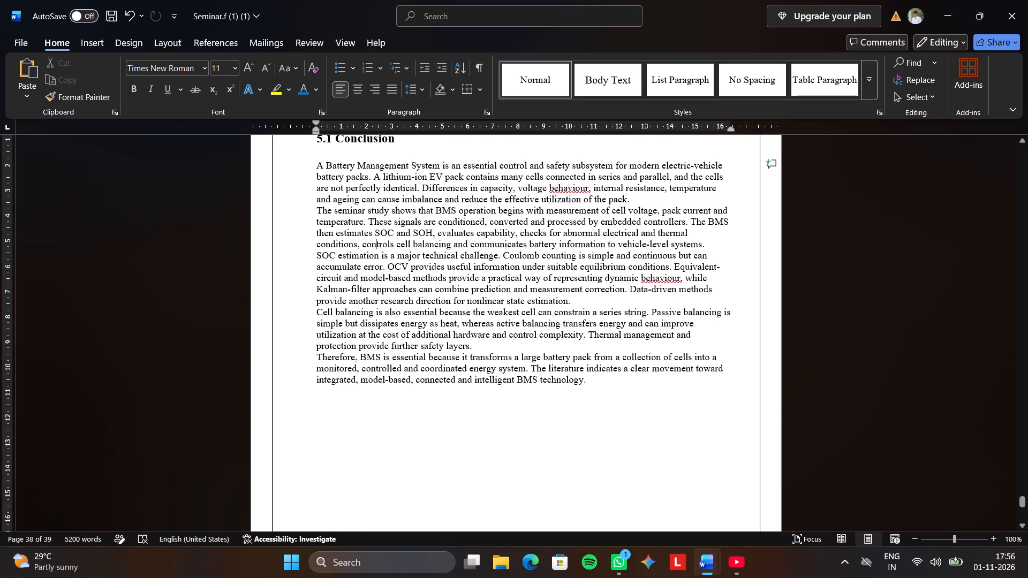
# Set all body paragraphs of section 5.1 Conclusion to font size 12 and 1.5 line spacing.
pyautogui.click(307, 163)
pyautogui.click(308, 165)
pyautogui.moveTo(315, 164); pyautogui.dragTo(610, 391)
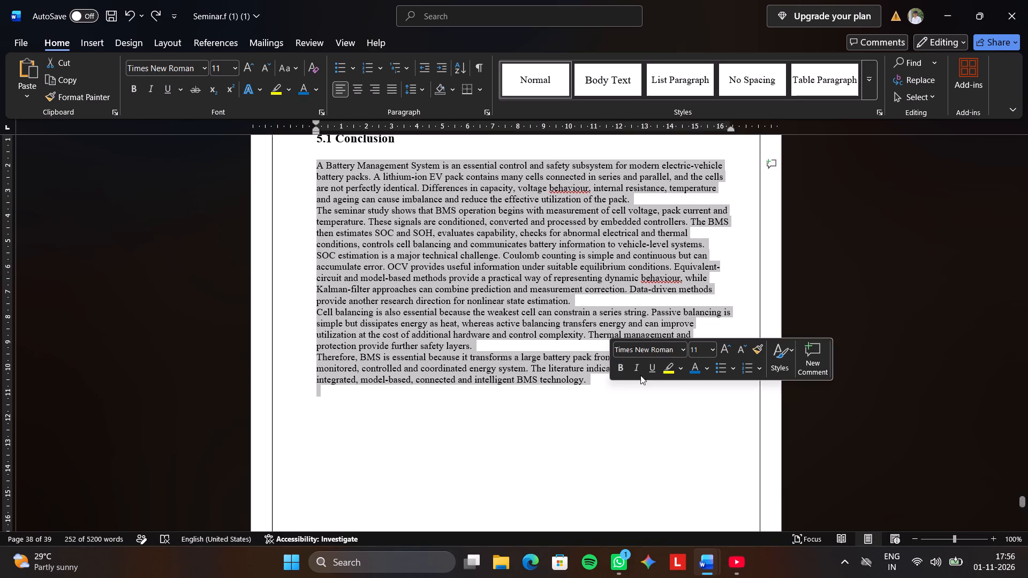
pyautogui.click(712, 351)
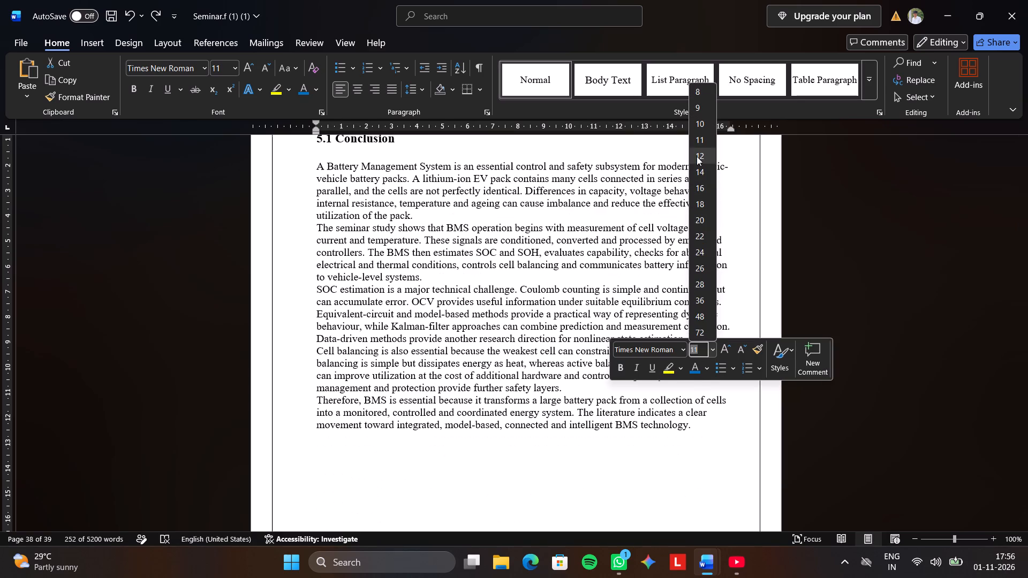
pyautogui.click(697, 156)
pyautogui.click(409, 85)
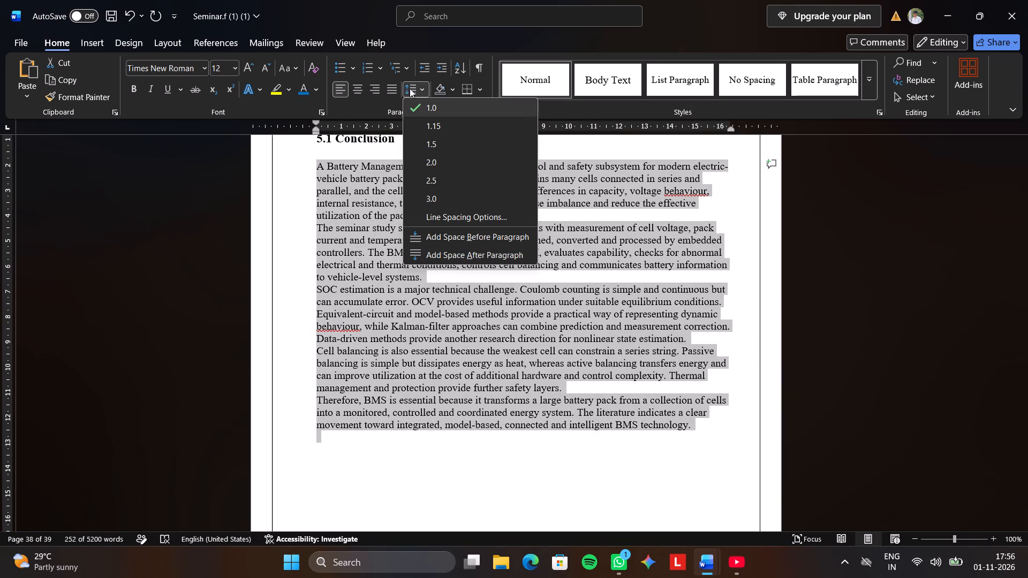
pyautogui.click(427, 144)
# Justify all body paragraphs of section 5.1 Conclusion.
pyautogui.scroll(-2, 383, 268)
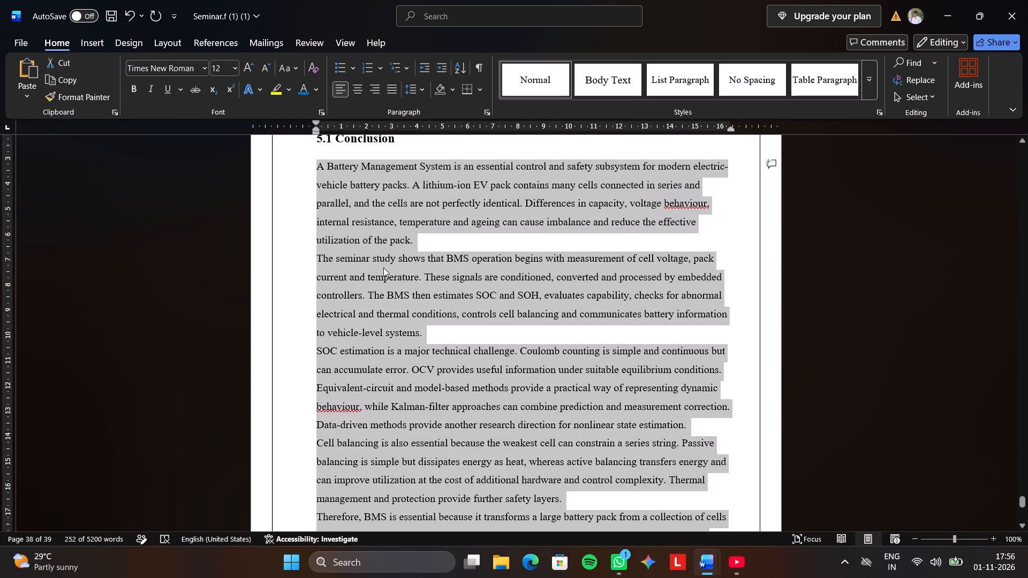
pyautogui.scroll(-2, 383, 268)
pyautogui.click(387, 93)
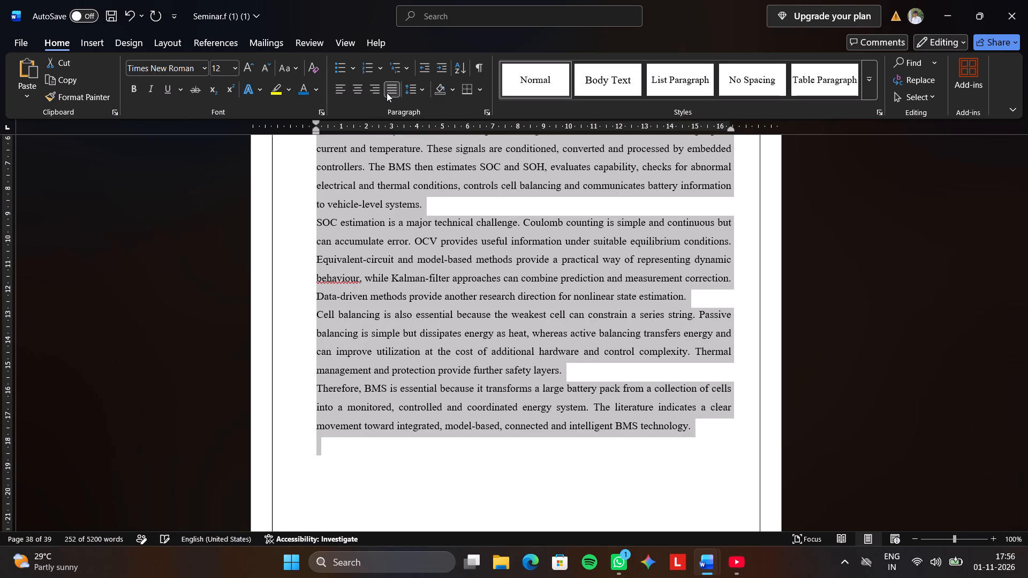
pyautogui.click(400, 480)
pyautogui.scroll(-4, 401, 459)
pyautogui.scroll(4, 401, 459)
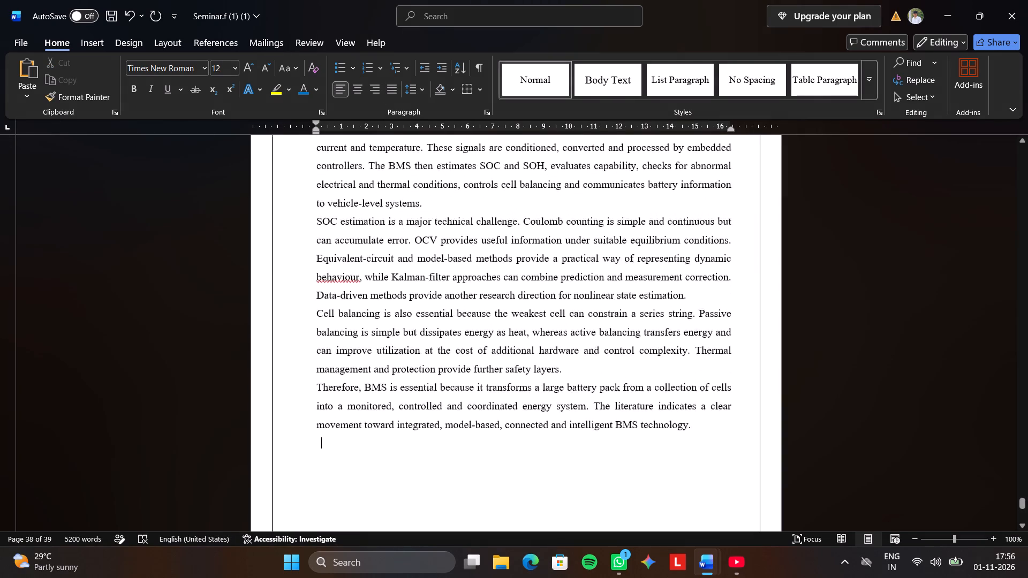
pyautogui.scroll(5, 400, 435)
pyautogui.scroll(-11, 401, 425)
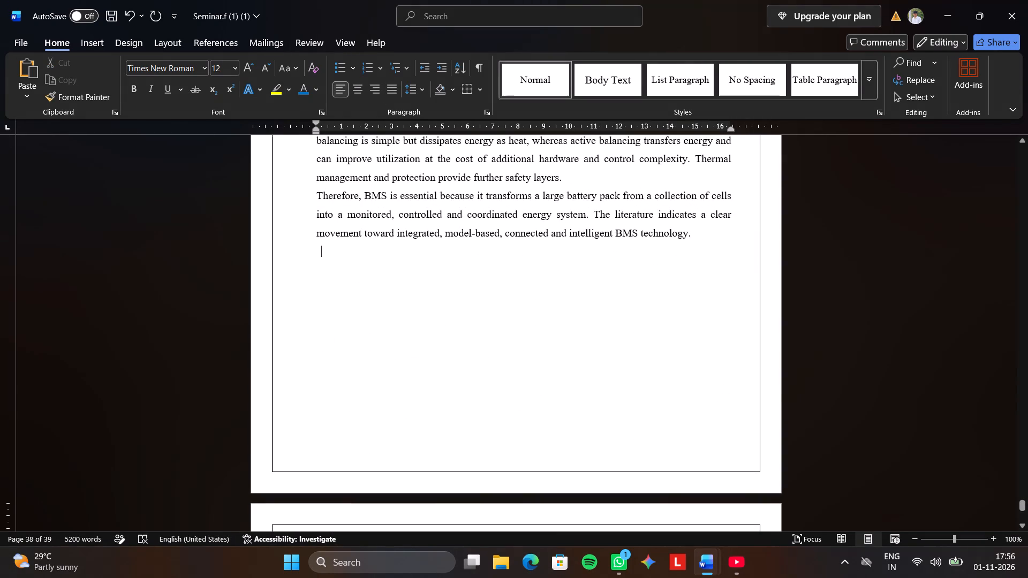
# Place the text cursor on the blank last page following the 5.1 Conclusion text.
pyautogui.click(695, 227)
pyautogui.scroll(-7, 642, 337)
pyautogui.click(308, 332)
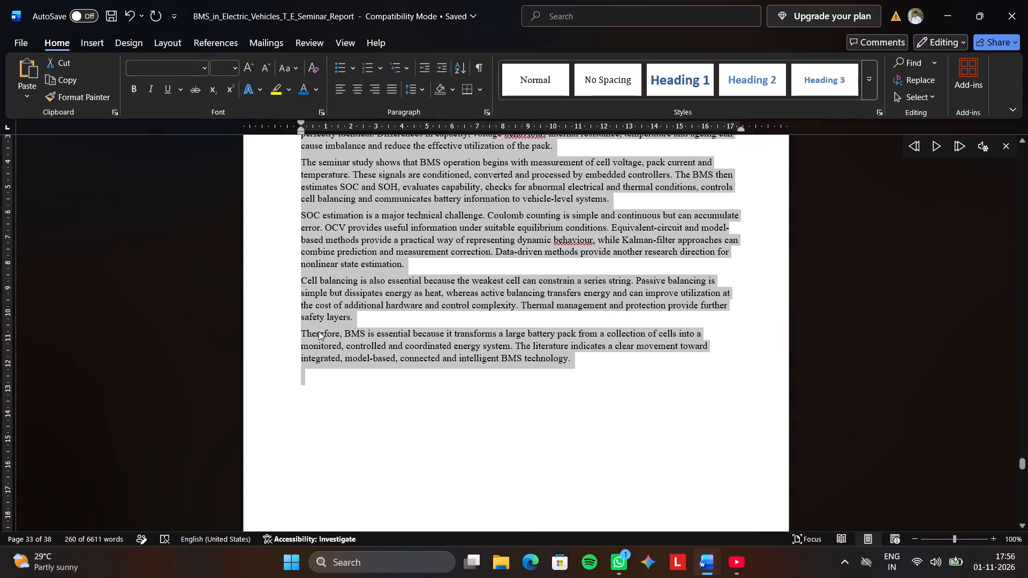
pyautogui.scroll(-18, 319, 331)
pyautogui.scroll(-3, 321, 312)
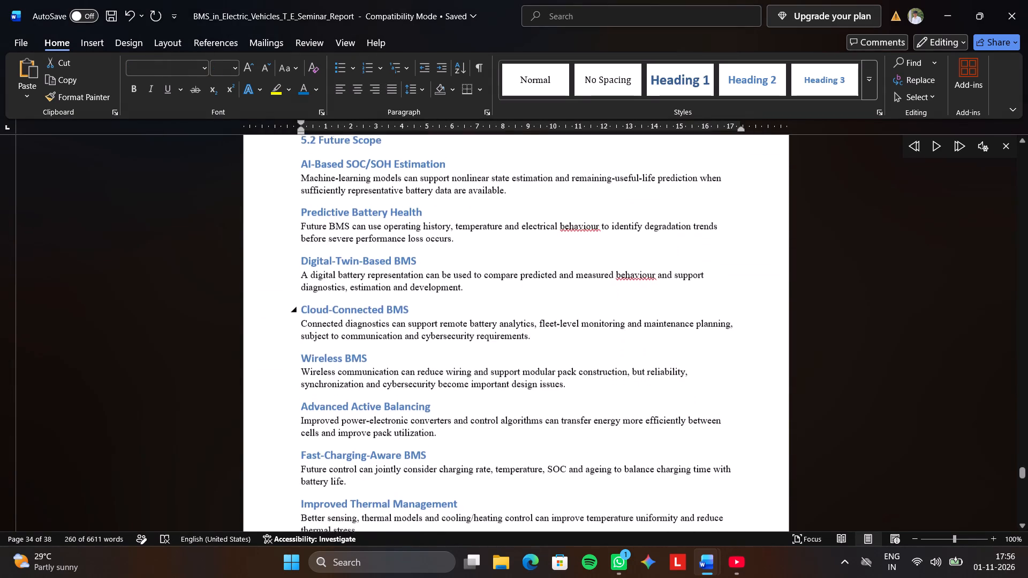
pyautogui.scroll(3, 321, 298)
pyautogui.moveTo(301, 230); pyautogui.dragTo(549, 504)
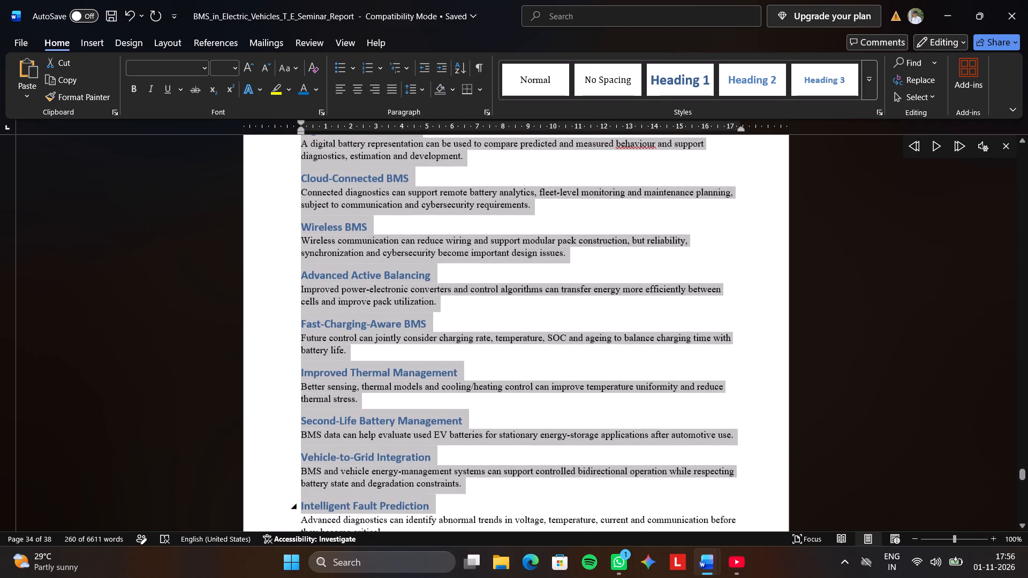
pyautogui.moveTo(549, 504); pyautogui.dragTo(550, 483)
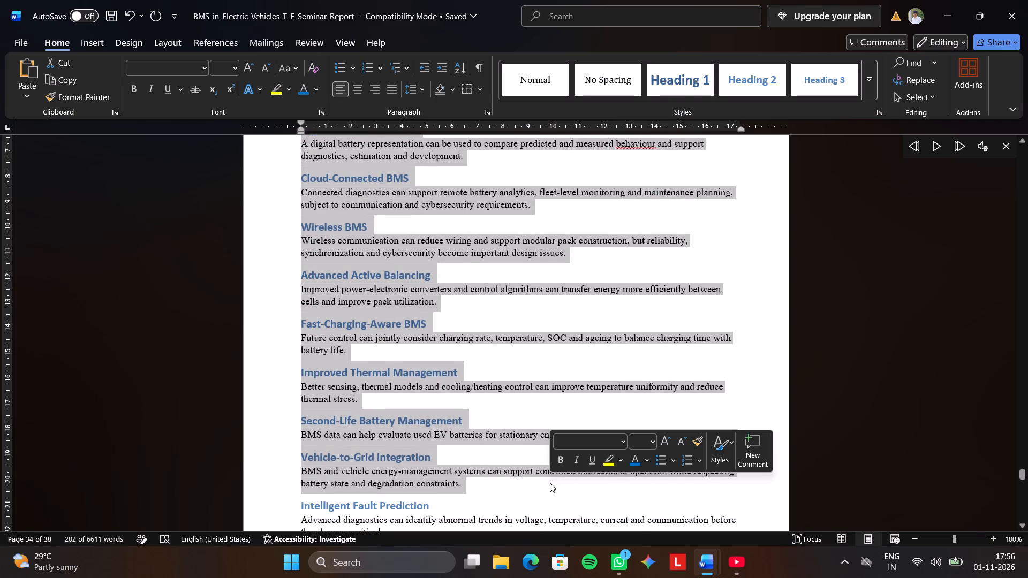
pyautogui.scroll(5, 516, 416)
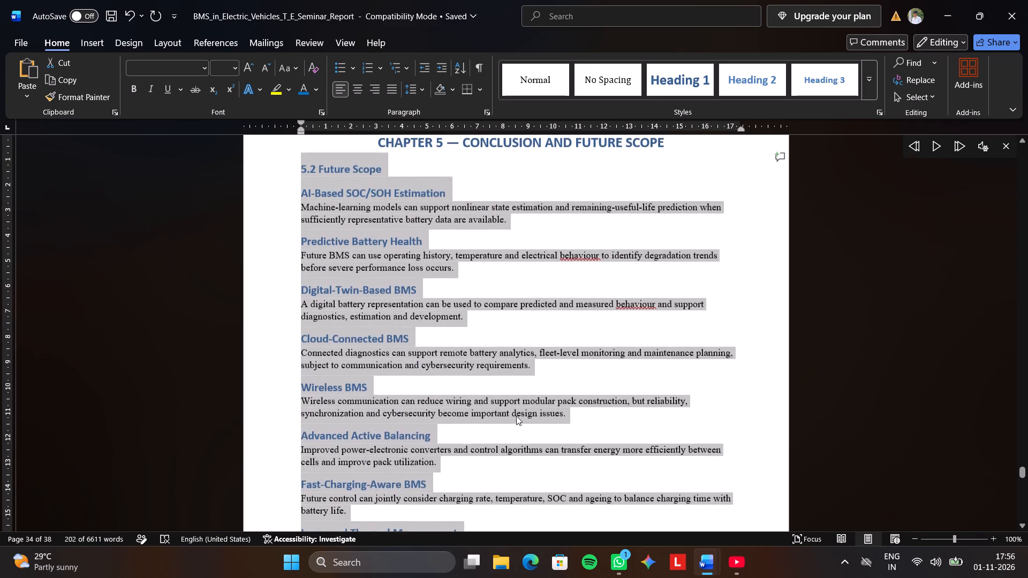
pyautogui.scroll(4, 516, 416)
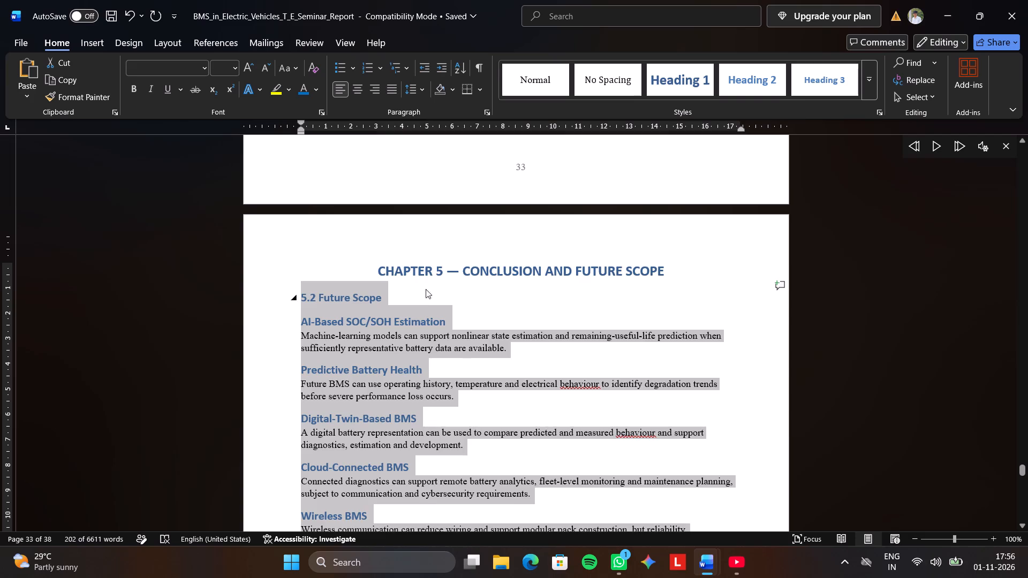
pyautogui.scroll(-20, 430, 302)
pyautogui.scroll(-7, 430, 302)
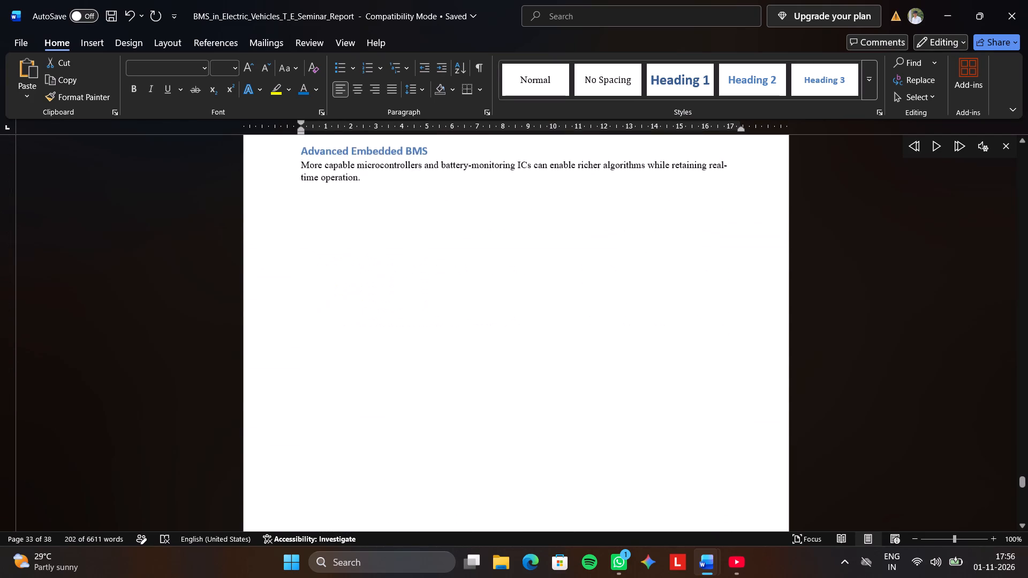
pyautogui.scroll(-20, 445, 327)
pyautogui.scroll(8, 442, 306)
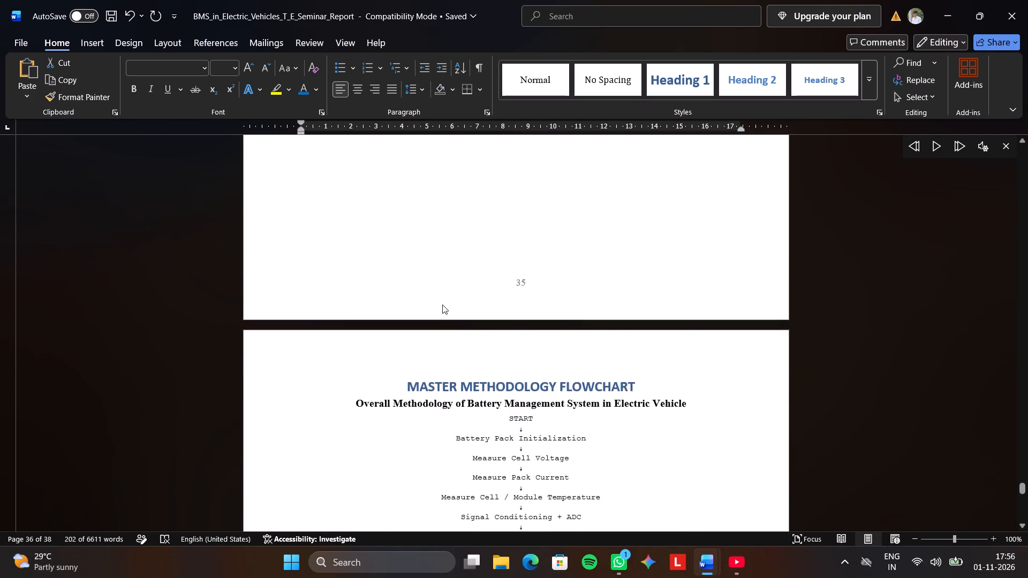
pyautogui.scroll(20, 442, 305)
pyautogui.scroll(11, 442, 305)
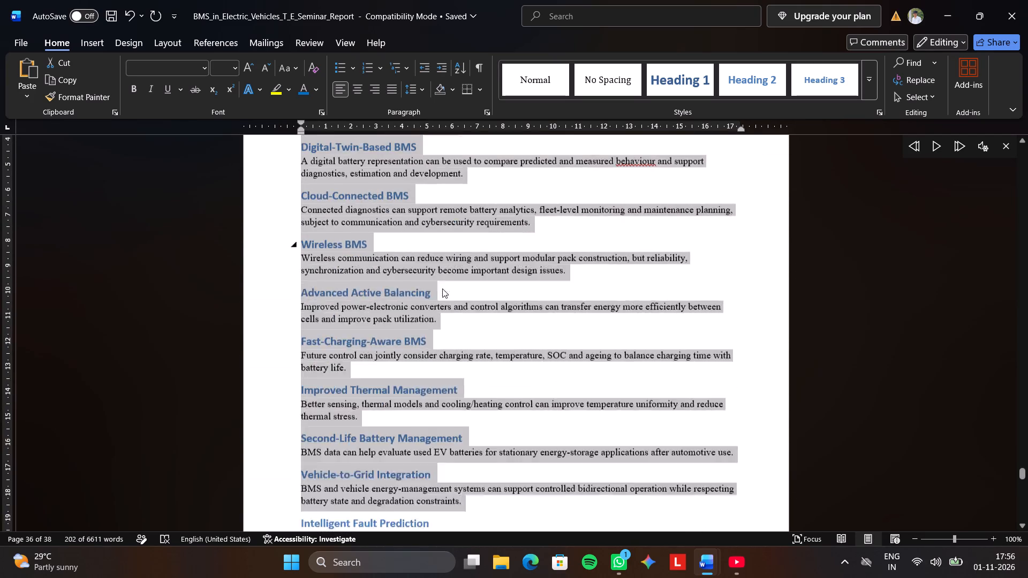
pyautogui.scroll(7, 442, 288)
# Copy section 5.2 Future Scope through Advanced Embedded BMS from BMS_in_Electric_Vehicles_T_E_Seminar_Report and paste it on the blank last page of the Seminar.f document.
pyautogui.click(296, 263)
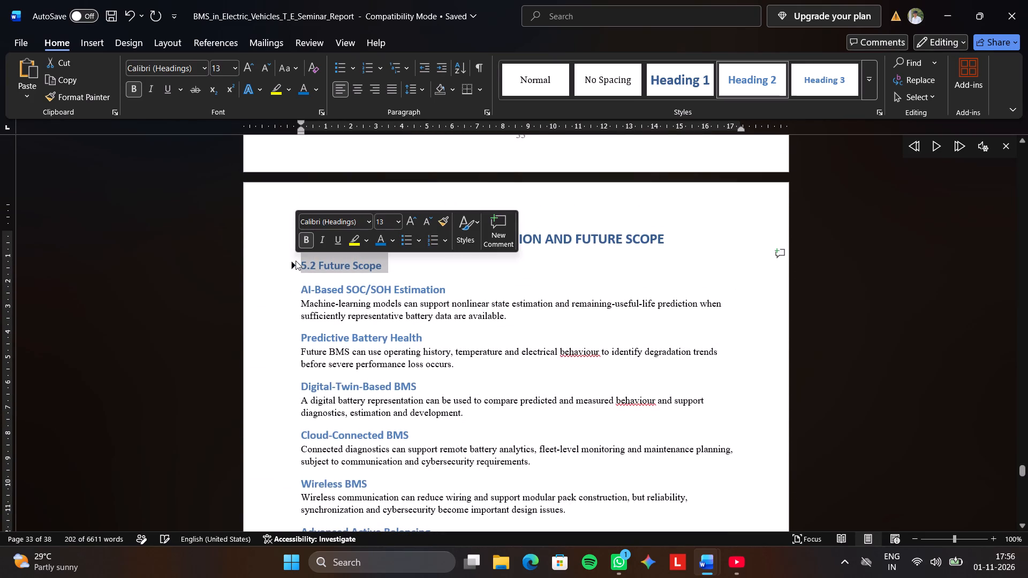
pyautogui.click(296, 261)
pyautogui.click(277, 261)
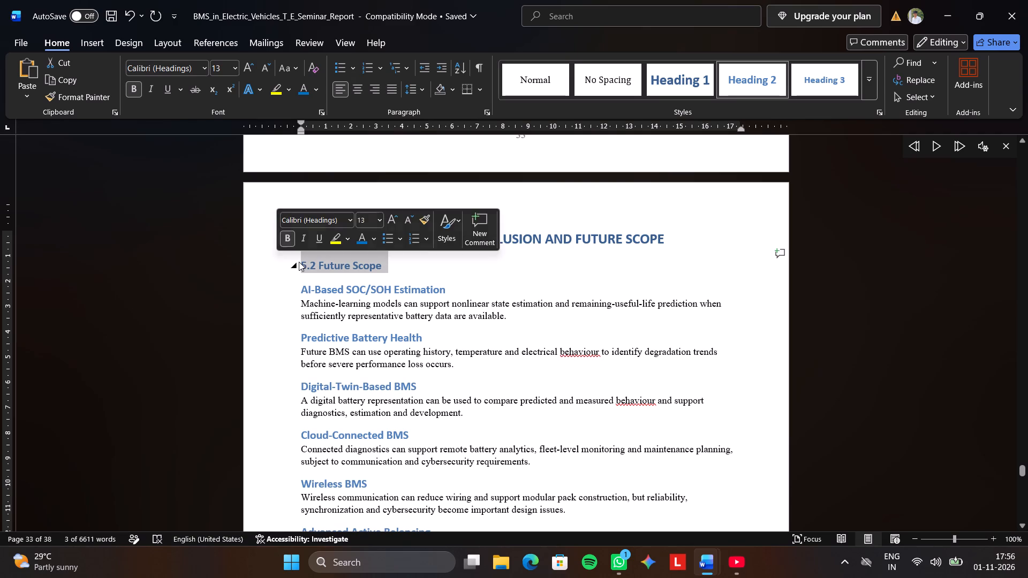
pyautogui.moveTo(299, 262); pyautogui.dragTo(311, 265)
pyautogui.moveTo(301, 261); pyautogui.dragTo(583, 577)
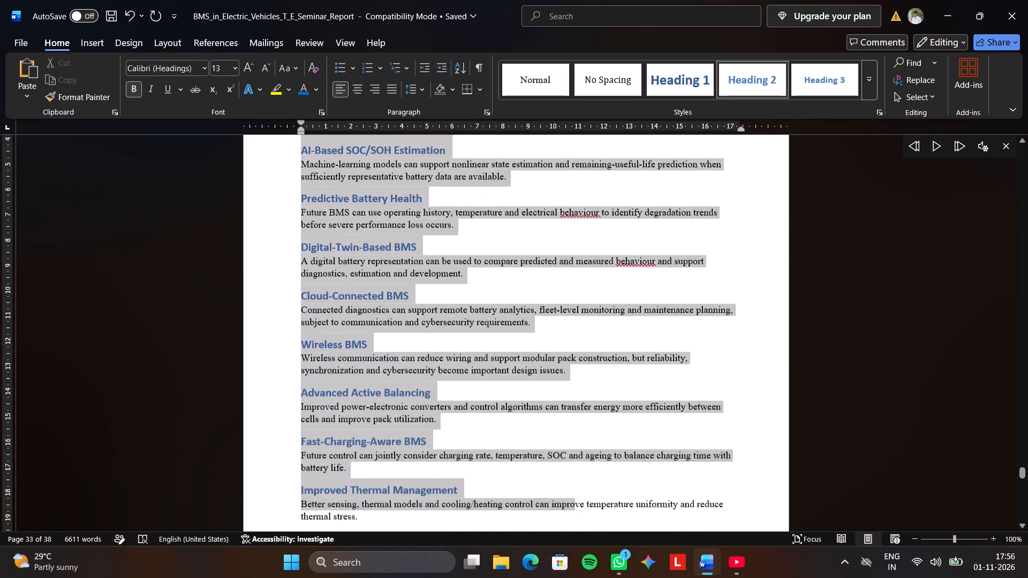
pyautogui.moveTo(583, 577); pyautogui.dragTo(589, 388)
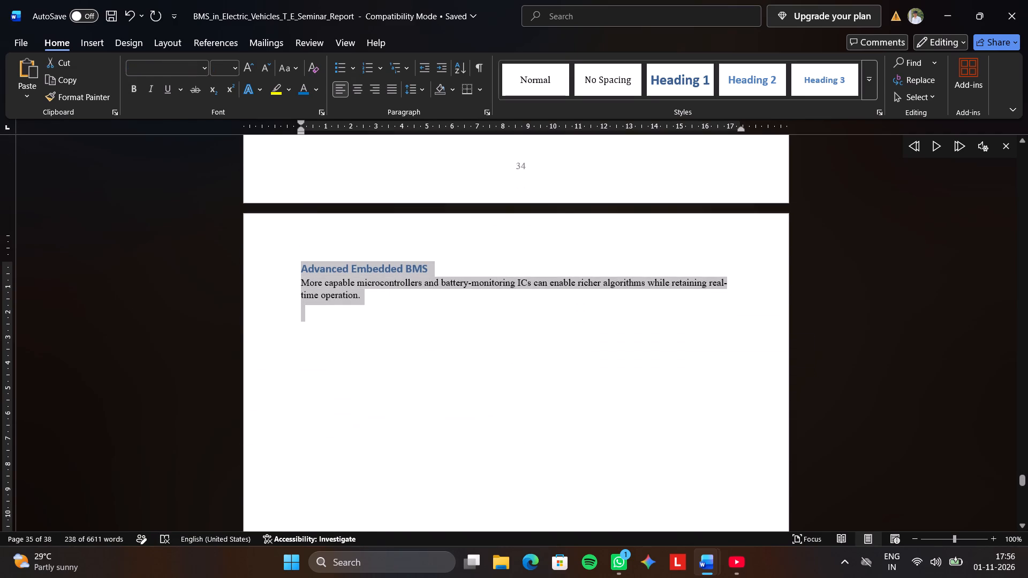
pyautogui.hotkey('ctrl', 'c')
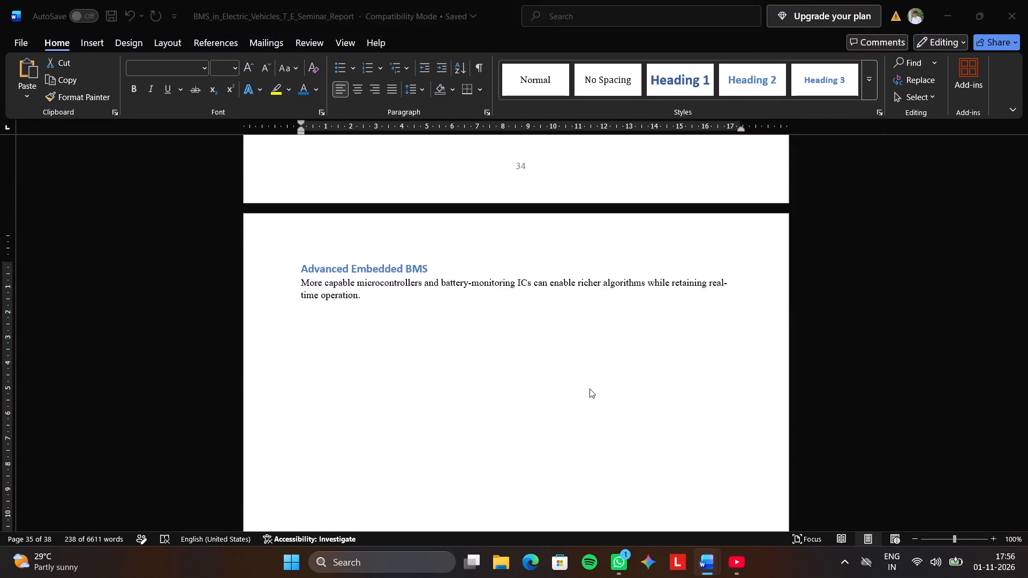
pyautogui.scroll(7, 589, 389)
pyautogui.scroll(-1, 592, 376)
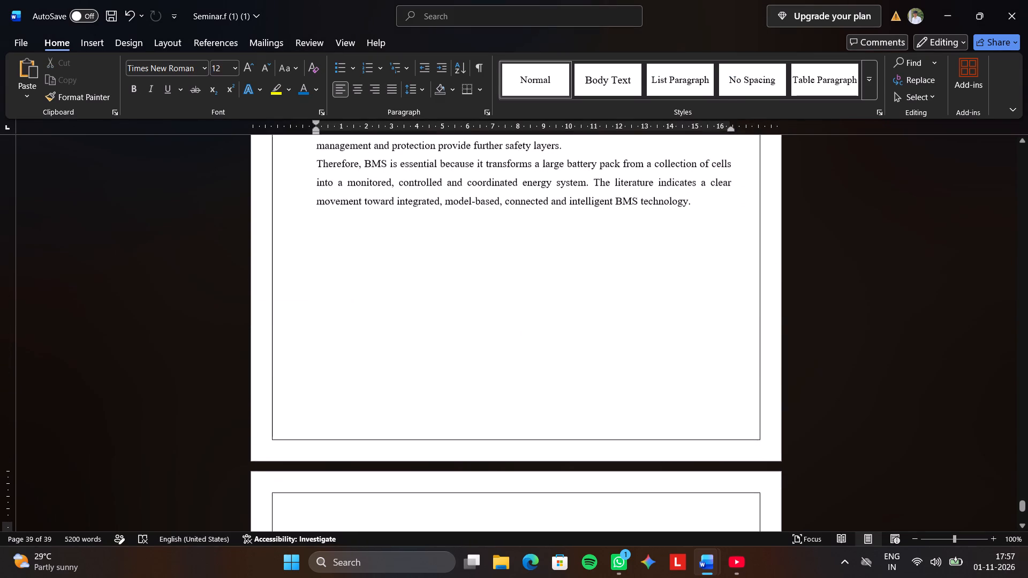
pyautogui.scroll(-4, 592, 376)
pyautogui.hotkey('ctrl', 'v')
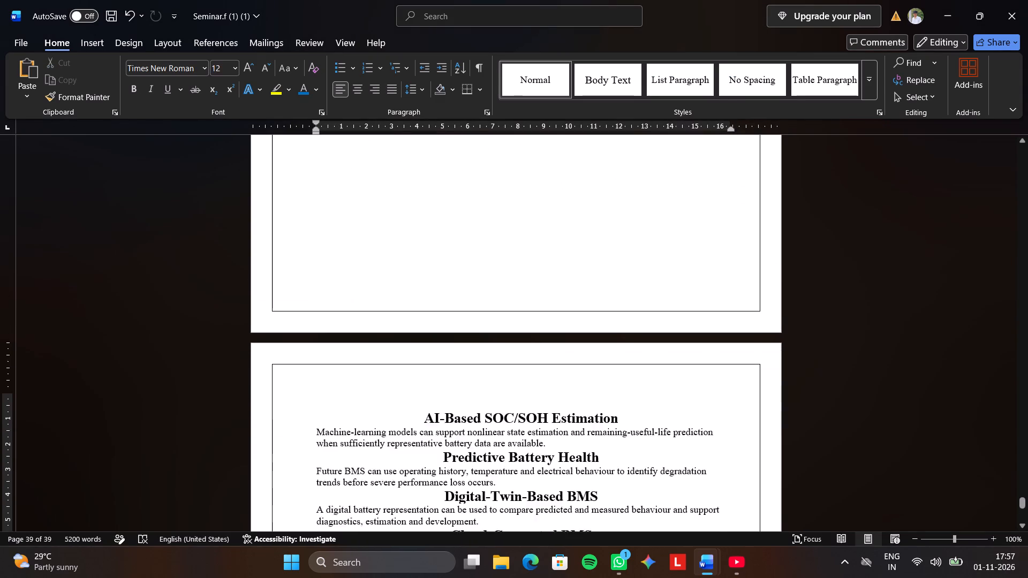
# Set the pasted 5.2 Future Scope heading to font size 14.
pyautogui.scroll(10, 592, 376)
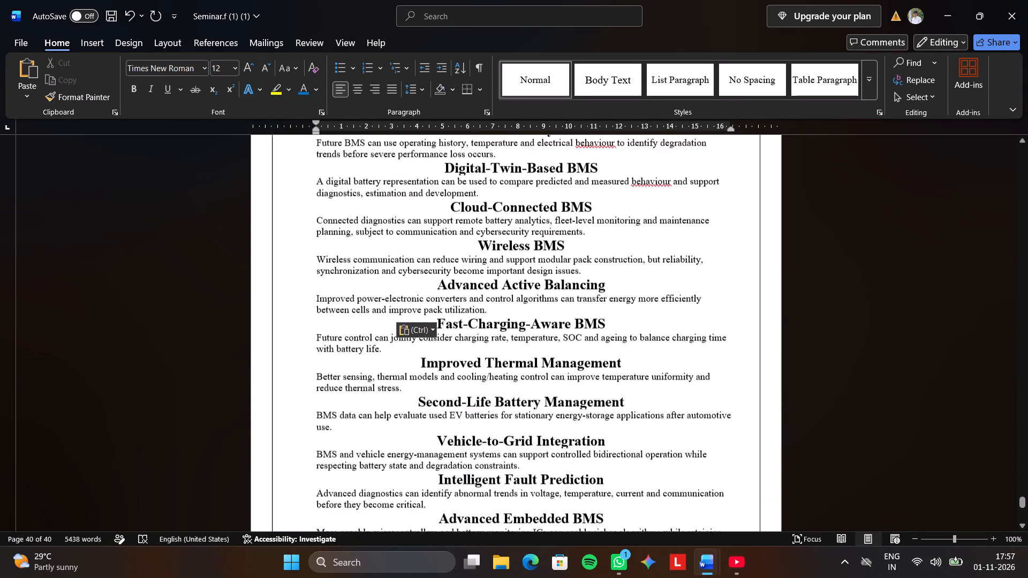
pyautogui.scroll(6, 593, 367)
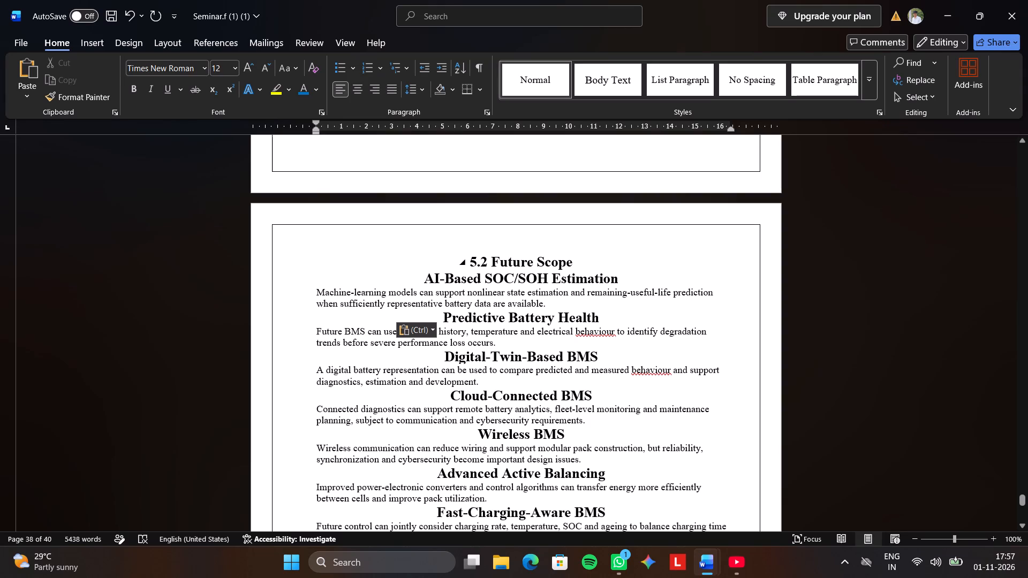
pyautogui.tripleClick(560, 264)
pyautogui.doubleClick(560, 263)
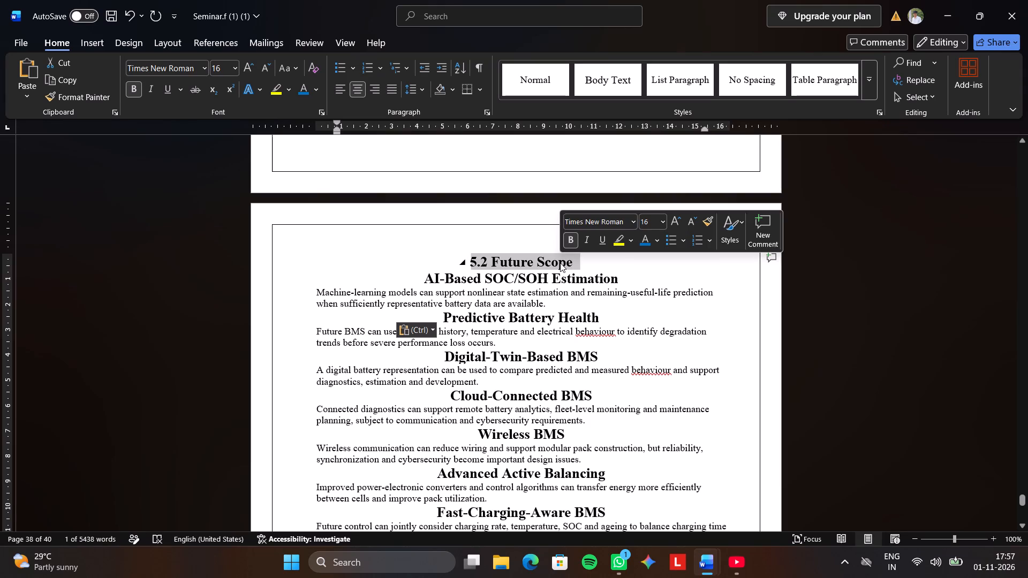
pyautogui.click(560, 263)
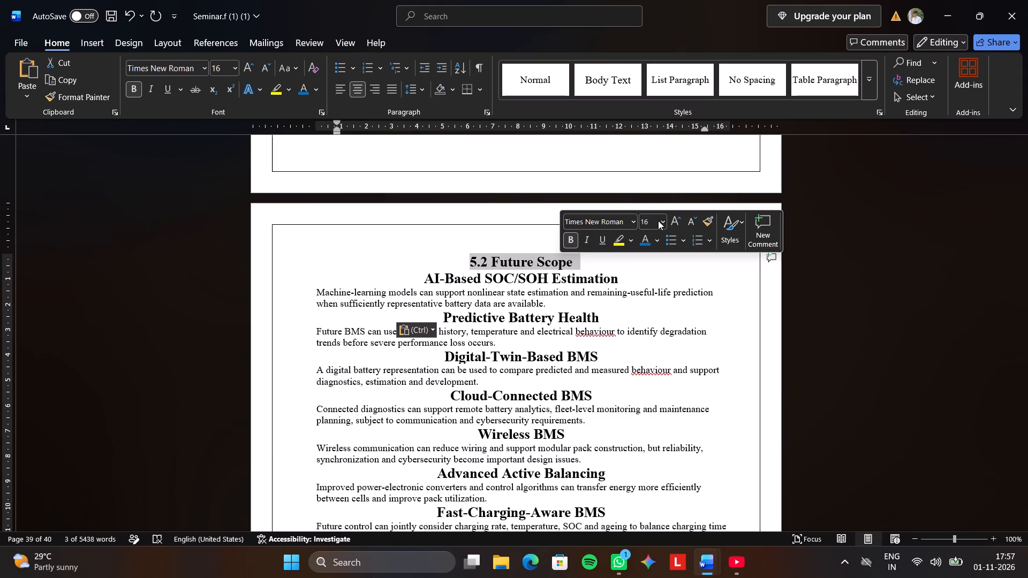
pyautogui.click(661, 220)
pyautogui.click(656, 313)
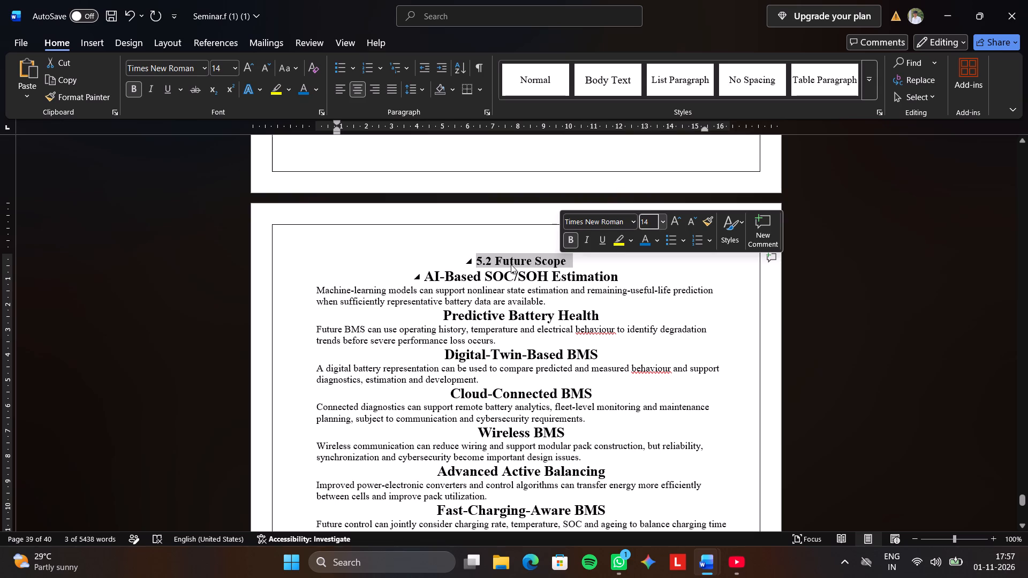
# Align the AI-Based SOC/SOH Estimation heading to the left margin without indent and set its font size to 14.
pyautogui.click(620, 275)
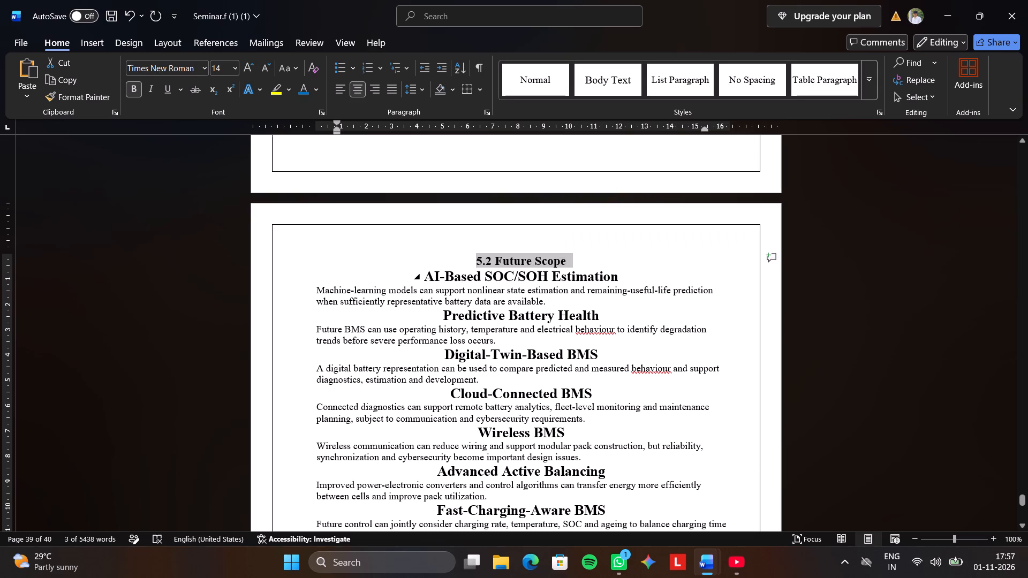
pyautogui.click(407, 273)
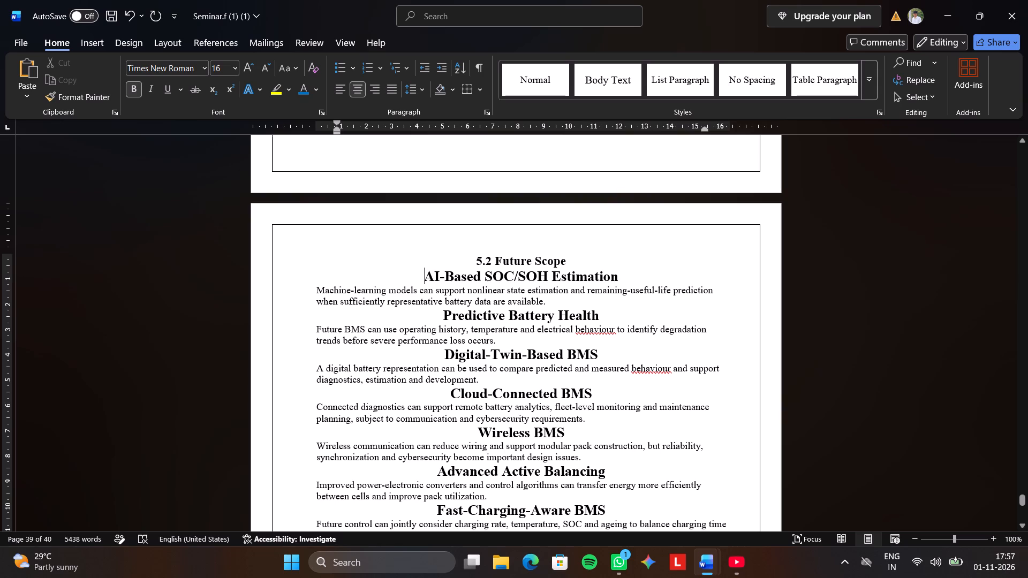
pyautogui.press('BackSpace')
pyautogui.press('BackSpace')
pyautogui.tripleClick(319, 272)
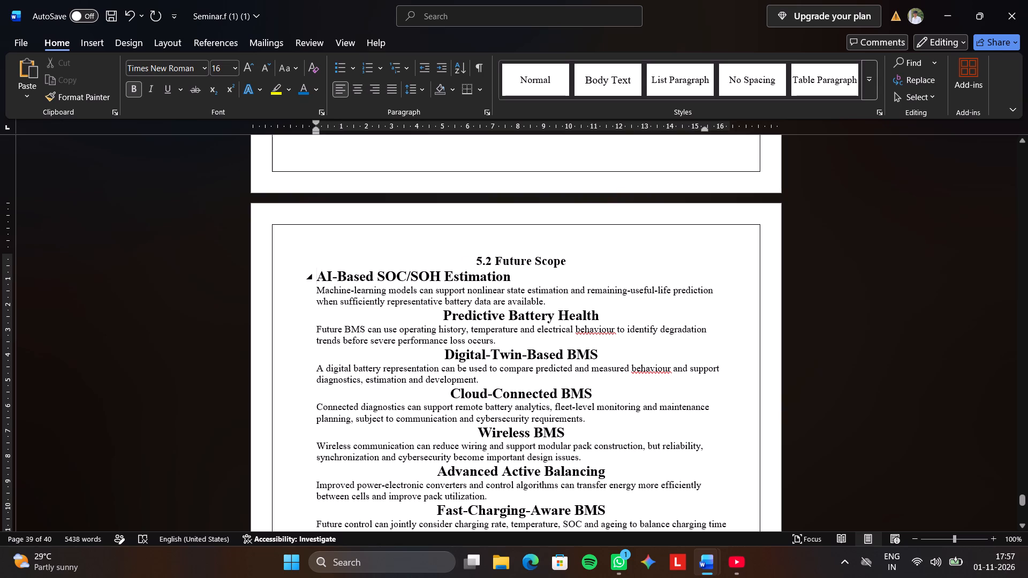
pyautogui.click(319, 272)
pyautogui.tripleClick(324, 273)
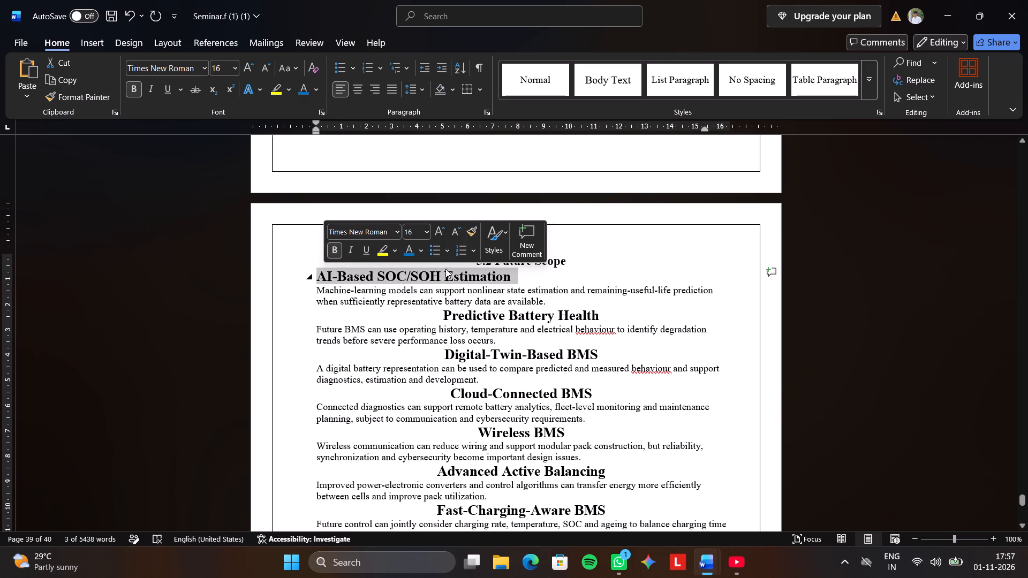
pyautogui.click(430, 231)
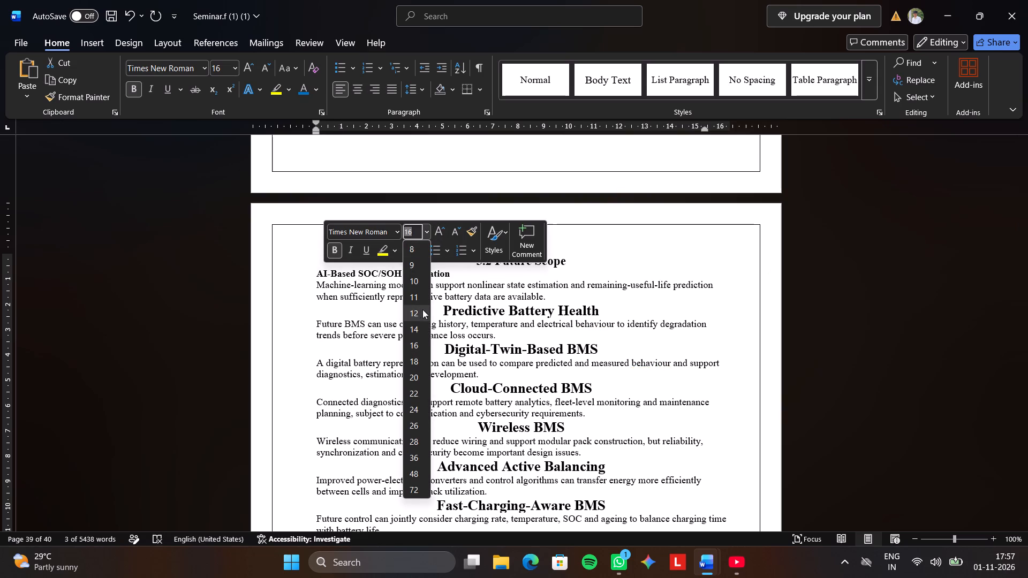
pyautogui.click(419, 328)
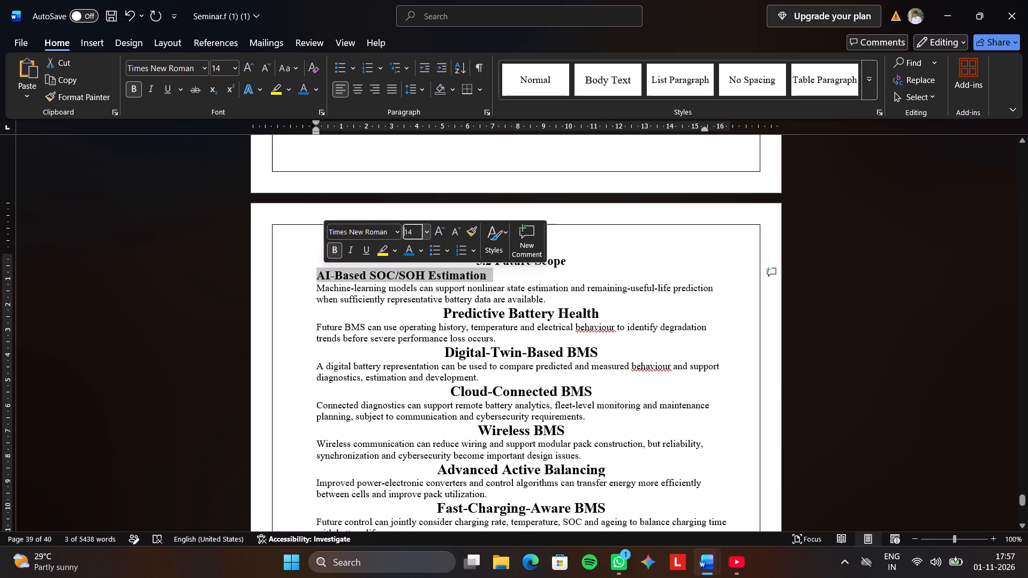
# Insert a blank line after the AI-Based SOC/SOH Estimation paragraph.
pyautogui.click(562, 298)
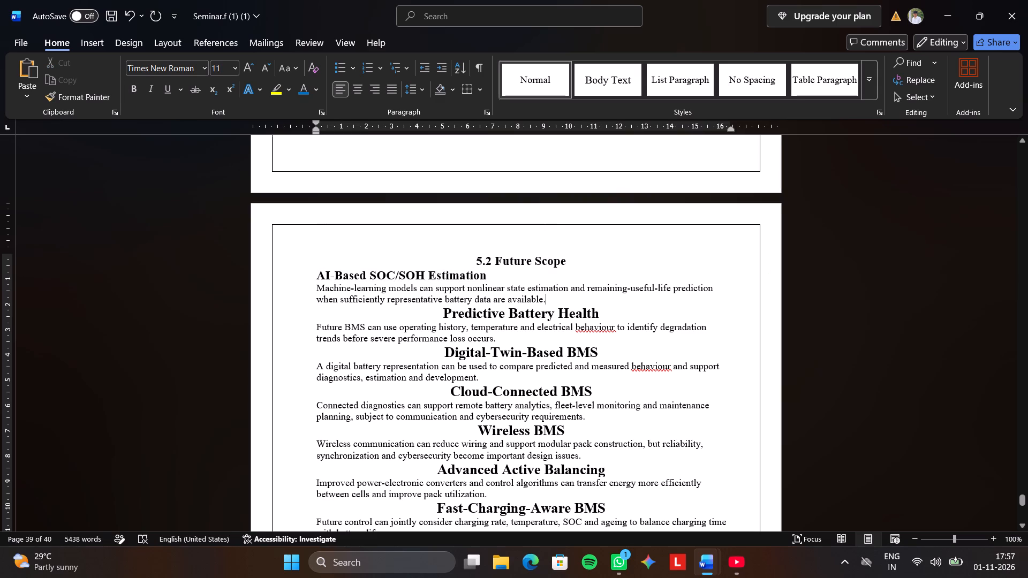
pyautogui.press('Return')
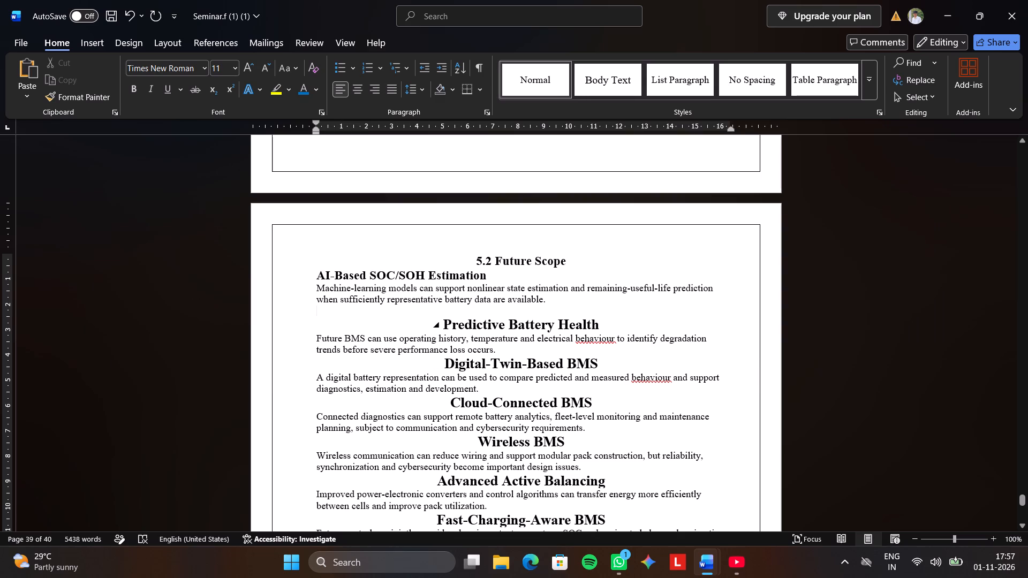
# Lower the screen brightness slightly in the system quick settings, returning to the document.
pyautogui.click(933, 562)
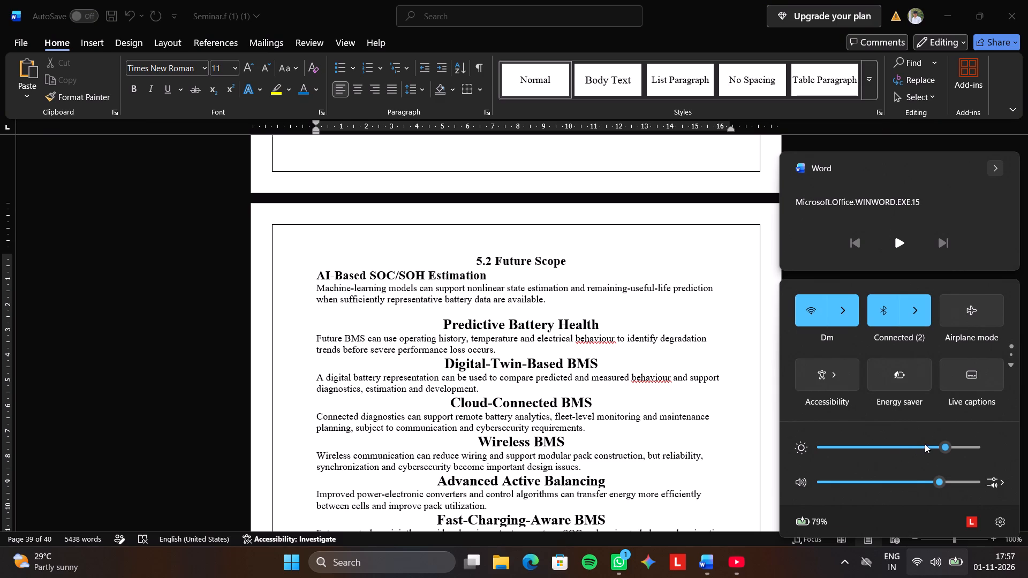
pyautogui.click(925, 444)
pyautogui.click(767, 425)
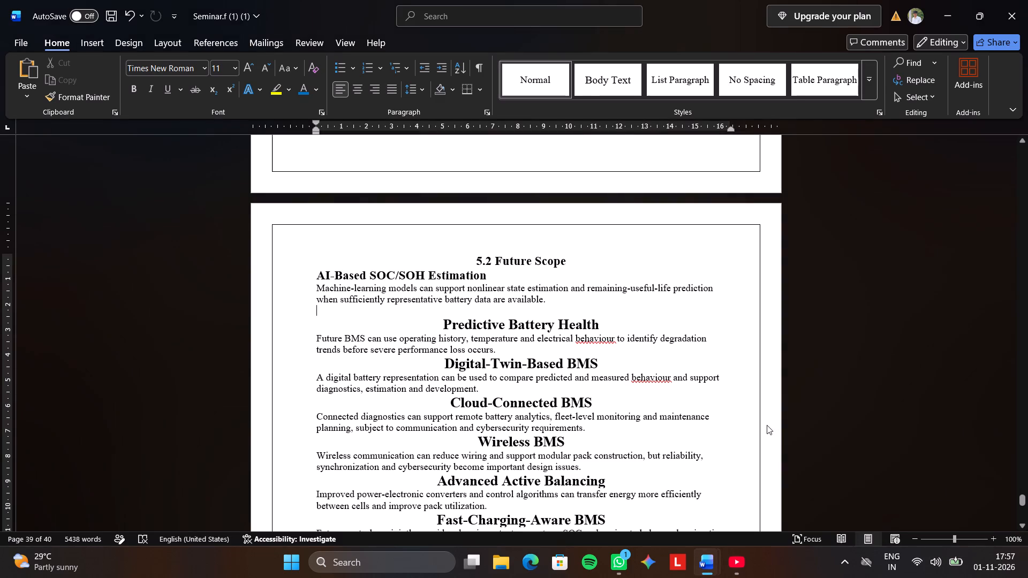
# Align the Predictive Battery Health heading to the left margin without indent, keeping one blank line between it and the paragraph above.
pyautogui.moveTo(613, 319); pyautogui.dragTo(512, 319)
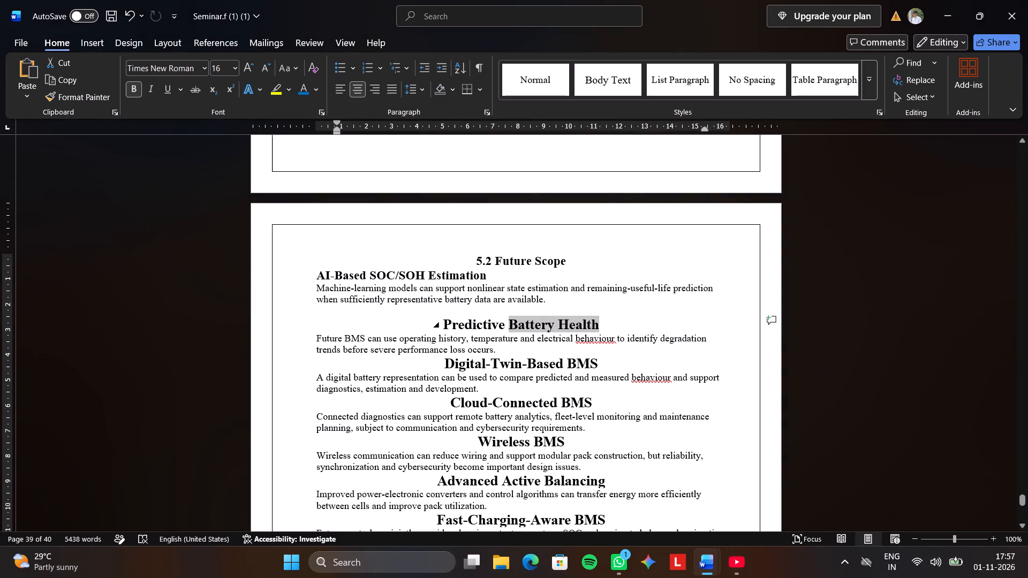
pyautogui.click(419, 316)
pyautogui.press('BackSpace')
pyautogui.press('BackSpace')
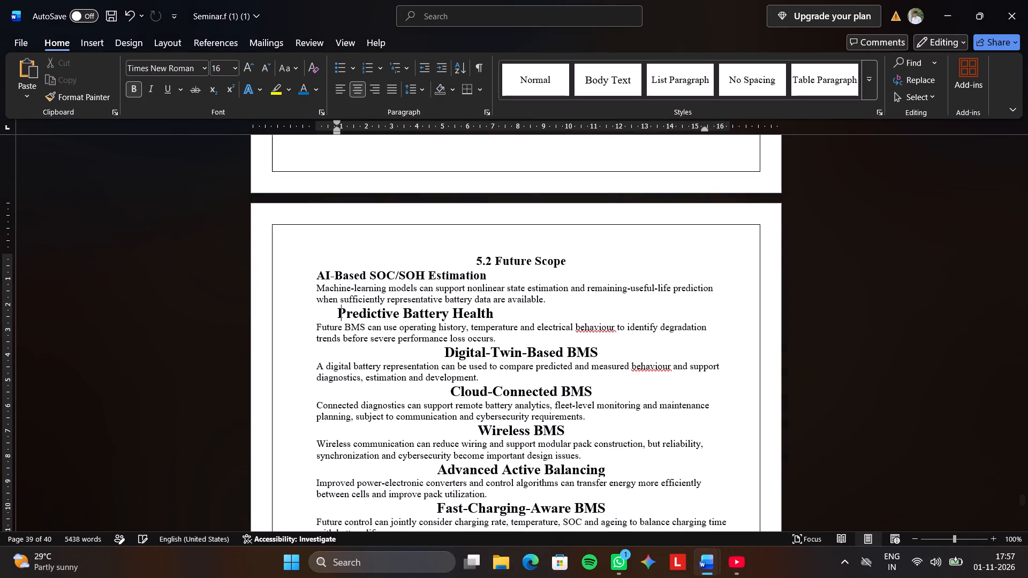
pyautogui.press('BackSpace')
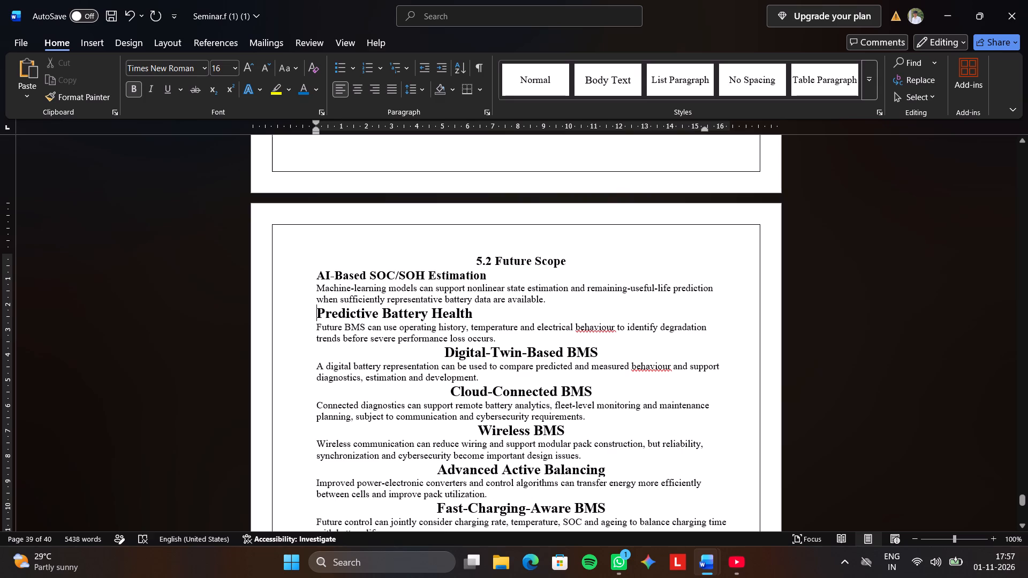
pyautogui.click(594, 302)
pyautogui.press('Return')
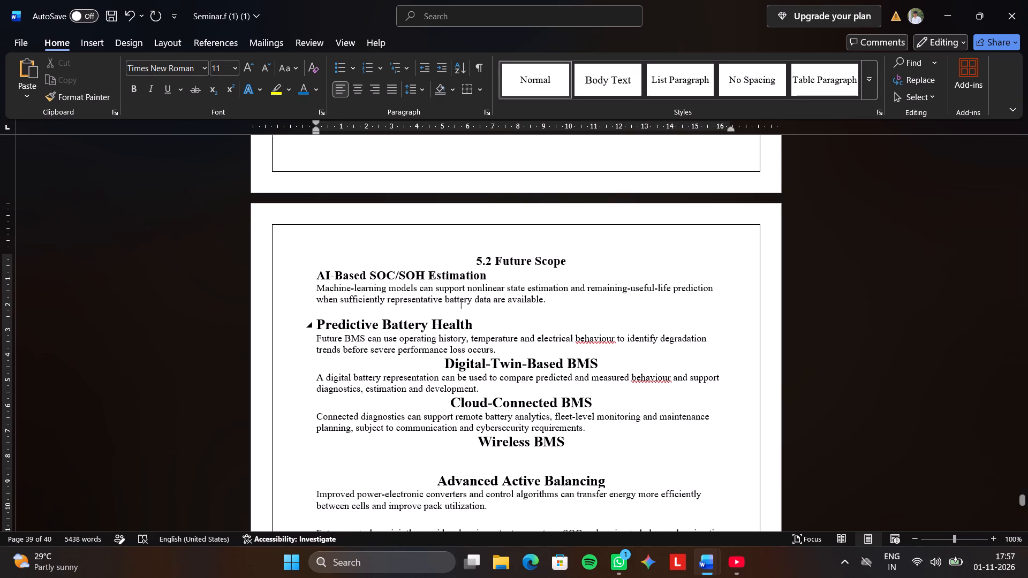
# Align the Digital-Twin-Based BMS, Cloud-Connected BMS, Wireless BMS and Advanced Active Balancing headings to the left margin without indent.
pyautogui.click(434, 367)
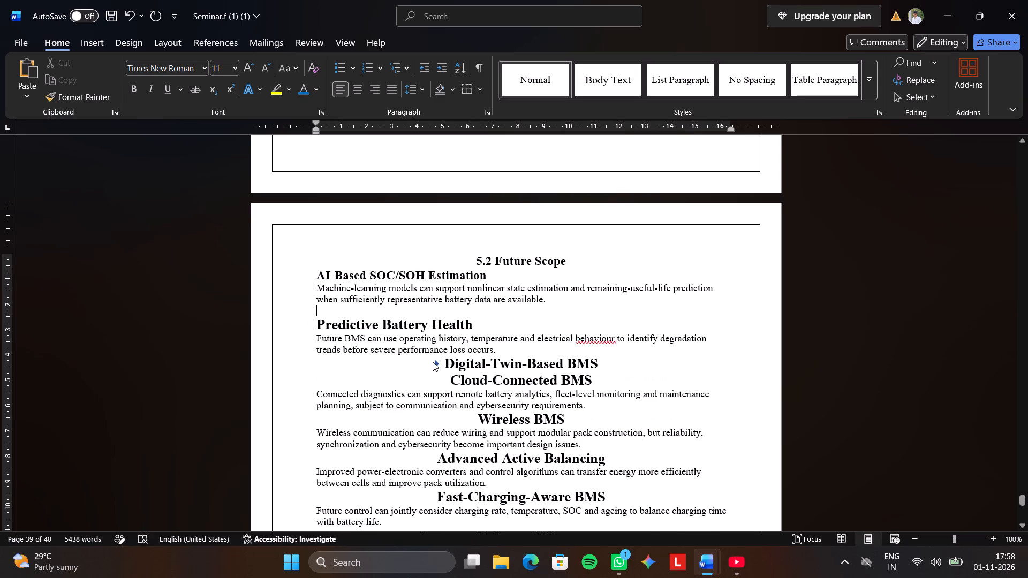
pyautogui.click(433, 362)
pyautogui.click(426, 364)
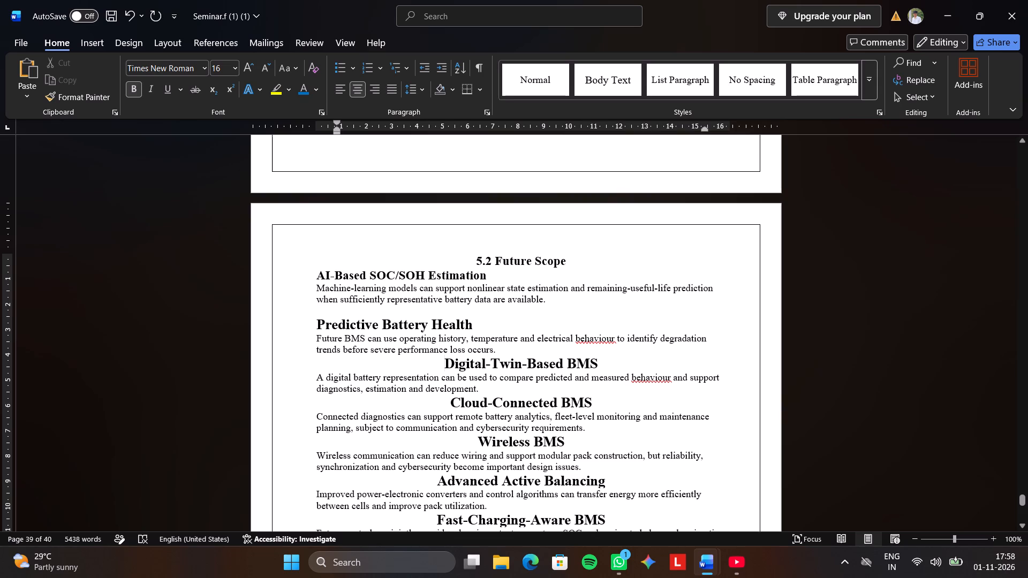
pyautogui.press('BackSpace')
pyautogui.press('BackSpace')
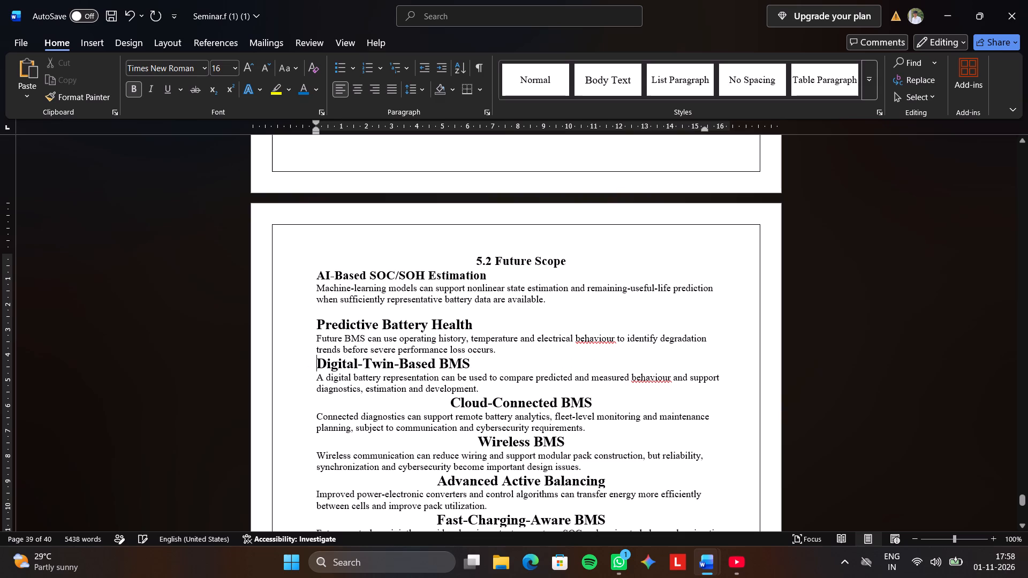
pyautogui.click(435, 409)
pyautogui.press('BackSpace')
pyautogui.press('BackSpace')
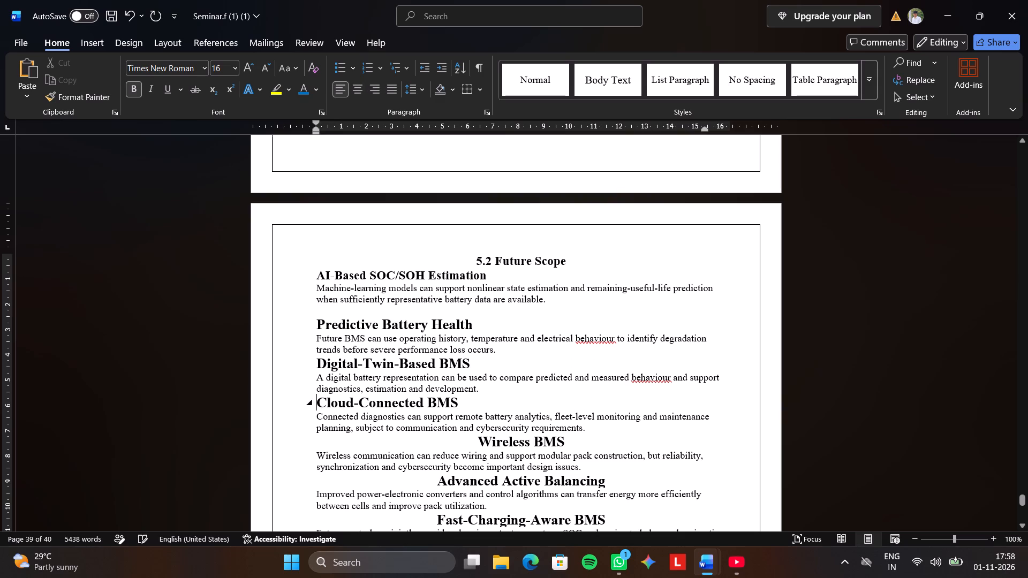
pyautogui.click(459, 443)
pyautogui.press('BackSpace')
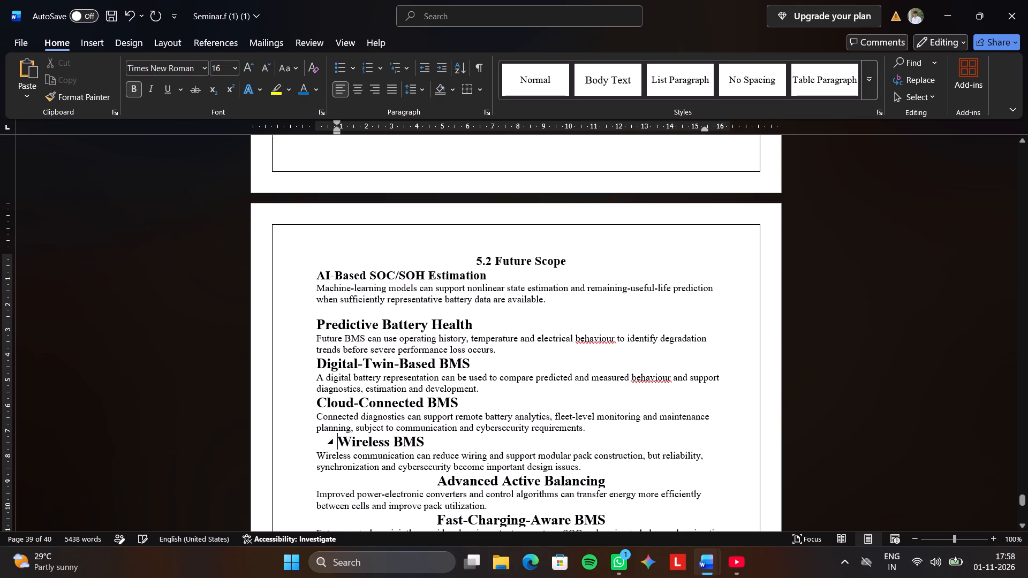
pyautogui.press('BackSpace')
pyautogui.click(427, 485)
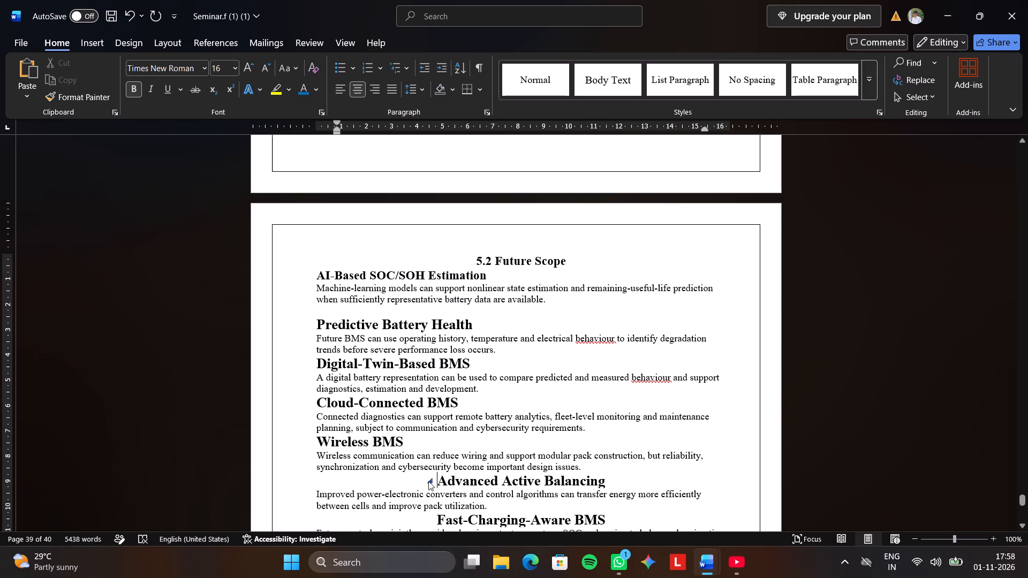
pyautogui.press('BackSpace')
pyautogui.press('BackSpace')
# Align the Fast-Charging-Aware BMS, Improved Thermal Management and Second-Life Battery Management headings to the left margin without indent.
pyautogui.scroll(-4, 428, 477)
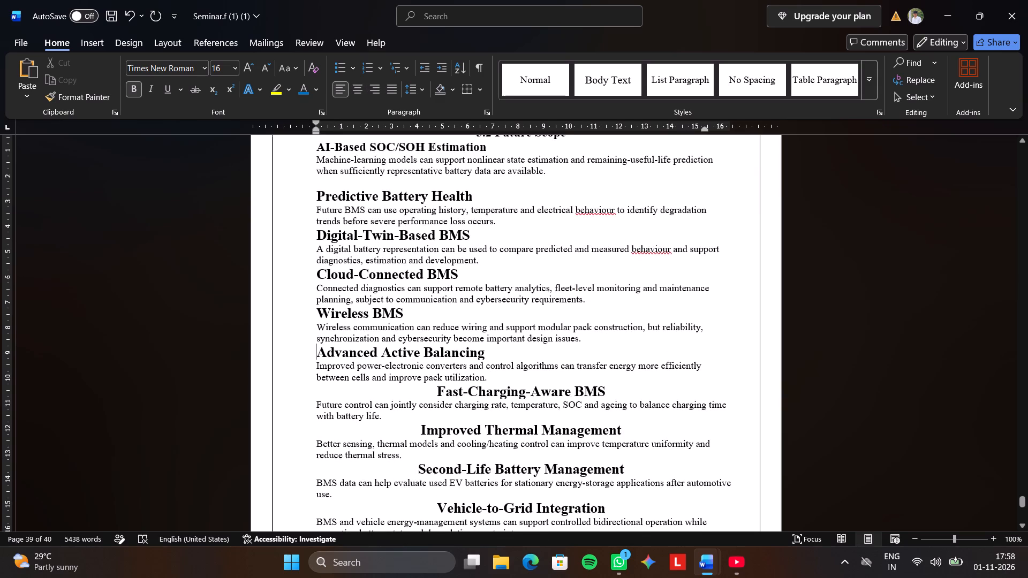
pyautogui.click(424, 392)
pyautogui.press('BackSpace')
pyautogui.press('BackSpace')
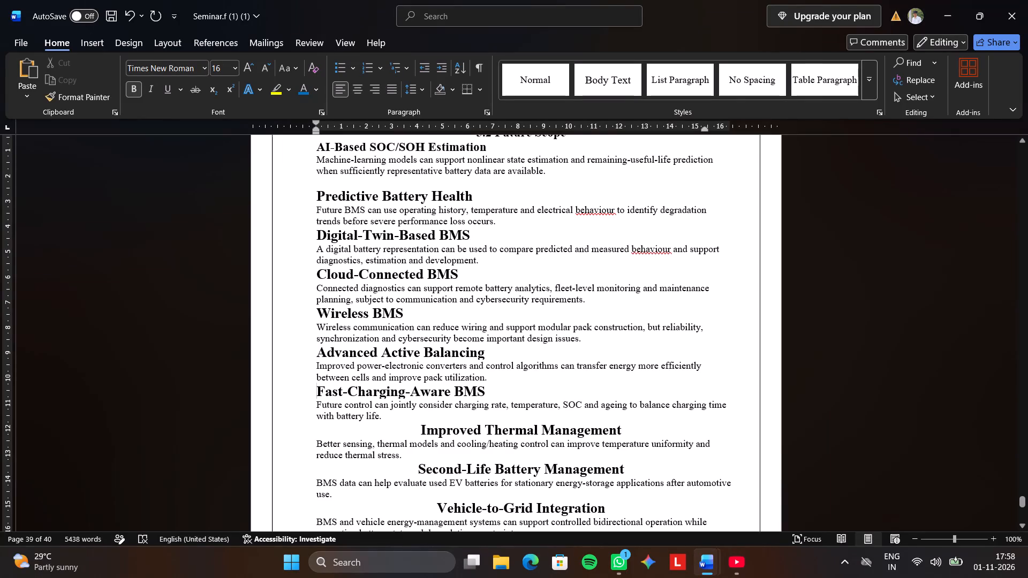
pyautogui.click(413, 429)
pyautogui.click(413, 429)
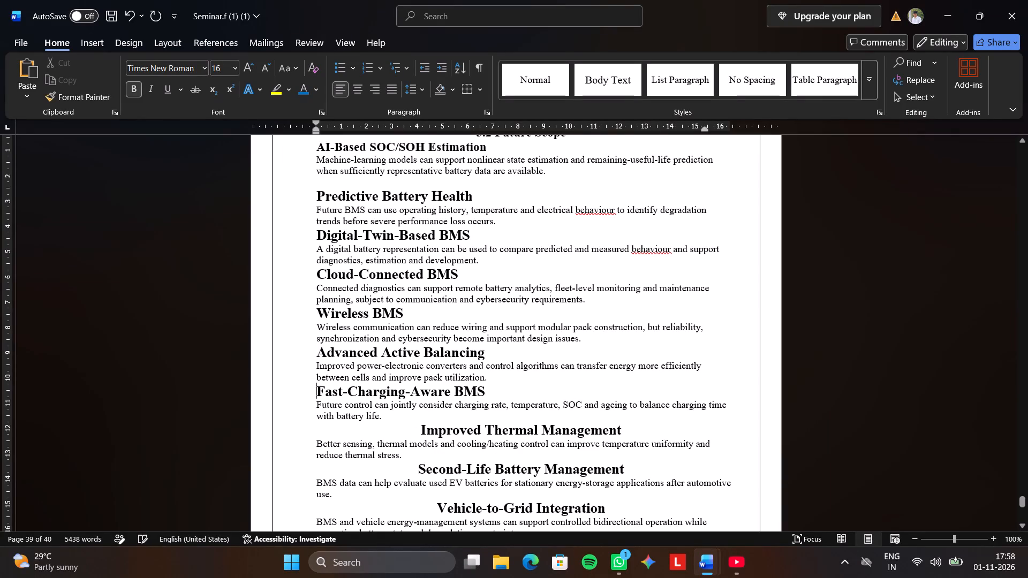
pyautogui.click(400, 431)
pyautogui.press('BackSpace')
pyautogui.press('BackSpace')
pyautogui.scroll(-3, 403, 442)
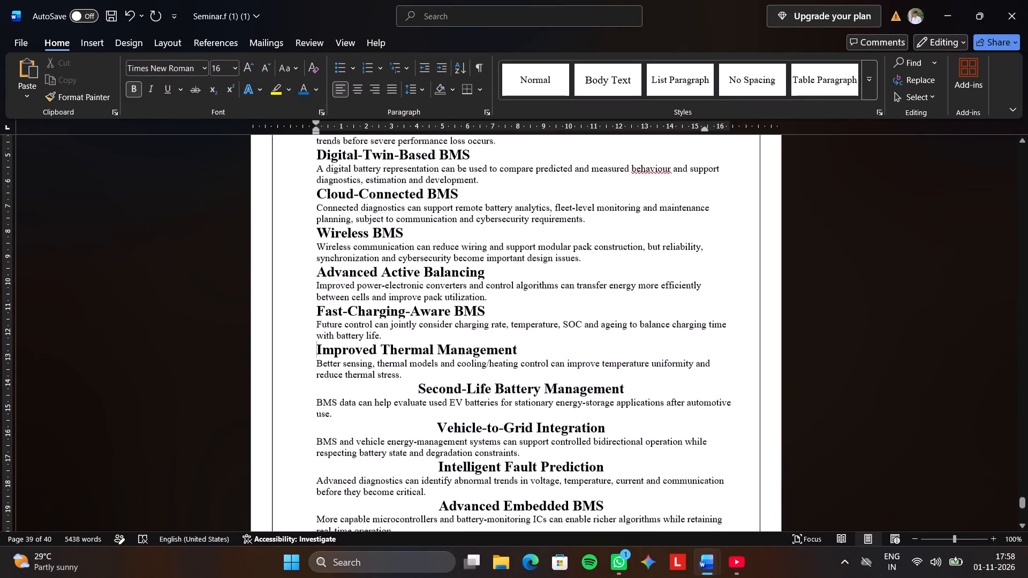
pyautogui.click(394, 371)
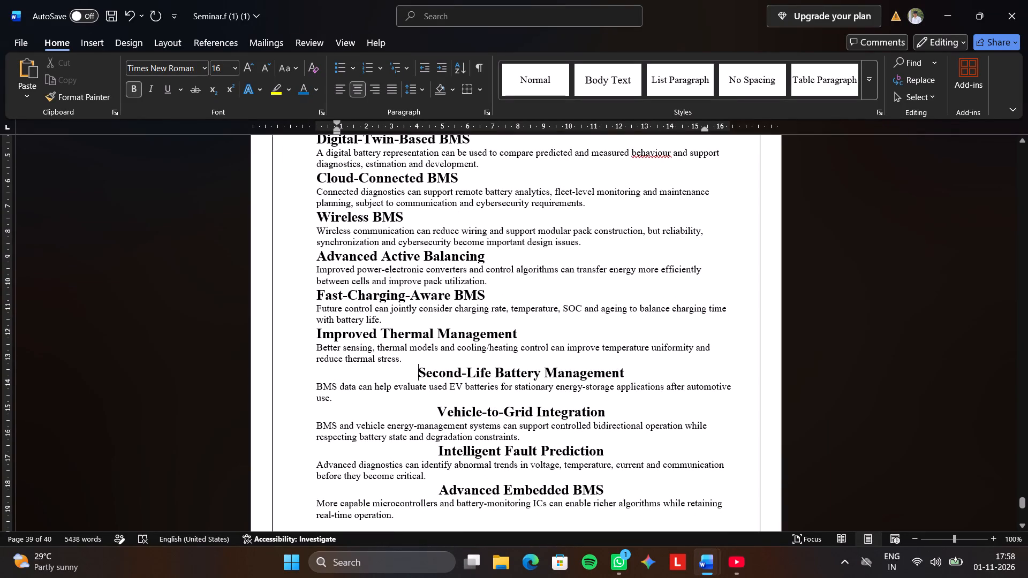
pyautogui.press('BackSpace')
pyautogui.press('BackSpace')
# Align the Vehicle-to-Grid Integration, Intelligent Fault Prediction and Advanced Embedded BMS headings to the left margin without indent.
pyautogui.scroll(-2, 398, 386)
pyautogui.click(419, 353)
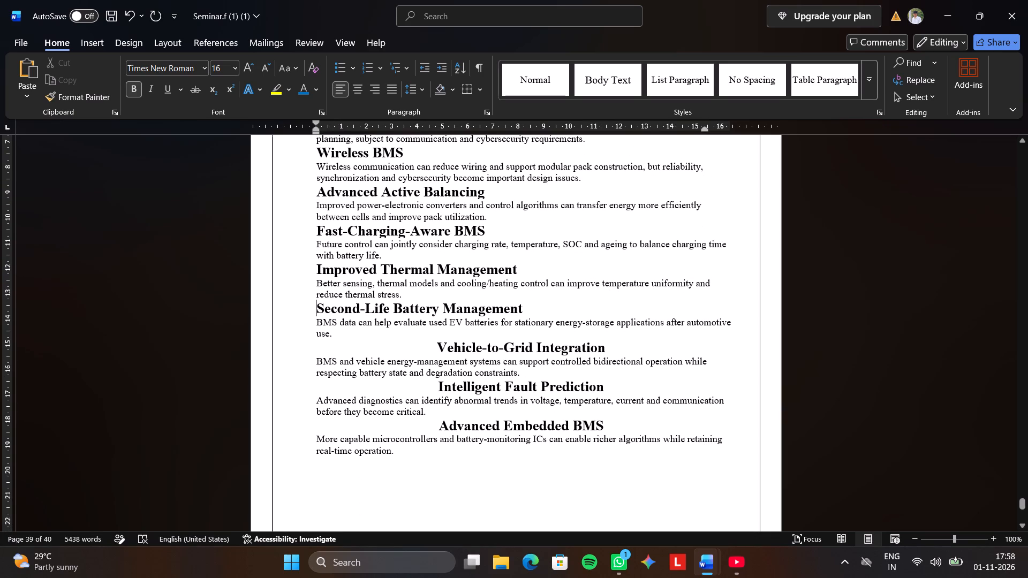
pyautogui.press('BackSpace')
pyautogui.press('BackSpace')
pyautogui.click(419, 385)
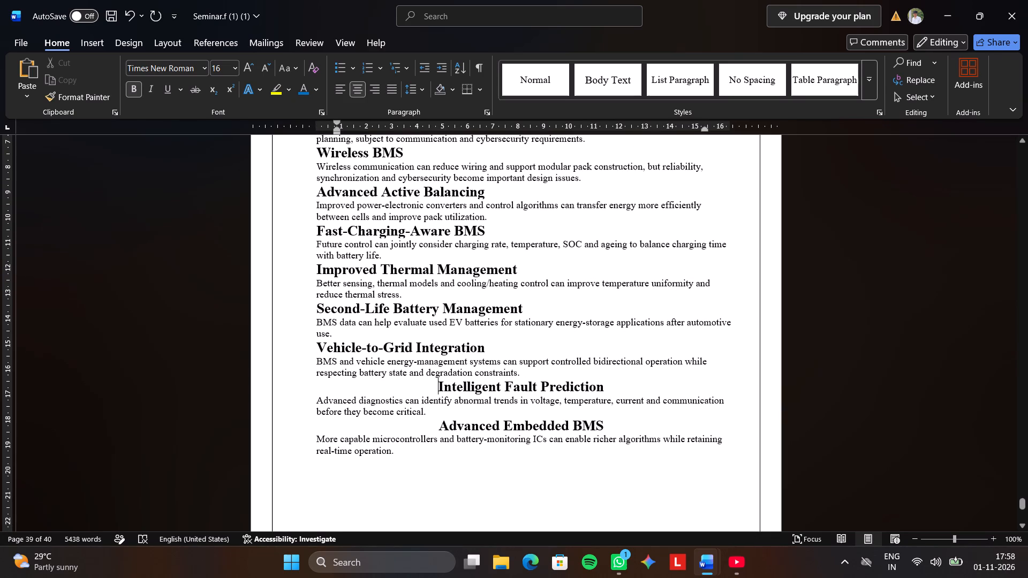
pyautogui.press('BackSpace')
pyautogui.press('BackSpace')
pyautogui.click(426, 427)
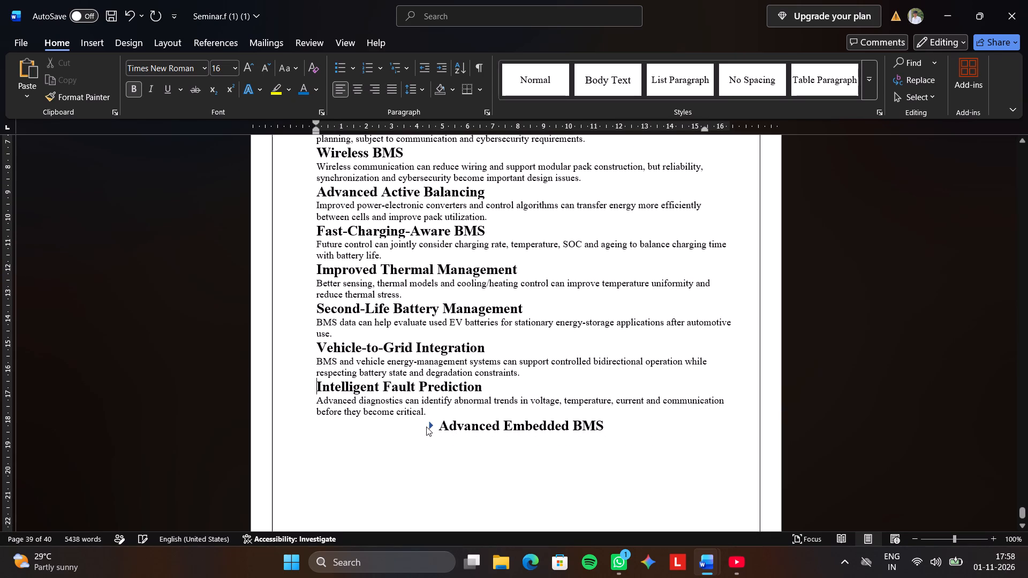
pyautogui.click(426, 427)
pyautogui.click(430, 427)
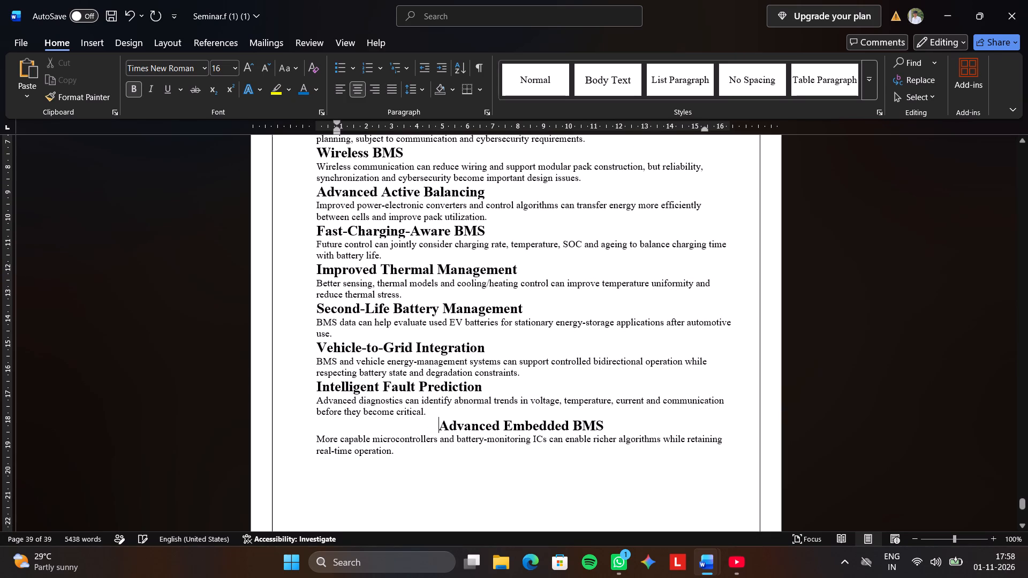
pyautogui.click(408, 423)
pyautogui.press('BackSpace')
pyautogui.press('BackSpace')
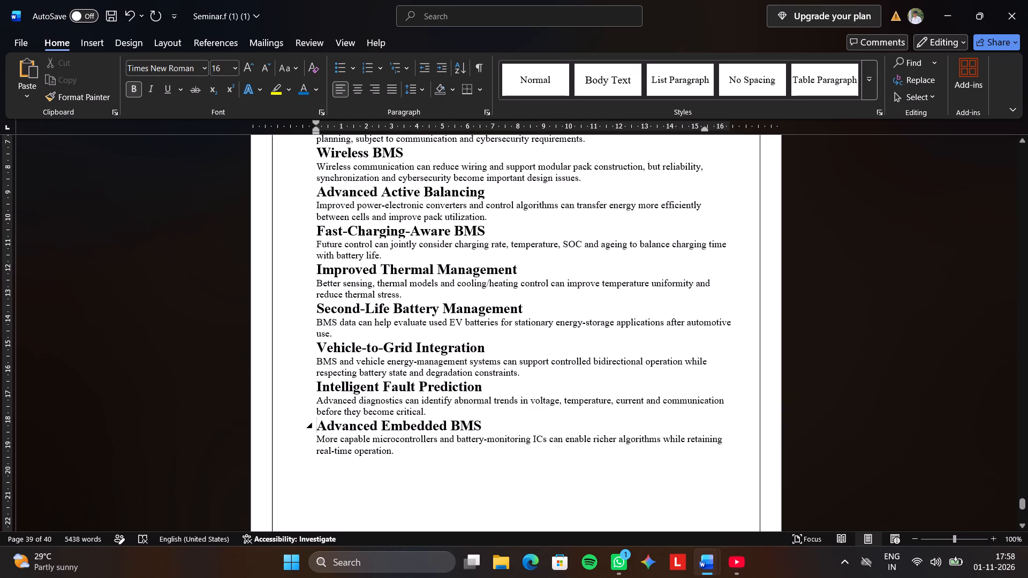
# Insert a blank line after the Predictive Battery Health paragraph and after the Digital-Twin-Based BMS paragraph.
pyautogui.scroll(-3, 408, 423)
pyautogui.scroll(12, 408, 423)
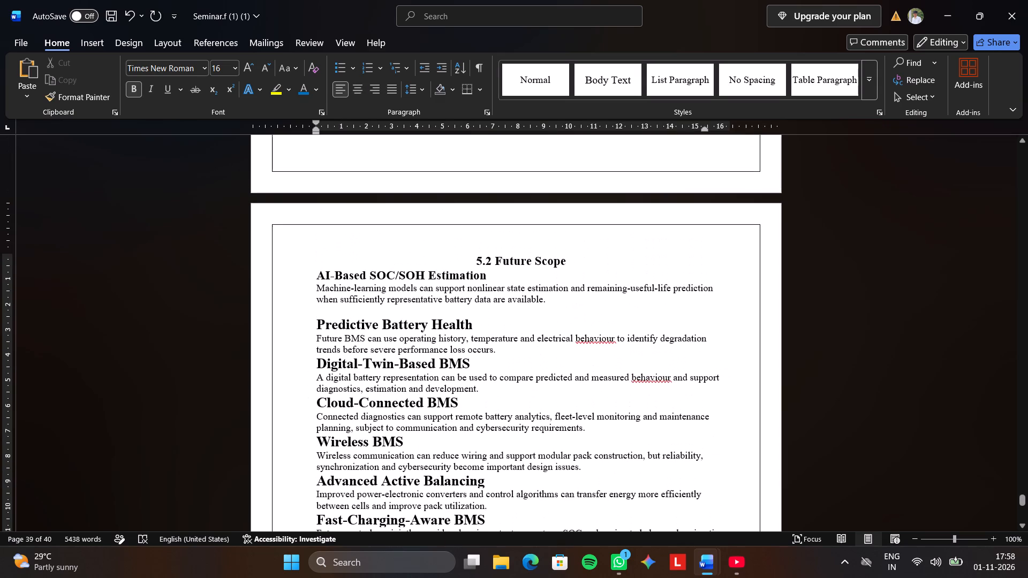
pyautogui.click(497, 352)
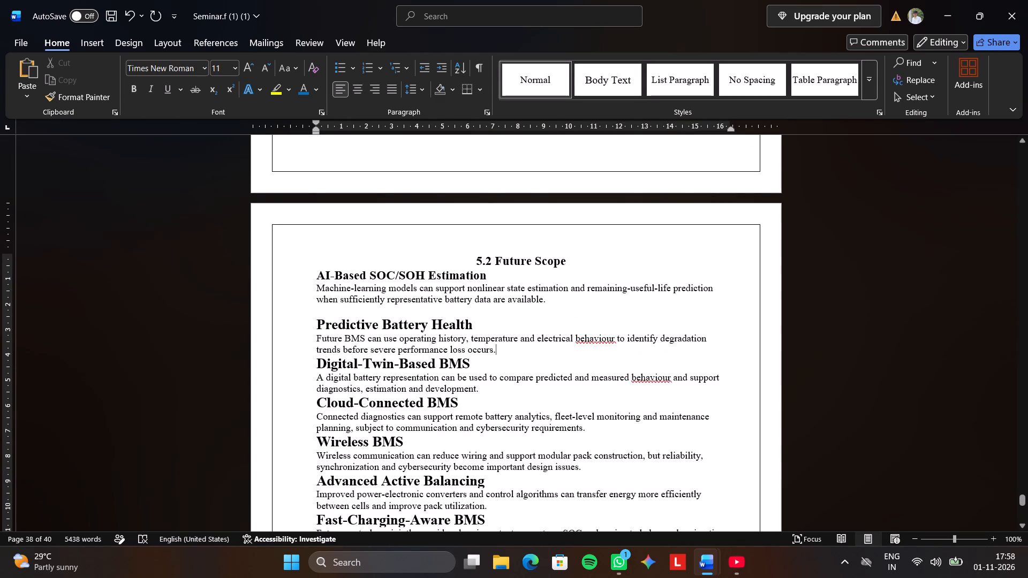
pyautogui.press('Return')
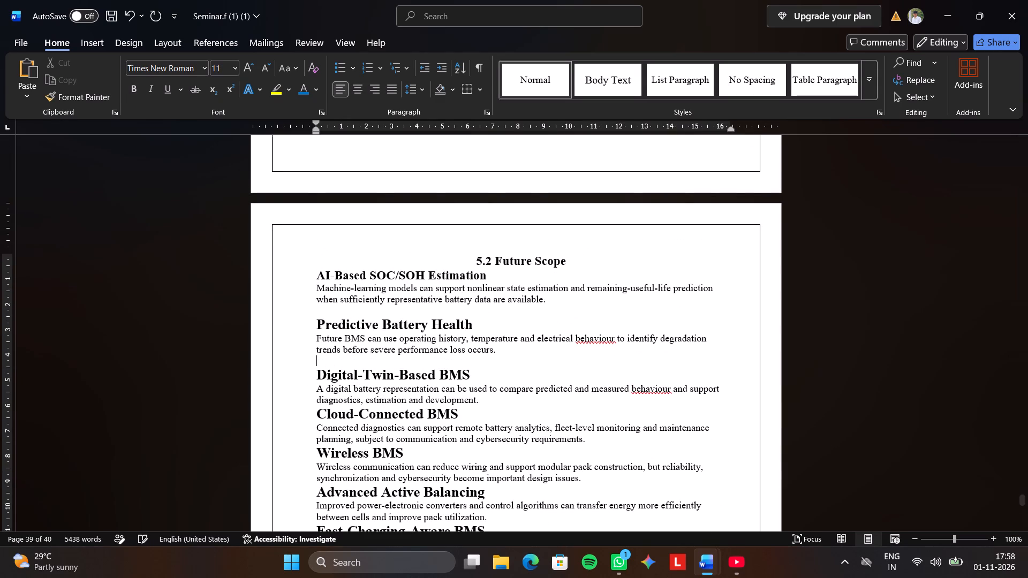
pyautogui.click(482, 414)
pyautogui.click(478, 402)
pyautogui.press('Return')
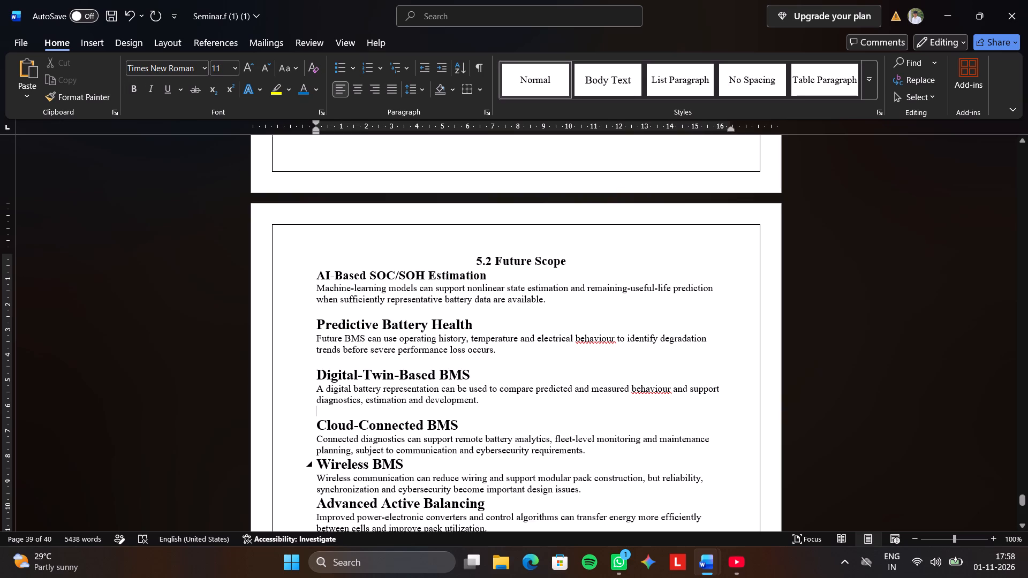
# Insert a blank line after the Cloud-Connected BMS paragraph, leaving no empty line between the Wireless BMS heading and its text.
pyautogui.click(599, 457)
pyautogui.press('Return')
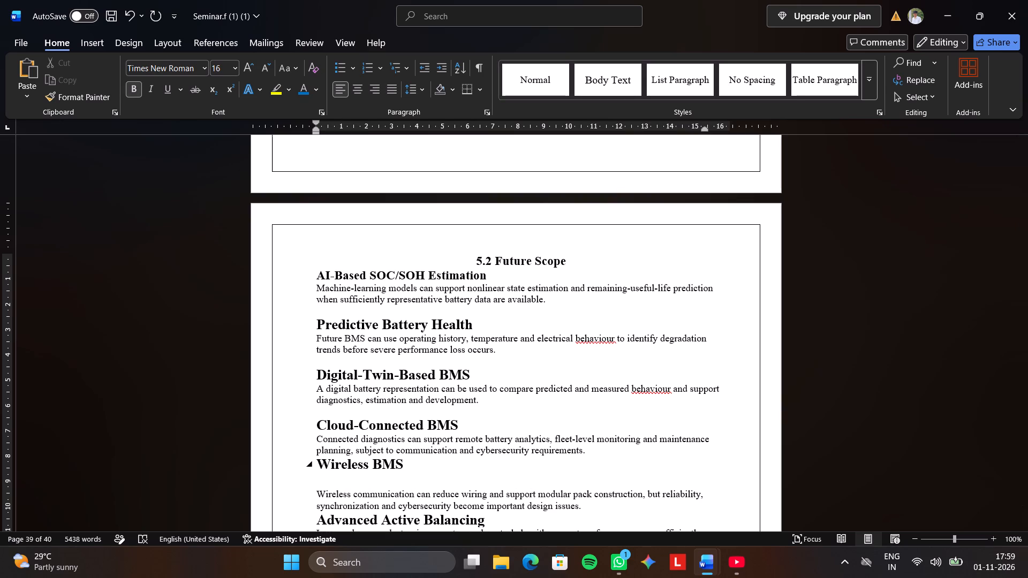
pyautogui.click(595, 451)
pyautogui.press('Return')
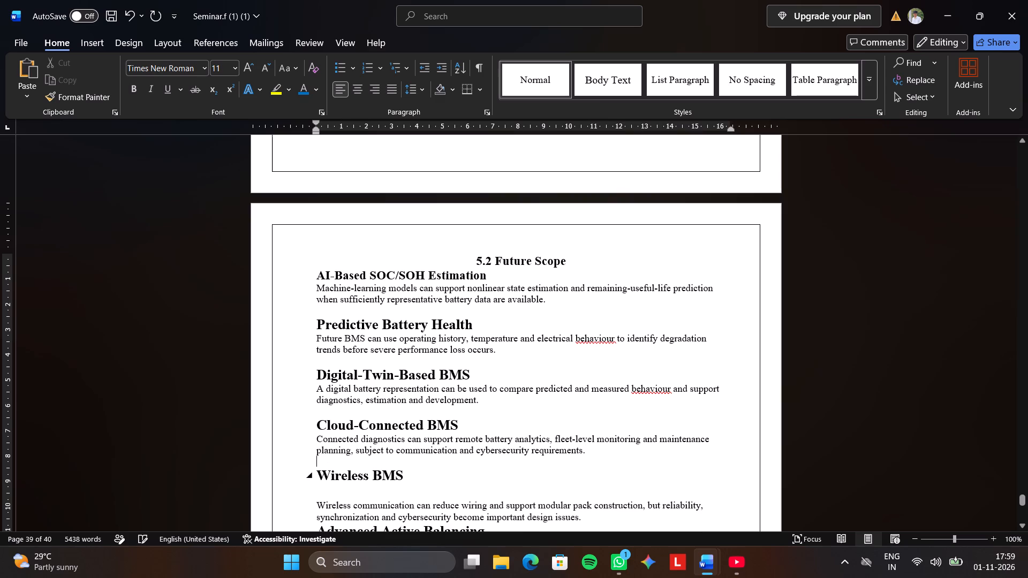
pyautogui.click(456, 480)
pyautogui.scroll(-4, 456, 480)
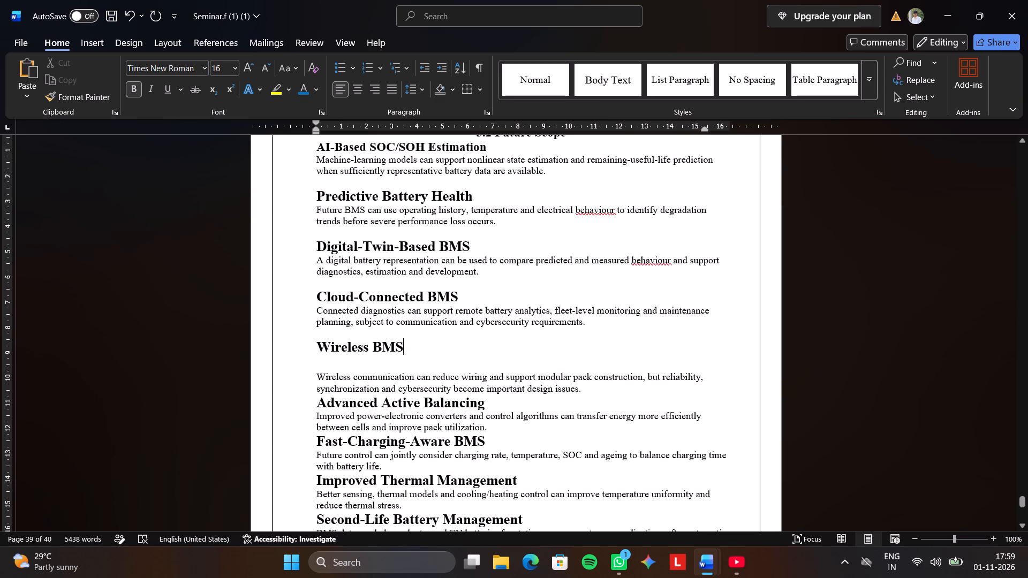
pyautogui.click(384, 363)
pyautogui.press('BackSpace')
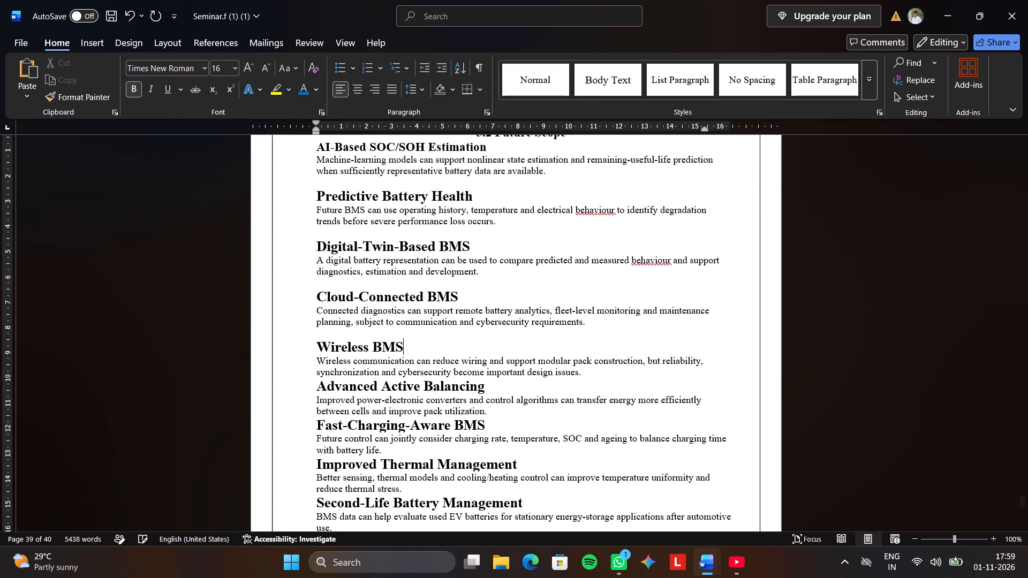
# Insert a blank line after the Wireless BMS paragraph, keeping the full stop at its end.
pyautogui.click(510, 390)
pyautogui.click(600, 369)
pyautogui.press('BackSpace')
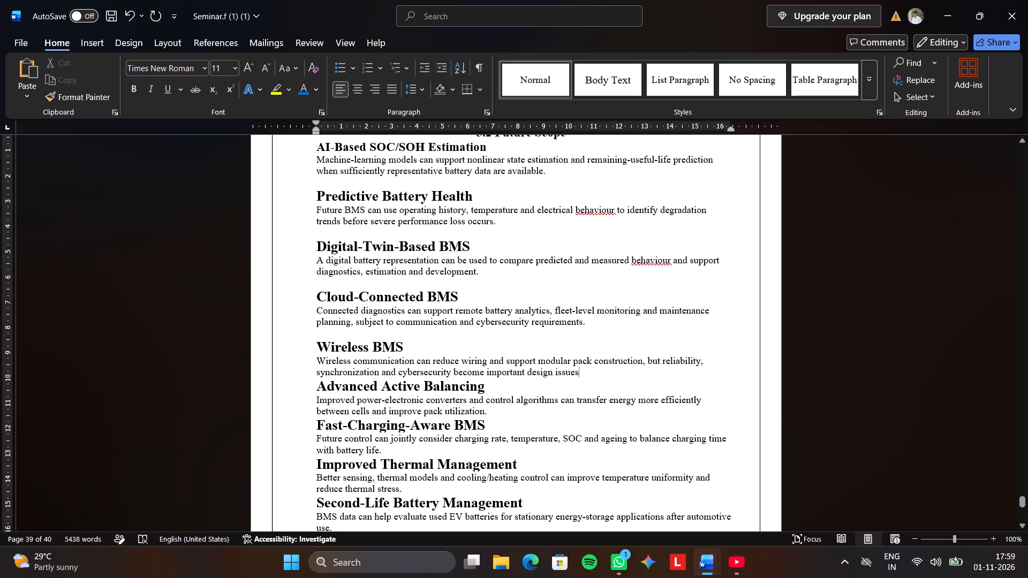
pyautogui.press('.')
pyautogui.press('Return')
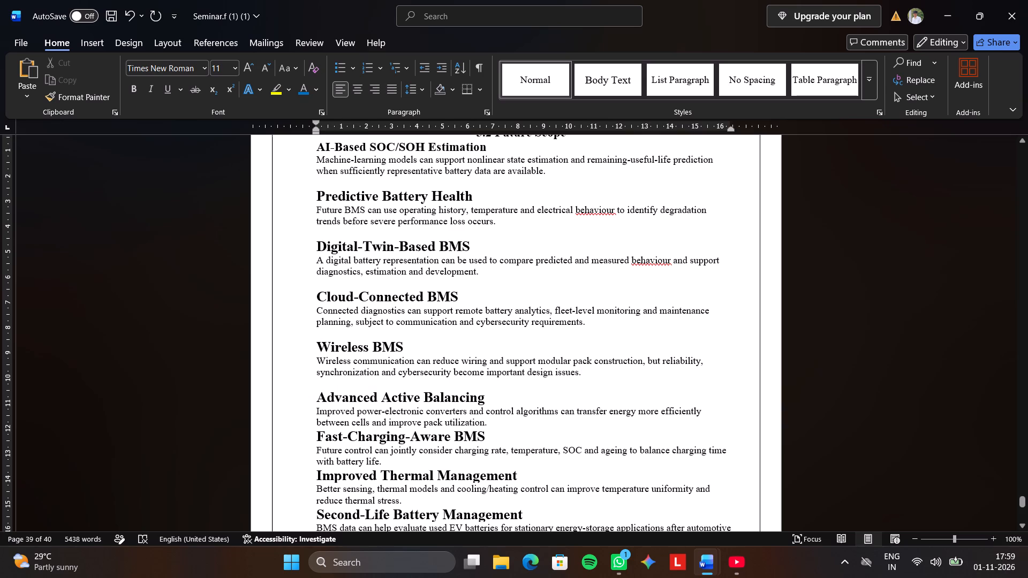
# Insert a blank line after each of the Advanced Active Balancing, Fast-Charging-Aware BMS and Improved Thermal Management paragraphs.
pyautogui.click(506, 430)
pyautogui.click(501, 427)
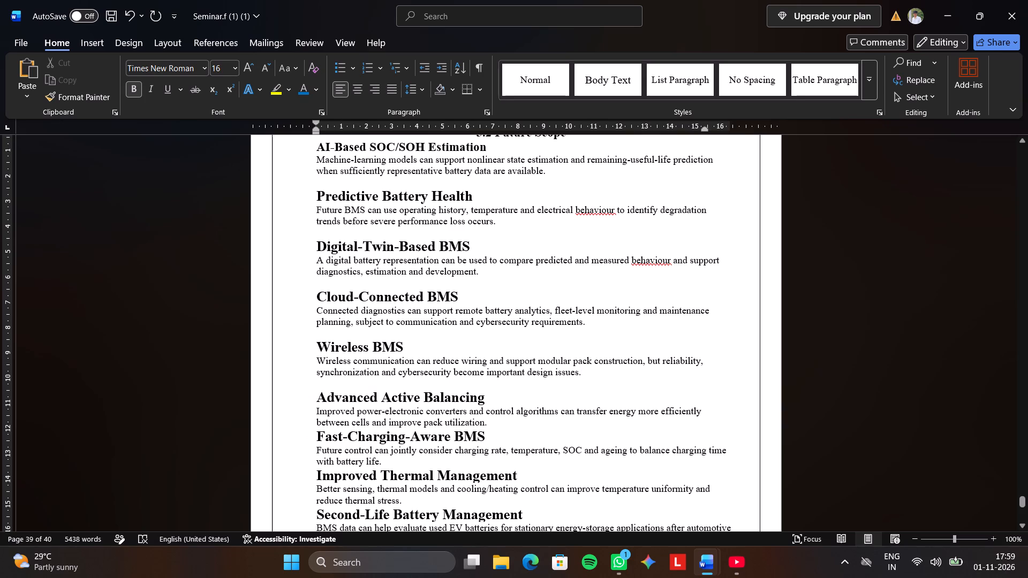
pyautogui.press('Return')
pyautogui.scroll(-3, 509, 445)
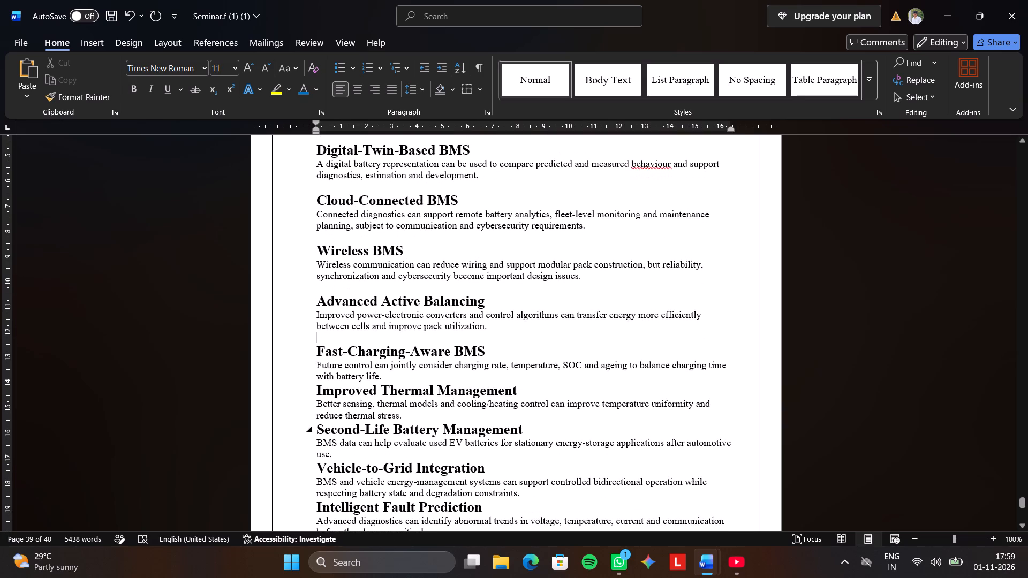
pyautogui.click(403, 372)
pyautogui.press('Return')
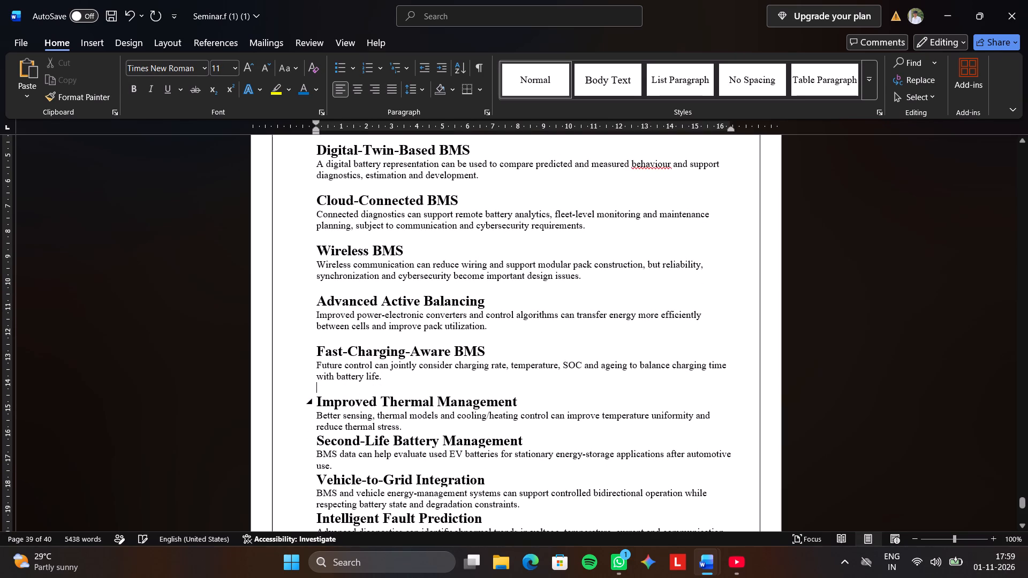
pyautogui.click(428, 432)
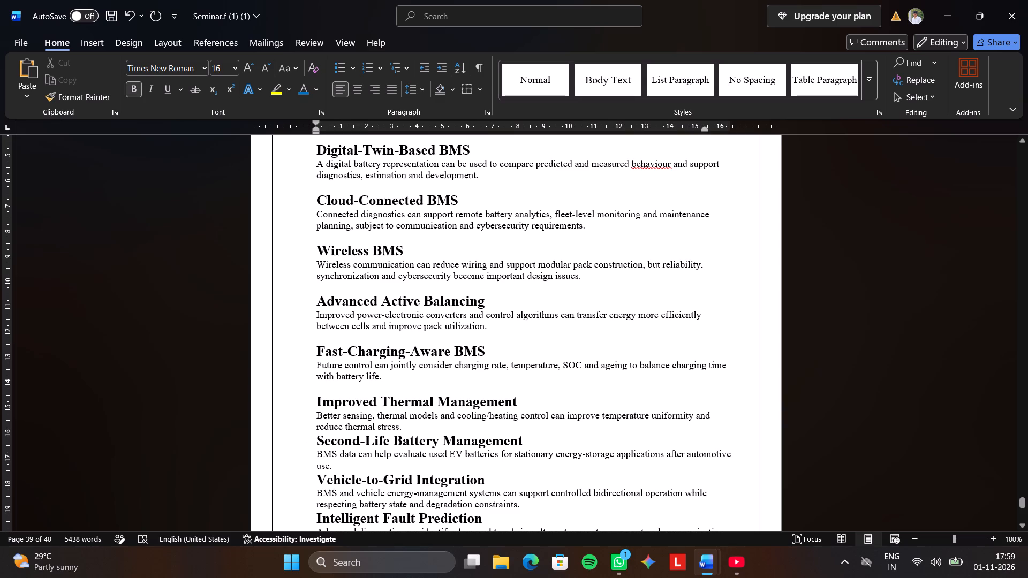
pyautogui.click(409, 424)
pyautogui.press('Return')
# Insert a blank line after each of the Second-Life Battery Management, Vehicle-to-Grid Integration and Intelligent Fault Prediction paragraphs.
pyautogui.scroll(-3, 529, 464)
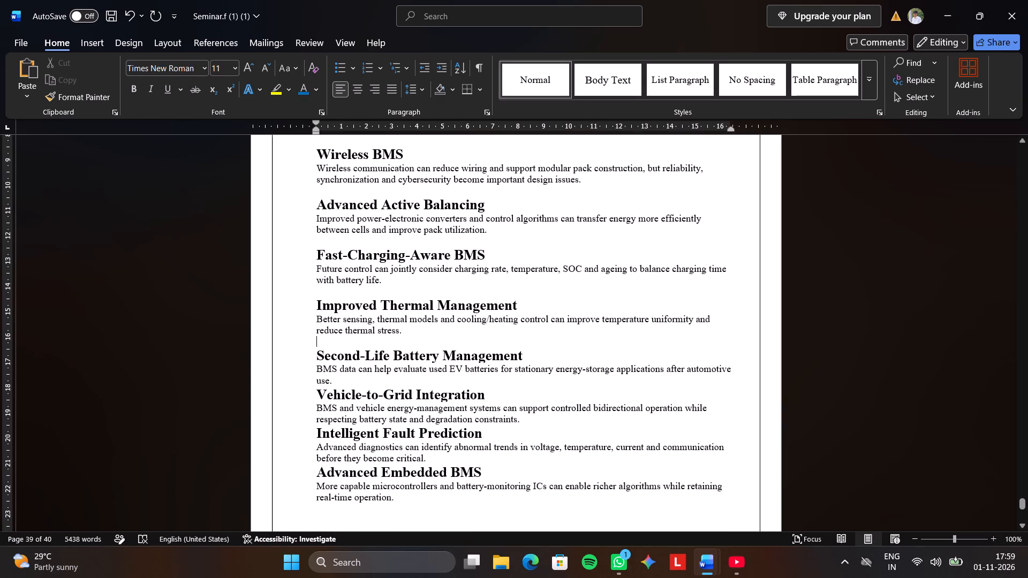
pyautogui.click(342, 382)
pyautogui.press('Return')
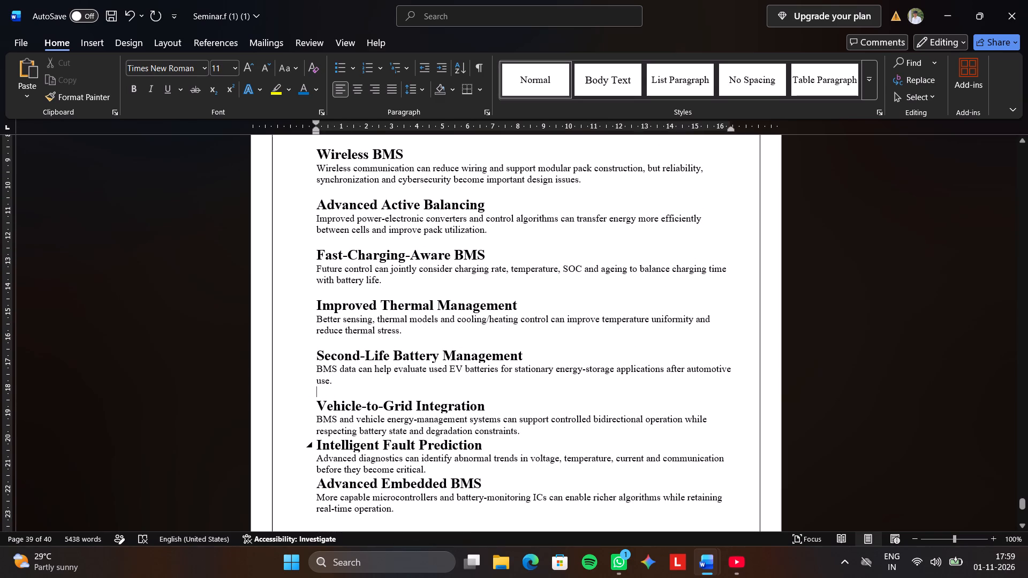
pyautogui.click(527, 435)
pyautogui.press('Return')
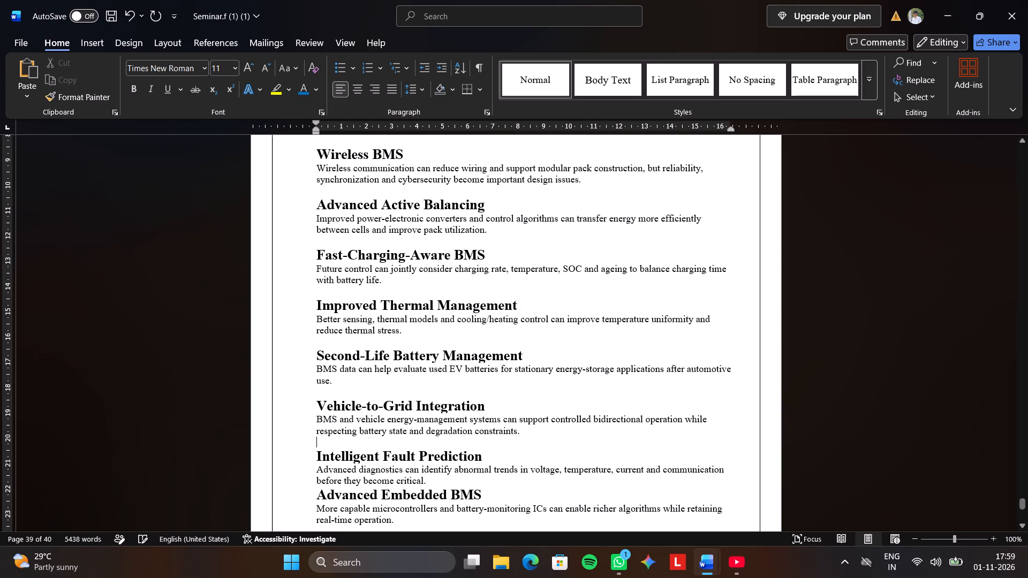
pyautogui.click(428, 481)
pyautogui.press('Return')
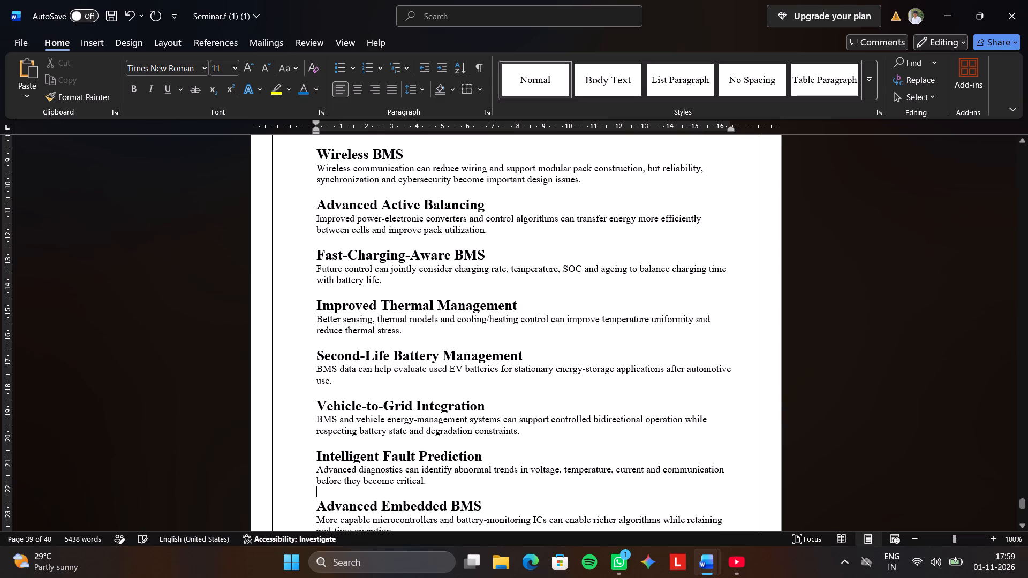
# Set all 5.2 content from AI-Based SOC/SOH Estimation through Advanced Embedded BMS to font size 12 and 1.5 line spacing.
pyautogui.scroll(-5, 431, 474)
pyautogui.scroll(5, 431, 379)
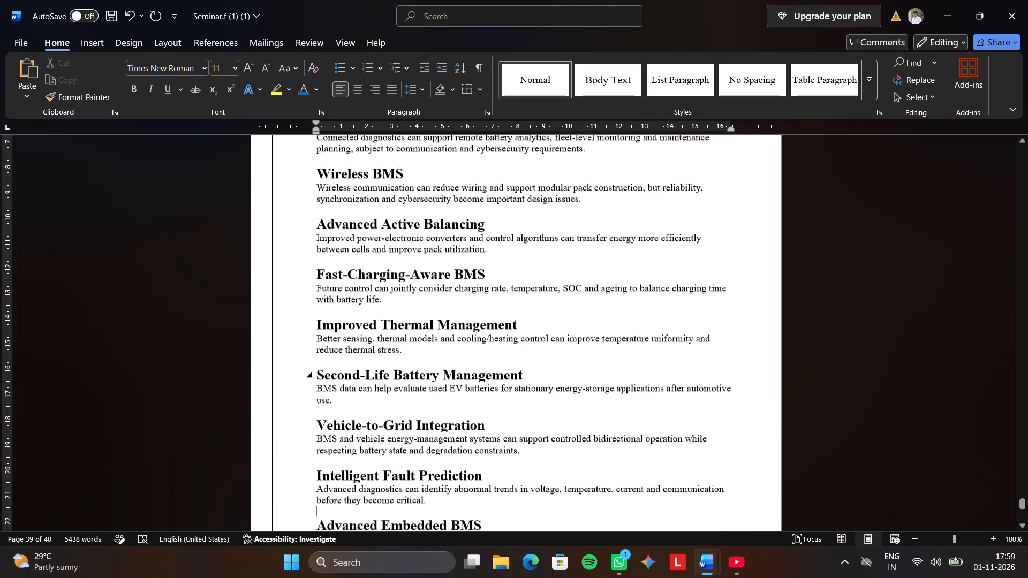
pyautogui.scroll(10, 431, 379)
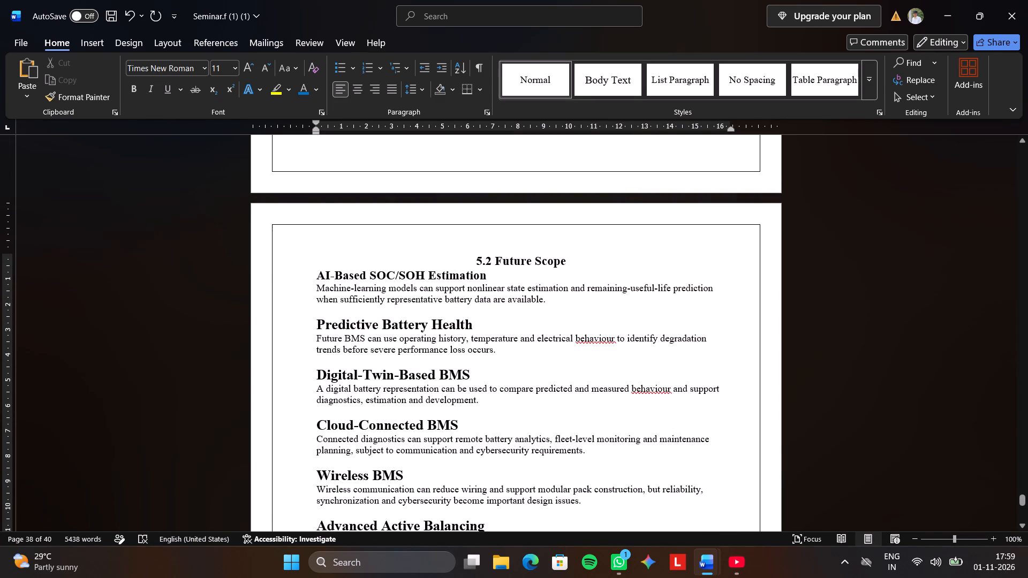
pyautogui.moveTo(316, 273); pyautogui.dragTo(504, 538)
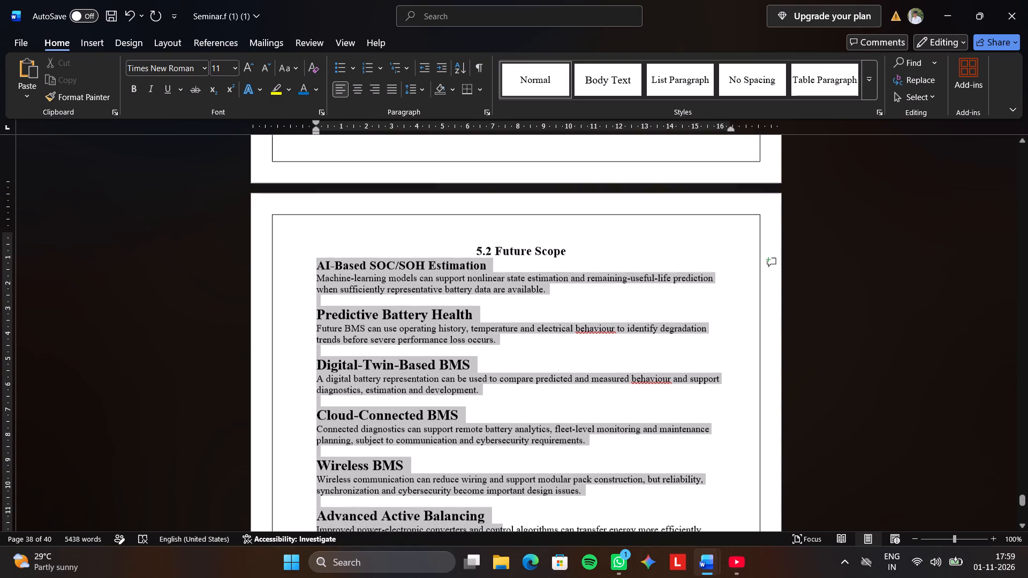
pyautogui.moveTo(504, 538); pyautogui.dragTo(532, 529)
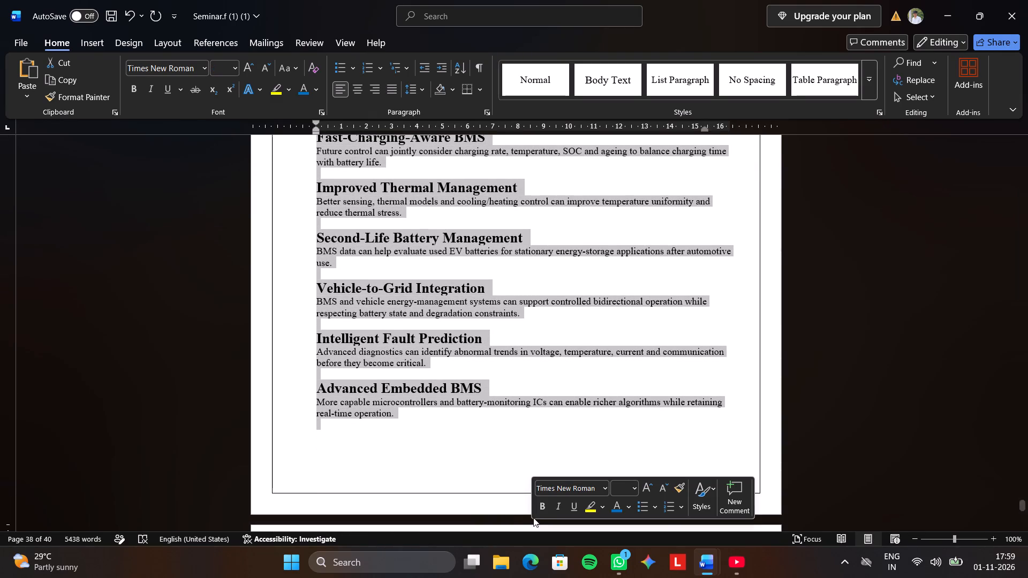
pyautogui.click(632, 492)
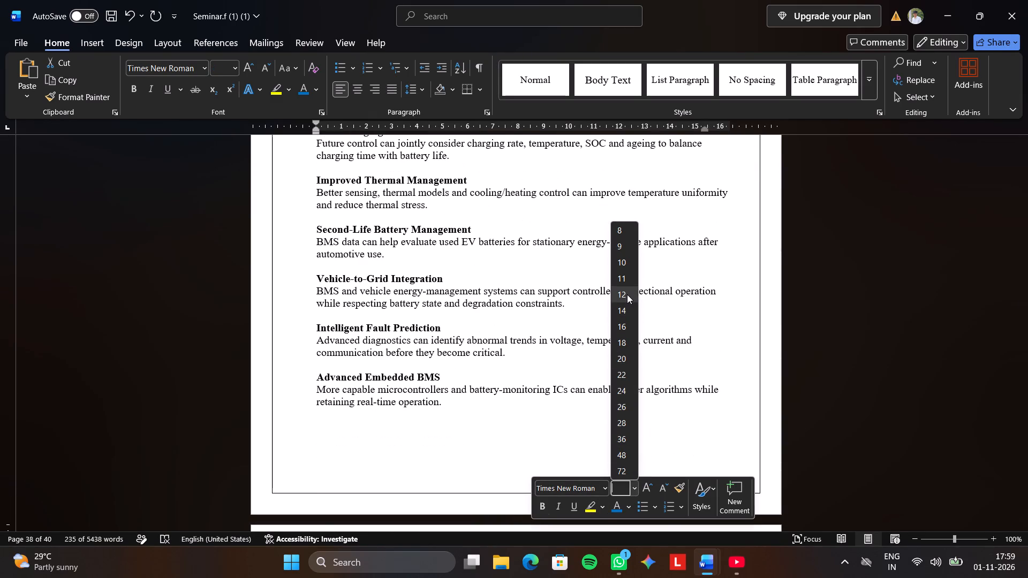
pyautogui.click(627, 294)
pyautogui.click(419, 87)
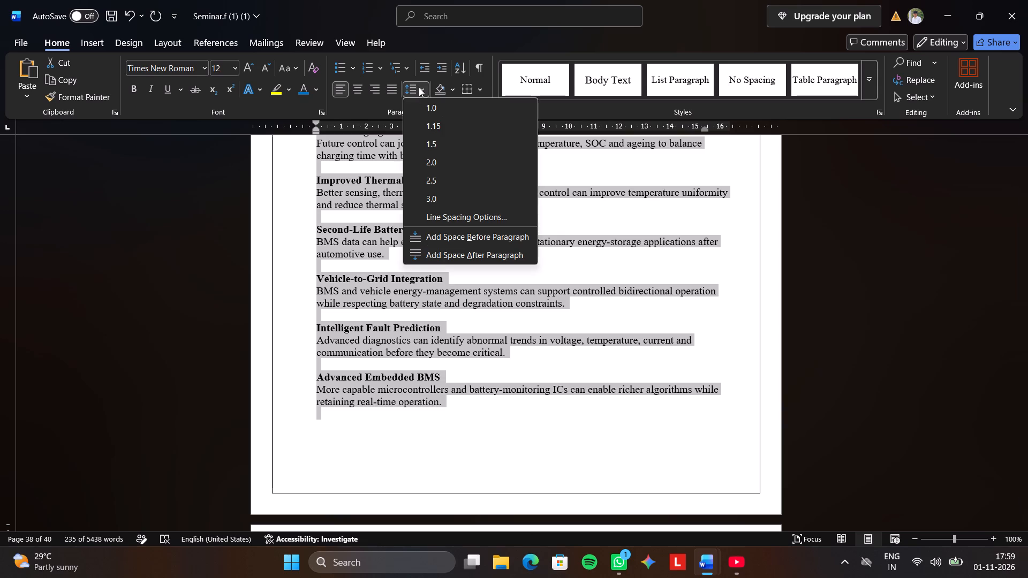
pyautogui.click(428, 143)
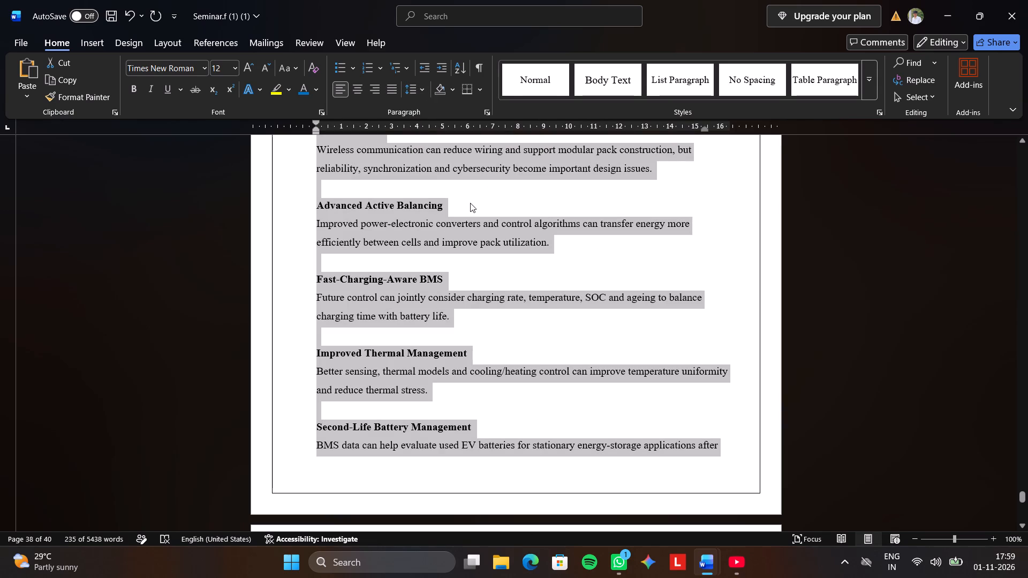
pyautogui.click(470, 203)
# Set the AI-Based SOC/SOH Estimation heading to font size 14.
pyautogui.scroll(-3, 470, 202)
pyautogui.scroll(8, 470, 202)
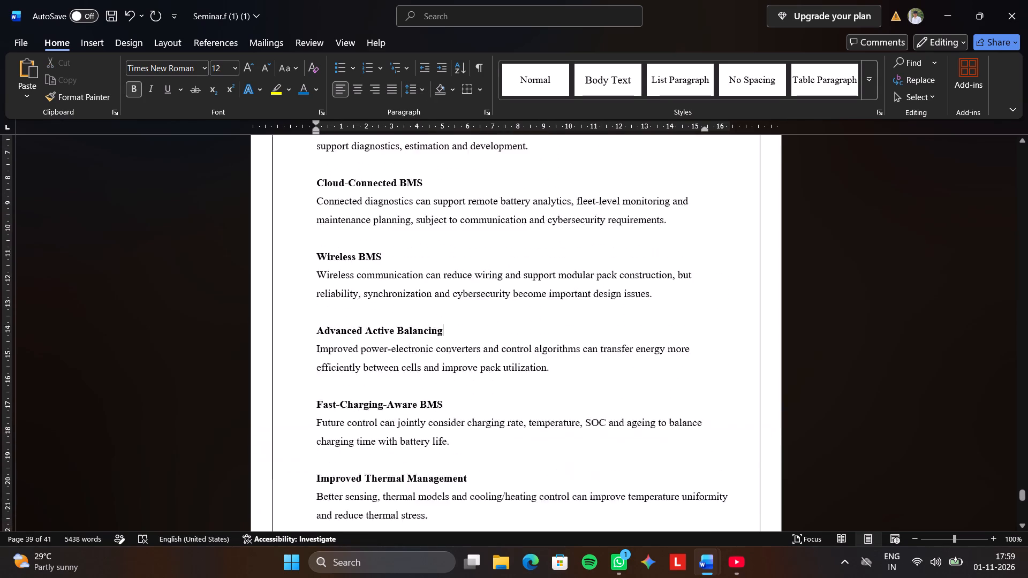
pyautogui.scroll(8, 472, 195)
pyautogui.click(313, 252)
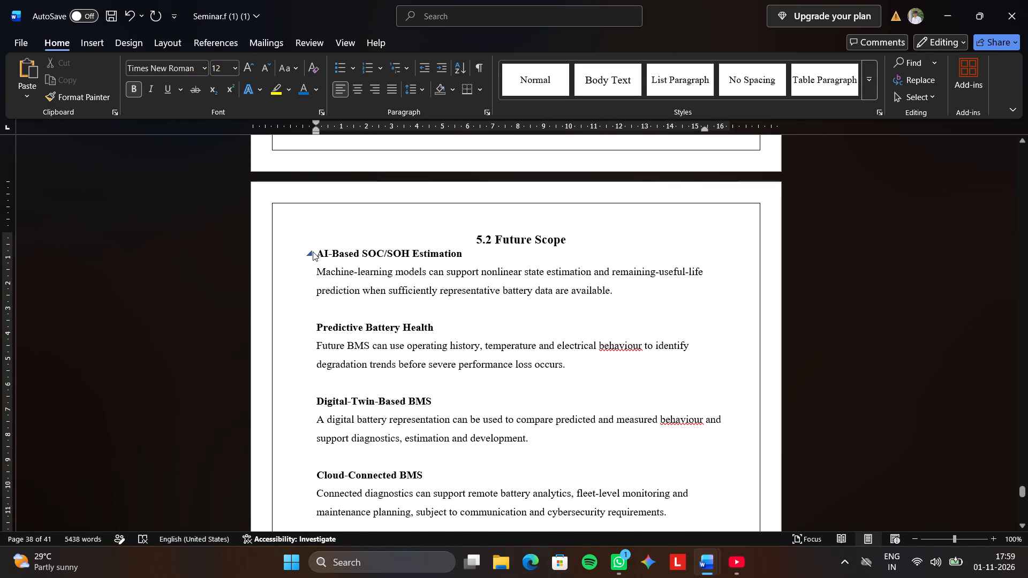
pyautogui.click(309, 256)
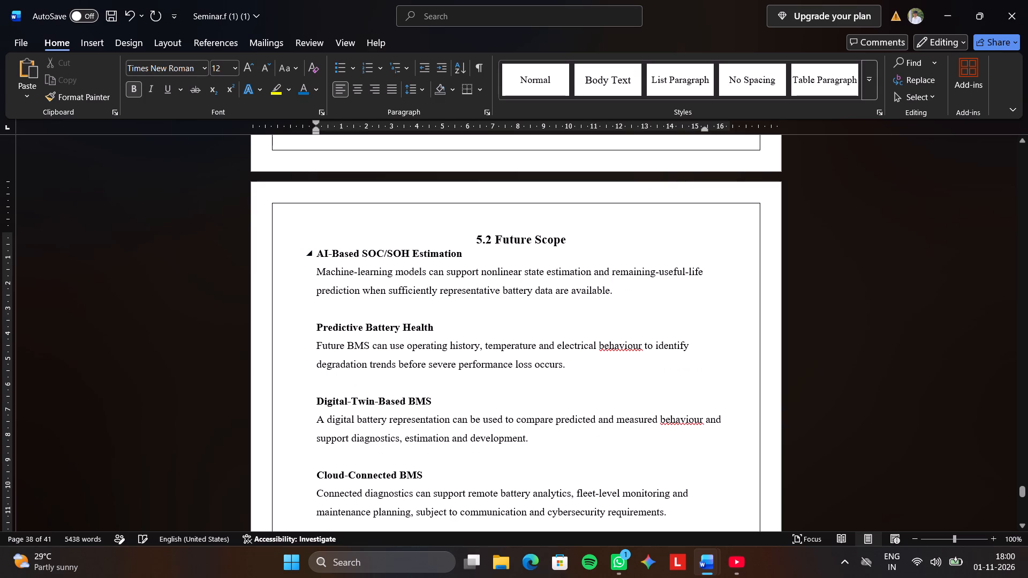
pyautogui.tripleClick(347, 248)
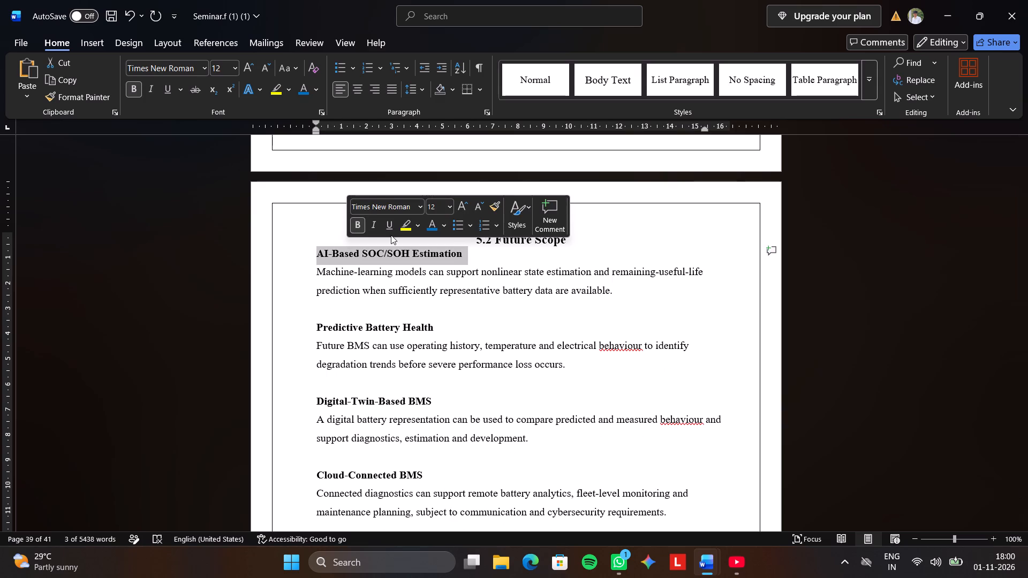
pyautogui.click(453, 206)
pyautogui.click(448, 301)
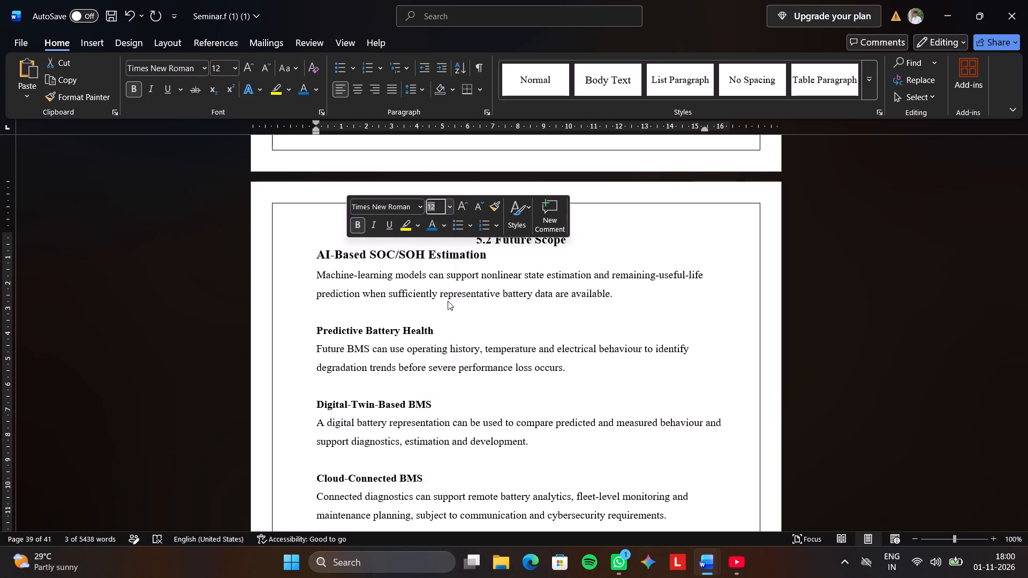
# Set the Predictive Battery Health heading to font size 14.
pyautogui.click(454, 331)
pyautogui.tripleClick(402, 330)
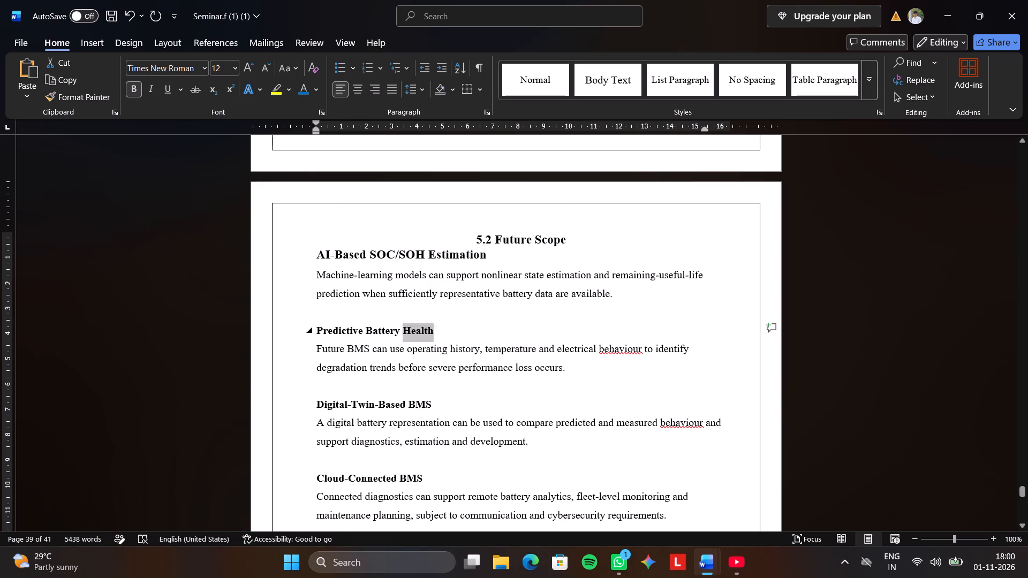
pyautogui.click(507, 293)
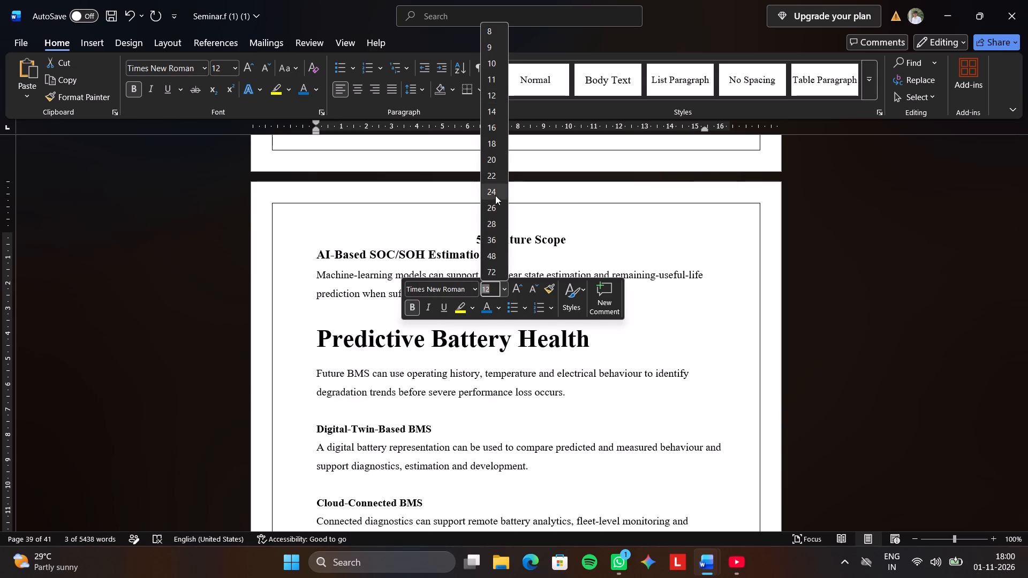
pyautogui.click(499, 112)
pyautogui.scroll(-4, 462, 288)
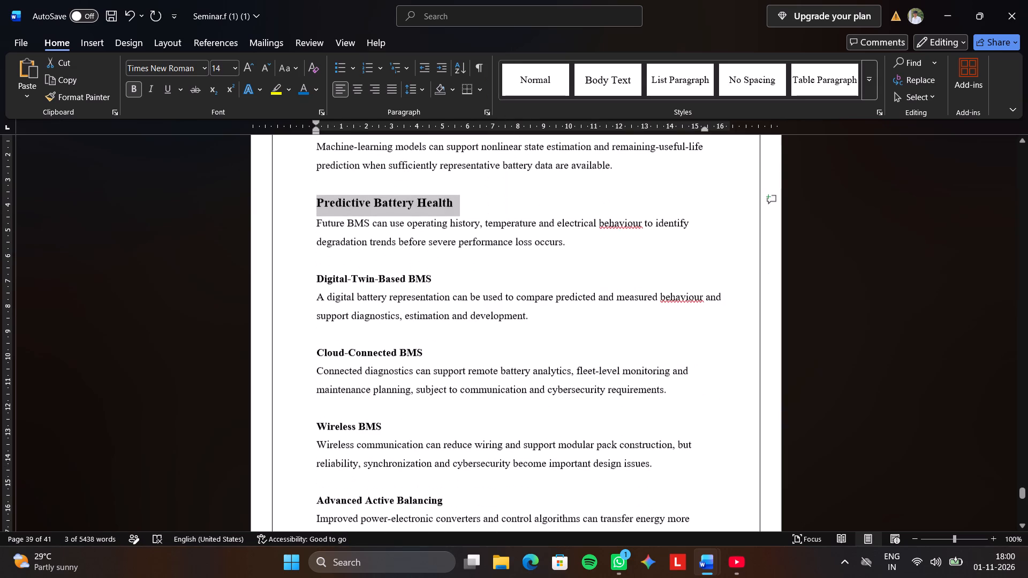
pyautogui.click(453, 191)
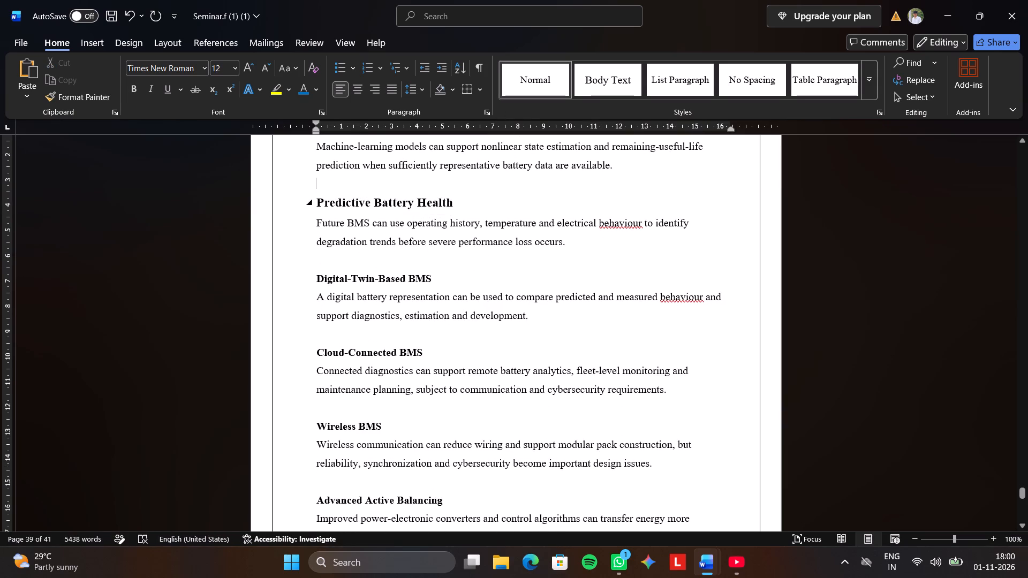
# Set the Digital-Twin-Based BMS heading to font size 14.
pyautogui.scroll(4, 444, 206)
pyautogui.scroll(-6, 444, 206)
pyautogui.tripleClick(411, 211)
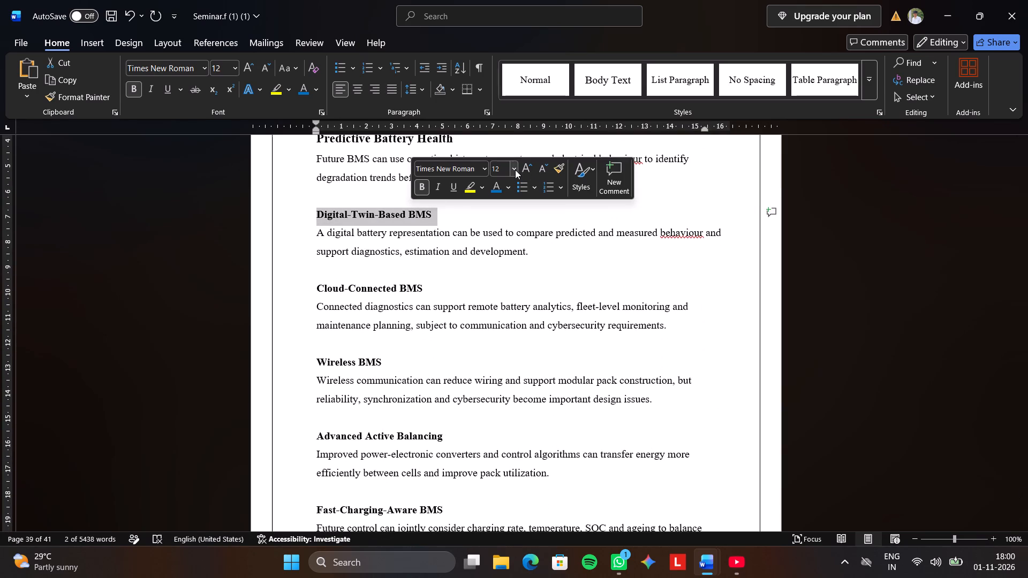
pyautogui.click(515, 170)
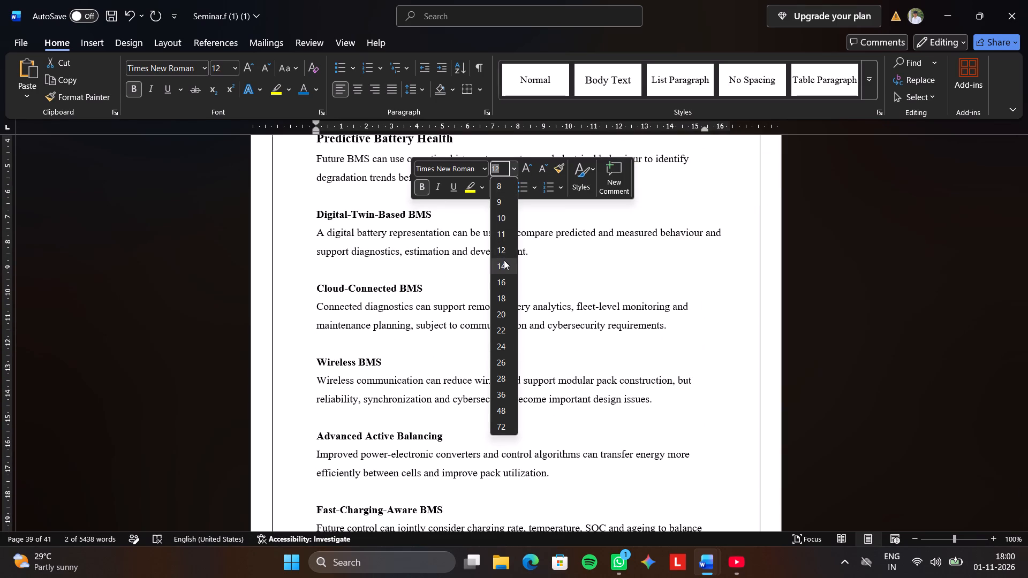
pyautogui.click(504, 260)
pyautogui.click(441, 277)
# Set the Cloud-Connected BMS heading to font size 14.
pyautogui.tripleClick(397, 295)
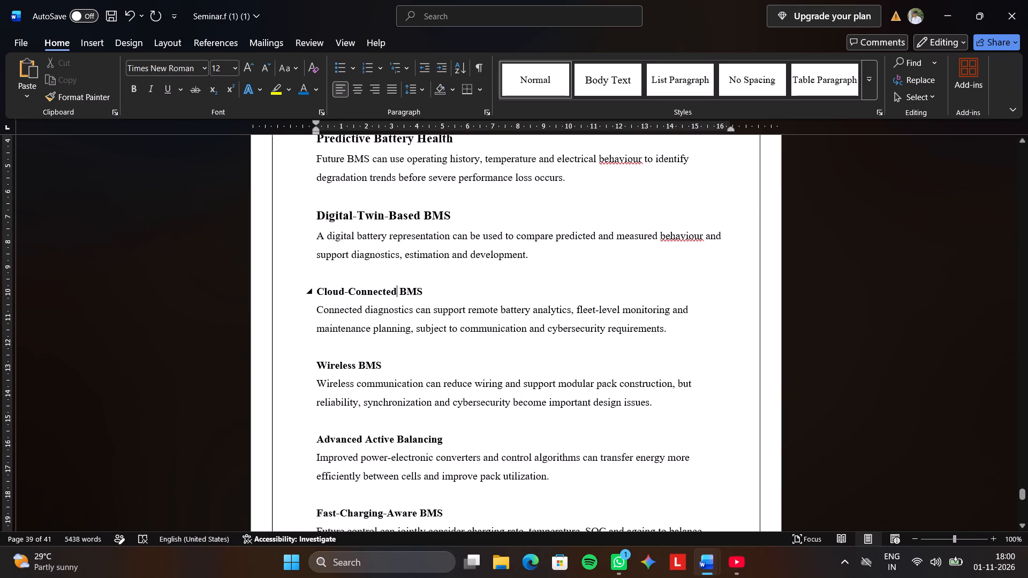
pyautogui.click(397, 294)
pyautogui.tripleClick(396, 291)
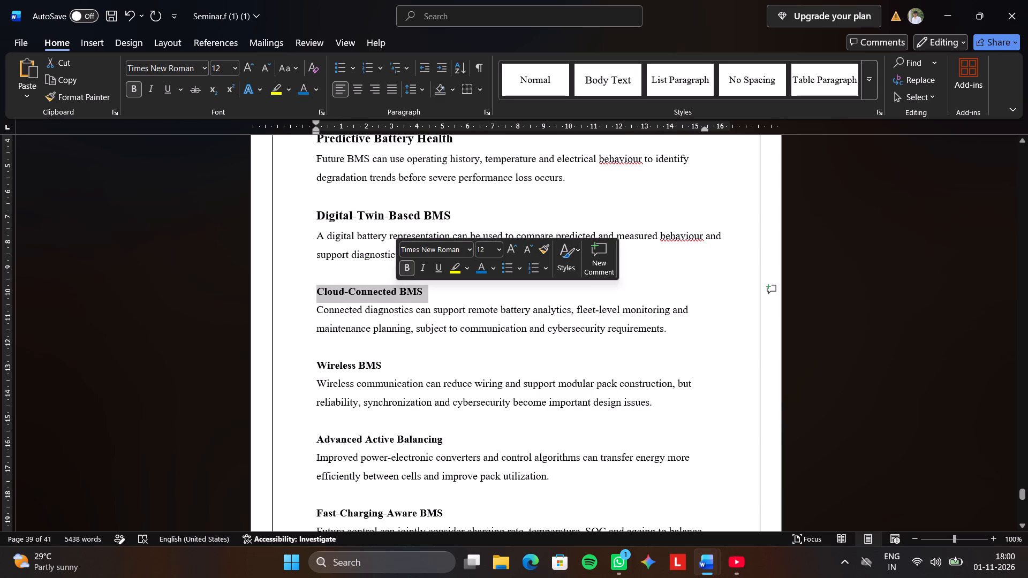
pyautogui.click(496, 249)
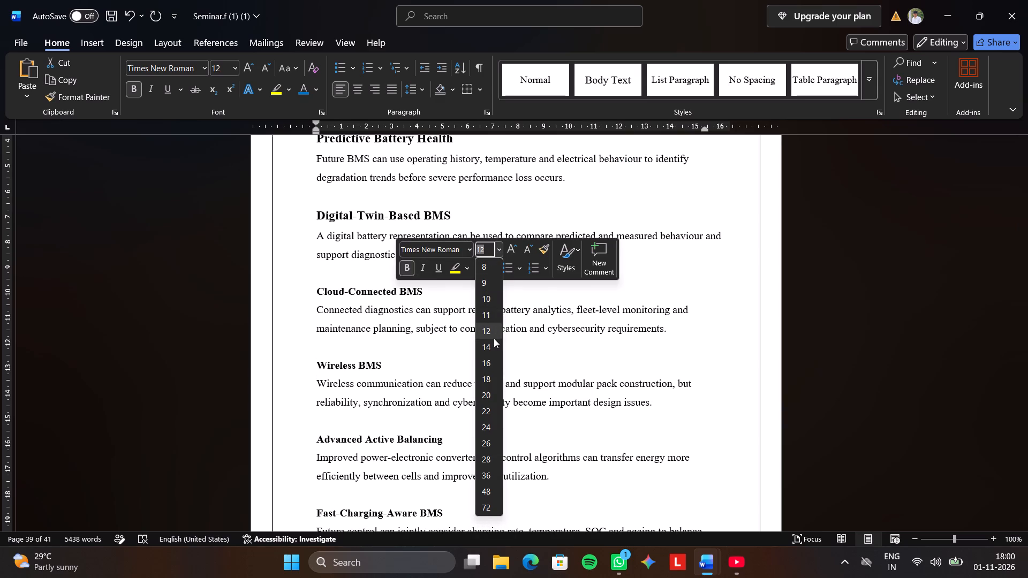
pyautogui.click(492, 344)
# Set the Wireless BMS heading to font size 14.
pyautogui.scroll(-3, 489, 333)
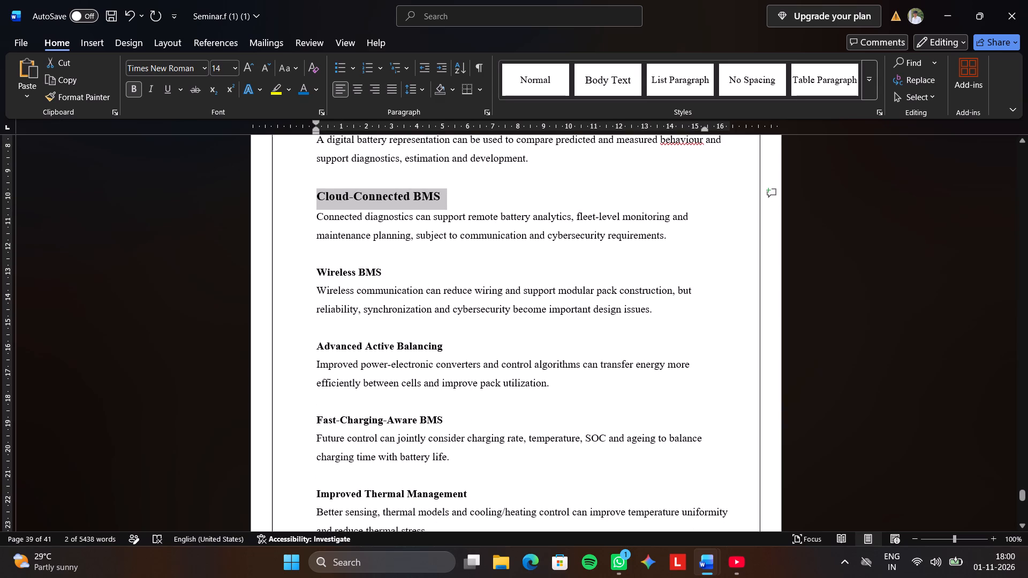
pyautogui.click(432, 262)
pyautogui.tripleClick(327, 273)
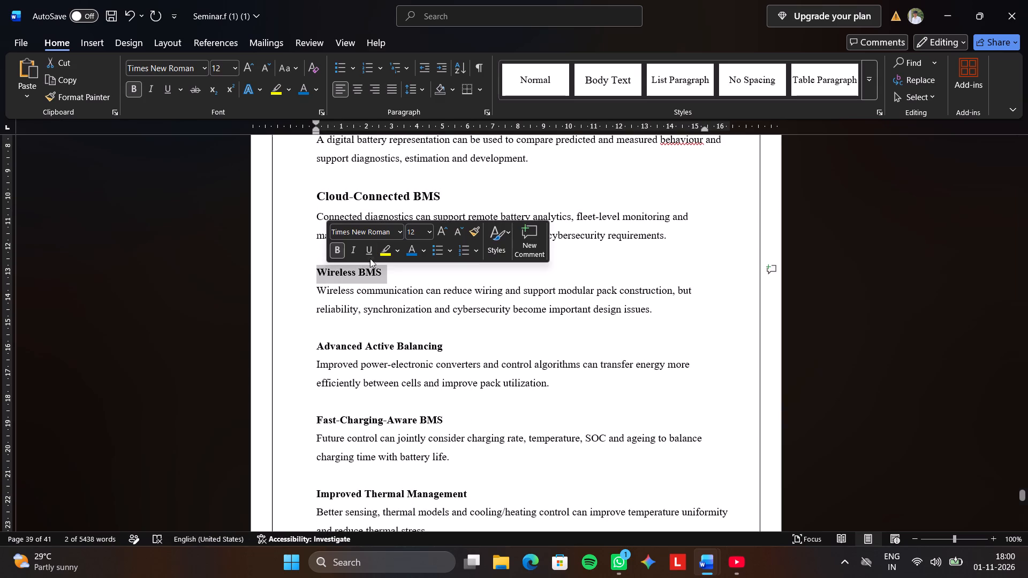
pyautogui.click(429, 232)
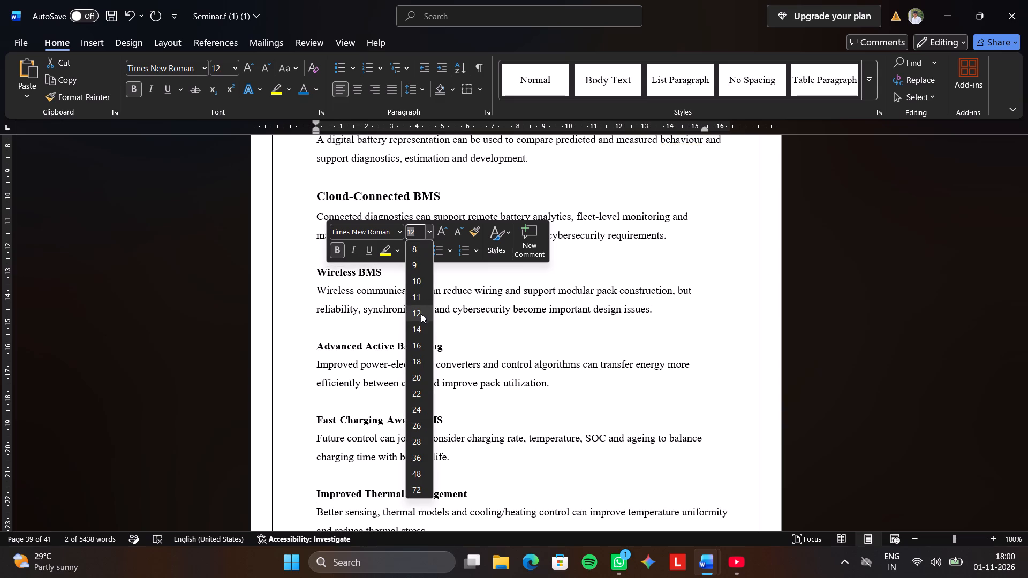
pyautogui.click(421, 323)
pyautogui.click(425, 285)
# Set the Advanced Active Balancing heading to font size 14.
pyautogui.scroll(-3, 427, 289)
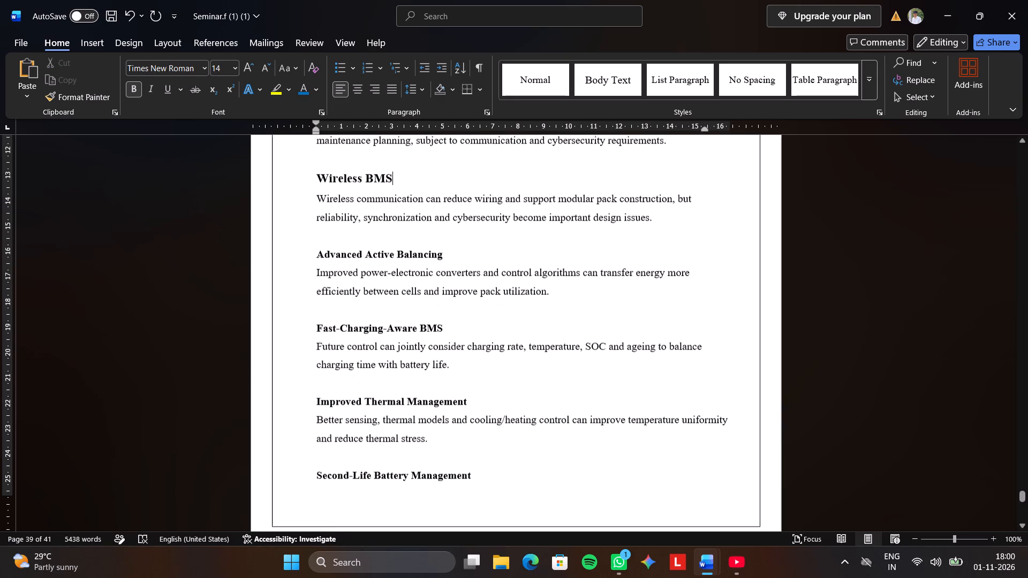
pyautogui.tripleClick(328, 252)
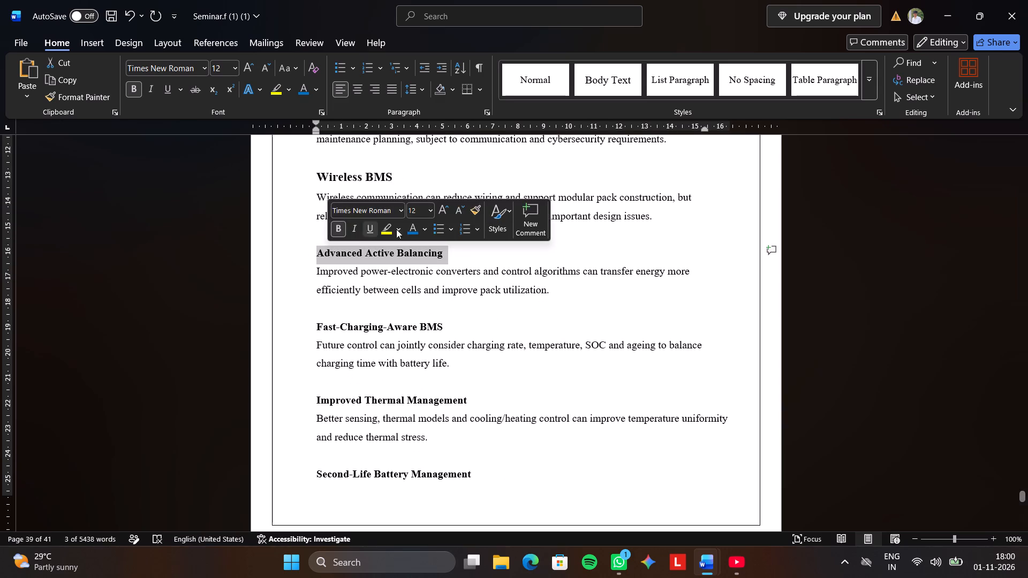
pyautogui.click(429, 210)
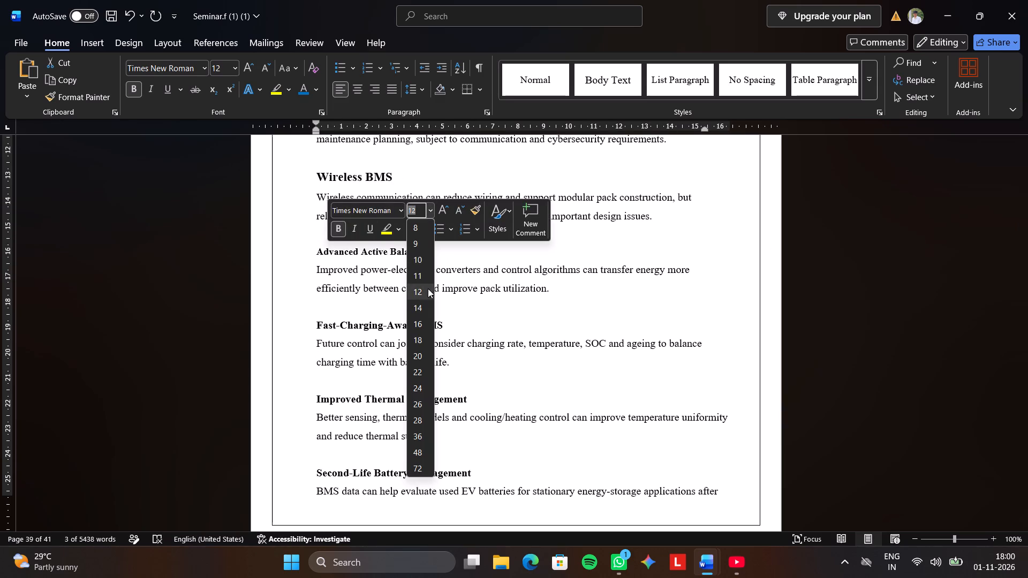
pyautogui.click(420, 305)
pyautogui.click(472, 311)
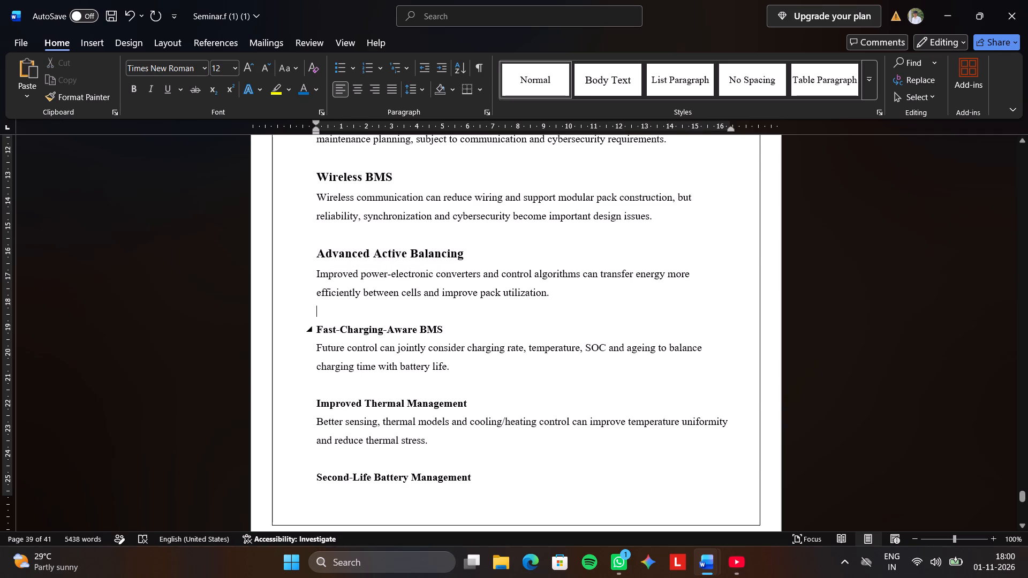
# Set the Fast-Charging-Aware BMS heading to font size 14.
pyautogui.tripleClick(357, 330)
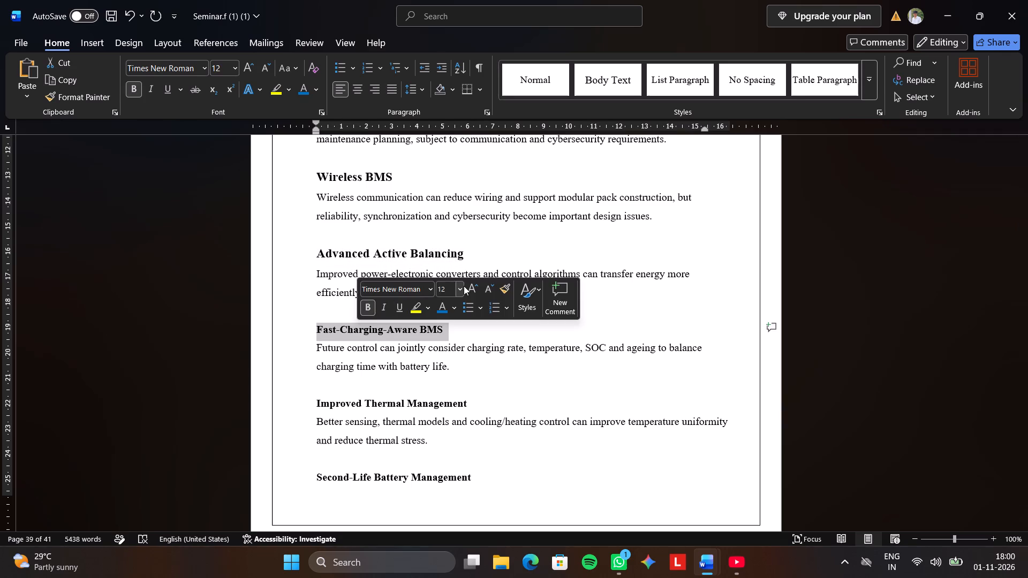
pyautogui.click(464, 286)
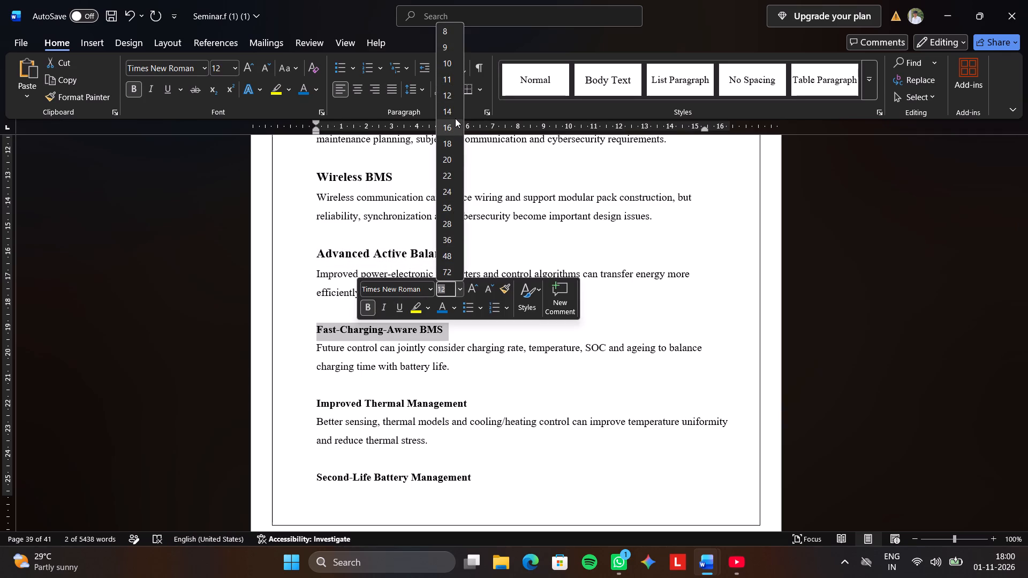
pyautogui.click(455, 113)
pyautogui.click(478, 398)
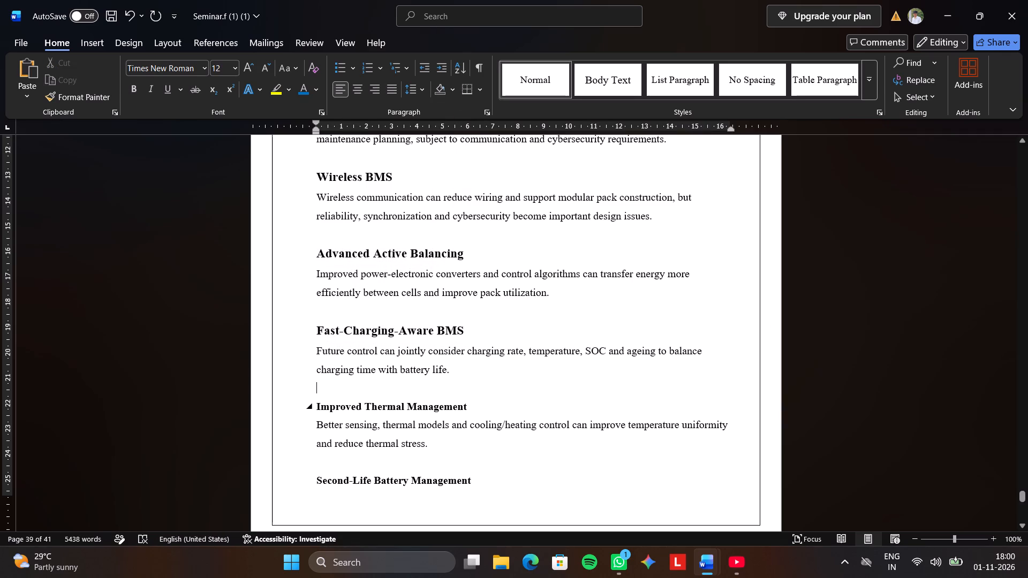
# Set the Improved Thermal Management heading to font size 14.
pyautogui.tripleClick(344, 405)
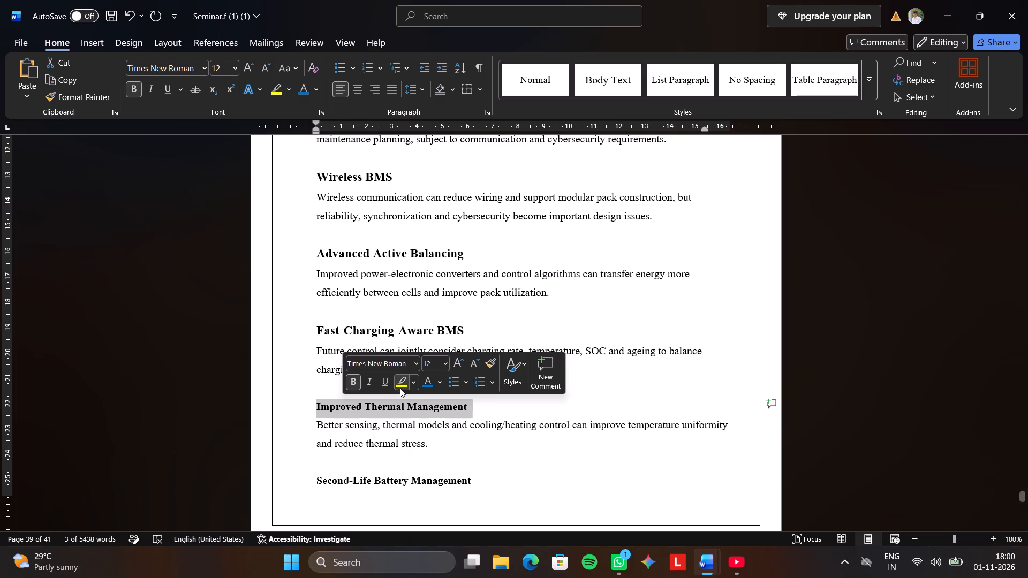
pyautogui.click(444, 363)
pyautogui.click(443, 188)
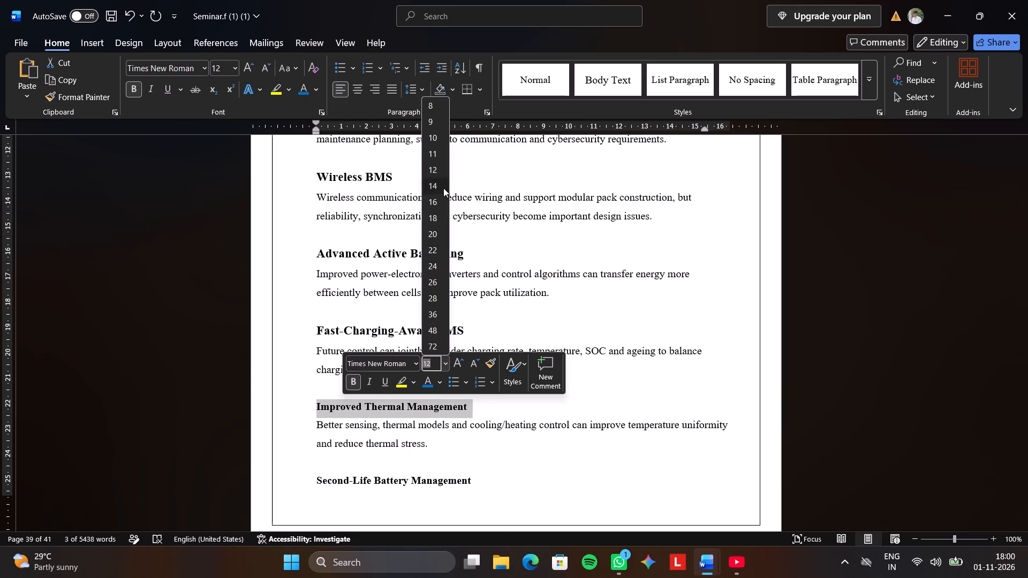
pyautogui.click(502, 453)
# Insert a blank line above the Second-Life Battery Management heading to push it onto the next page with its paragraph.
pyautogui.scroll(-3, 502, 453)
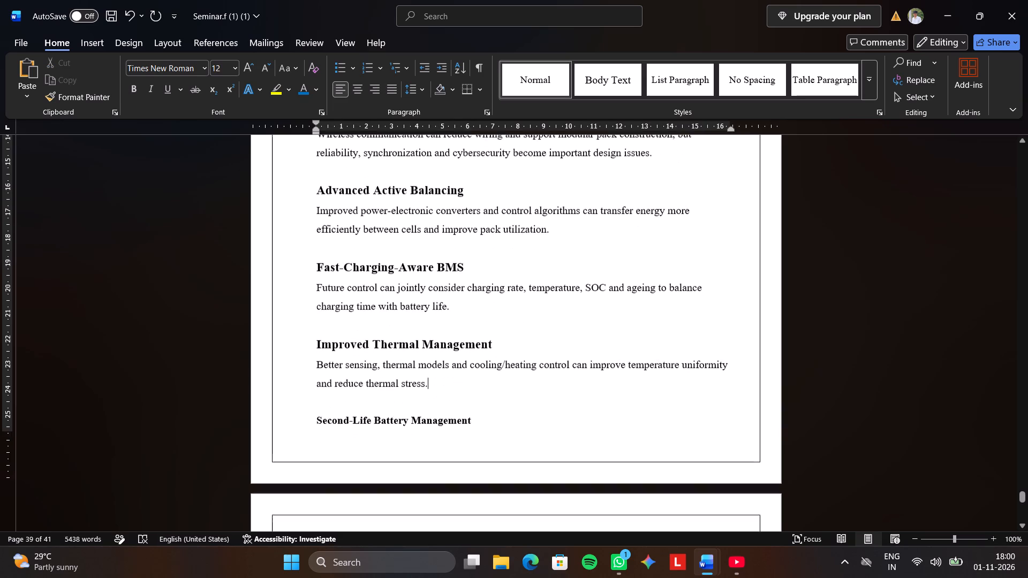
pyautogui.scroll(-2, 501, 399)
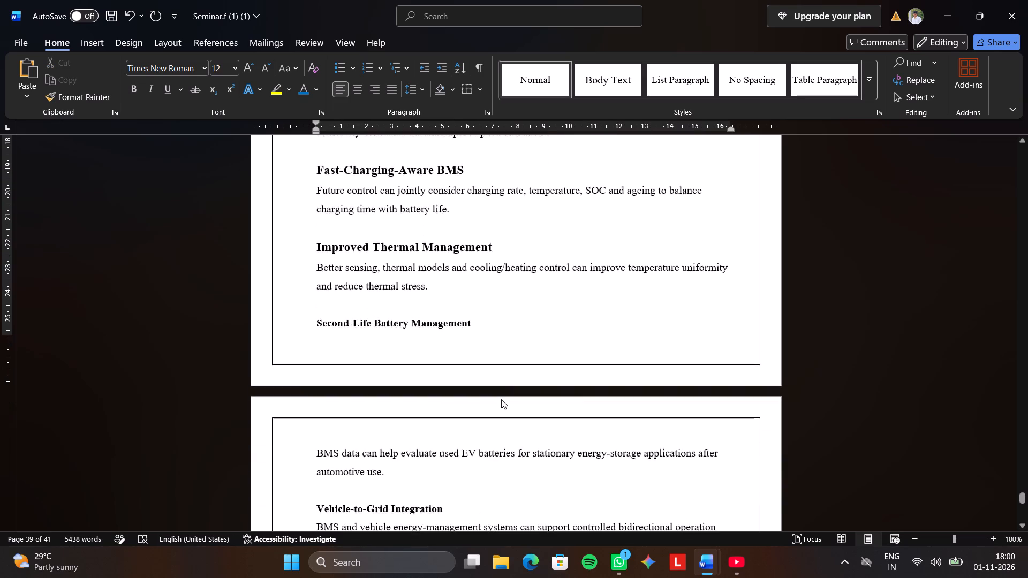
pyautogui.scroll(-1, 501, 399)
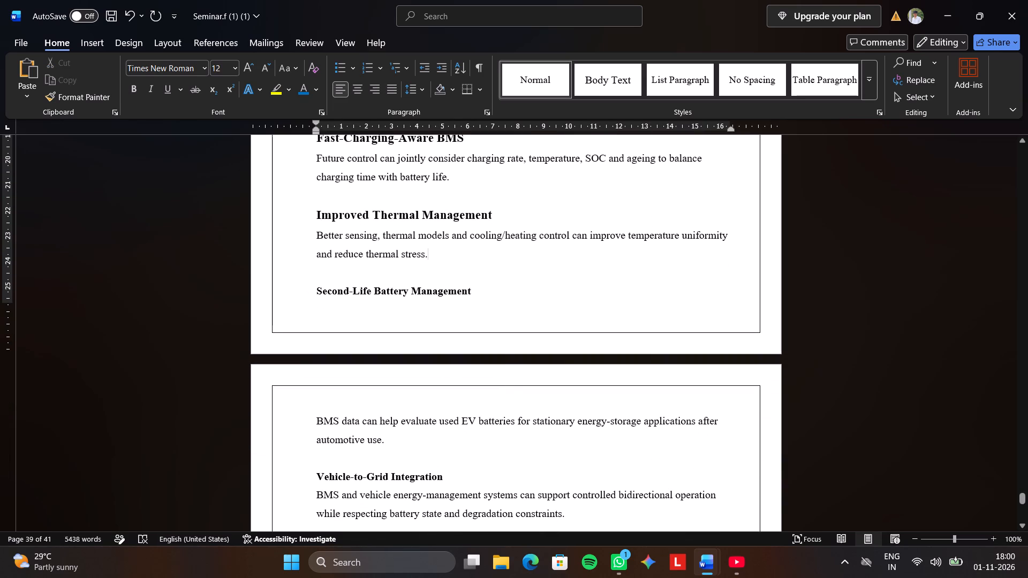
pyautogui.click(298, 287)
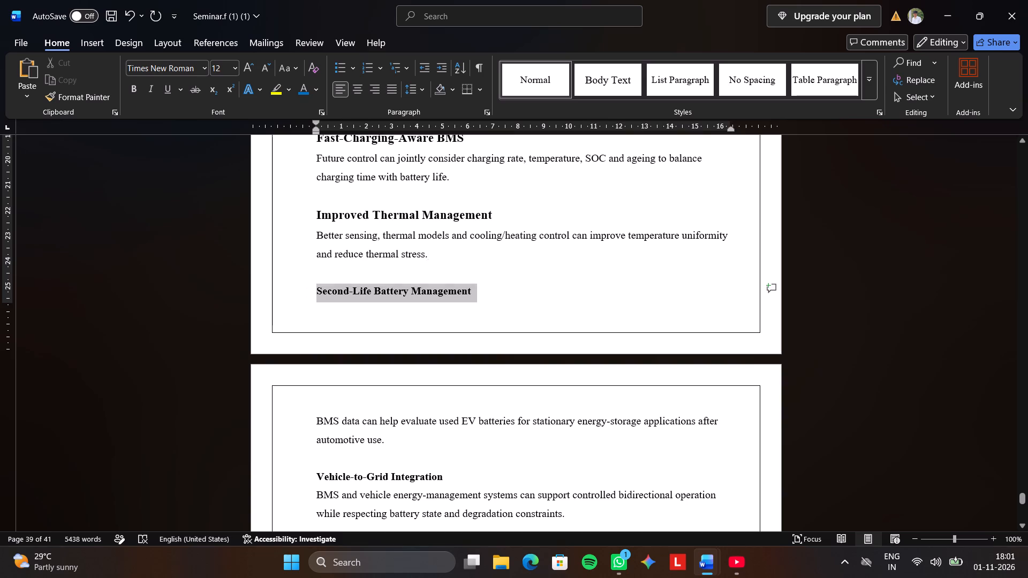
pyautogui.click(578, 291)
pyautogui.click(476, 269)
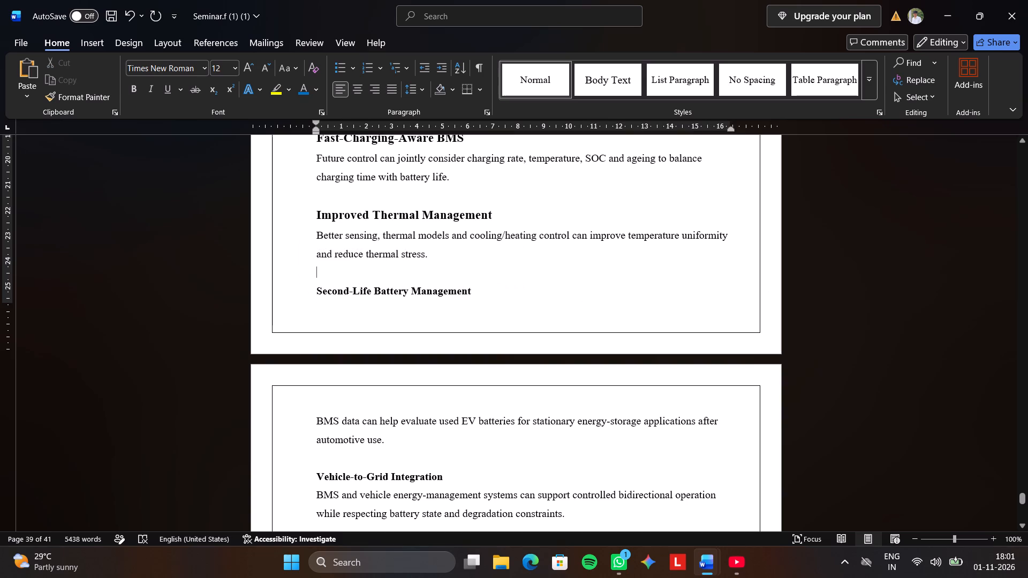
pyautogui.press('Return')
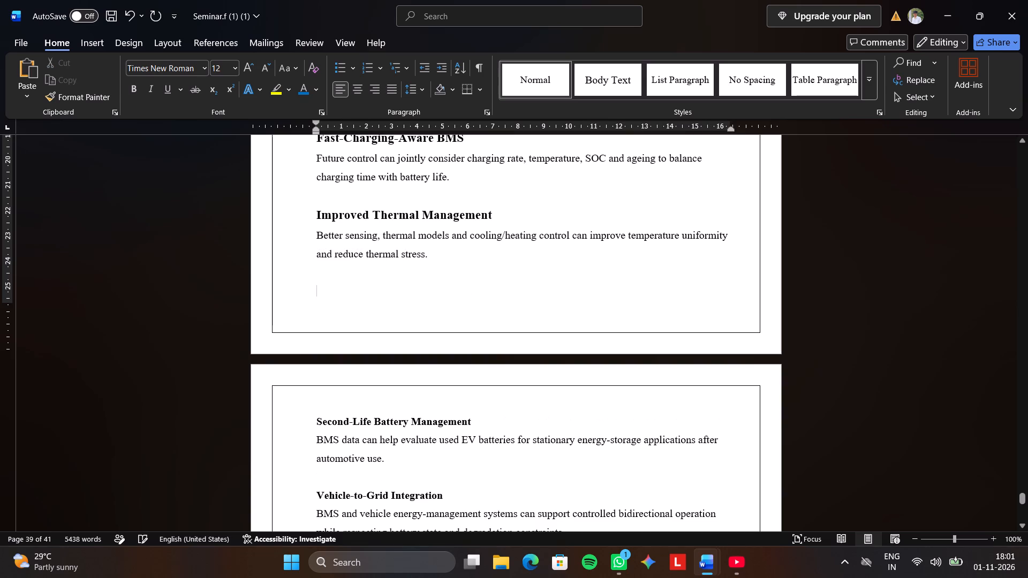
# Select the Second-Life Battery Management heading and open its font size choices.
pyautogui.tripleClick(331, 419)
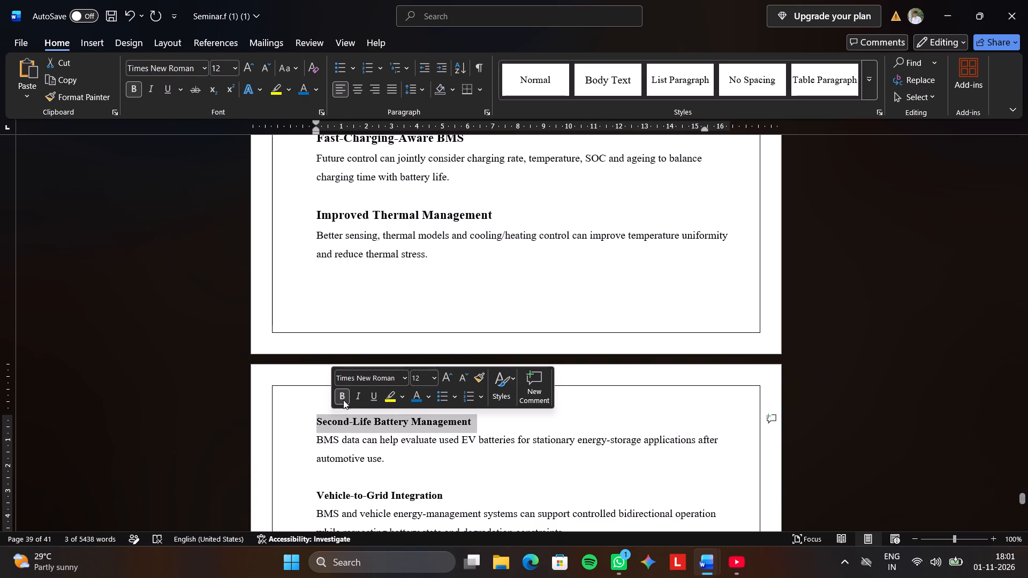
pyautogui.click(436, 378)
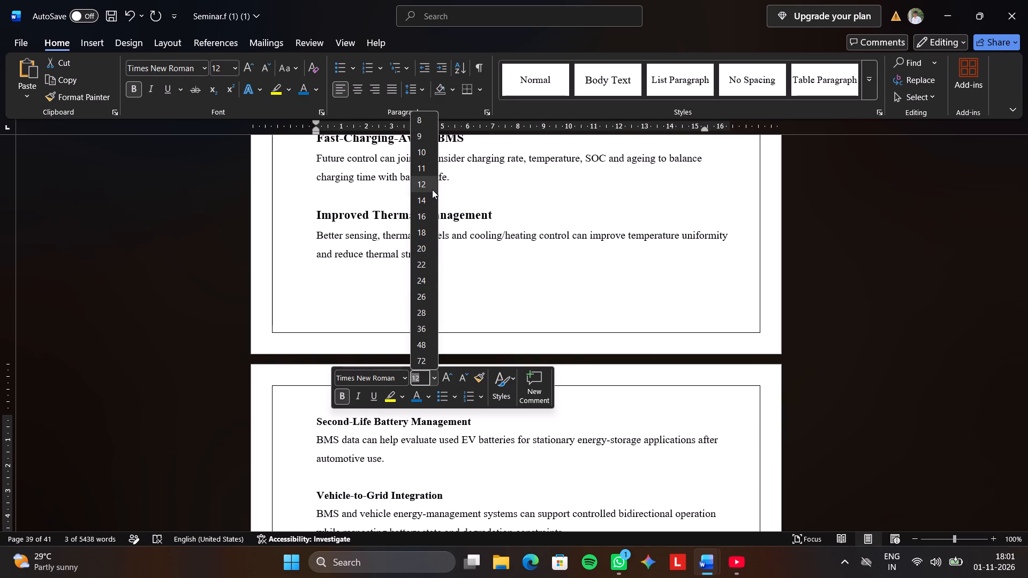
# Set the Second-Life Battery Management heading to font size 14.
pyautogui.click(425, 204)
pyautogui.scroll(-1, 445, 450)
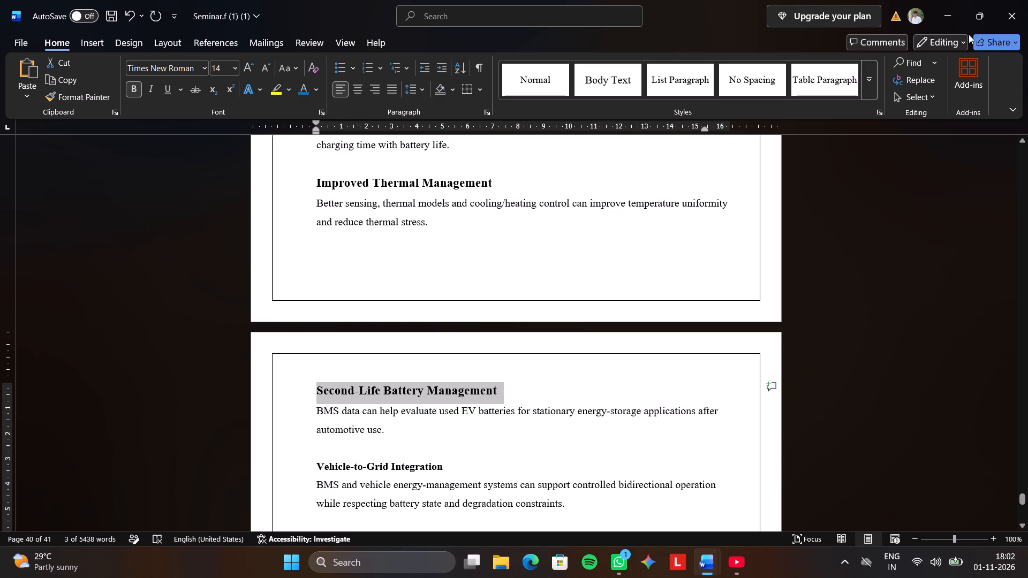
# Set the Vehicle-to-Grid Integration heading to font size 14.
pyautogui.scroll(-1, 443, 437)
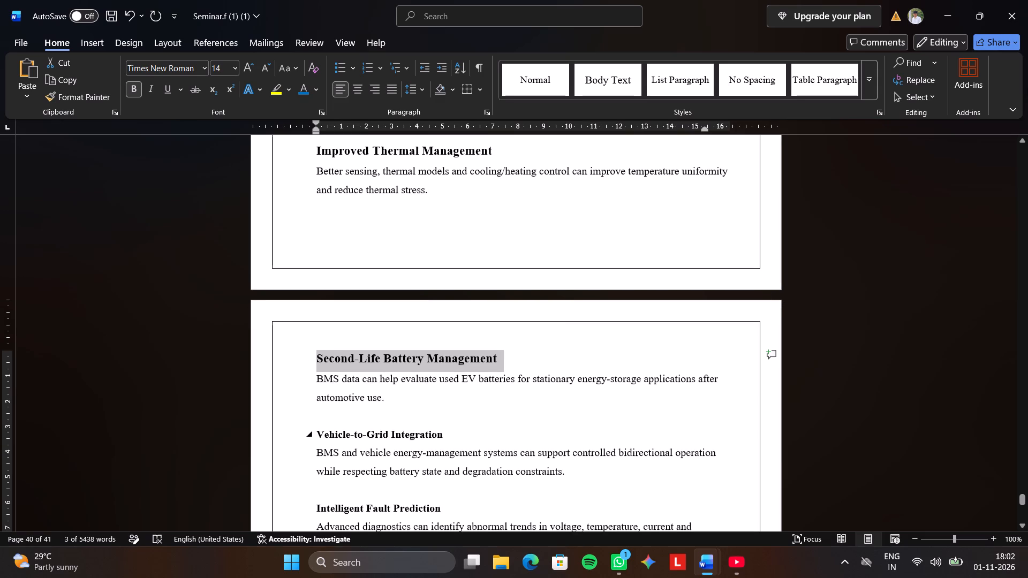
pyautogui.tripleClick(397, 432)
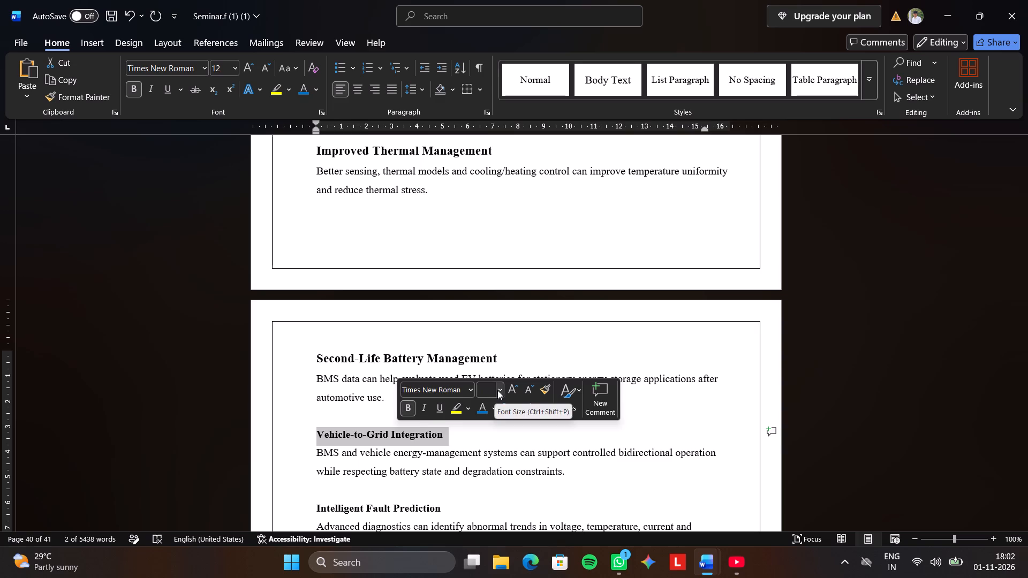
pyautogui.click(501, 390)
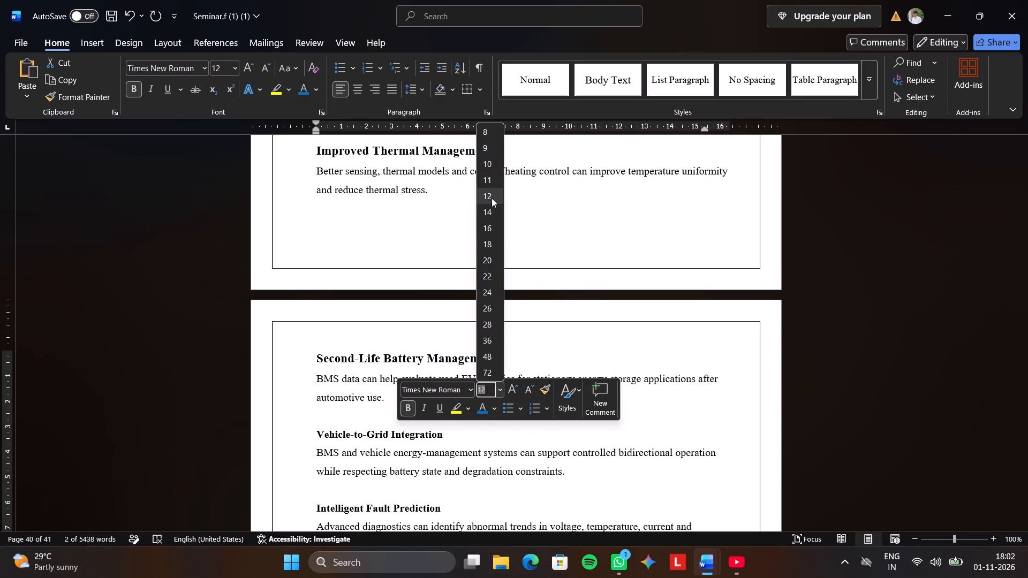
pyautogui.click(492, 198)
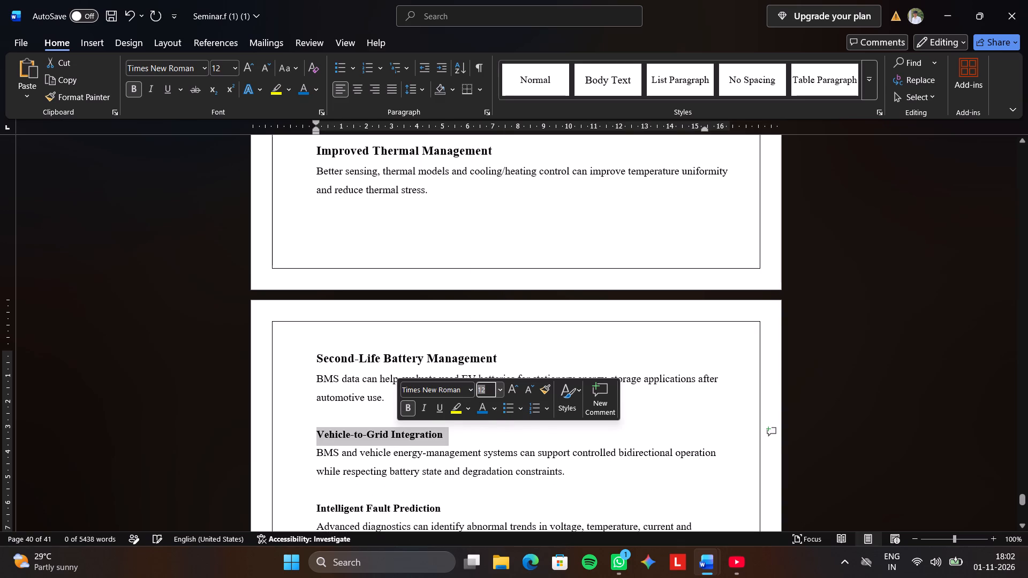
pyautogui.tripleClick(403, 429)
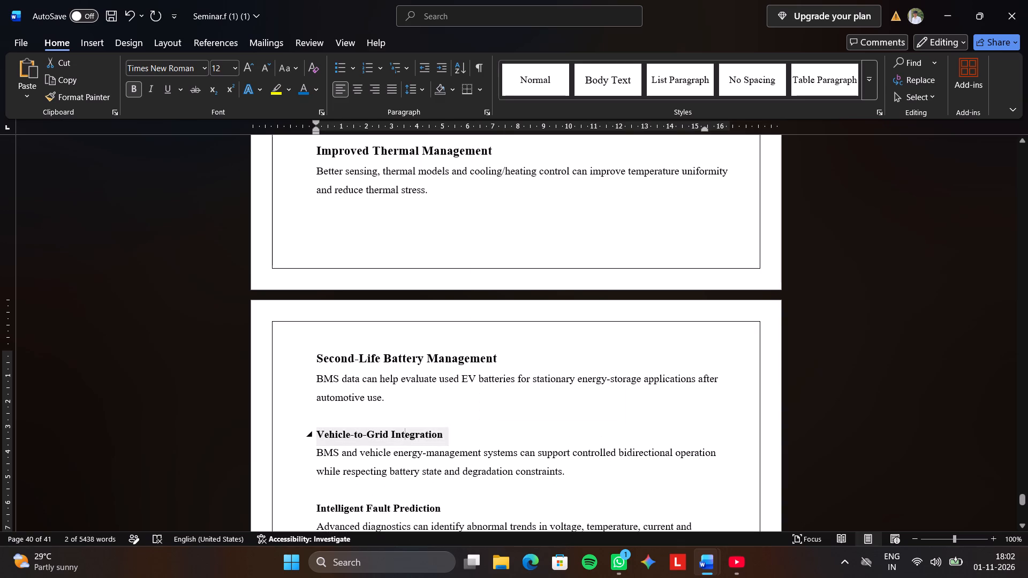
pyautogui.click(506, 387)
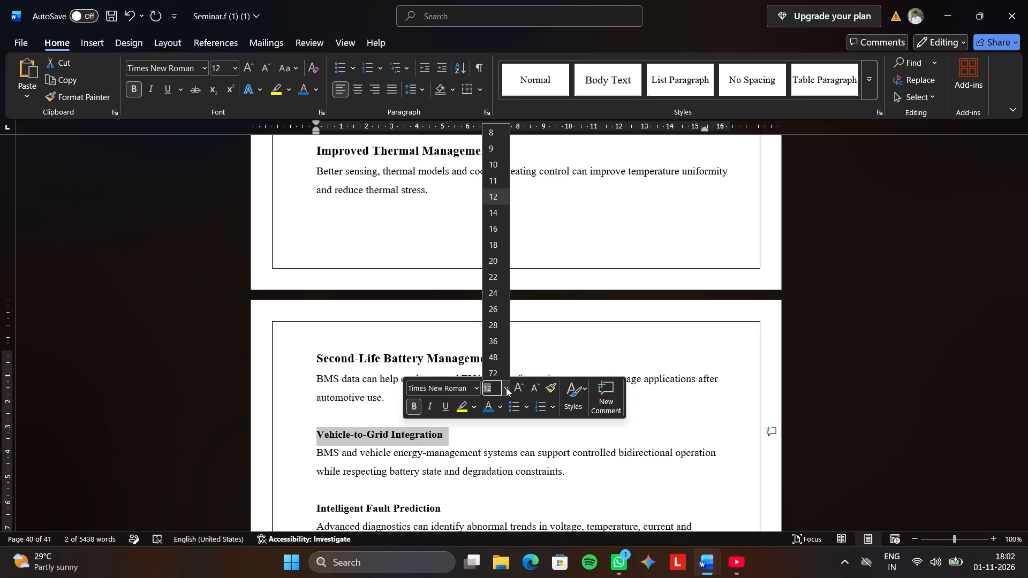
pyautogui.click(497, 206)
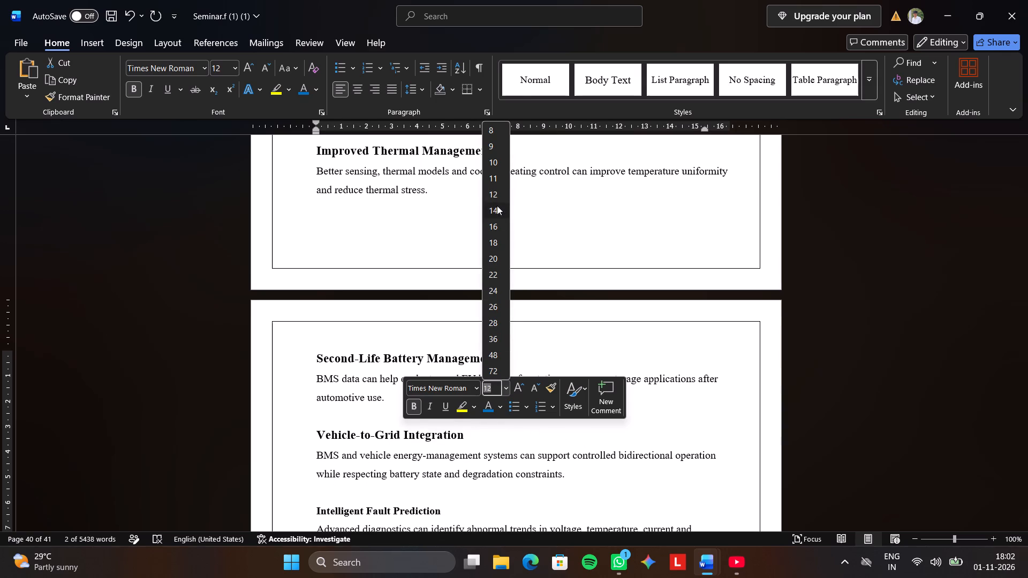
# Set the Intelligent Fault Prediction heading to font size 14.
pyautogui.scroll(-4, 466, 425)
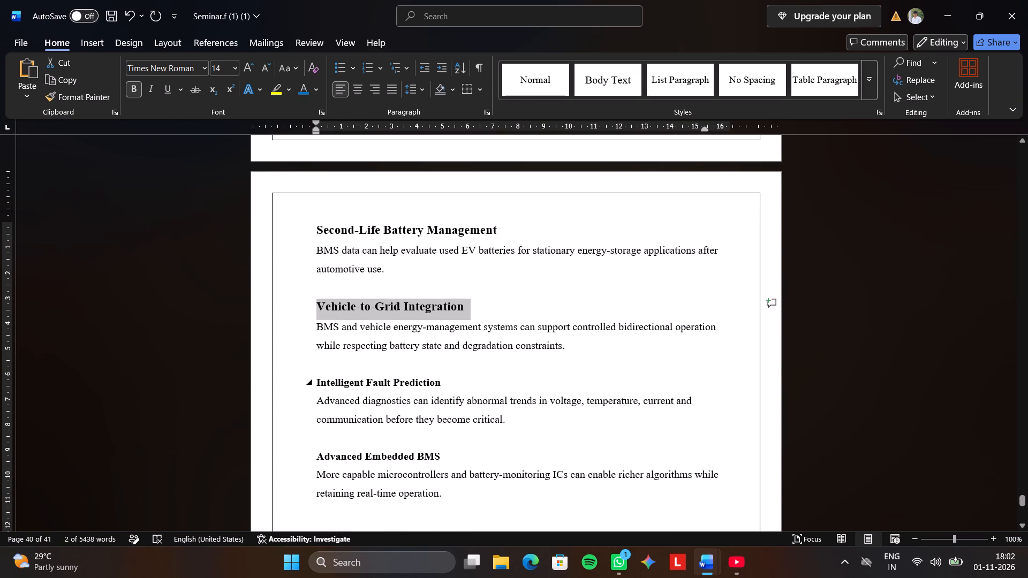
pyautogui.tripleClick(394, 389)
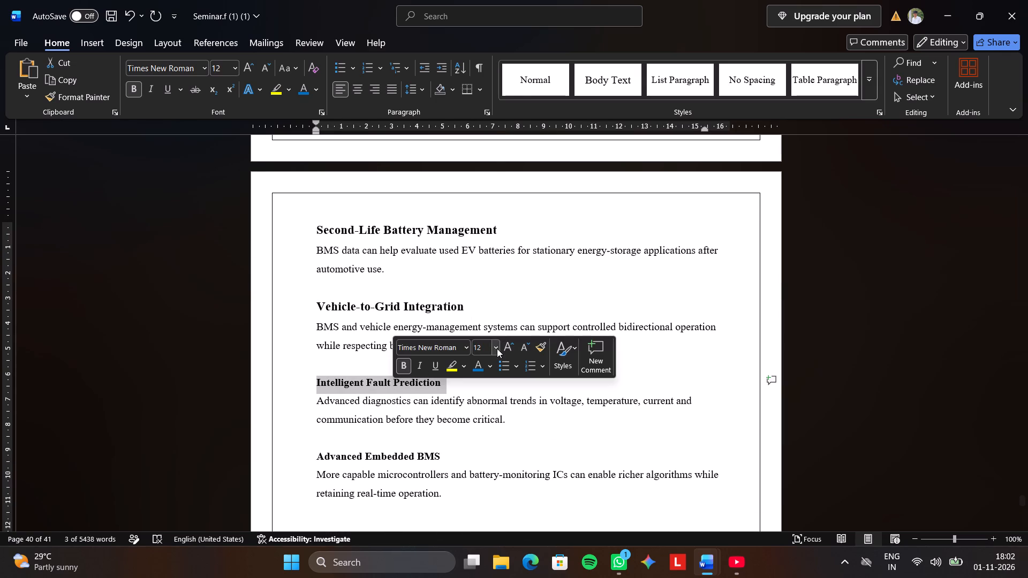
pyautogui.click(497, 348)
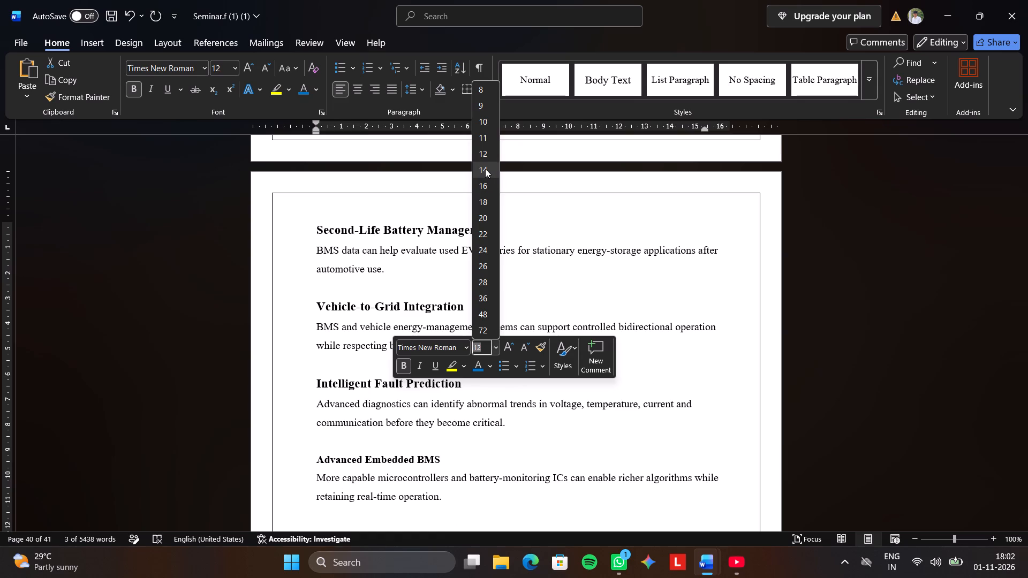
pyautogui.click(485, 169)
# Set the Advanced Embedded BMS heading to font size 14.
pyautogui.scroll(-4, 470, 384)
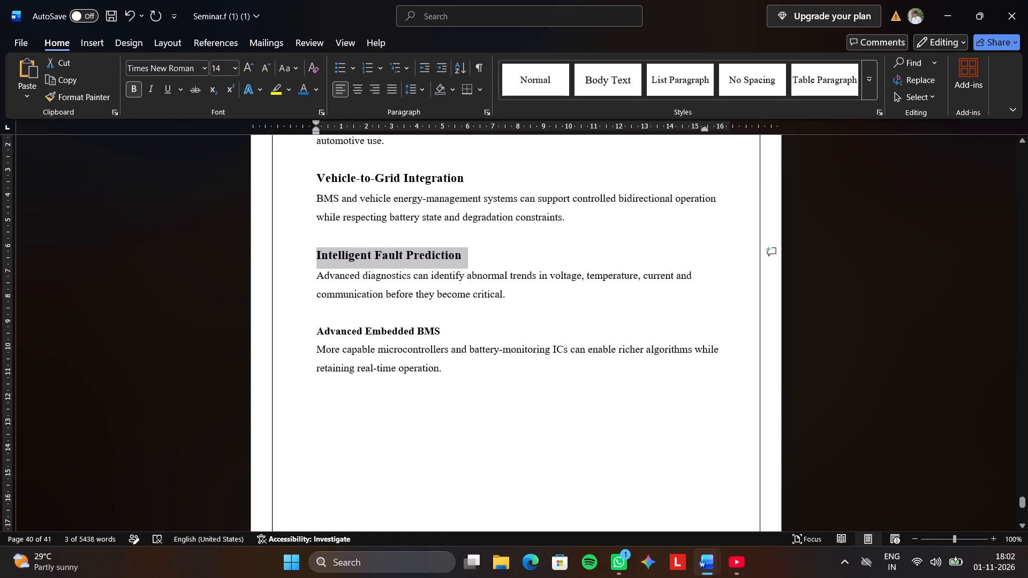
pyautogui.tripleClick(406, 327)
pyautogui.tripleClick(406, 328)
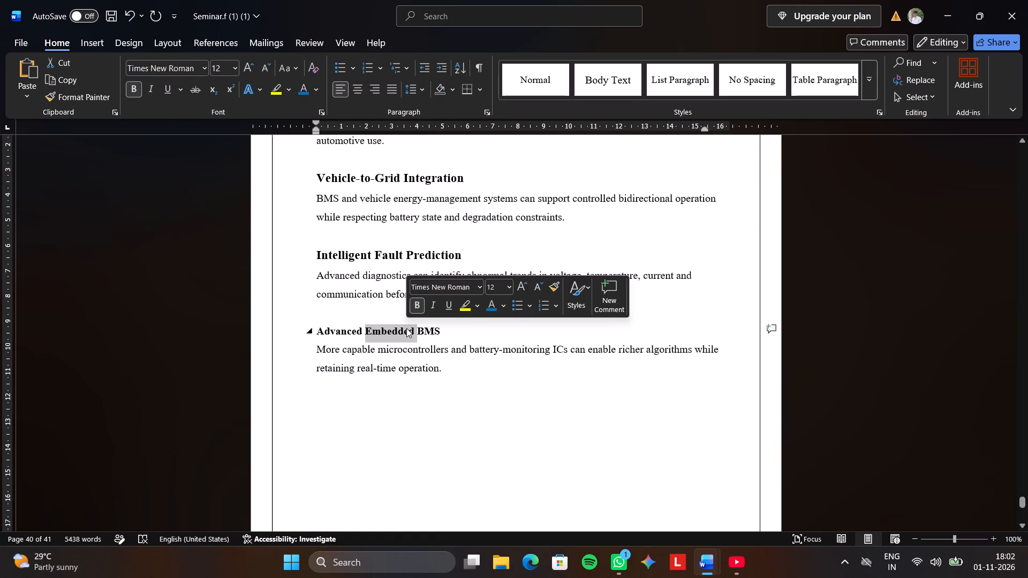
pyautogui.click(507, 287)
pyautogui.click(498, 110)
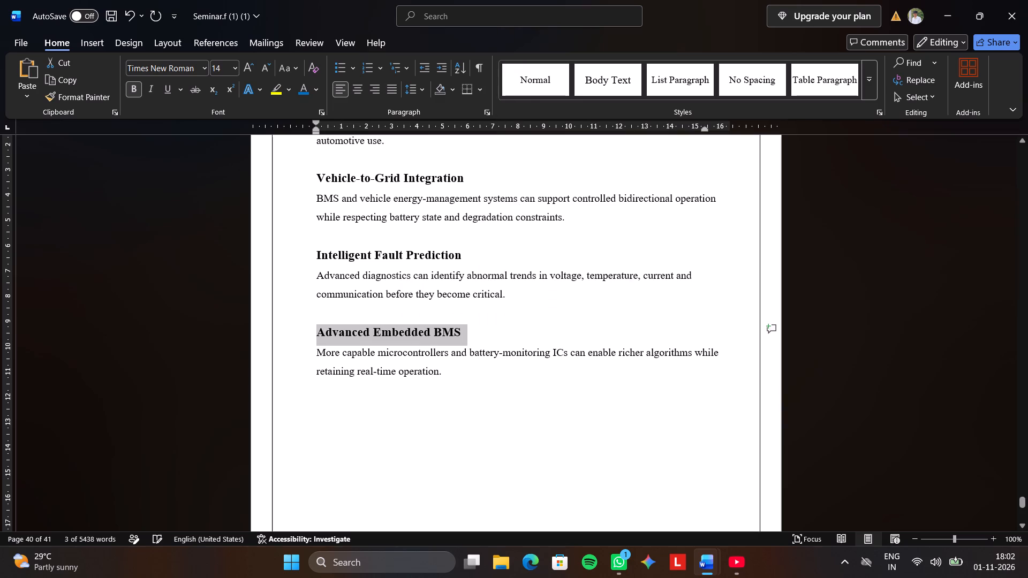
pyautogui.click(516, 337)
# Review the heading sizes, spacing and page layout from Second-Life Battery Management through Advanced Embedded BMS.
pyautogui.scroll(-3, 517, 335)
pyautogui.scroll(9, 517, 335)
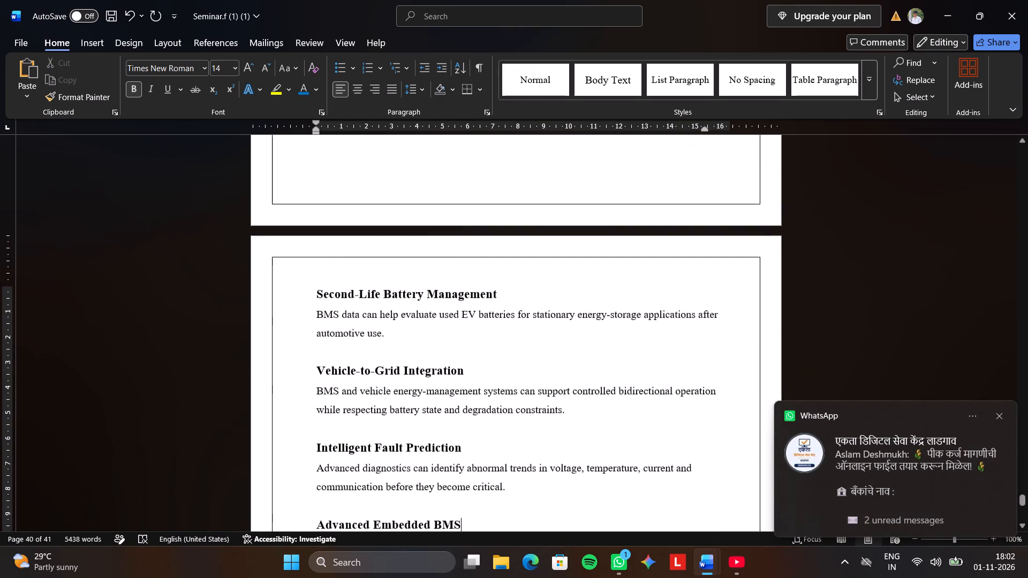
pyautogui.scroll(-3, 516, 328)
pyautogui.scroll(9, 516, 328)
pyautogui.scroll(-10, 519, 317)
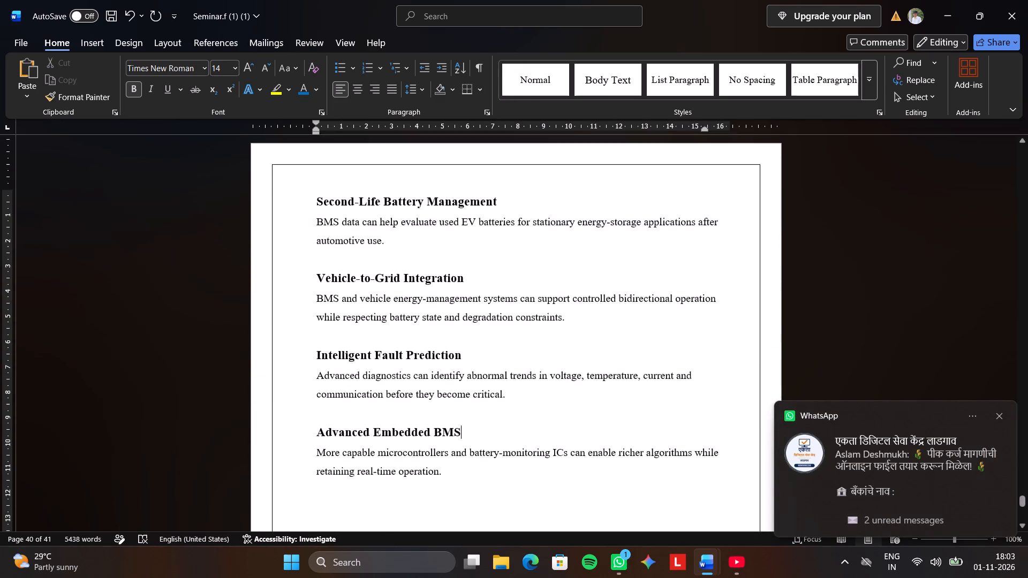
pyautogui.scroll(-11, 522, 324)
pyautogui.scroll(1, 523, 326)
# Copy the MASTER METHODOLOGY FLOWCHART heading and its subtitle line from BMS_in_Electric_Vehicles_T_E_Seminar_Report onto the blank last page of Seminar.f.
pyautogui.scroll(-10, 523, 326)
pyautogui.click(456, 313)
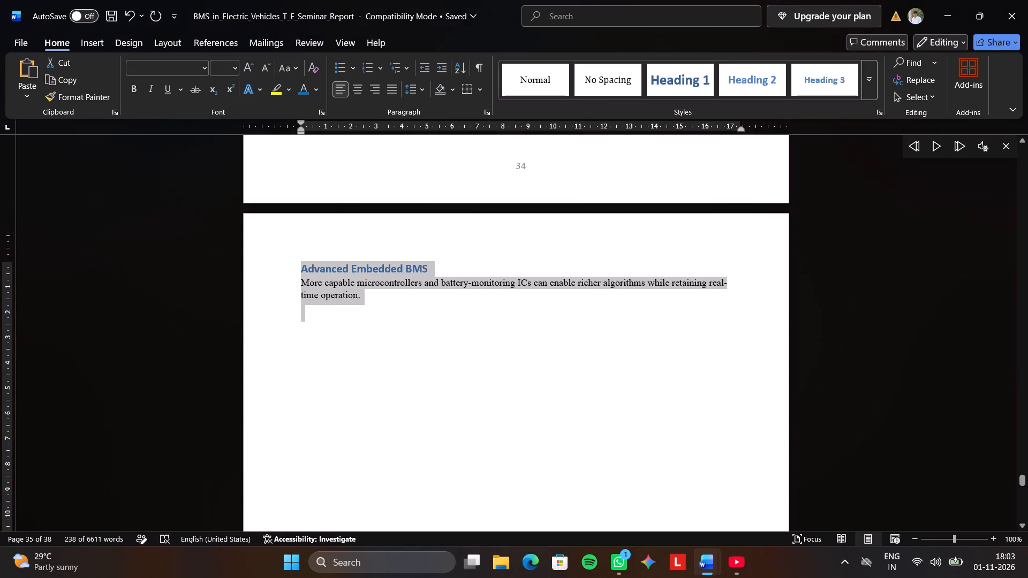
pyautogui.scroll(-7, 455, 313)
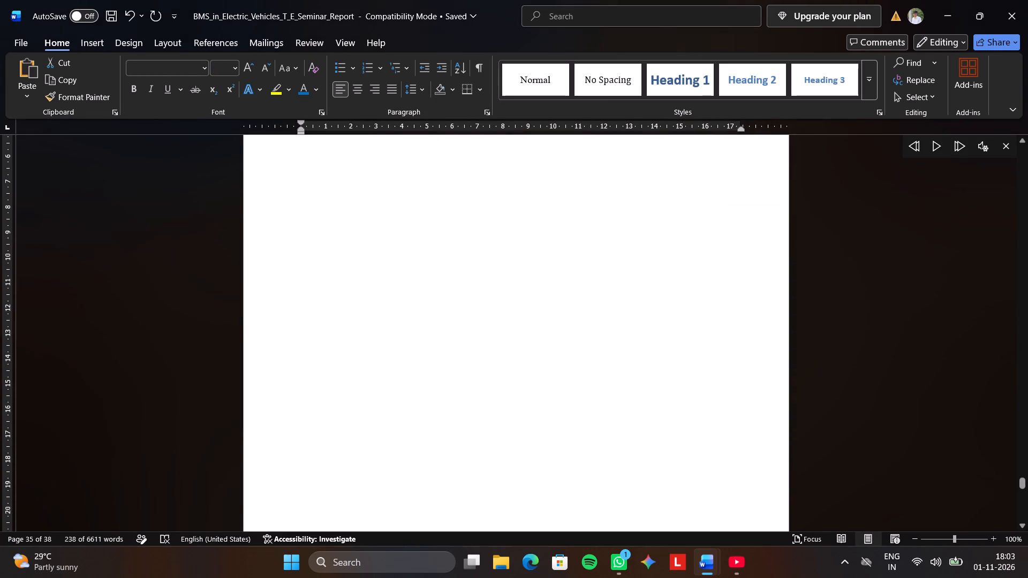
pyautogui.scroll(-19, 458, 315)
pyautogui.scroll(3, 464, 318)
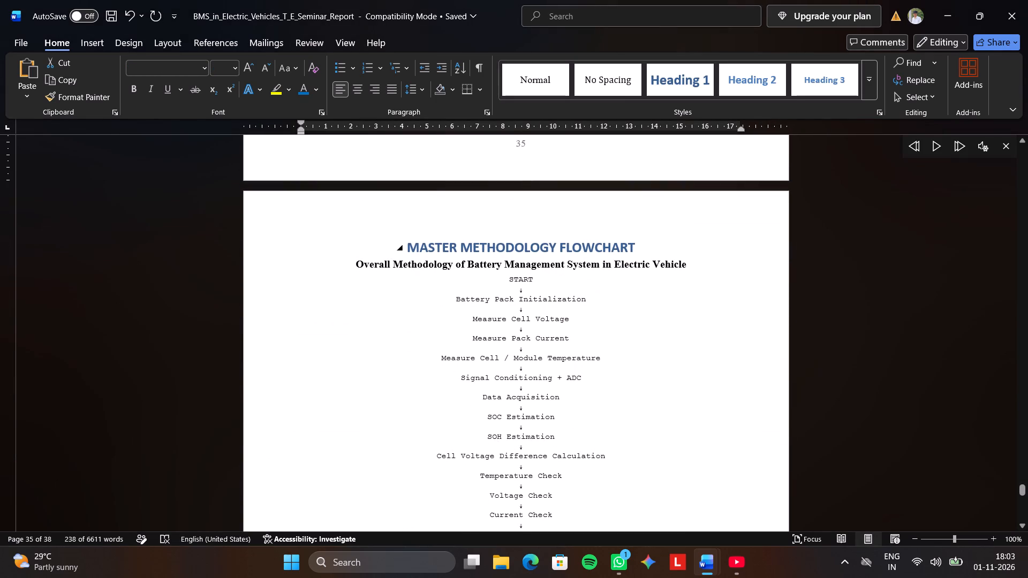
pyautogui.moveTo(405, 247); pyautogui.dragTo(659, 256)
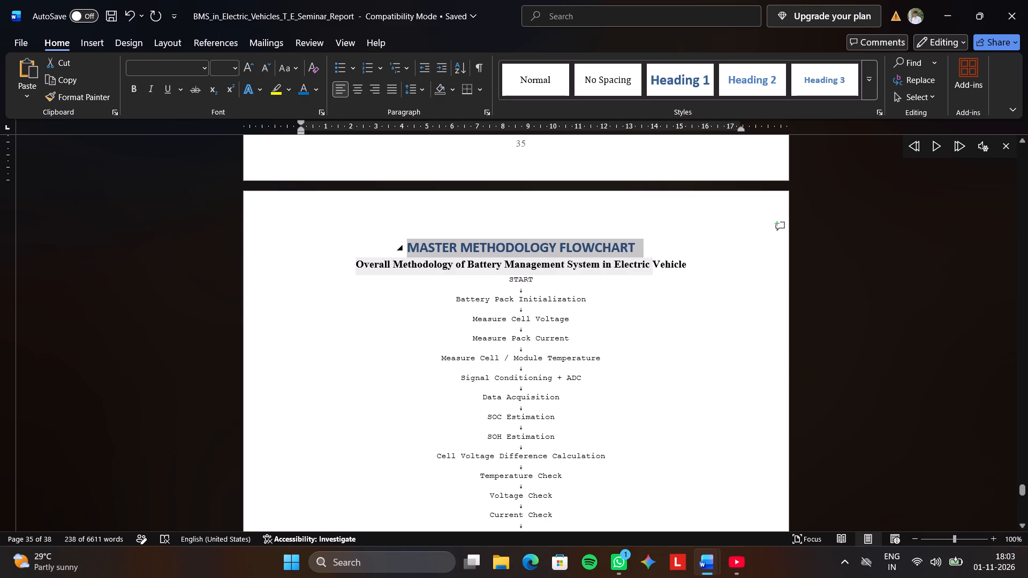
pyautogui.moveTo(659, 256); pyautogui.dragTo(706, 264)
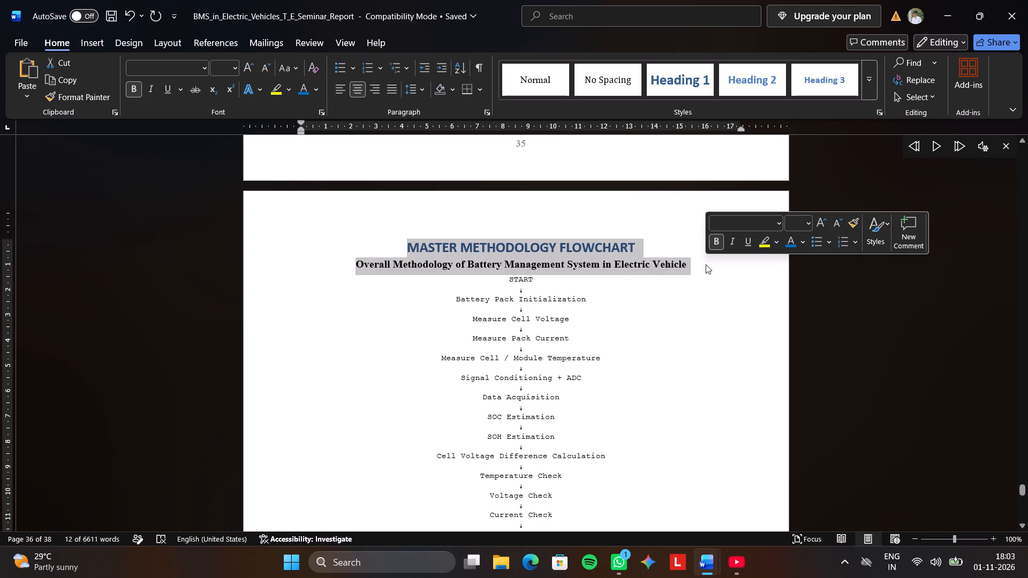
pyautogui.hotkey('ctrl', 'c')
pyautogui.hscroll(1, 706, 264)
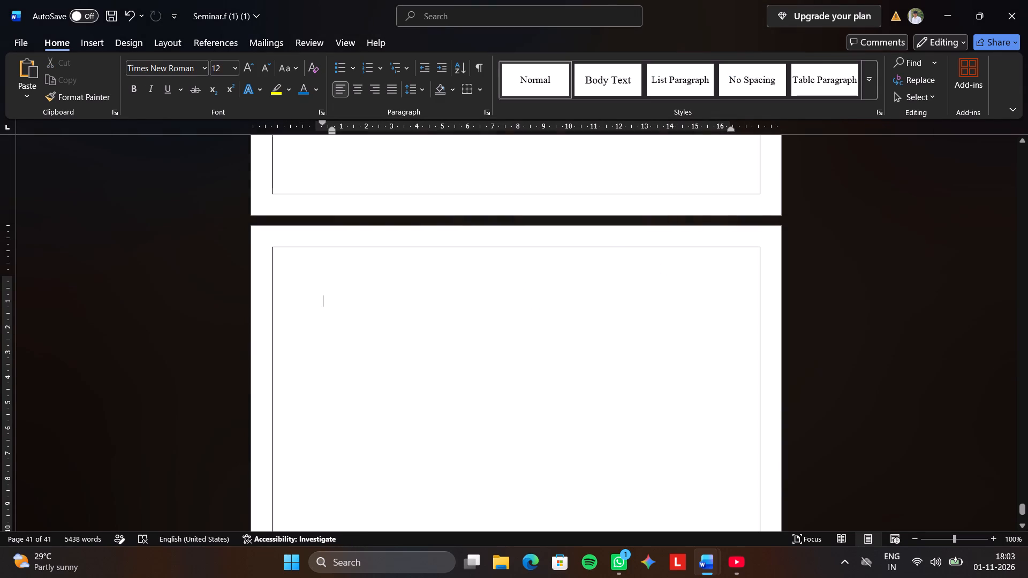
pyautogui.hotkey('ctrl', 'v')
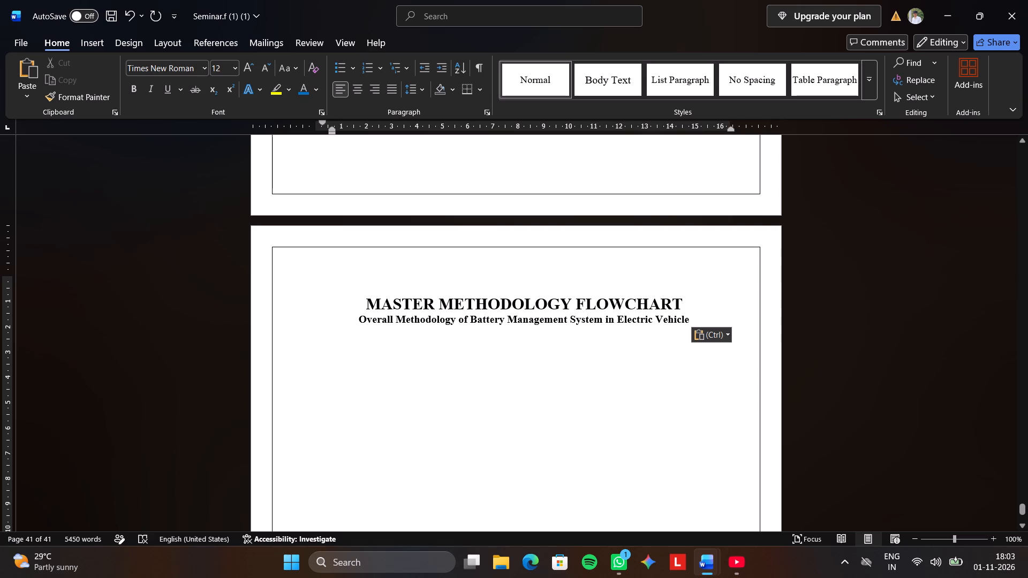
# Set the MASTER METHODOLOGY FLOWCHART heading to font size 14.
pyautogui.tripleClick(372, 300)
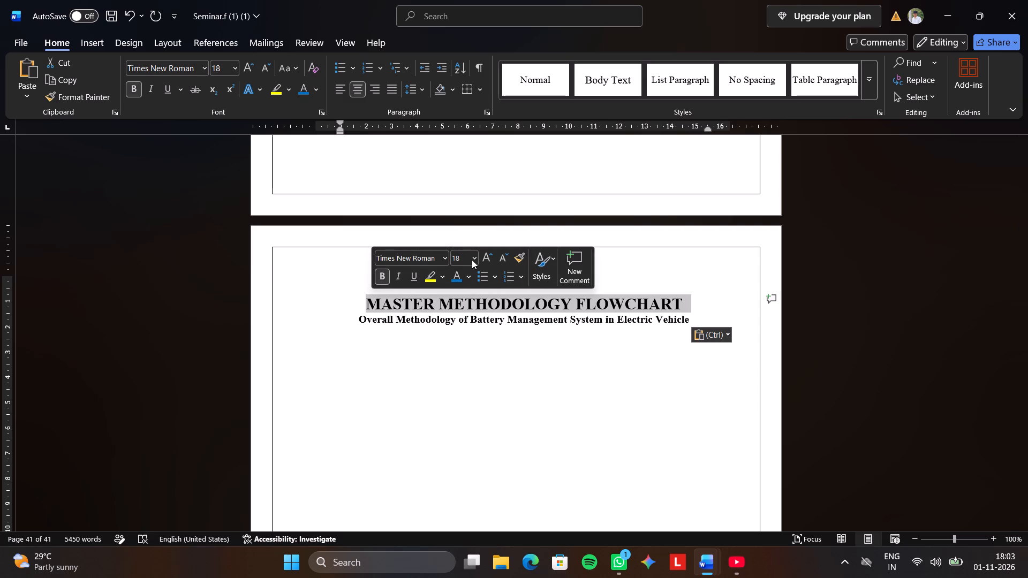
pyautogui.click(472, 260)
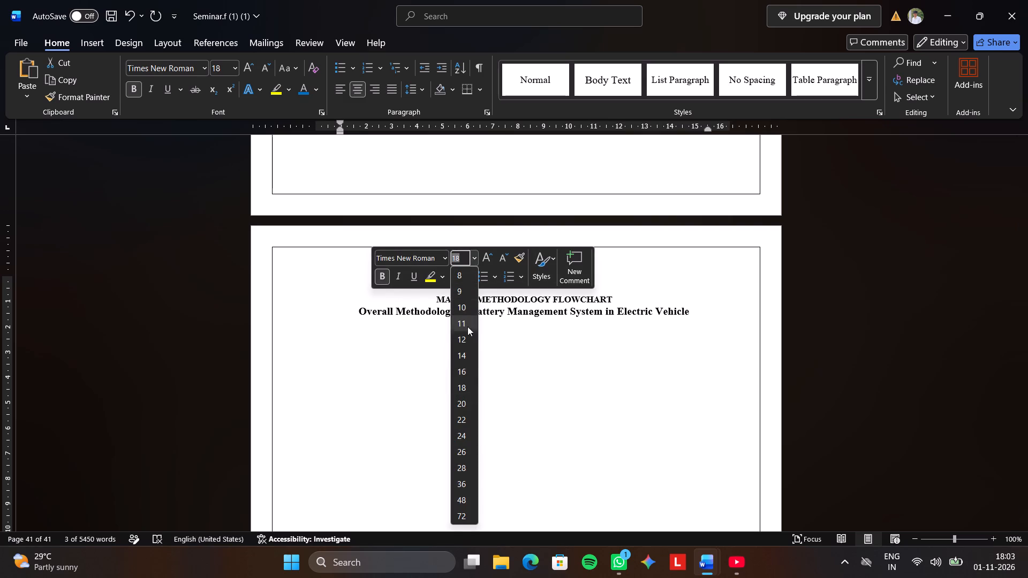
pyautogui.click(461, 353)
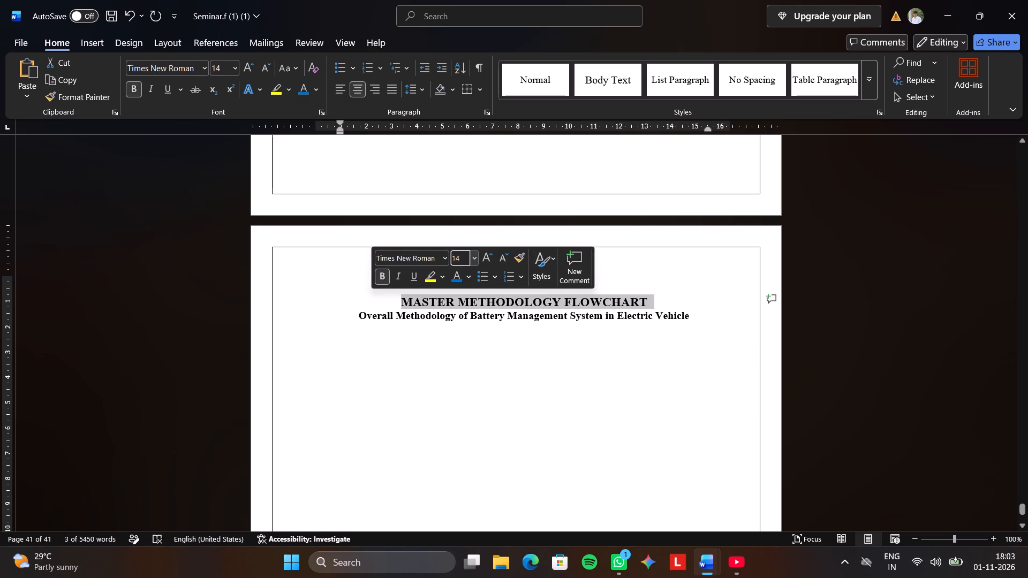
pyautogui.tripleClick(376, 315)
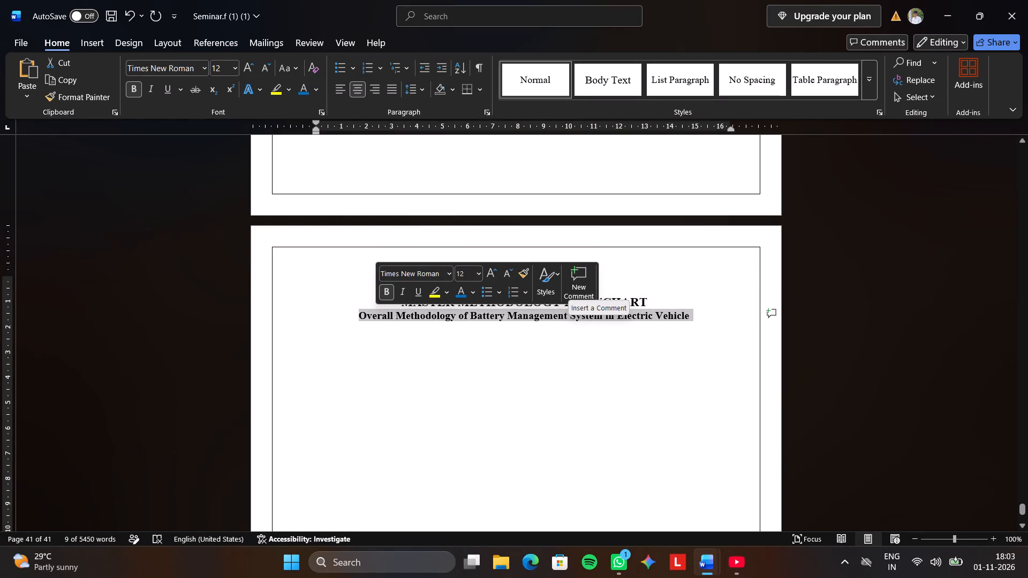
pyautogui.click(668, 280)
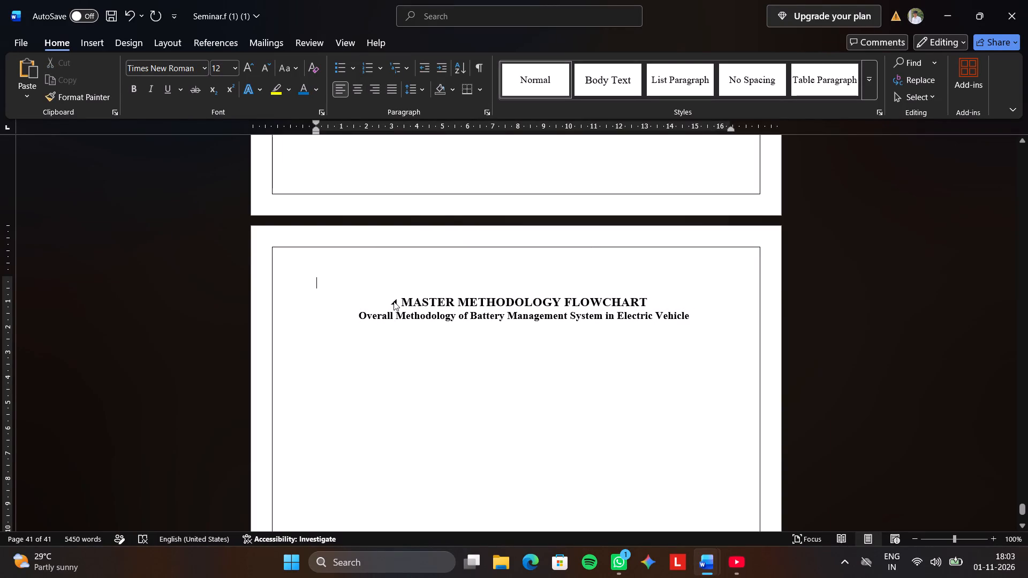
# Switch to the BMS source report and review its remaining pages, from the master methodology flowchart through the hierarchical architecture to the references.
pyautogui.scroll(-2, 387, 350)
pyautogui.click(381, 319)
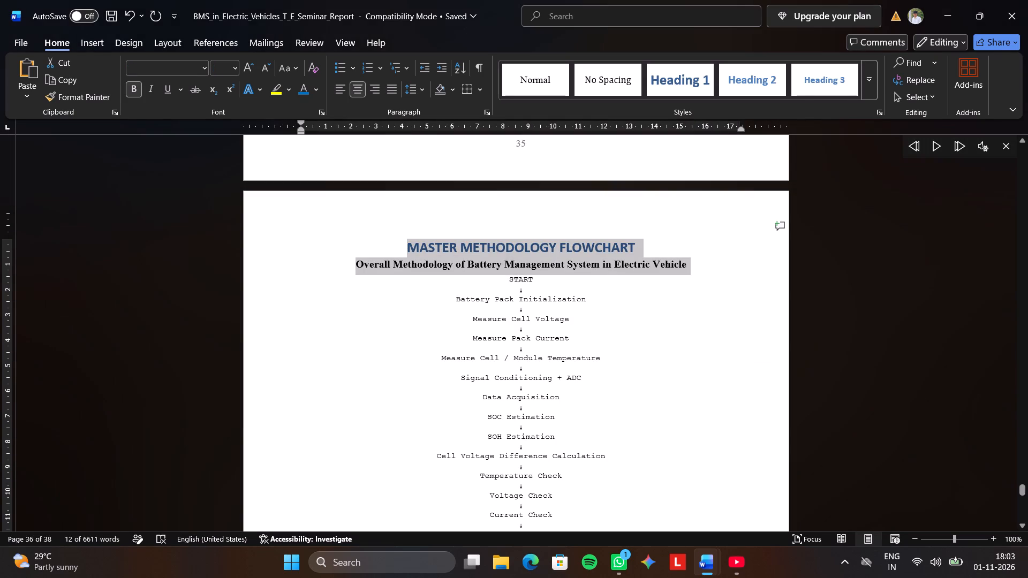
pyautogui.scroll(-4, 364, 306)
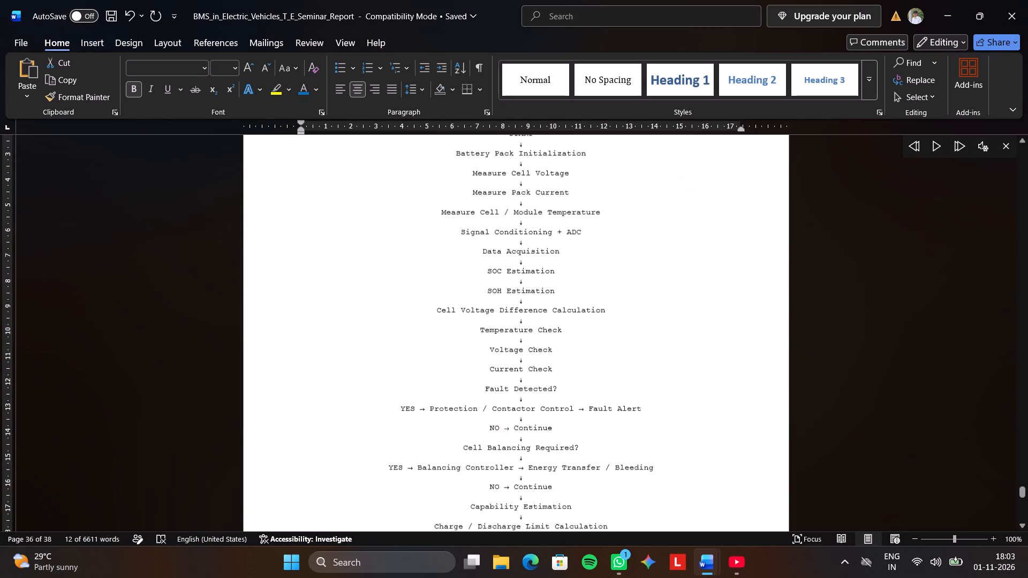
pyautogui.scroll(-16, 364, 306)
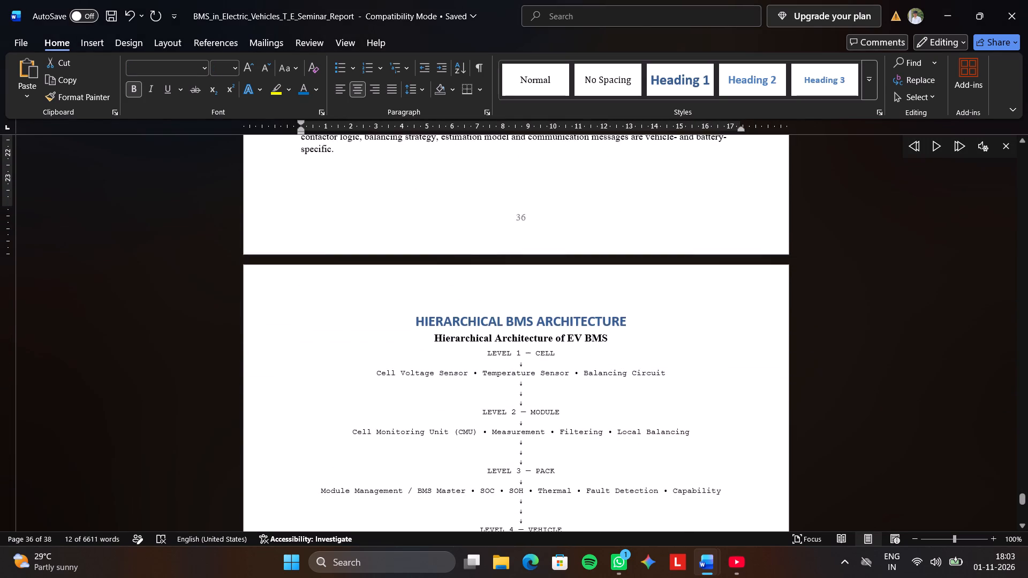
pyautogui.scroll(-20, 369, 308)
pyautogui.scroll(-5, 369, 308)
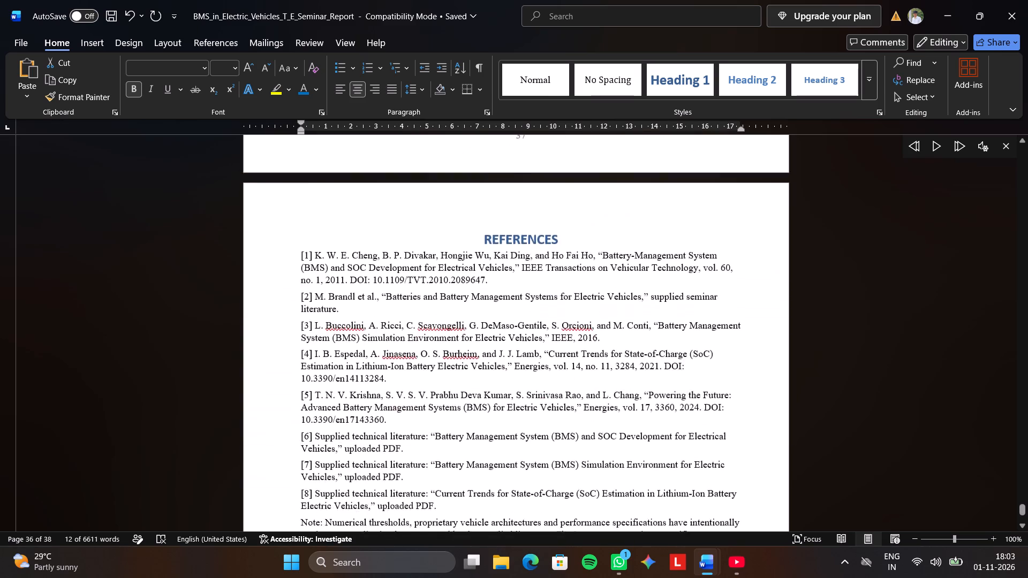
pyautogui.scroll(1, 372, 308)
pyautogui.scroll(-14, 372, 308)
pyautogui.scroll(7, 374, 304)
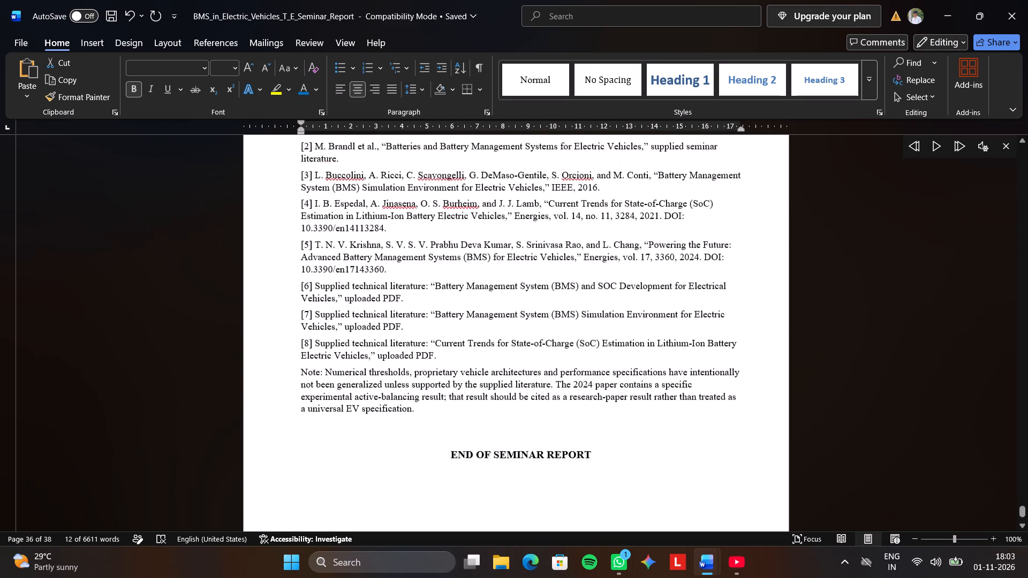
pyautogui.scroll(20, 375, 301)
pyautogui.scroll(3, 375, 301)
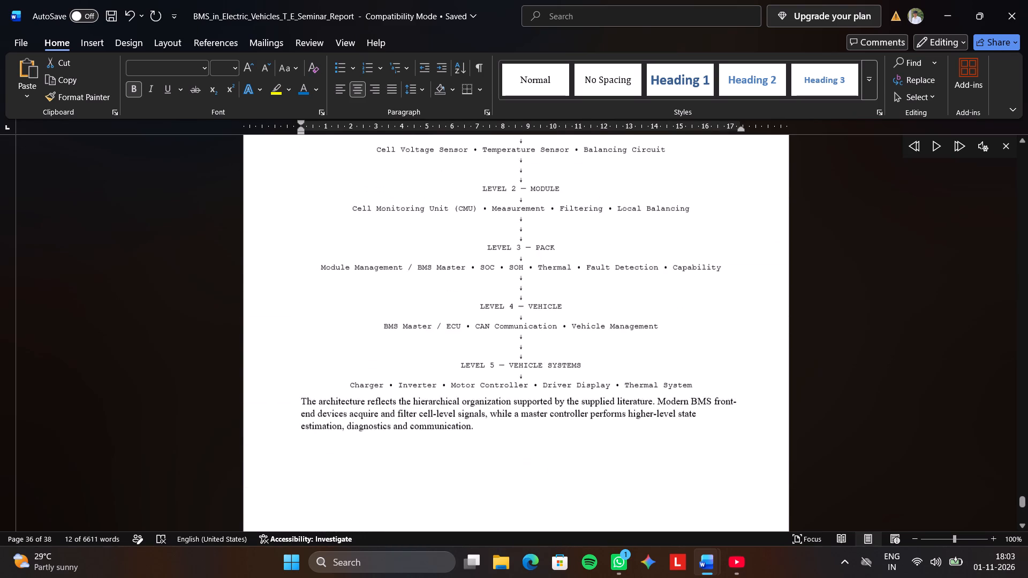
pyautogui.scroll(3, 382, 303)
pyautogui.scroll(-1, 382, 303)
pyautogui.scroll(9, 382, 303)
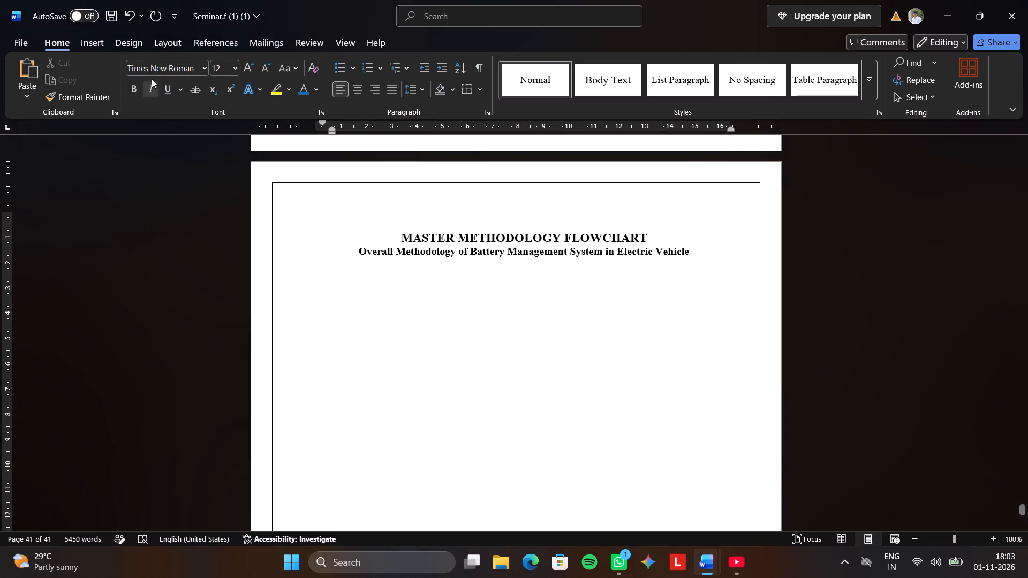
# Insert the picture IMG15 from the Downloads files below the methodology flowchart subtitle in Seminar.f.
pyautogui.click(101, 40)
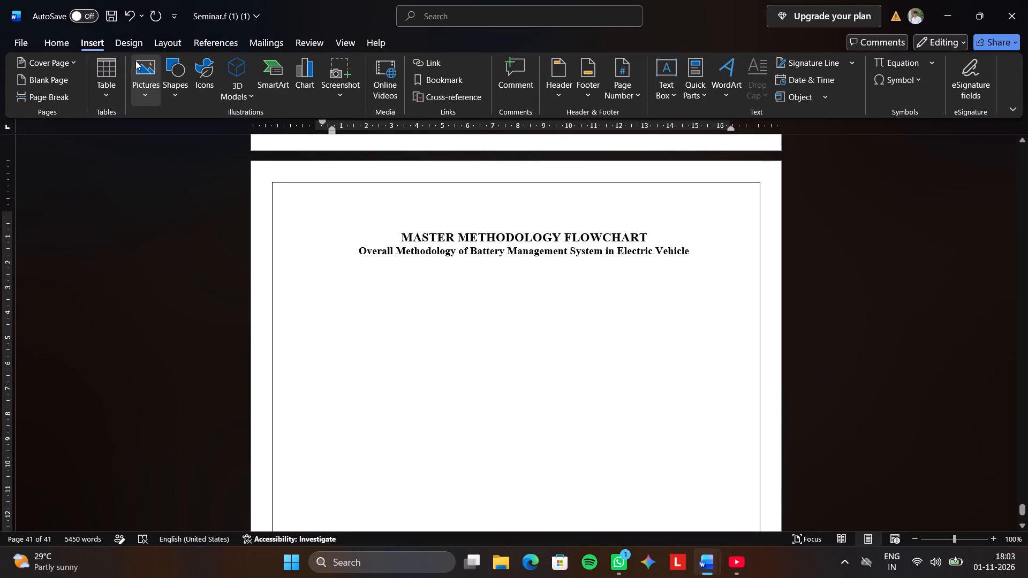
pyautogui.click(136, 60)
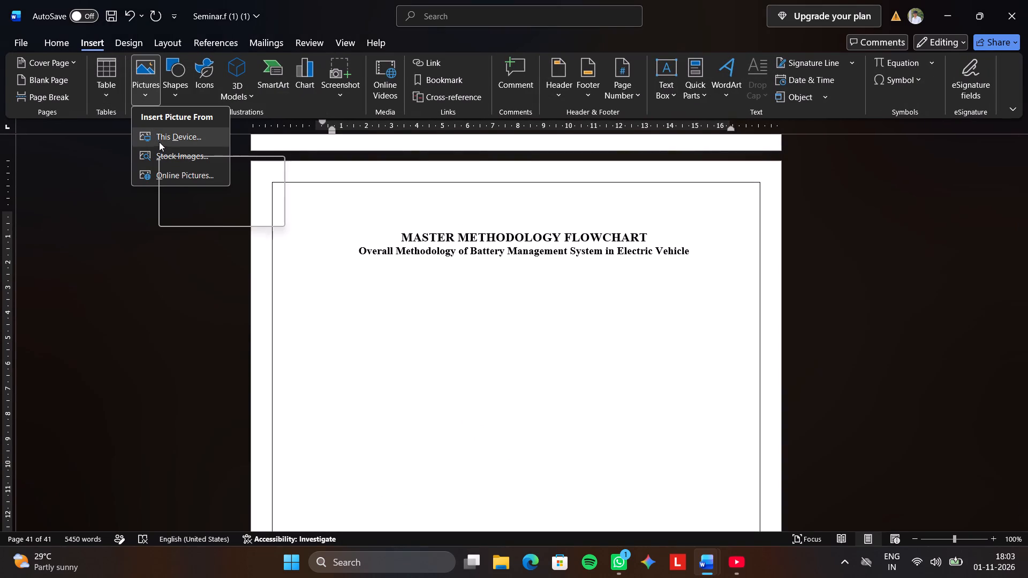
pyautogui.click(160, 140)
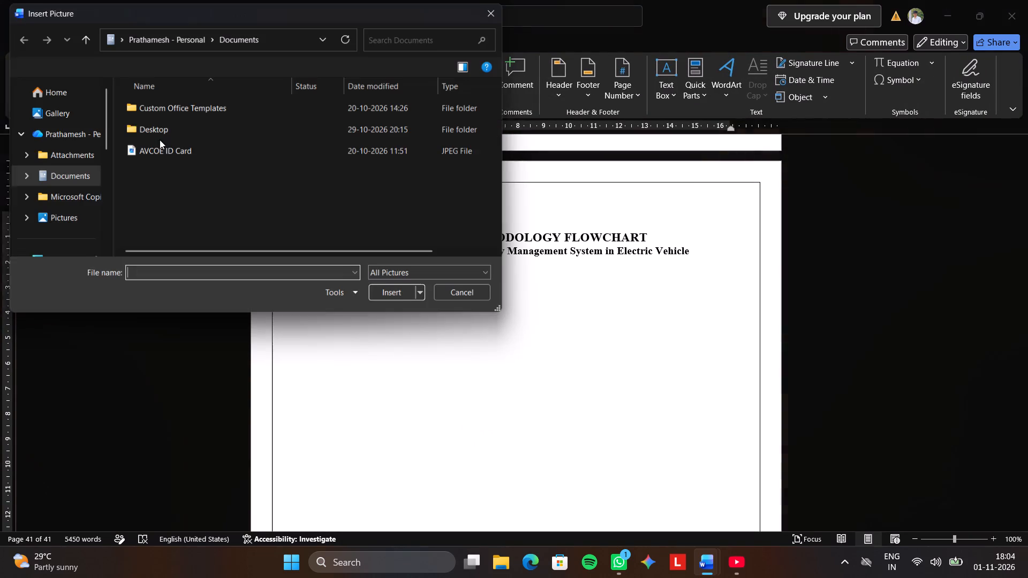
pyautogui.click(86, 89)
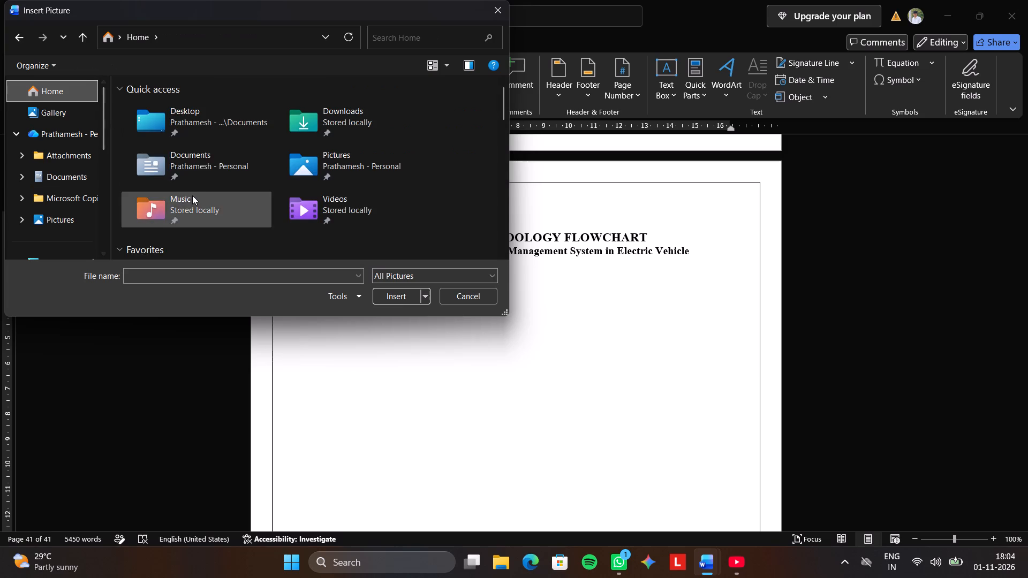
pyautogui.scroll(-4, 196, 196)
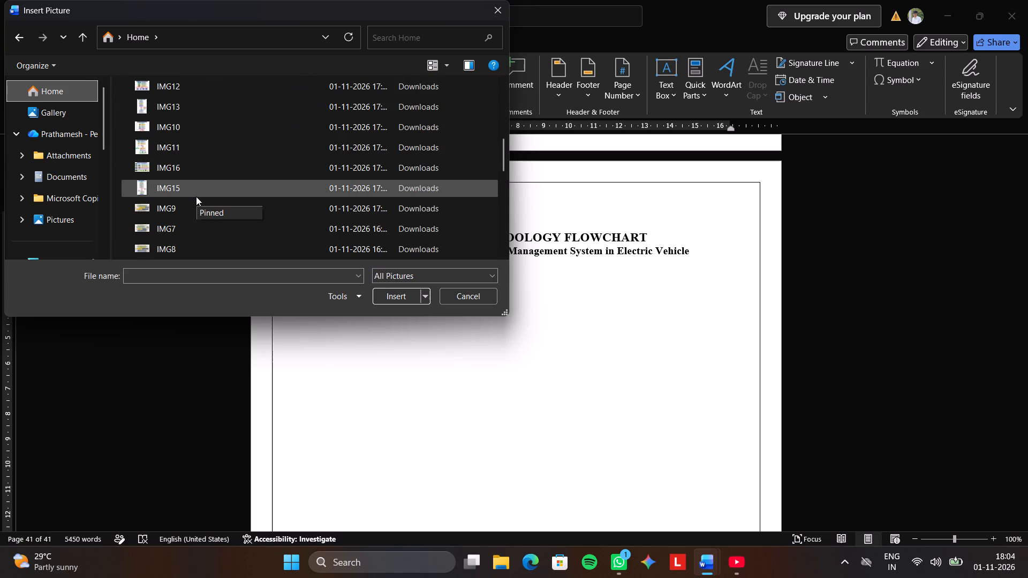
pyautogui.scroll(2, 195, 191)
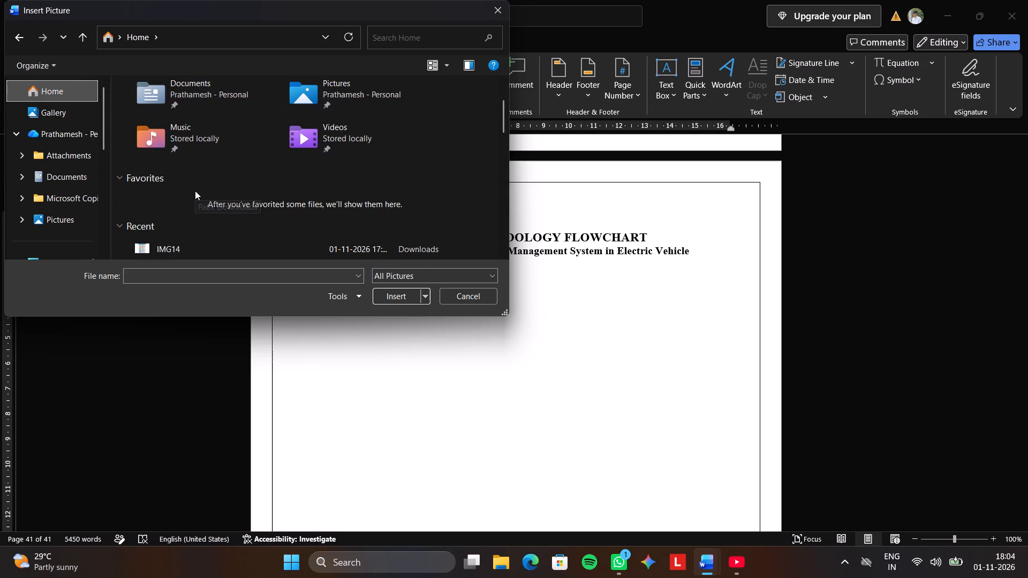
pyautogui.scroll(-3, 195, 191)
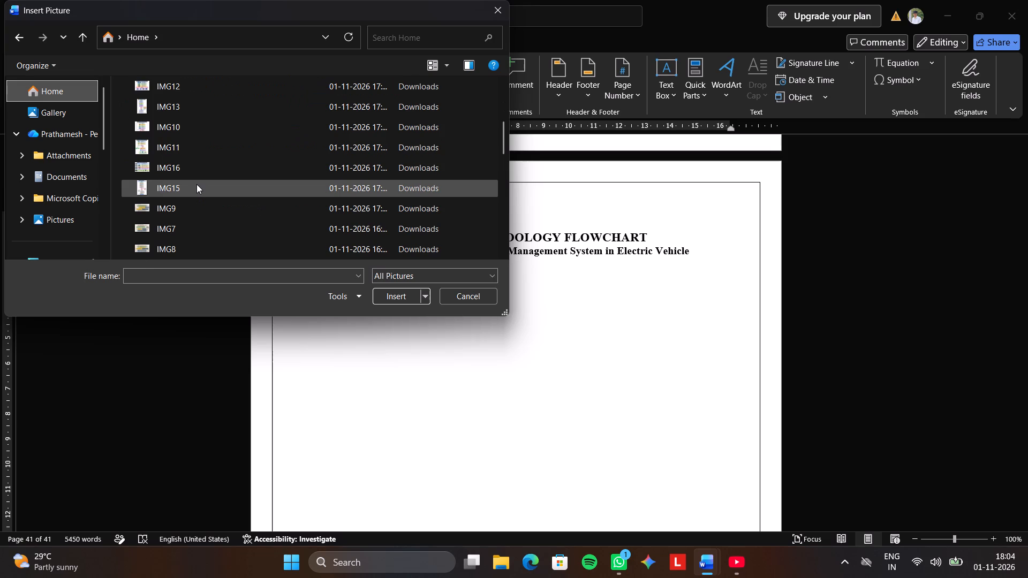
pyautogui.click(196, 184)
pyautogui.click(388, 297)
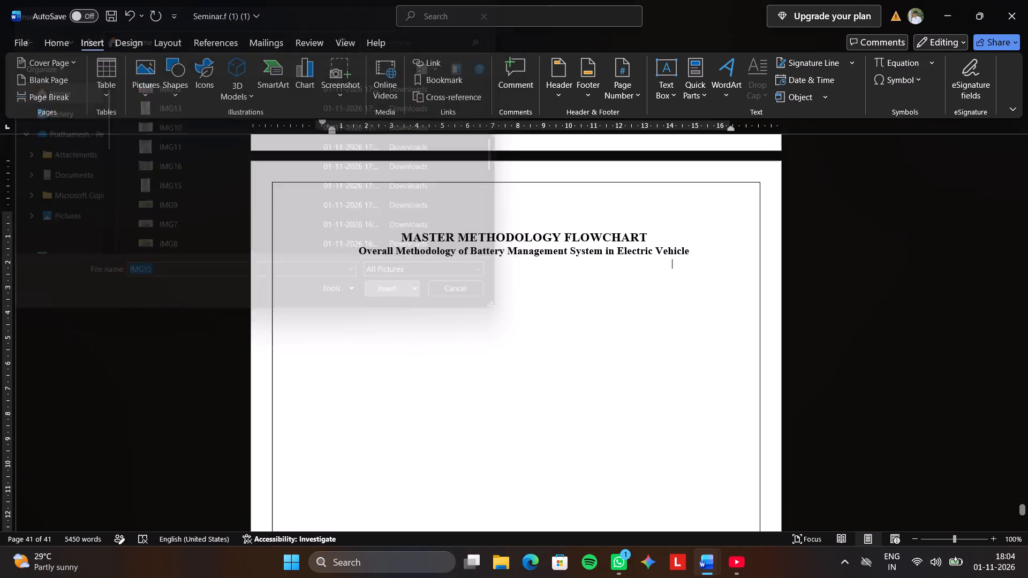
# Examine the inserted methodology flowchart picture and how it is laid out on the pages.
pyautogui.scroll(-5, 417, 349)
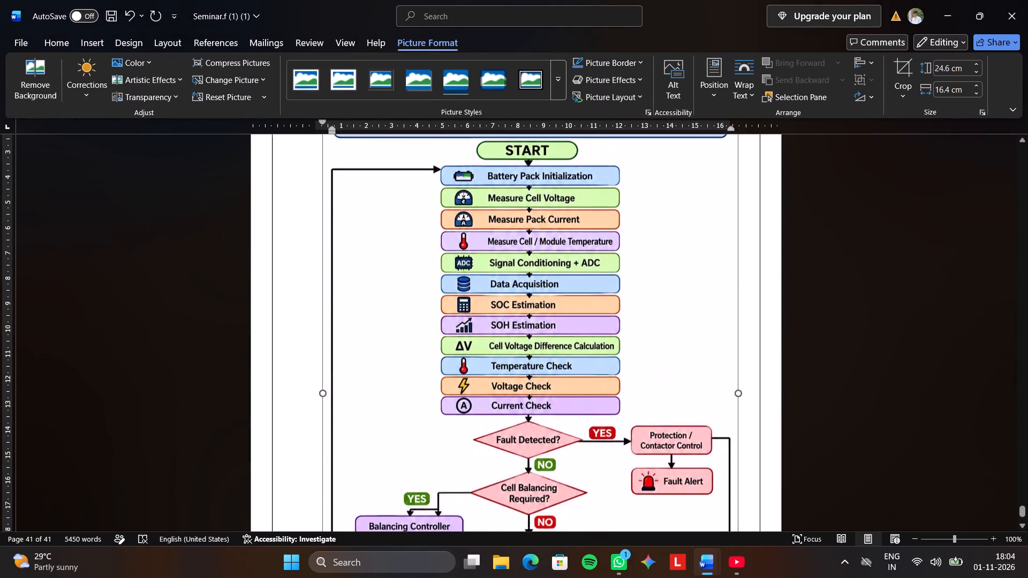
pyautogui.scroll(-9, 418, 346)
pyautogui.scroll(7, 418, 343)
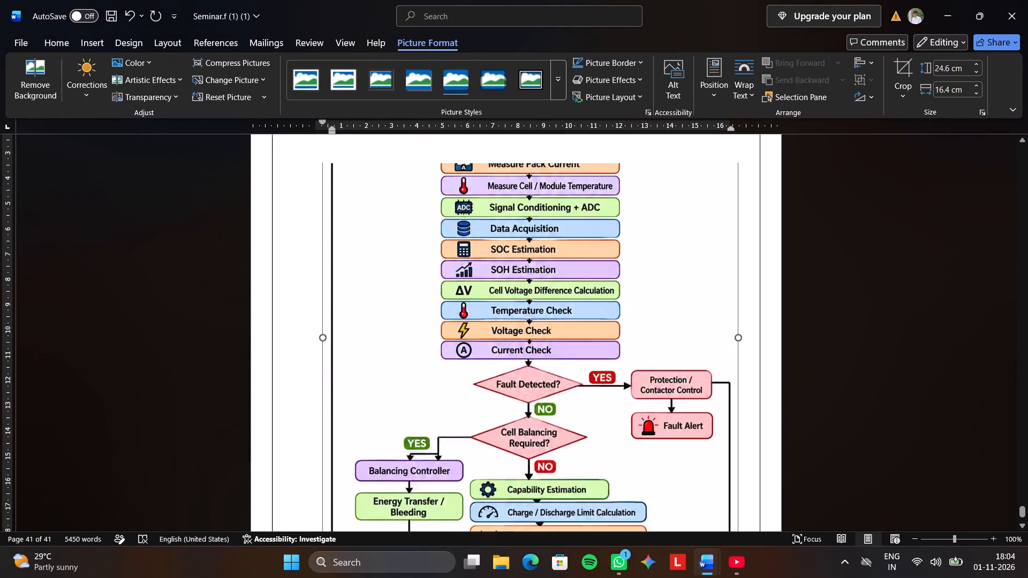
pyautogui.scroll(19, 419, 330)
pyautogui.scroll(4, 421, 318)
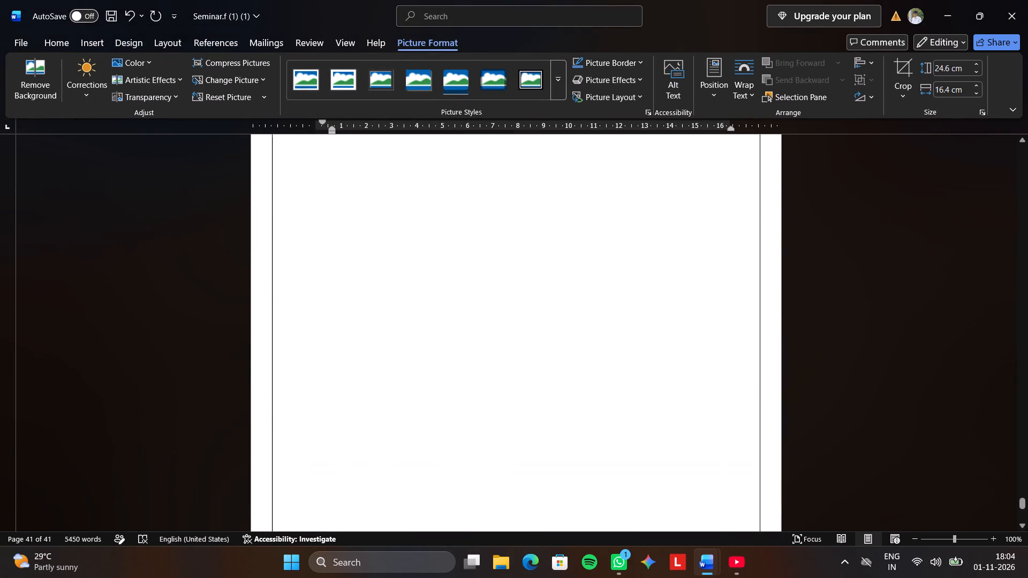
# Reduce the methodology flowchart picture's height to about 23.1 cm so it fits on the same page as its headings.
pyautogui.scroll(4, 421, 318)
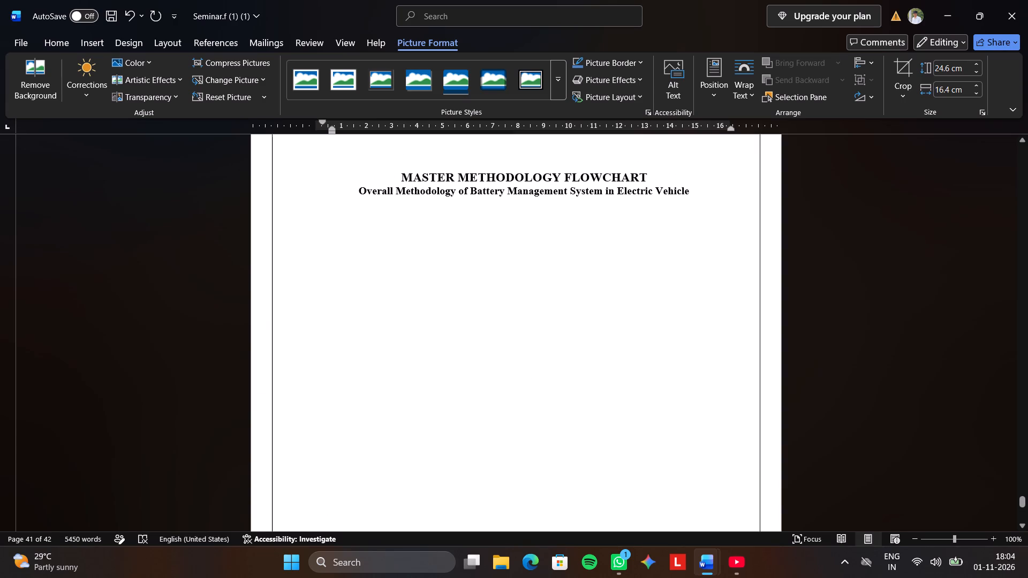
pyautogui.click(700, 197)
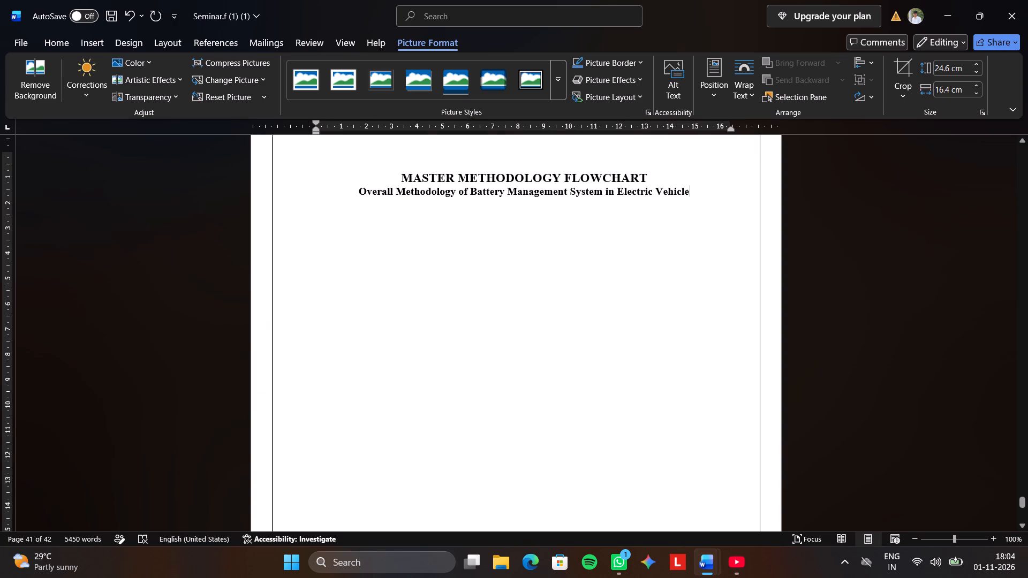
pyautogui.scroll(-20, 669, 307)
pyautogui.scroll(-7, 669, 307)
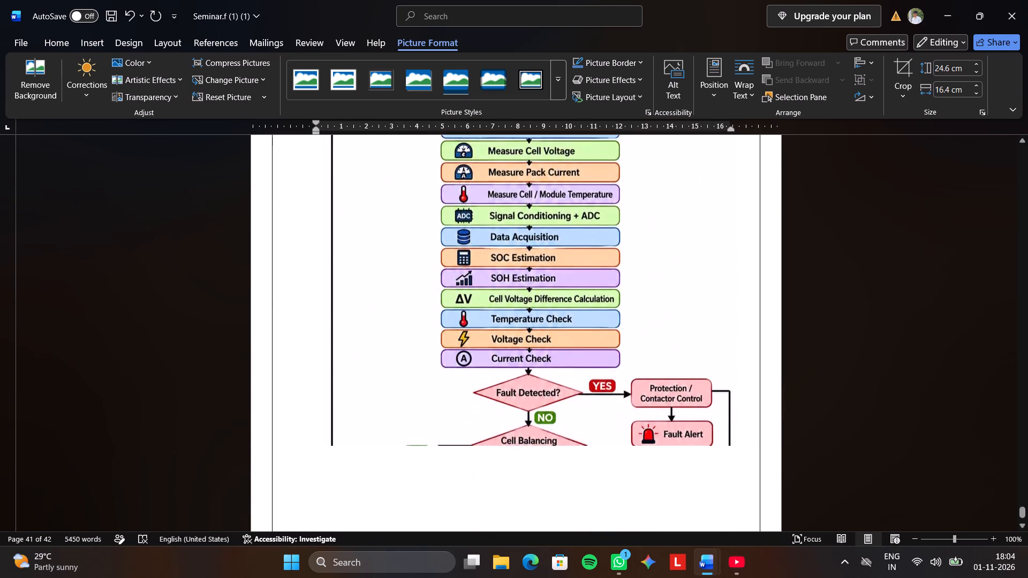
pyautogui.scroll(-9, 670, 328)
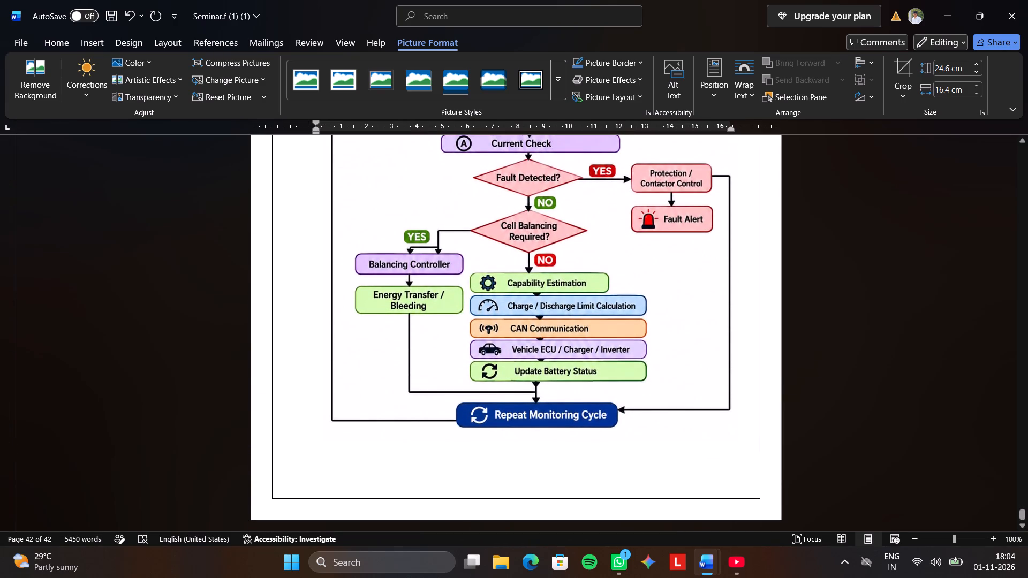
pyautogui.click(534, 413)
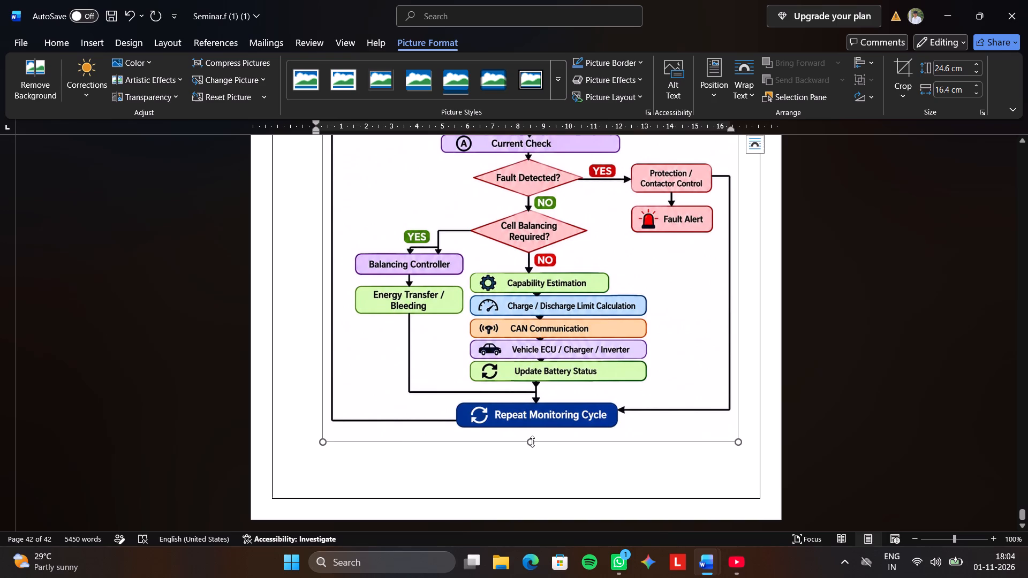
pyautogui.moveTo(532, 442); pyautogui.dragTo(534, 403)
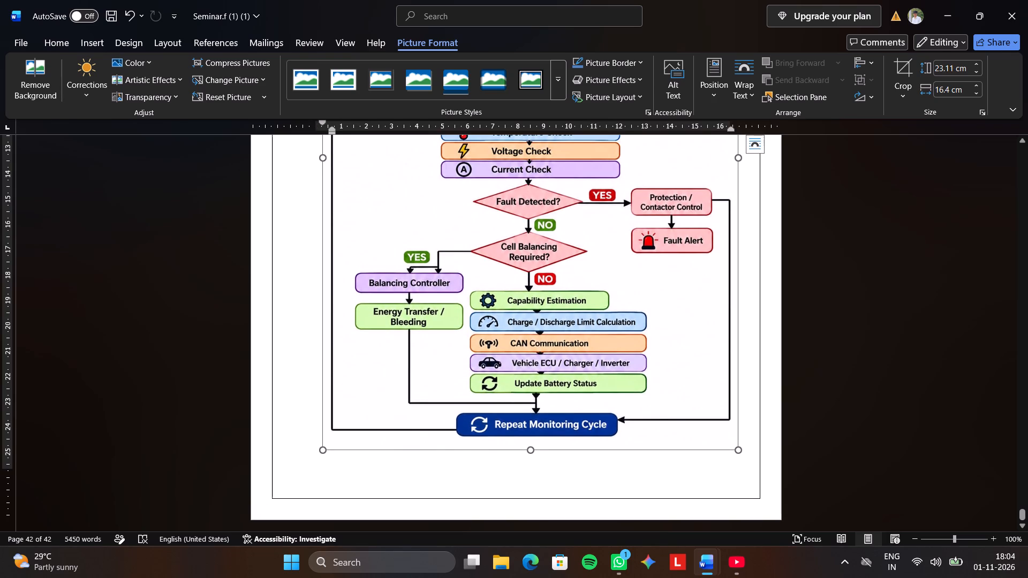
pyautogui.scroll(12, 737, 338)
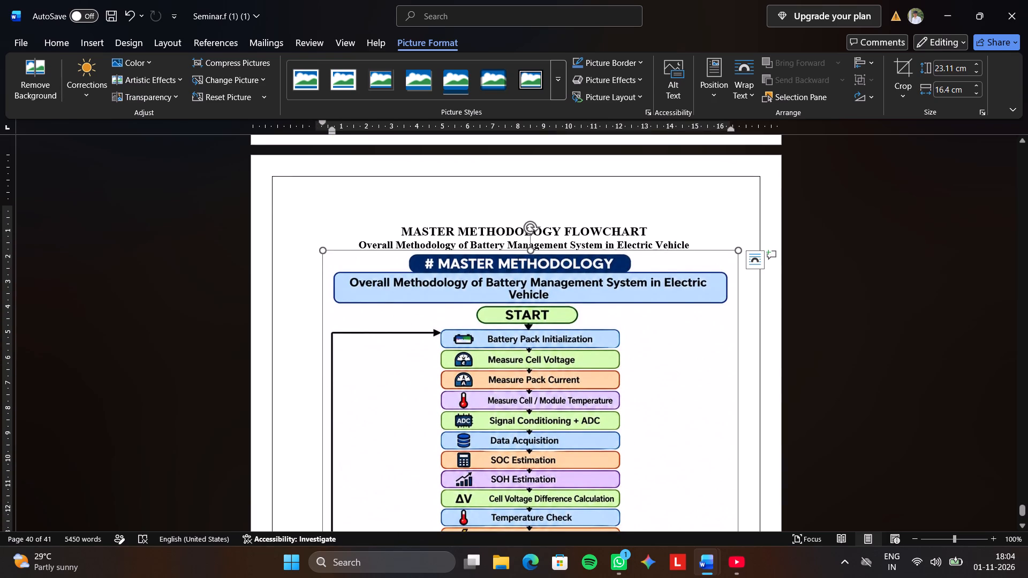
# Delete the subtitle line "Overall Methodology of Battery Management System in Electric Vehicle" beneath the MASTER METHODOLOGY FLOWCHART heading.
pyautogui.scroll(1, 670, 394)
pyautogui.click(695, 273)
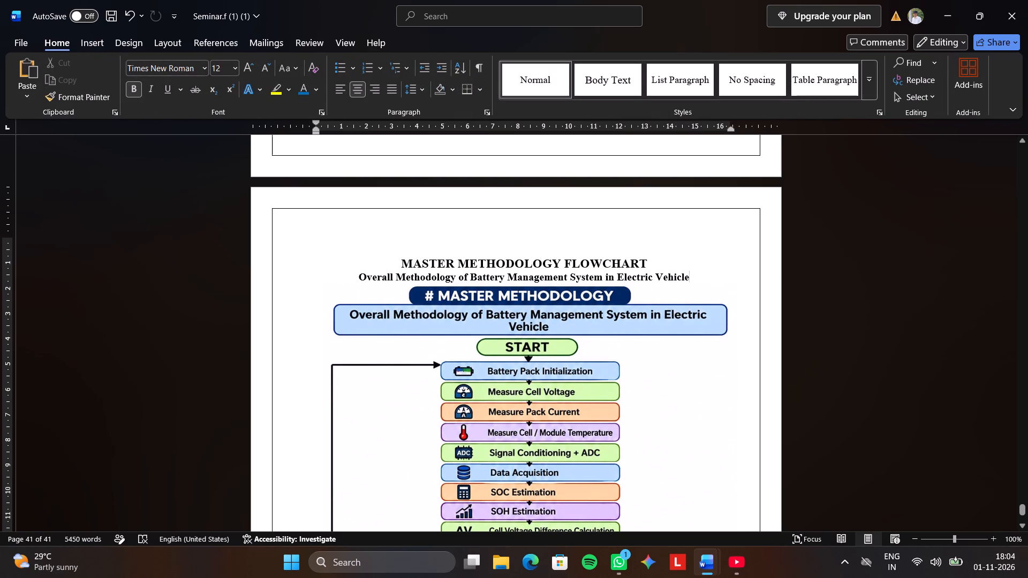
pyautogui.moveTo(358, 273); pyautogui.dragTo(694, 273)
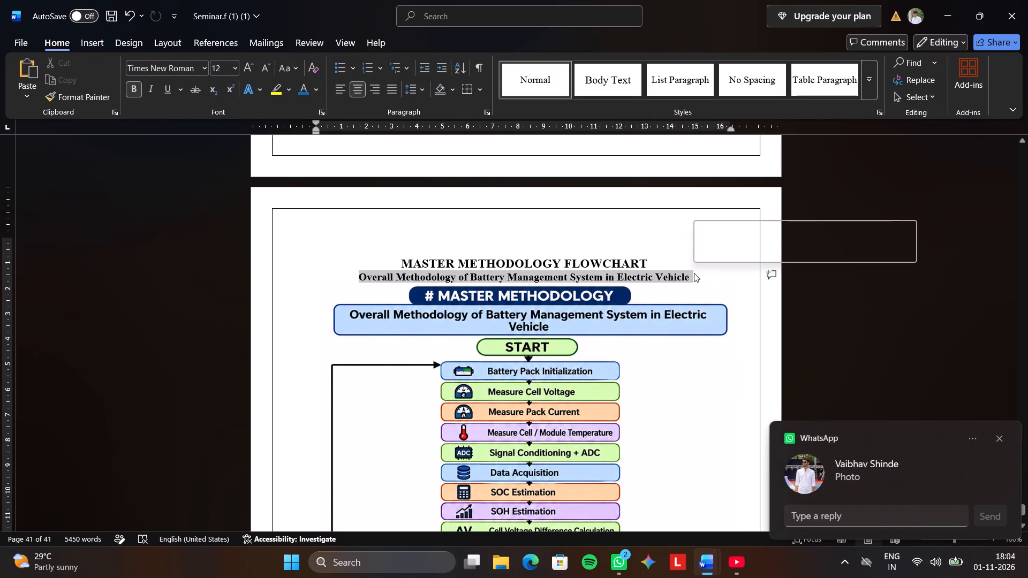
pyautogui.press('BackSpace')
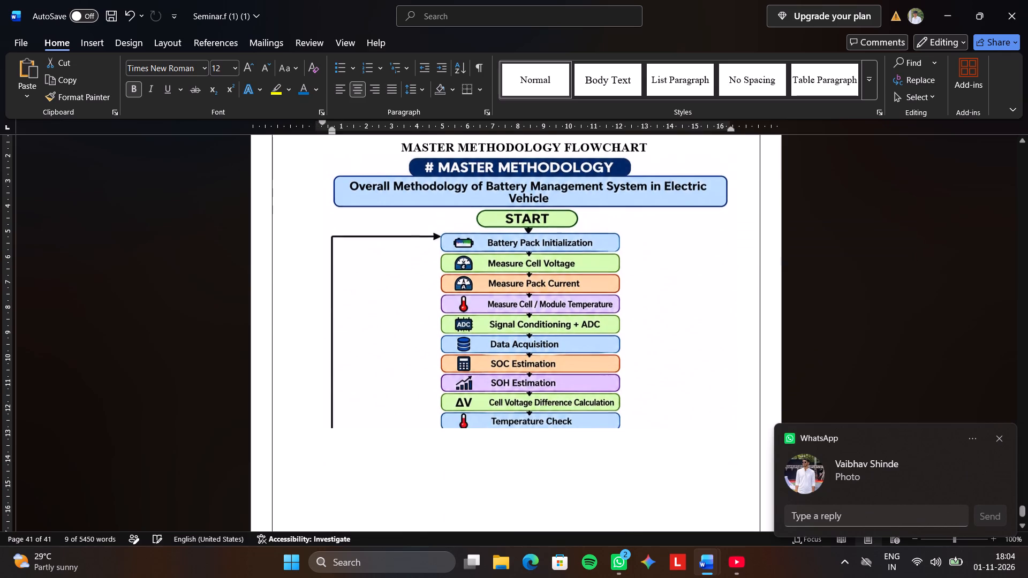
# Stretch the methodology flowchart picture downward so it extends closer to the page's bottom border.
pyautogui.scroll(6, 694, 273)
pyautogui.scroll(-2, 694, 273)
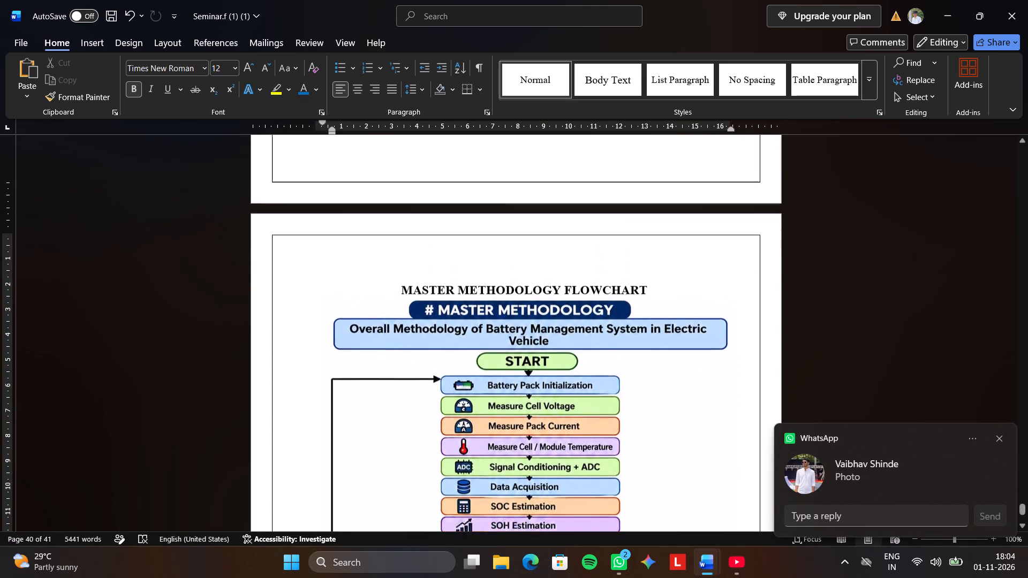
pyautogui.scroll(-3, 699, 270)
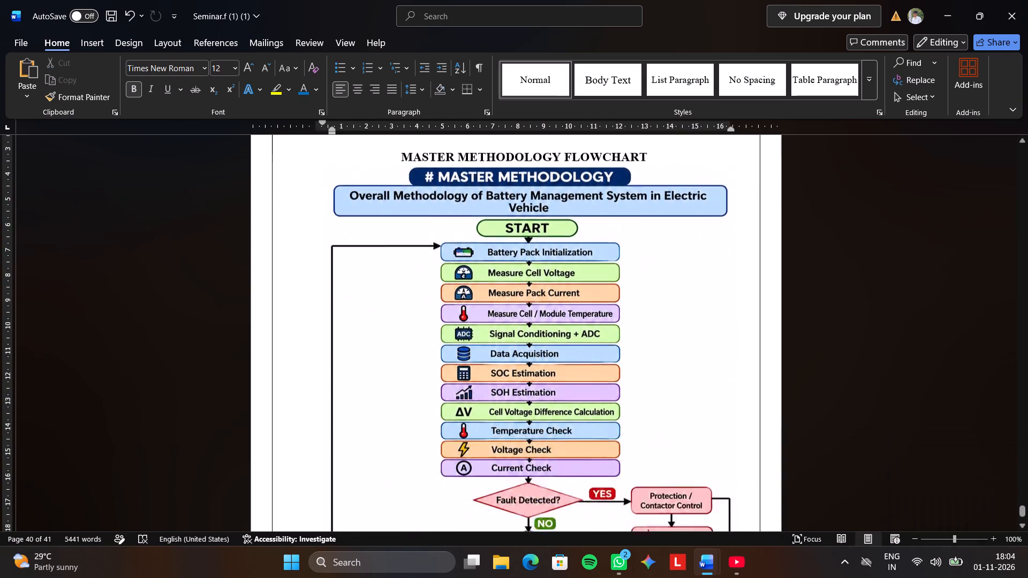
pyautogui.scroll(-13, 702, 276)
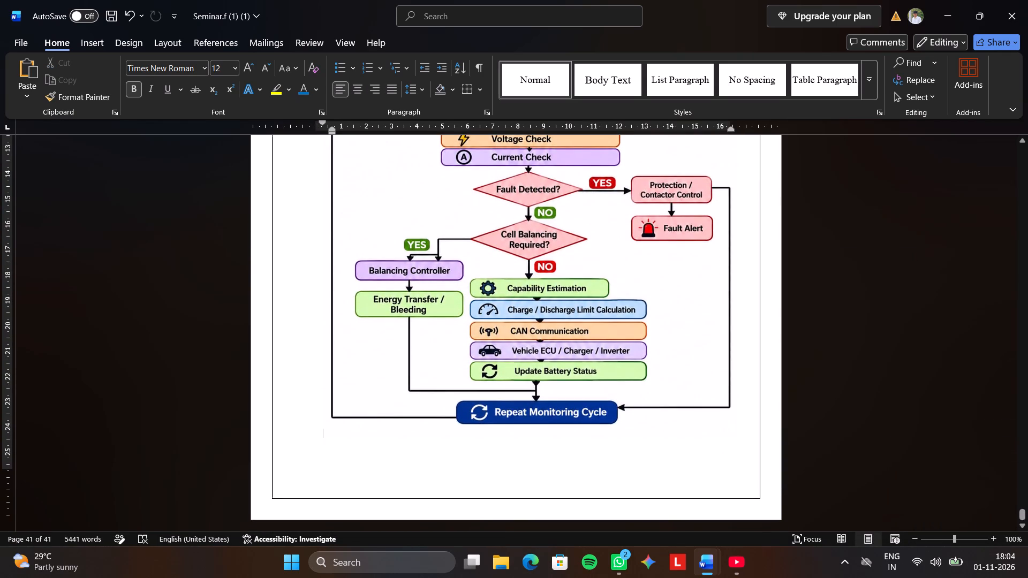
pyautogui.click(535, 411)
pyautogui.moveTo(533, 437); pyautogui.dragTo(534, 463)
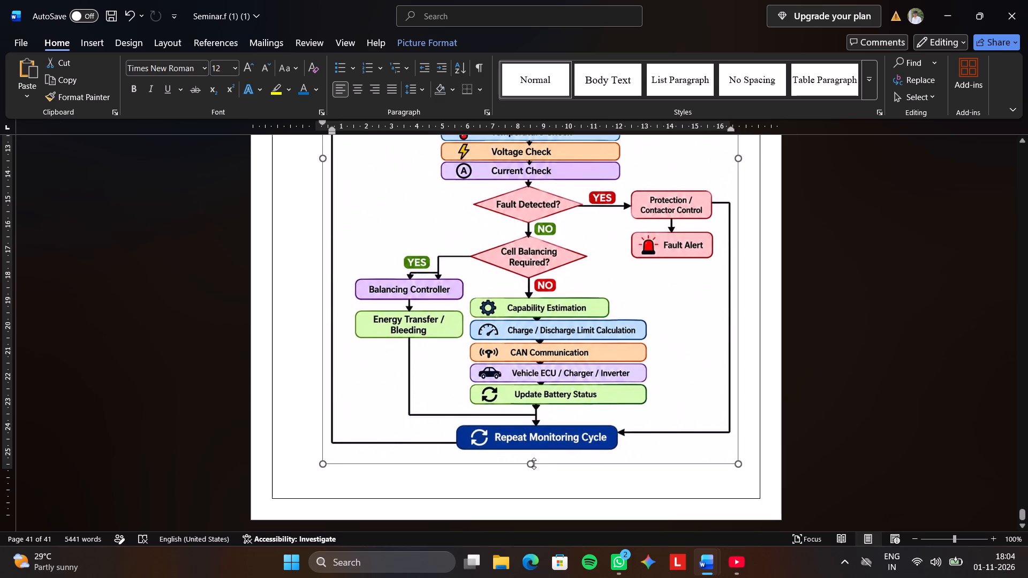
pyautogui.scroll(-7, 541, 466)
# Insert a blank page after the methodology flowchart picture and place the cursor at the start of that page.
pyautogui.click(677, 488)
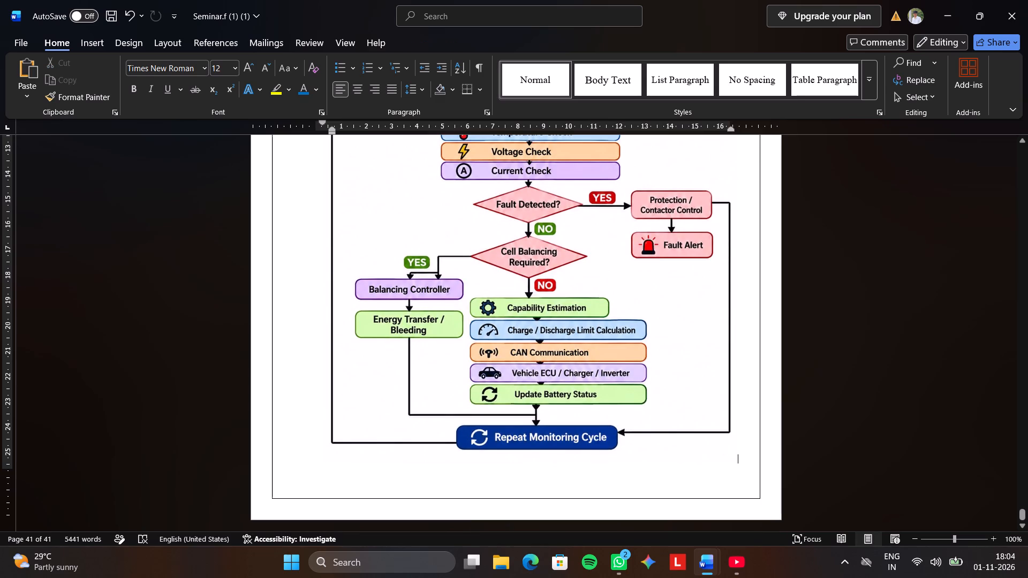
pyautogui.click(755, 469)
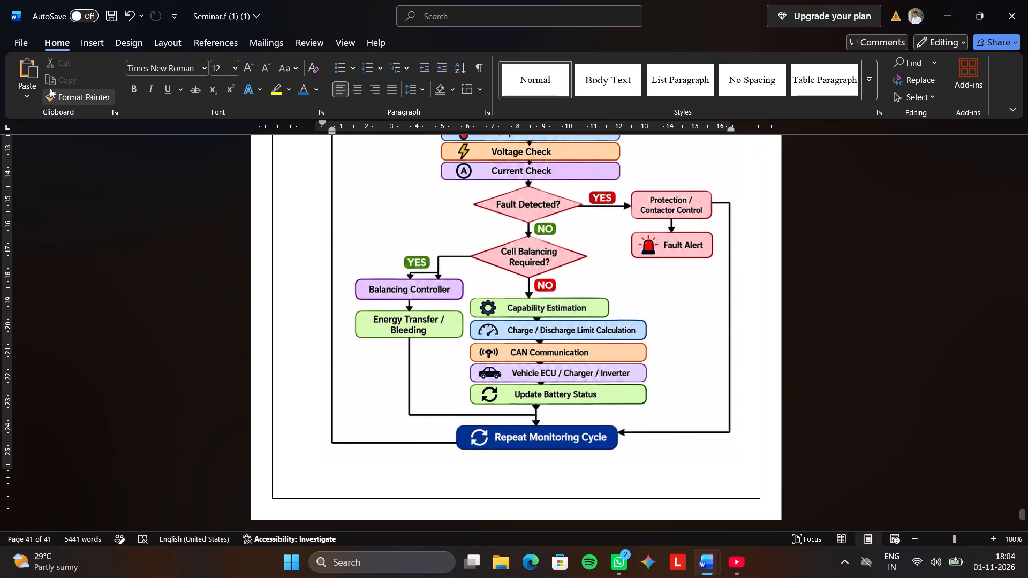
pyautogui.click(79, 38)
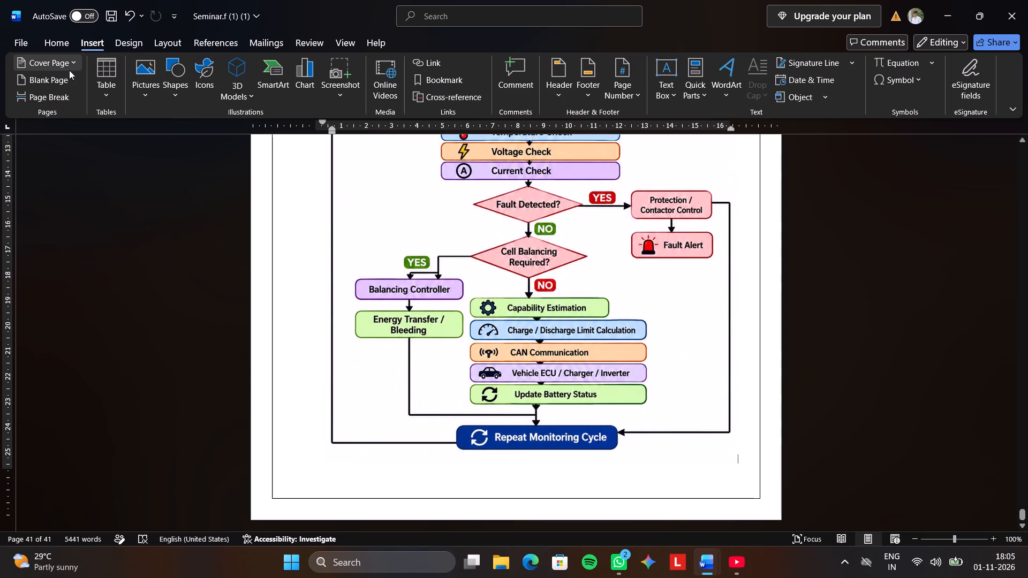
pyautogui.click(66, 76)
pyautogui.scroll(4, 234, 301)
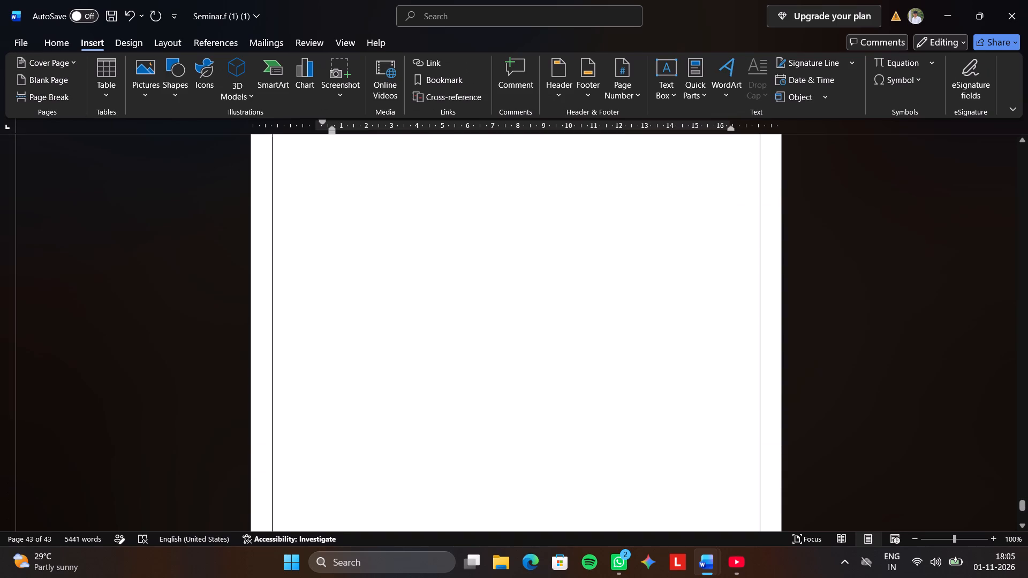
pyautogui.scroll(9, 234, 301)
pyautogui.scroll(5, 303, 273)
pyautogui.click(312, 310)
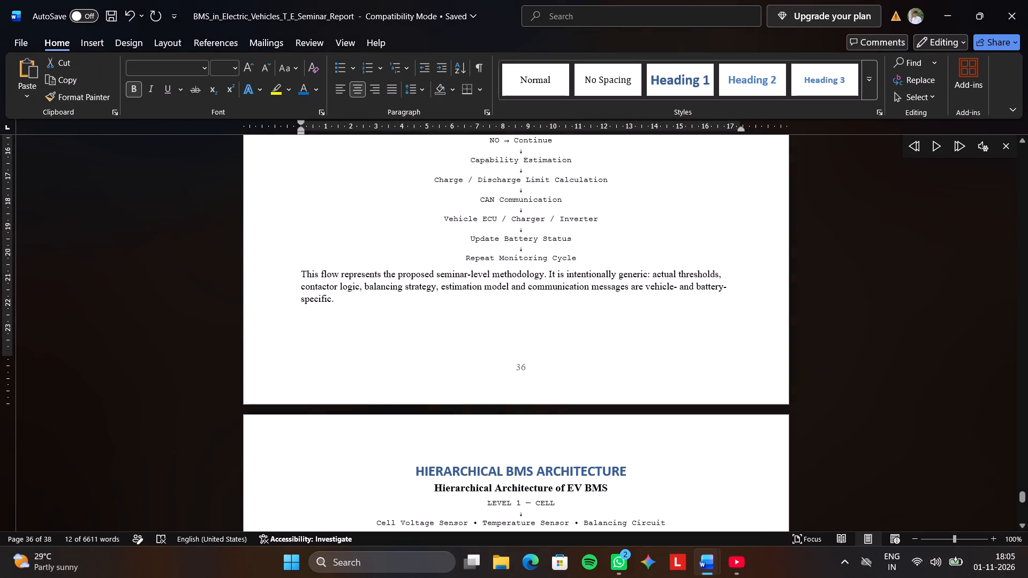
# In the BMS source report, copy the paragraph below the methodology flow that begins "This flow represents the proposed seminar-level methodology".
pyautogui.moveTo(299, 275); pyautogui.dragTo(369, 303)
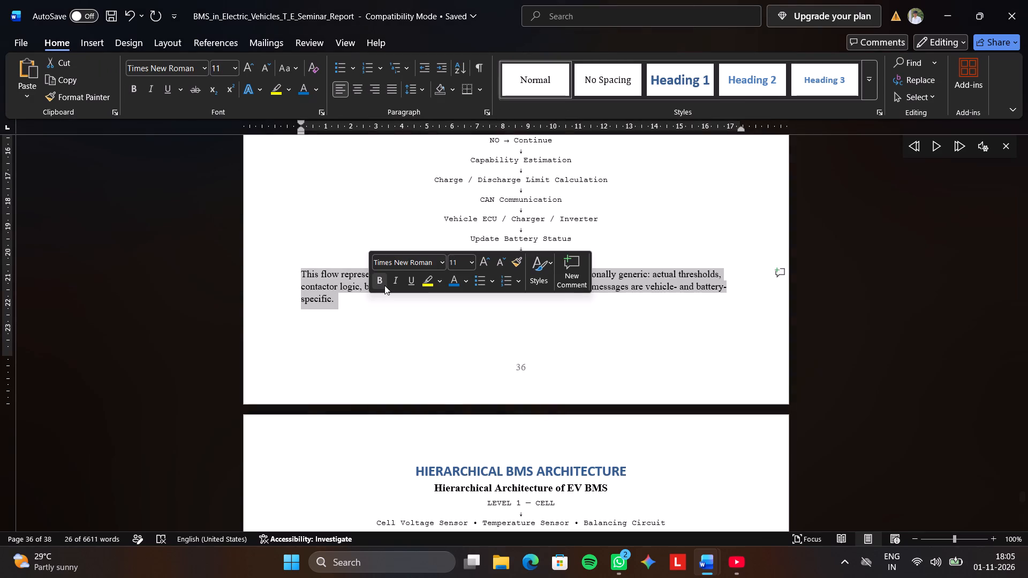
pyautogui.hotkey('ctrl', 'c')
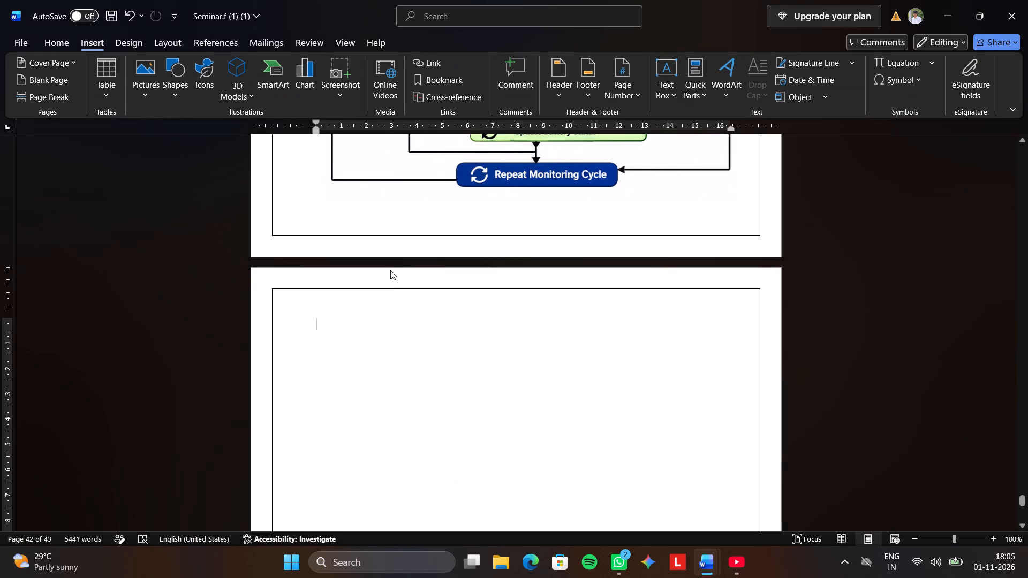
# In Seminar.f, reduce the methodology flowchart picture's height to leave free space beneath it on the page.
pyautogui.scroll(5, 391, 264)
pyautogui.moveTo(507, 365); pyautogui.dragTo(507, 354)
pyautogui.click(507, 354)
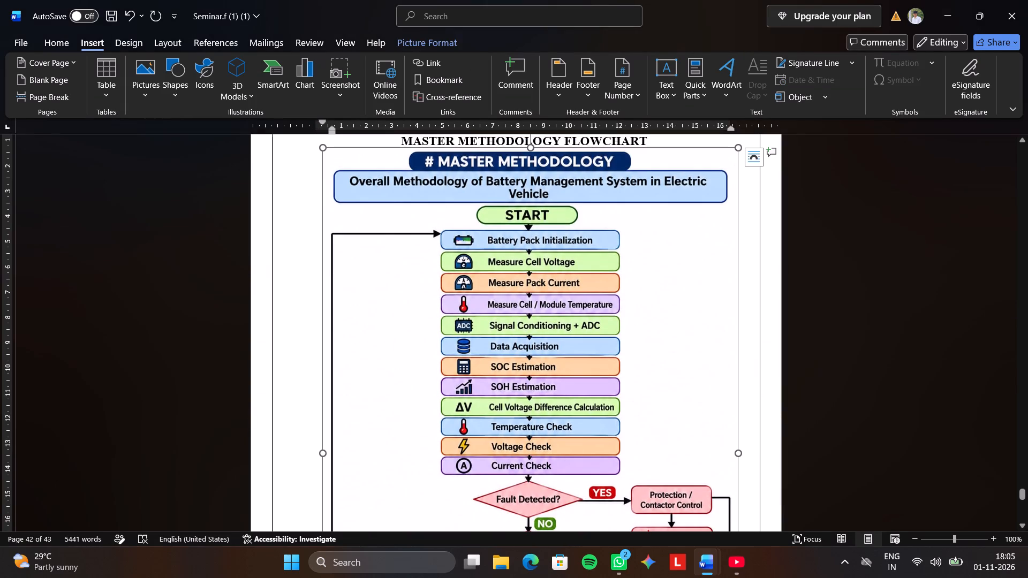
pyautogui.scroll(-10, 509, 332)
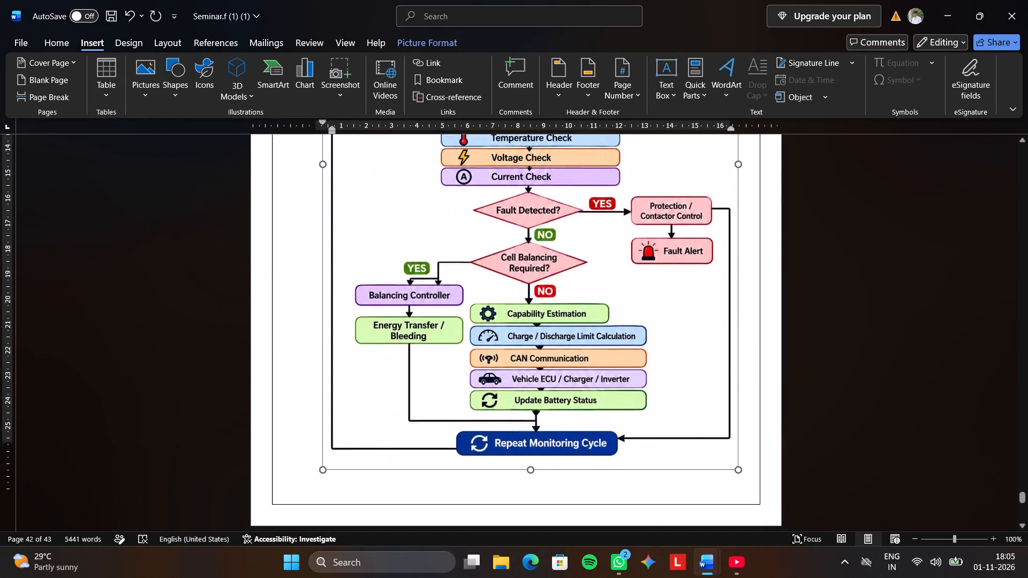
pyautogui.scroll(-2, 509, 332)
pyautogui.moveTo(533, 372); pyautogui.dragTo(542, 307)
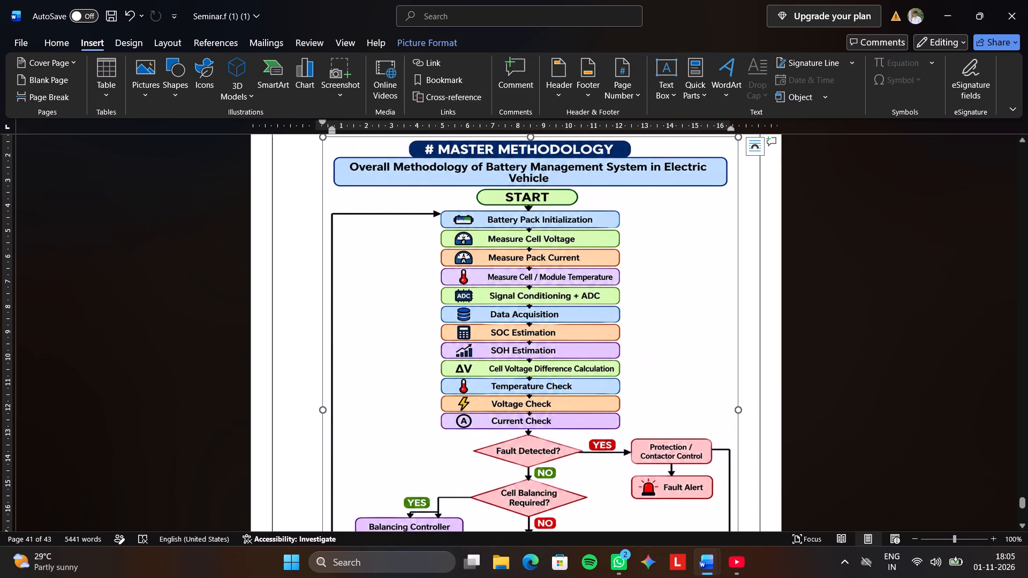
pyautogui.scroll(2, 526, 148)
pyautogui.scroll(-1, 527, 149)
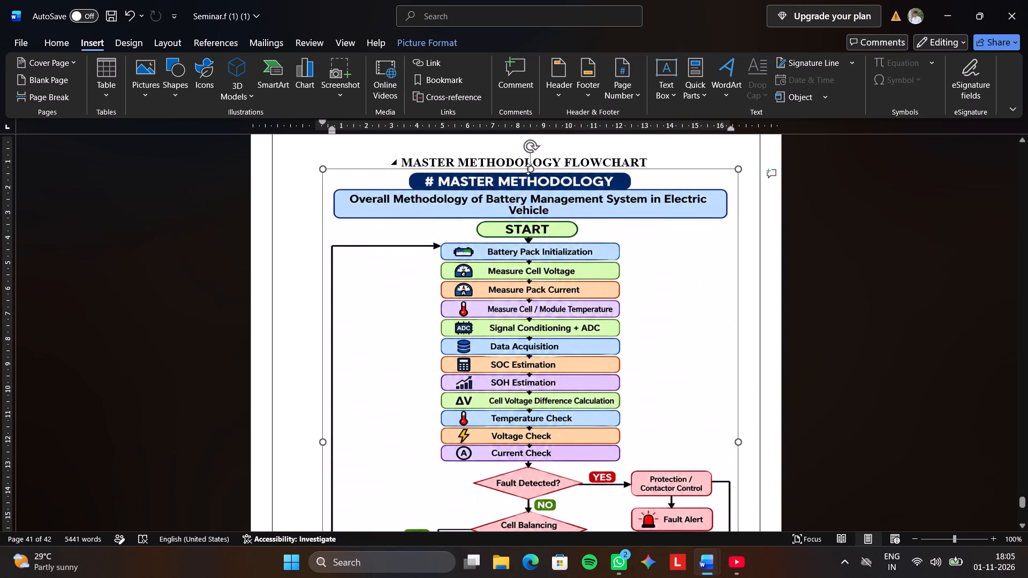
pyautogui.moveTo(528, 169); pyautogui.dragTo(528, 179)
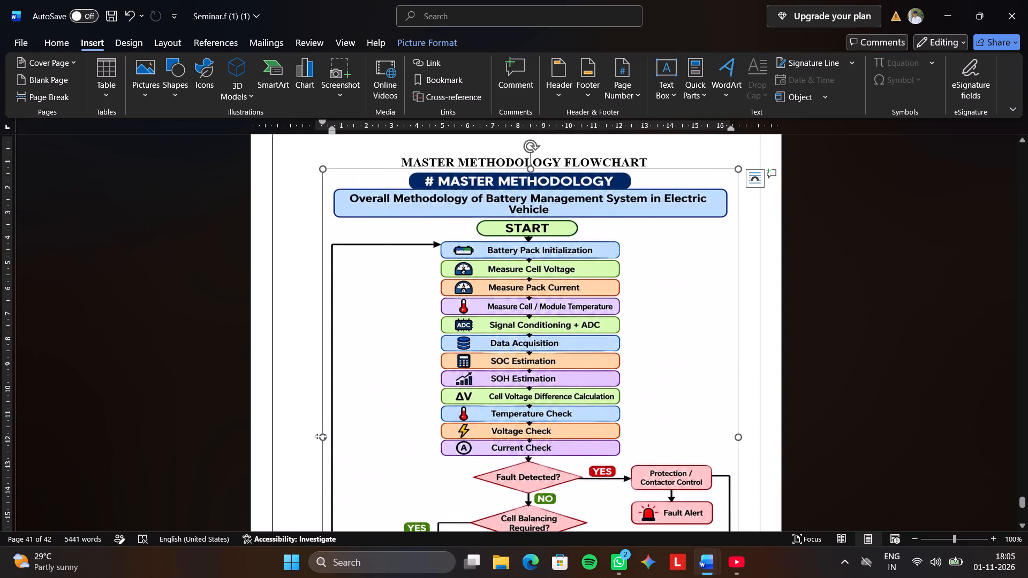
# Narrow the methodology flowchart picture to roughly three-quarters of its width, slightly inside the end of the heading above it.
pyautogui.moveTo(321, 436); pyautogui.dragTo(360, 440)
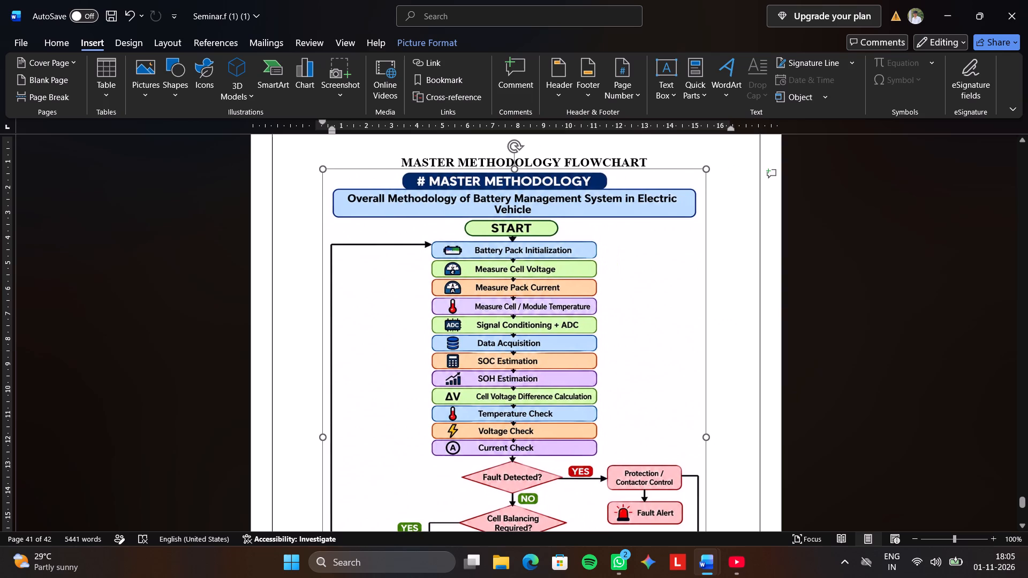
pyautogui.moveTo(360, 440); pyautogui.dragTo(389, 440)
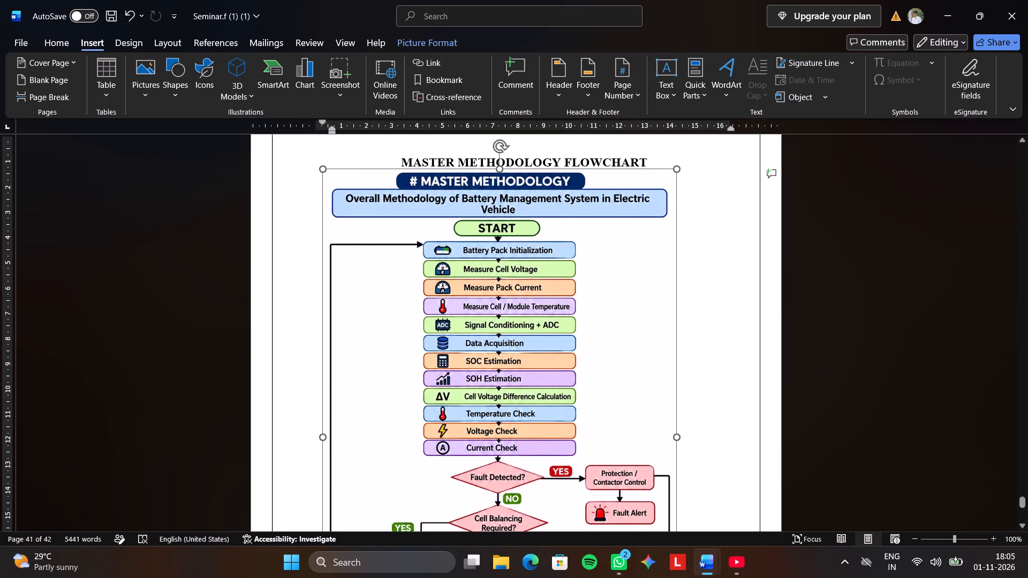
pyautogui.moveTo(389, 440); pyautogui.dragTo(391, 442)
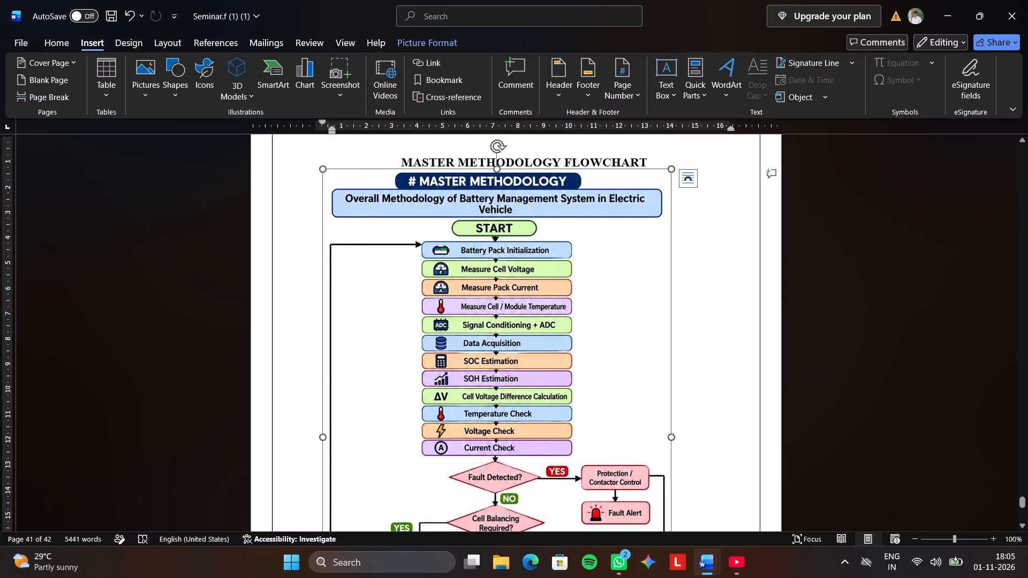
pyautogui.click(670, 438)
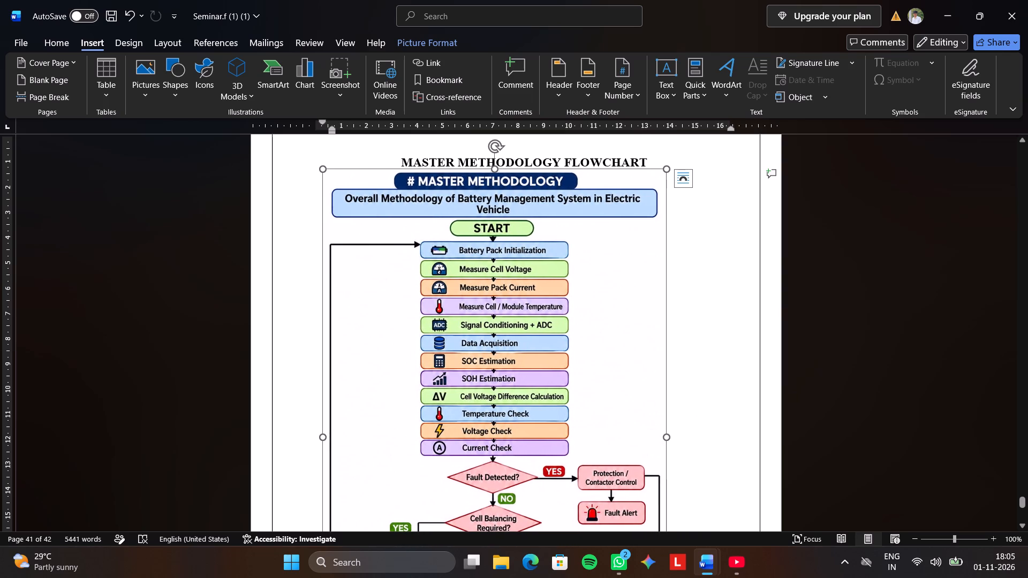
pyautogui.moveTo(322, 435); pyautogui.dragTo(296, 436)
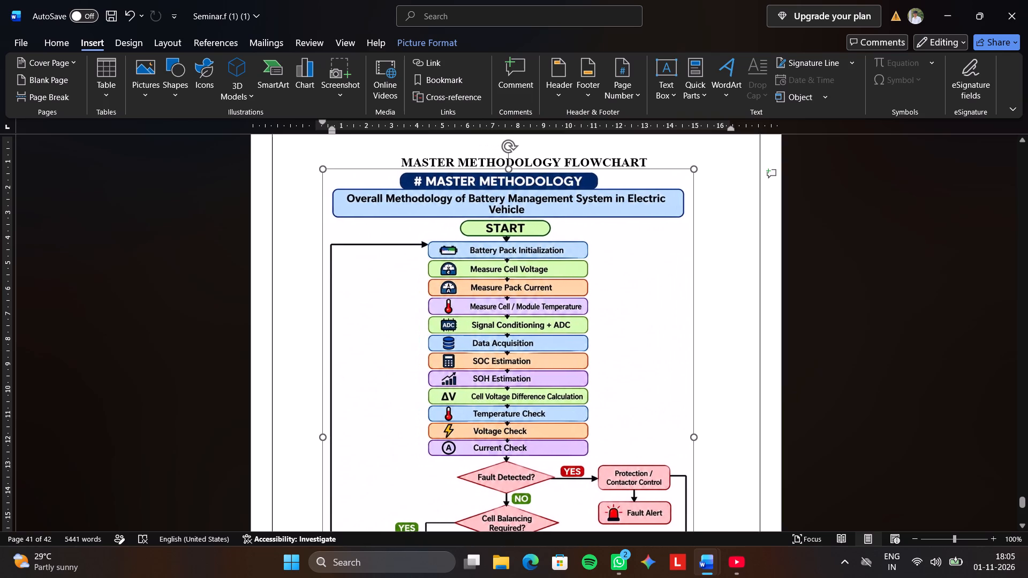
pyautogui.moveTo(296, 436); pyautogui.dragTo(258, 433)
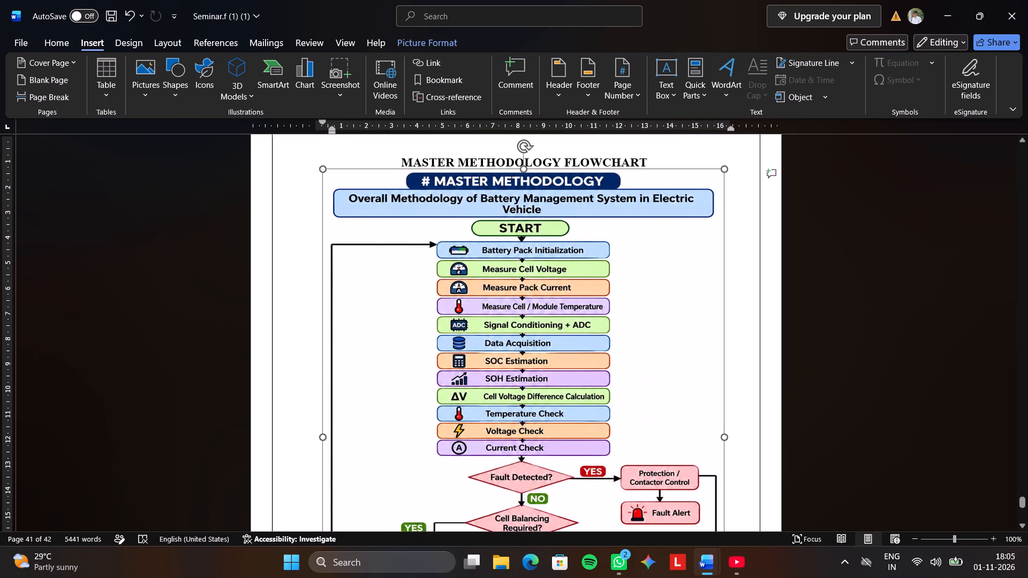
pyautogui.moveTo(258, 433); pyautogui.dragTo(339, 438)
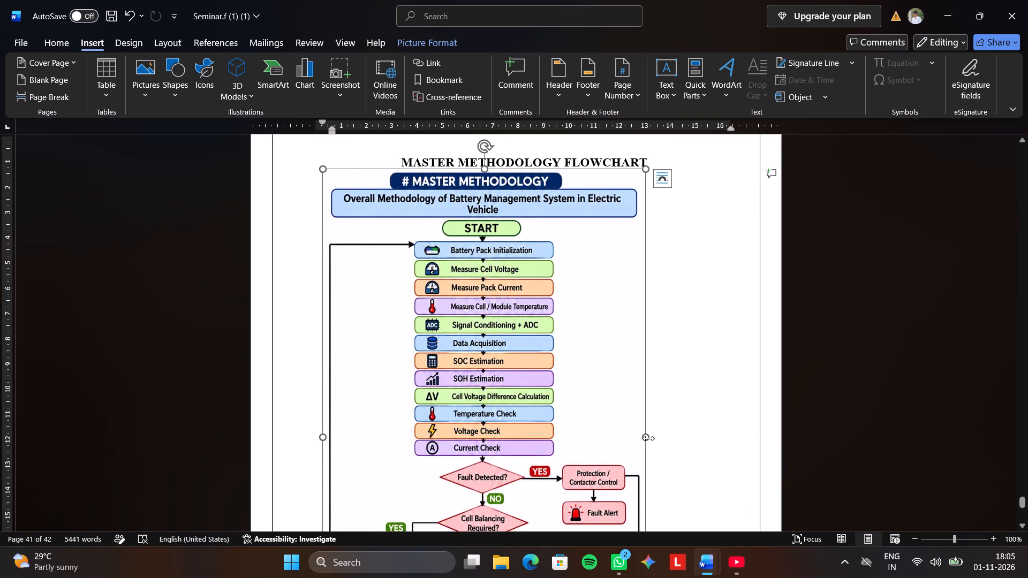
pyautogui.moveTo(648, 438); pyautogui.dragTo(633, 408)
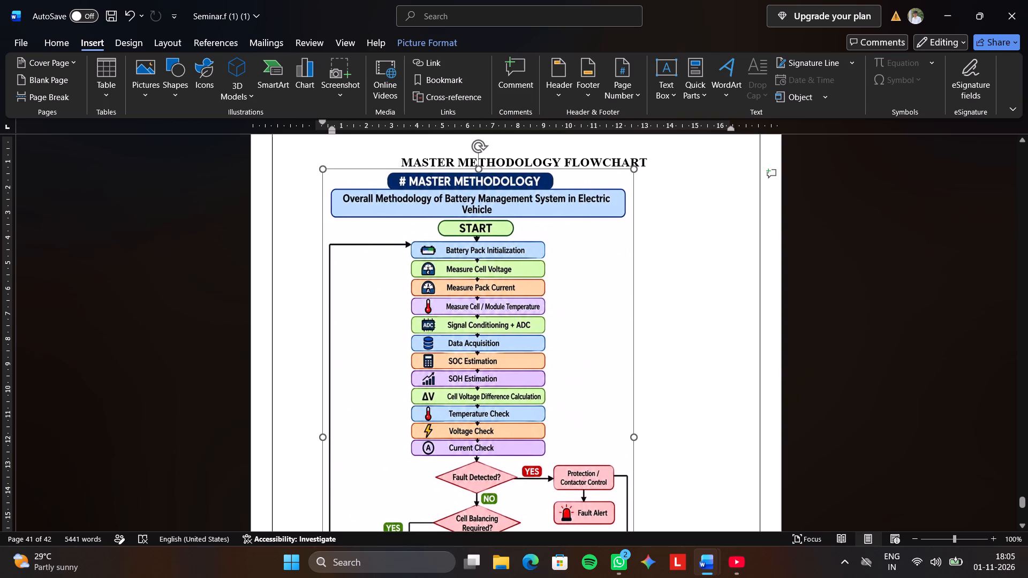
pyautogui.scroll(-8, 511, 418)
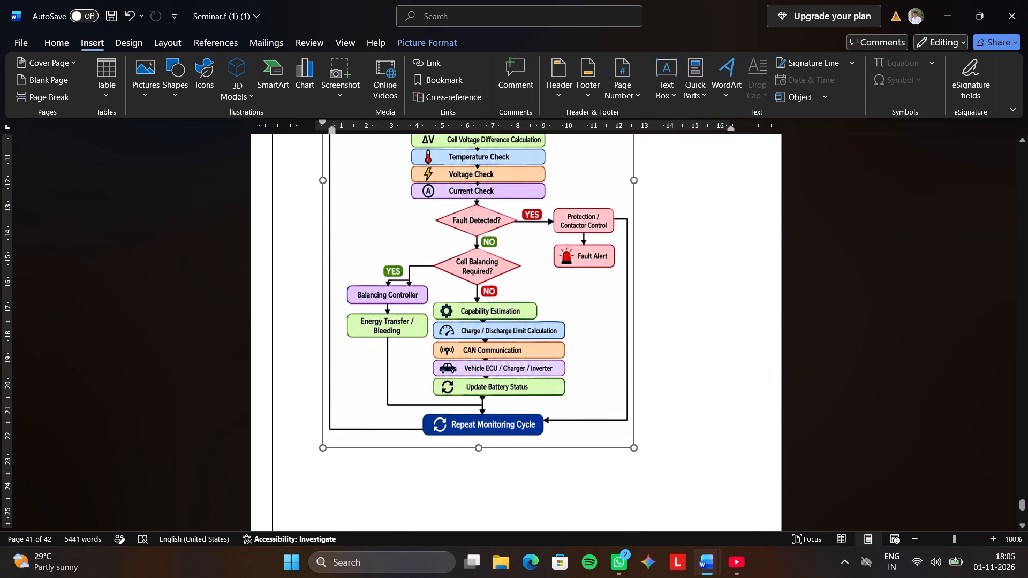
# Reduce the methodology flowchart picture's height by about 3 cm to free more space beneath it.
pyautogui.moveTo(480, 447); pyautogui.dragTo(488, 368)
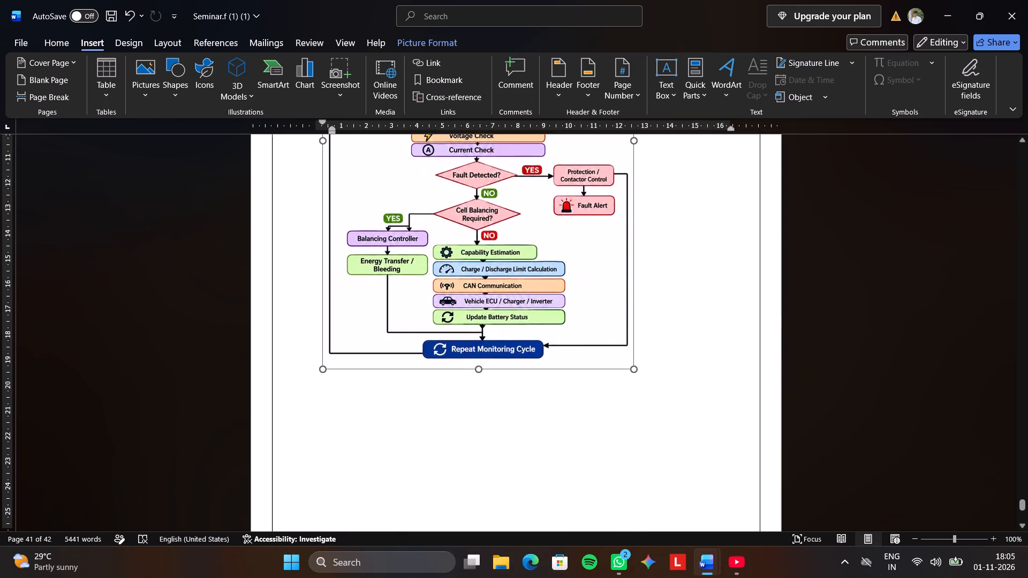
pyautogui.scroll(-3, 488, 368)
pyautogui.scroll(6, 488, 368)
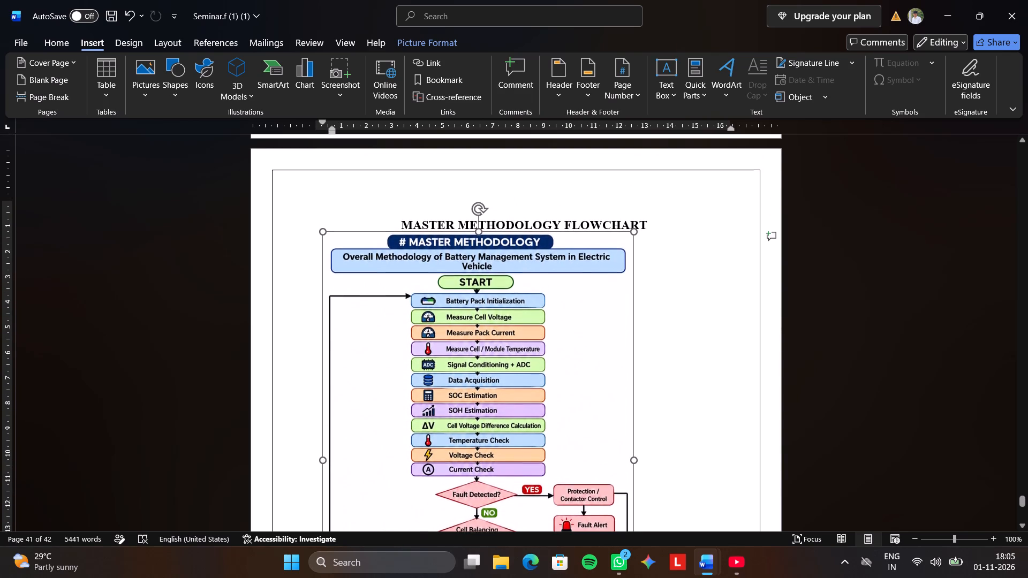
# Centre the methodology flowchart picture horizontally under its heading.
pyautogui.moveTo(488, 359); pyautogui.dragTo(500, 365)
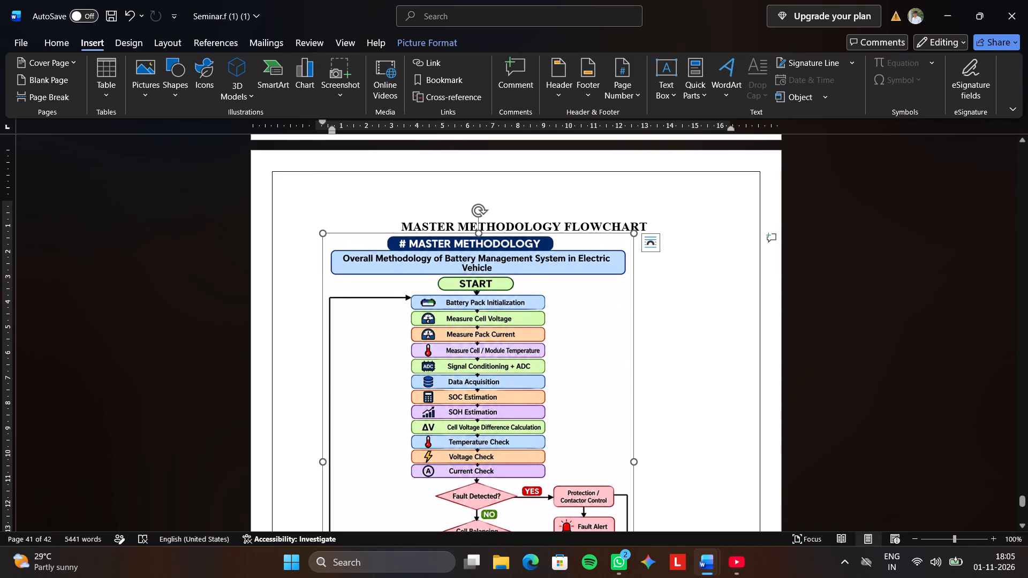
pyautogui.click(64, 45)
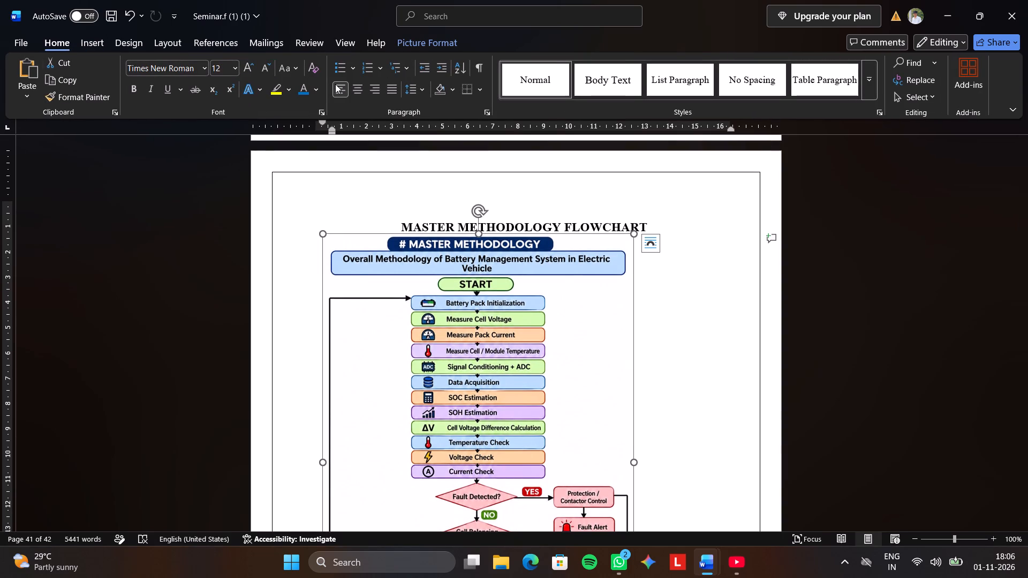
pyautogui.click(363, 89)
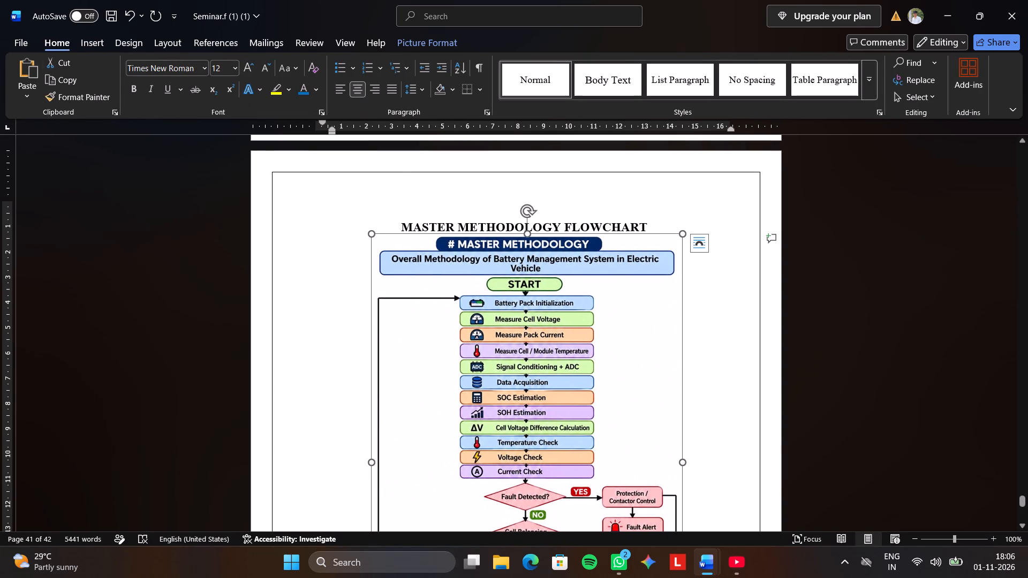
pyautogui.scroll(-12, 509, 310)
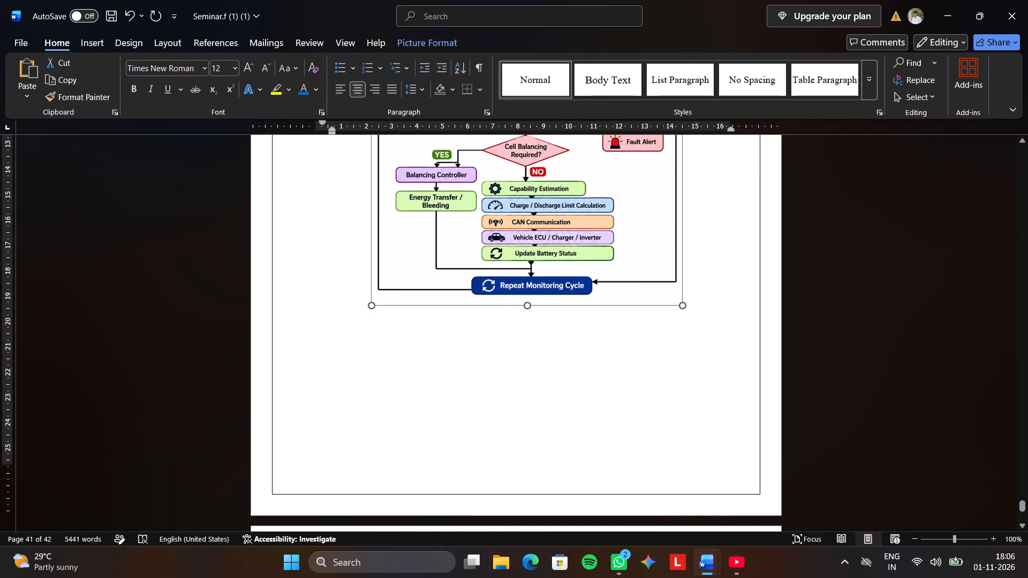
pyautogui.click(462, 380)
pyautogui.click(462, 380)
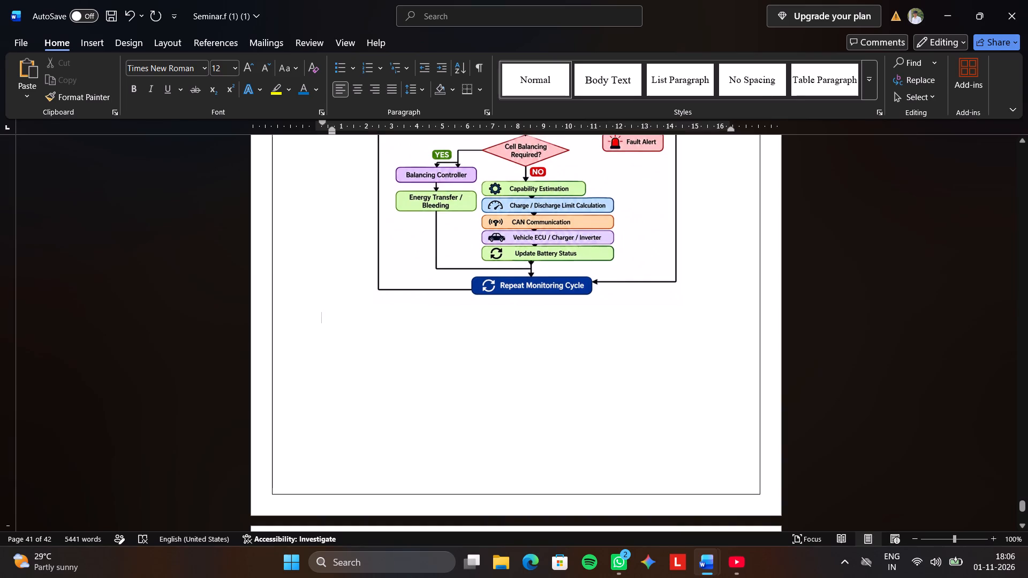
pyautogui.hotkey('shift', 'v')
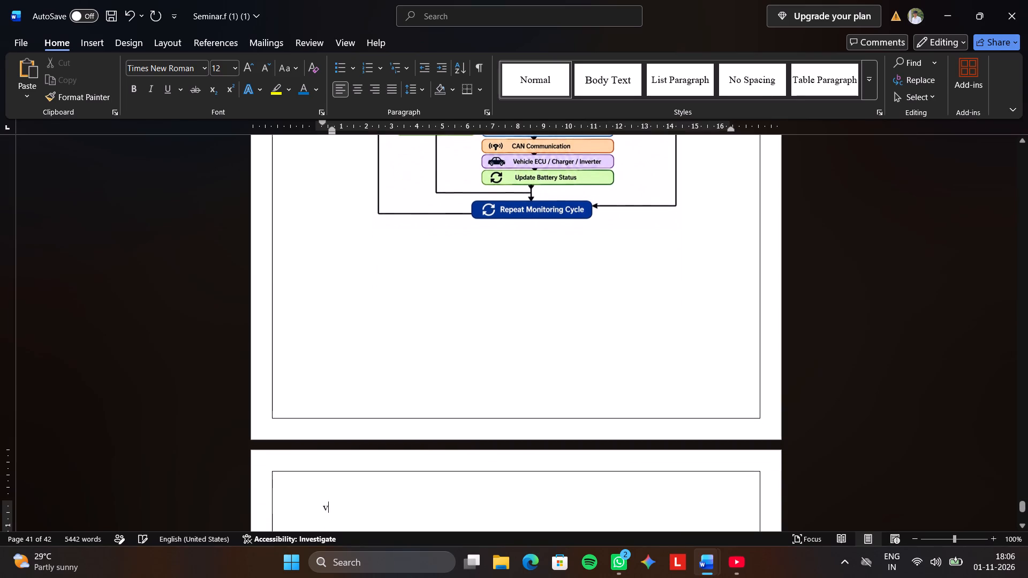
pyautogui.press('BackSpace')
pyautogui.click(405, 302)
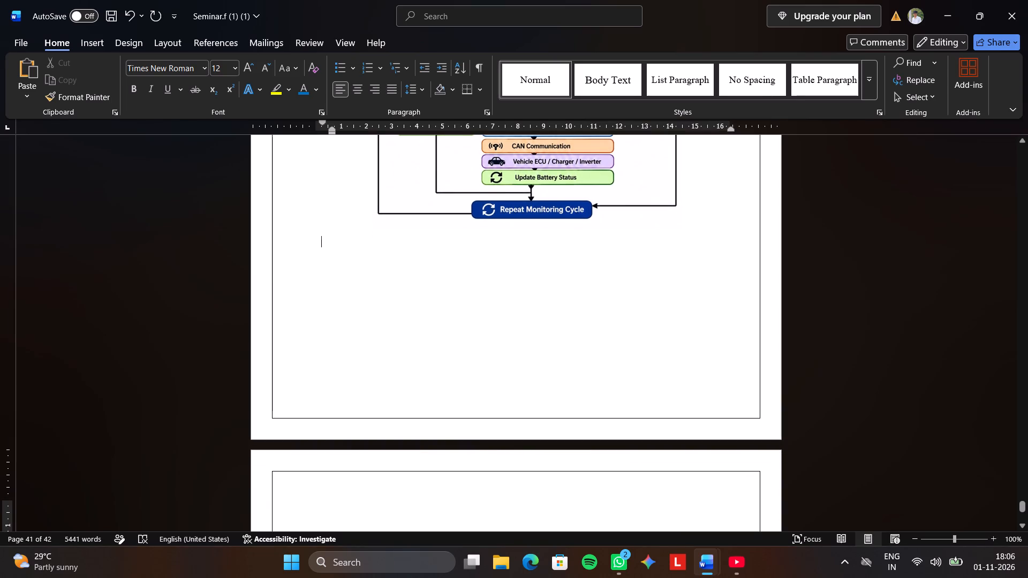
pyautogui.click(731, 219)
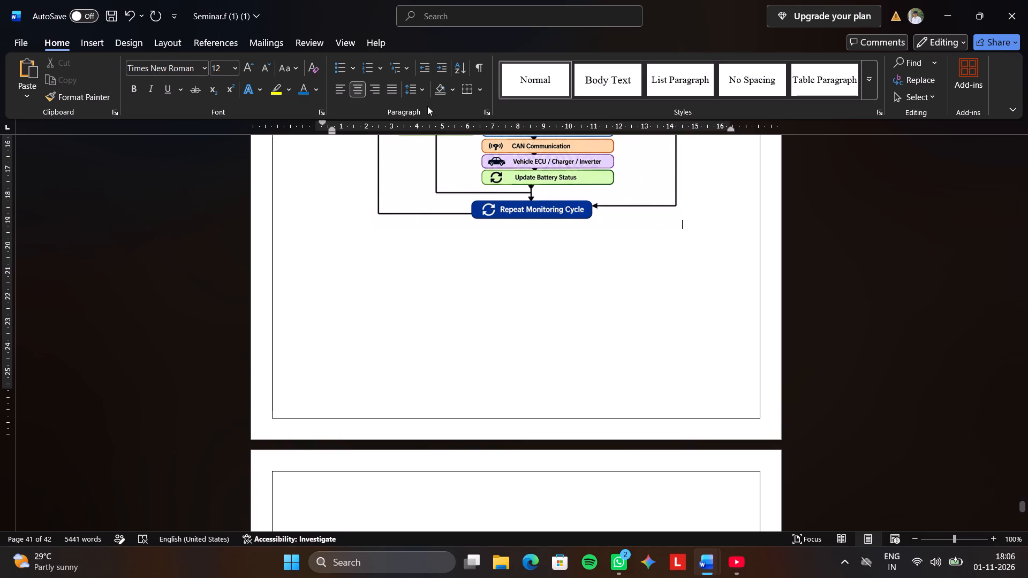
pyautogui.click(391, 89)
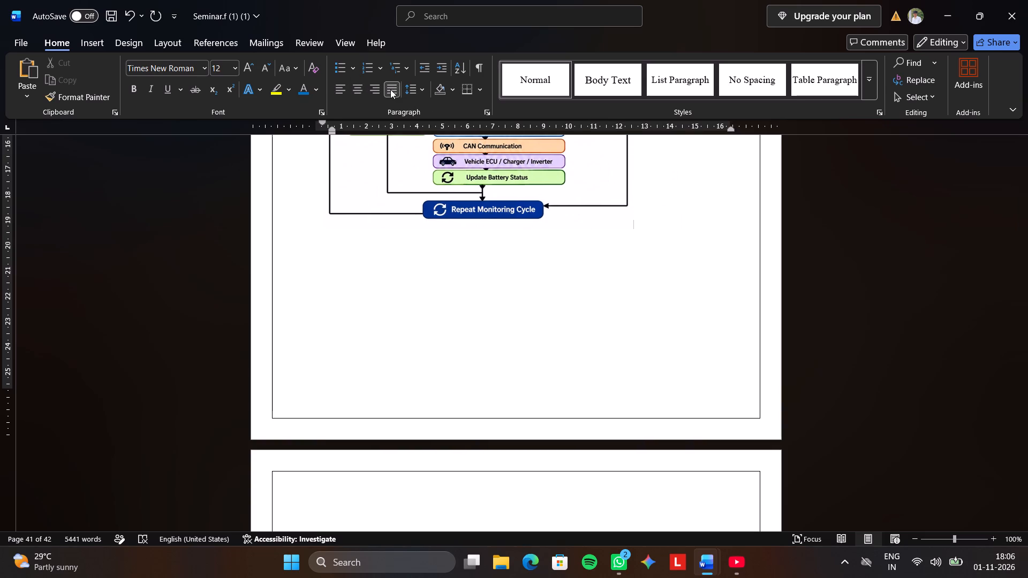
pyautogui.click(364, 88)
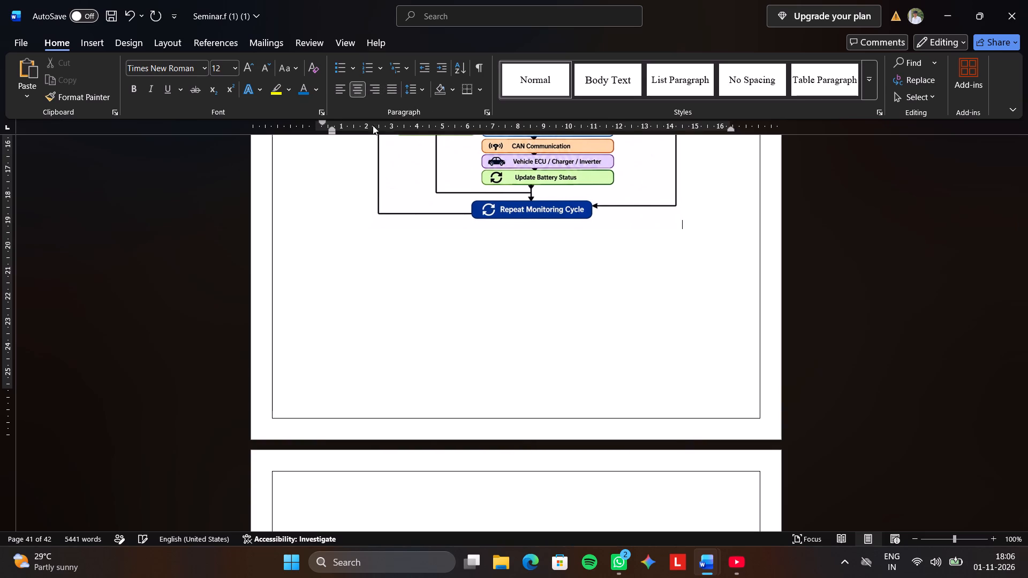
# Add a new line directly after the centred methodology flowchart picture and set that line to justified alignment.
pyautogui.click(734, 230)
pyautogui.click(743, 226)
pyautogui.press('Return')
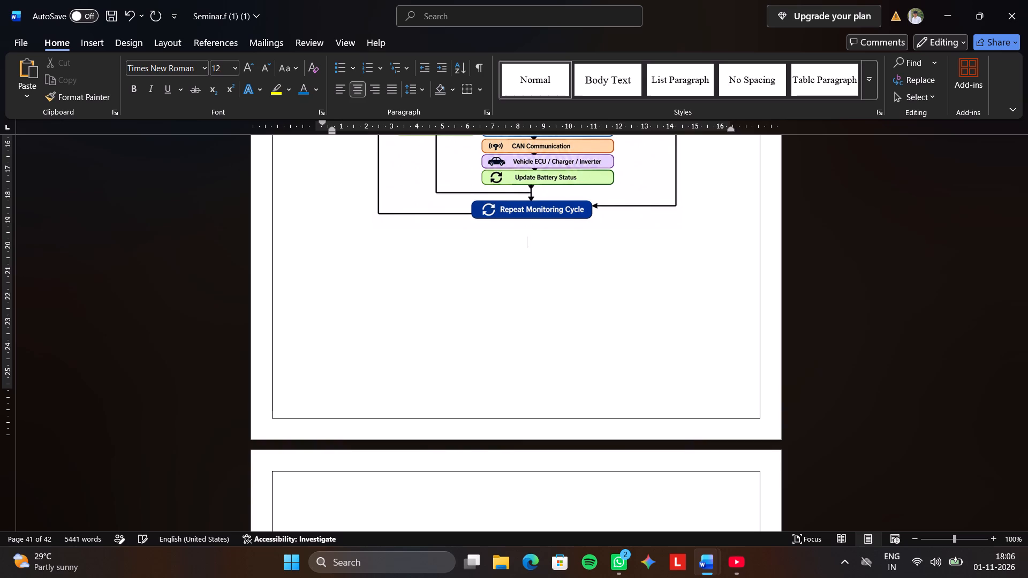
pyautogui.click(388, 88)
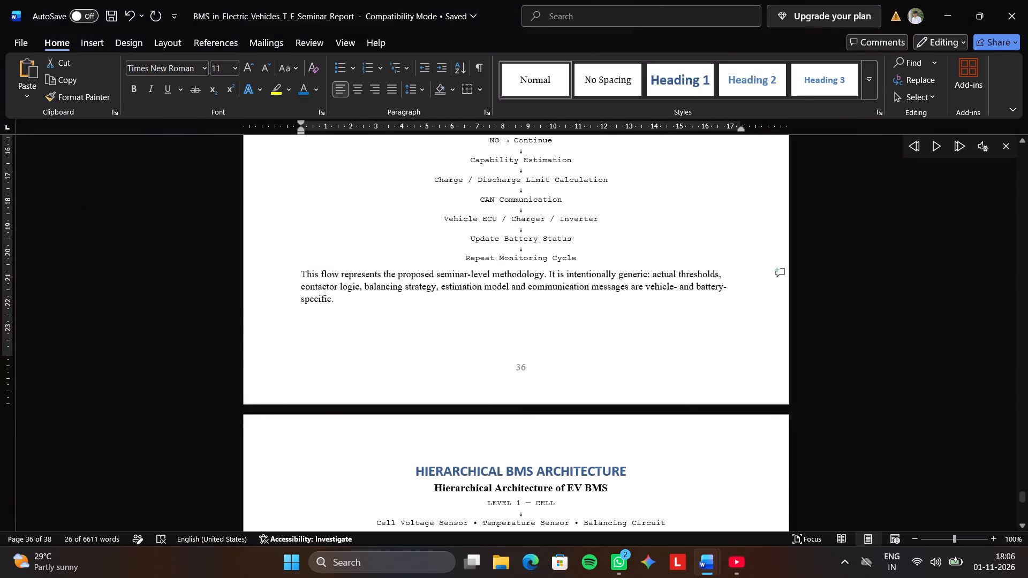
# Copy the selected "This flow represents the proposed seminar-level methodology" paragraph from the BMS source report and paste it below the picture in Seminar.f.
pyautogui.hotkey('ctrl', 'c')
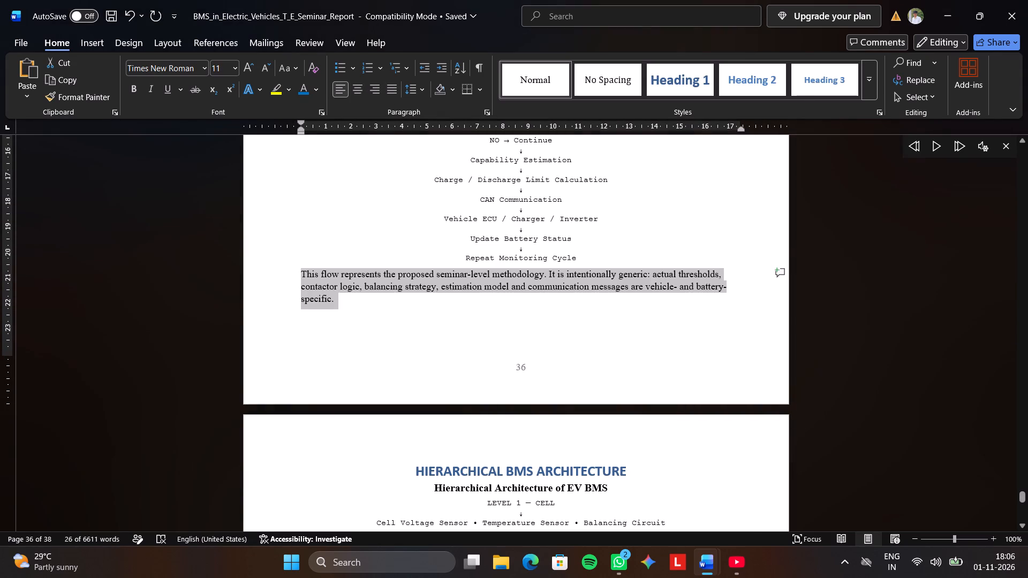
pyautogui.hscroll(3, 322, 250)
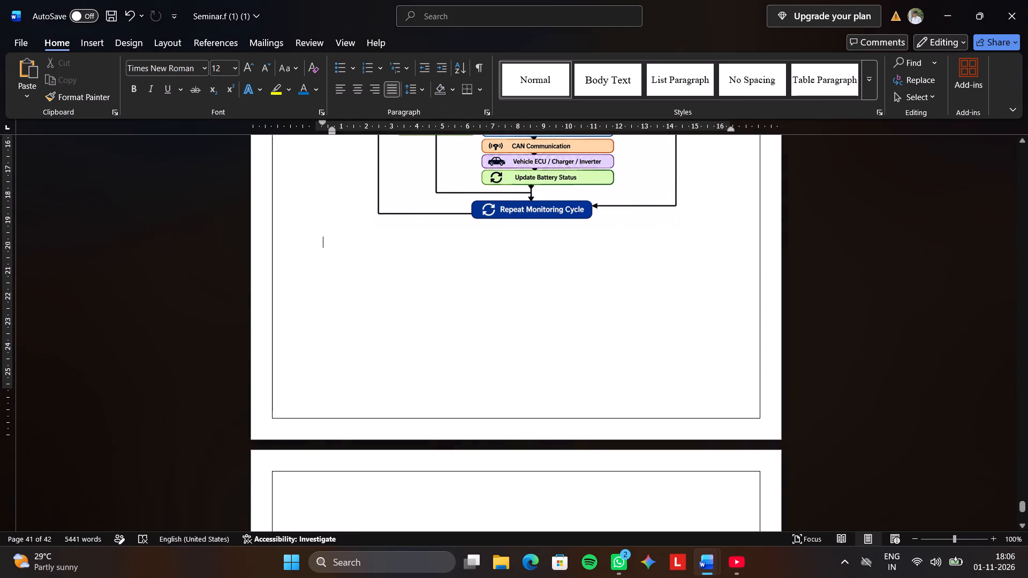
pyautogui.hotkey('ctrl', 'v')
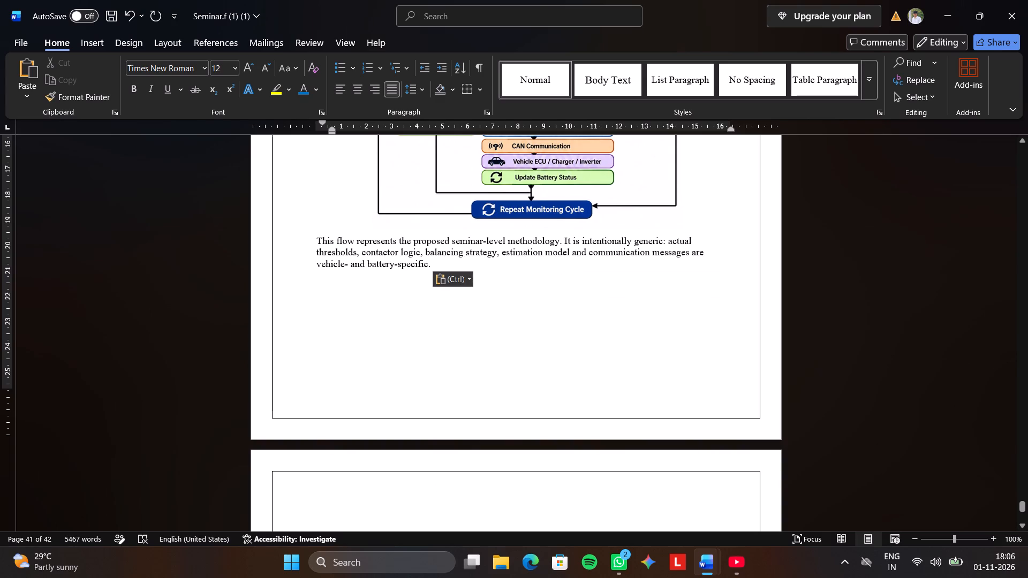
# Format the pasted methodology paragraph with font size 12 and 1.5 line spacing.
pyautogui.moveTo(315, 237); pyautogui.dragTo(446, 267)
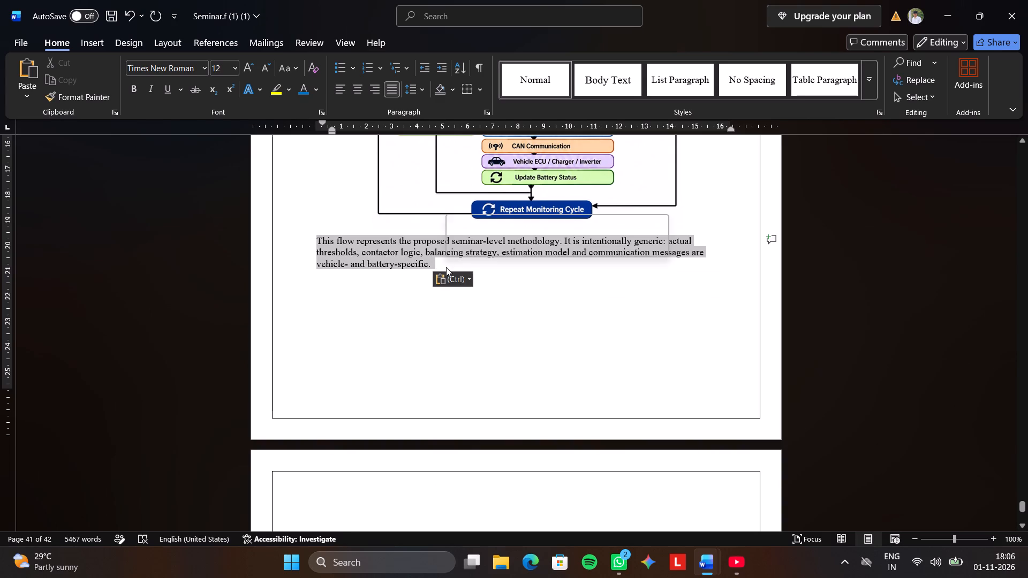
pyautogui.click(551, 227)
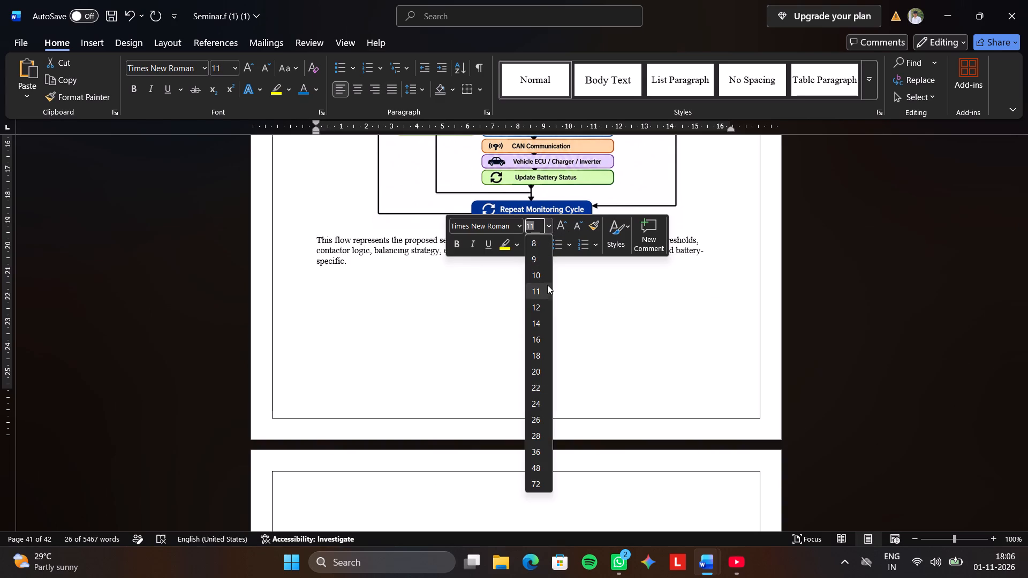
pyautogui.click(546, 304)
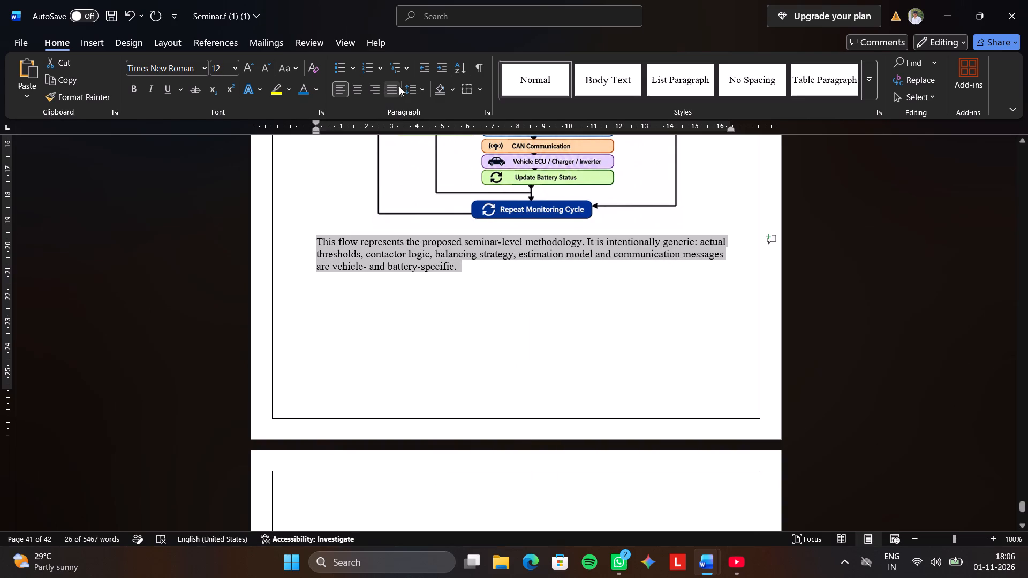
pyautogui.click(413, 88)
pyautogui.click(444, 145)
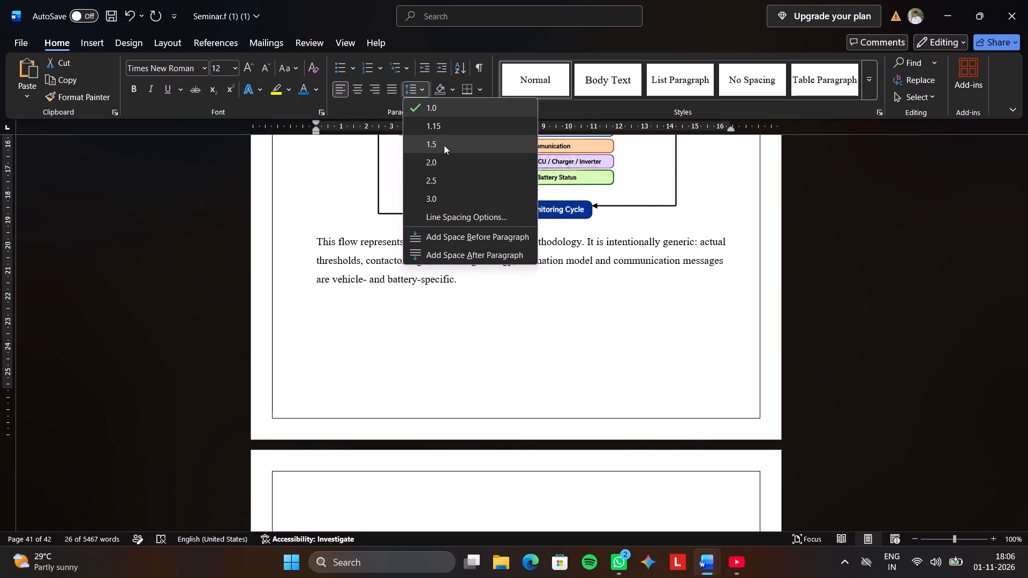
pyautogui.click(497, 325)
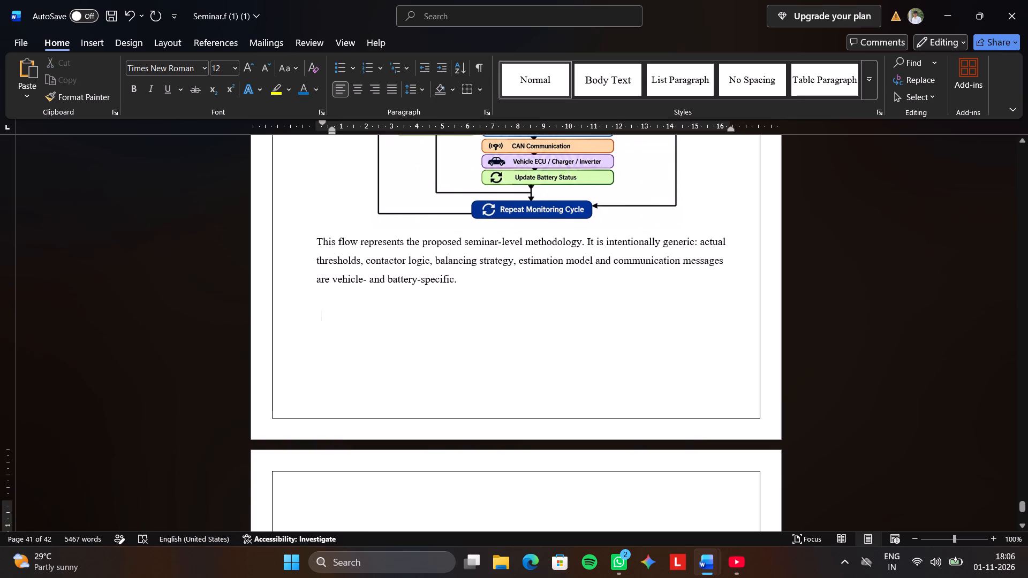
# Insert a blank line between the Master Methodology Flowchart heading and the picture.
pyautogui.click(311, 234)
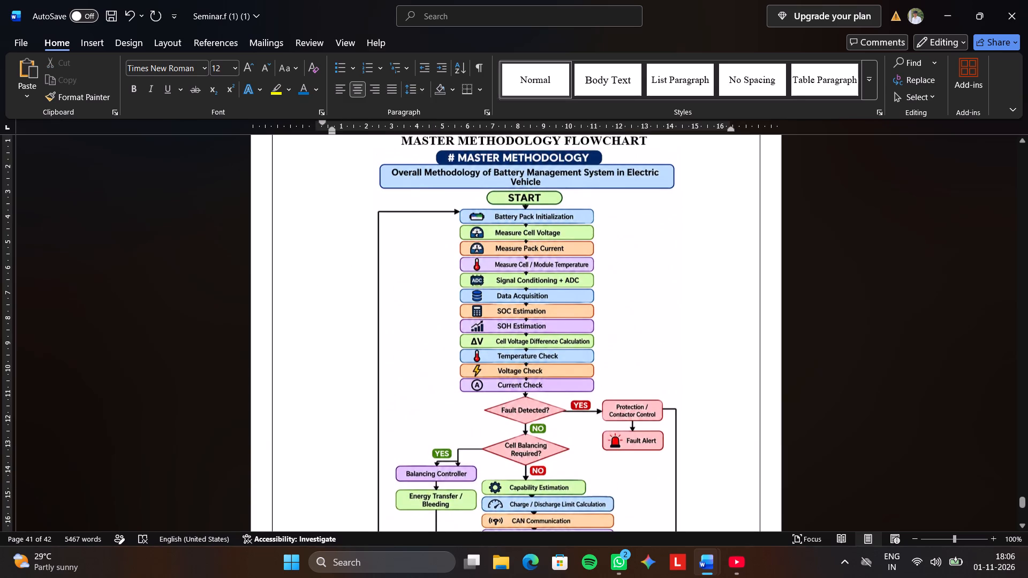
pyautogui.scroll(-9, 311, 234)
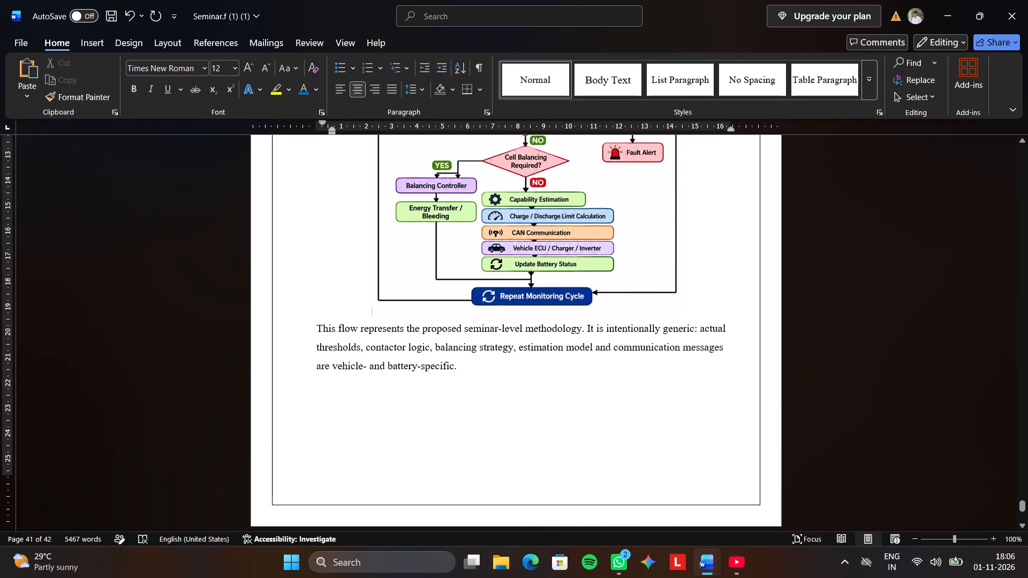
pyautogui.press('Return')
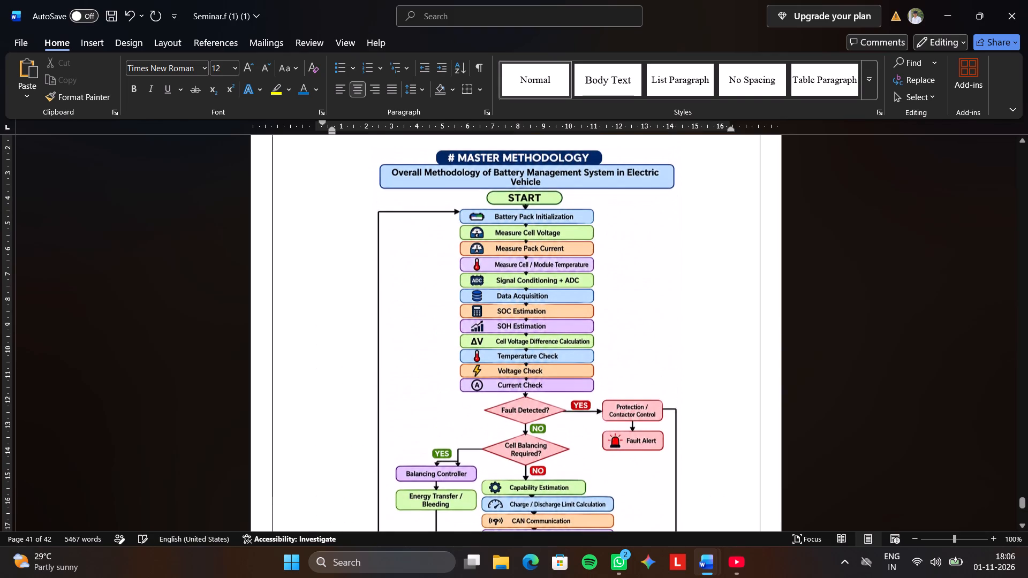
# Insert four blank lines between the methodology flowchart picture and the paragraph below it.
pyautogui.scroll(-13, 313, 252)
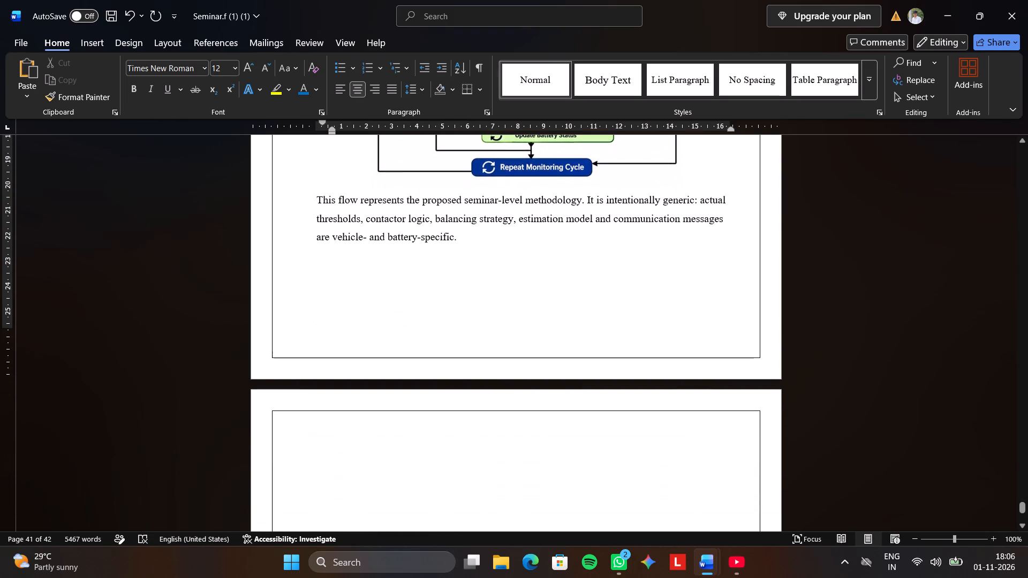
pyautogui.click(314, 200)
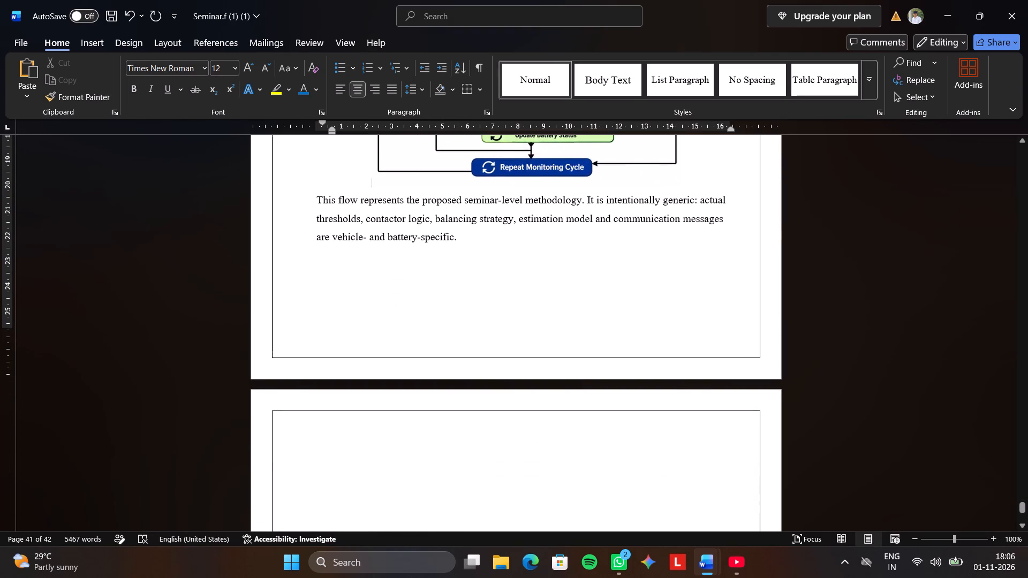
pyautogui.press('Return')
pyautogui.press('Return')
pyautogui.press('Return')
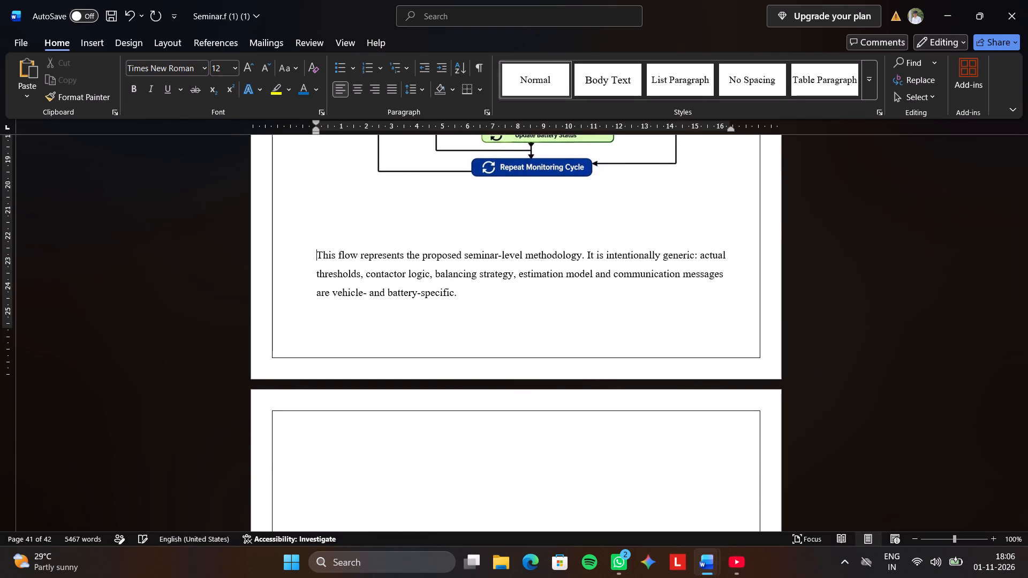
pyautogui.press('Return')
pyautogui.press('Return')
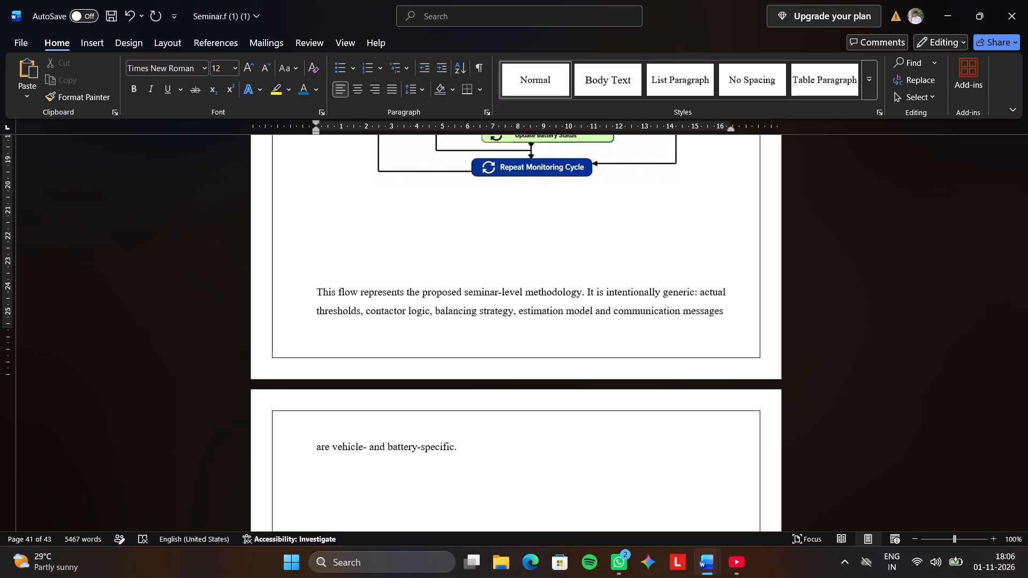
pyautogui.press('BackSpace')
# Adjust the methodology flowchart picture's height so it is slightly shorter and the paragraph below has more room on the page.
pyautogui.scroll(7, 314, 200)
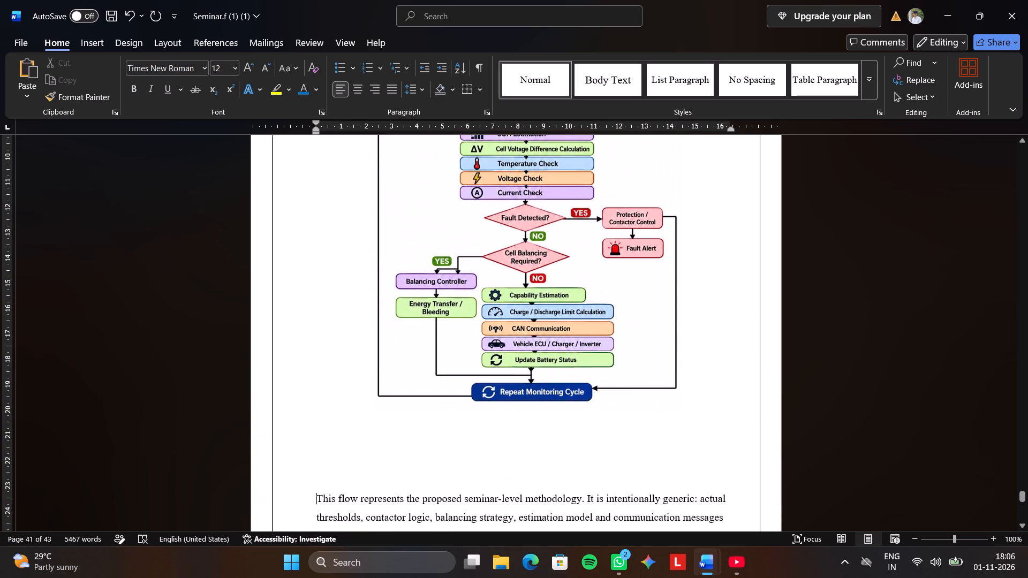
pyautogui.click(536, 391)
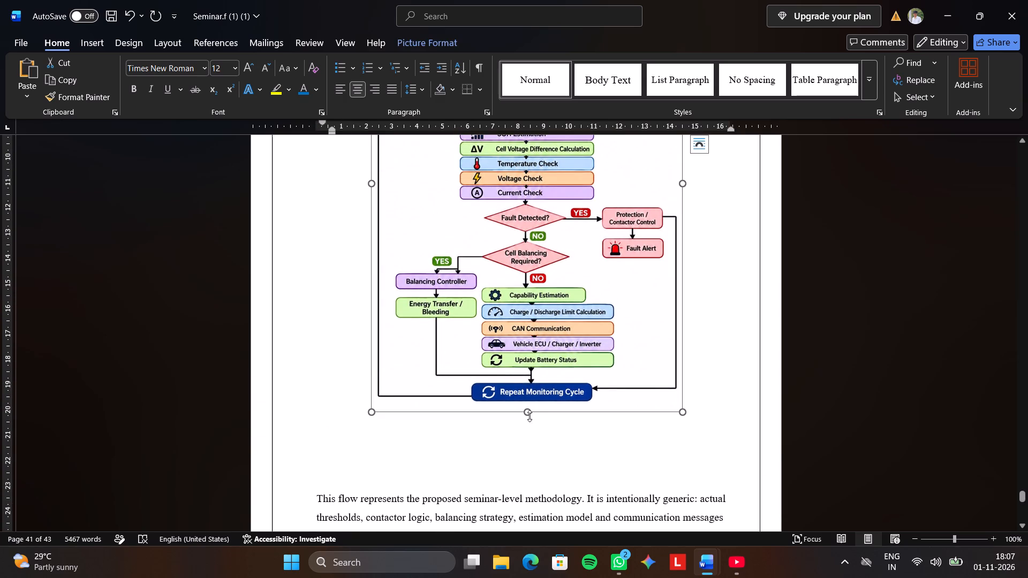
pyautogui.moveTo(525, 414); pyautogui.dragTo(536, 474)
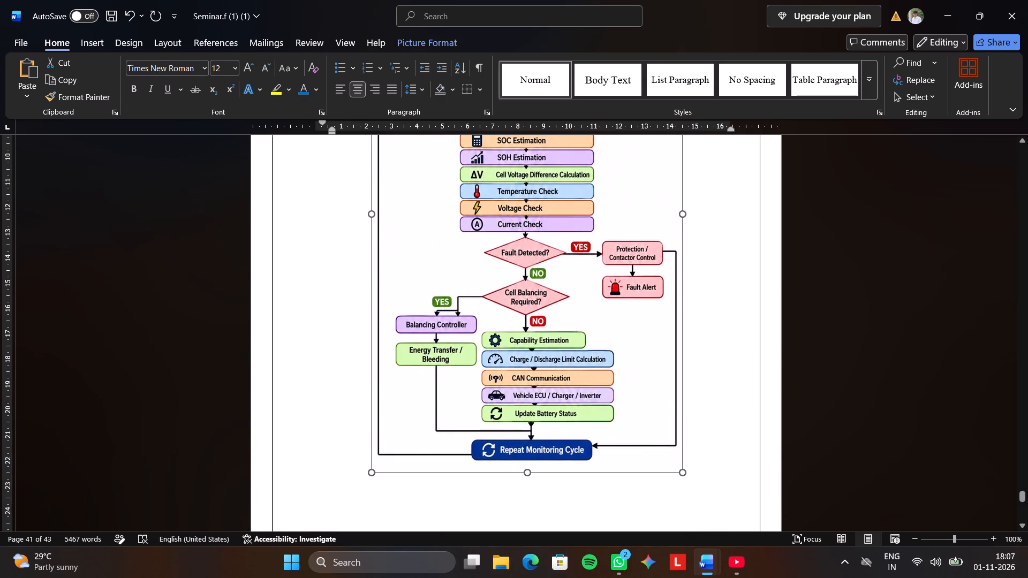
pyautogui.moveTo(536, 474); pyautogui.dragTo(545, 405)
pyautogui.scroll(-6, 545, 404)
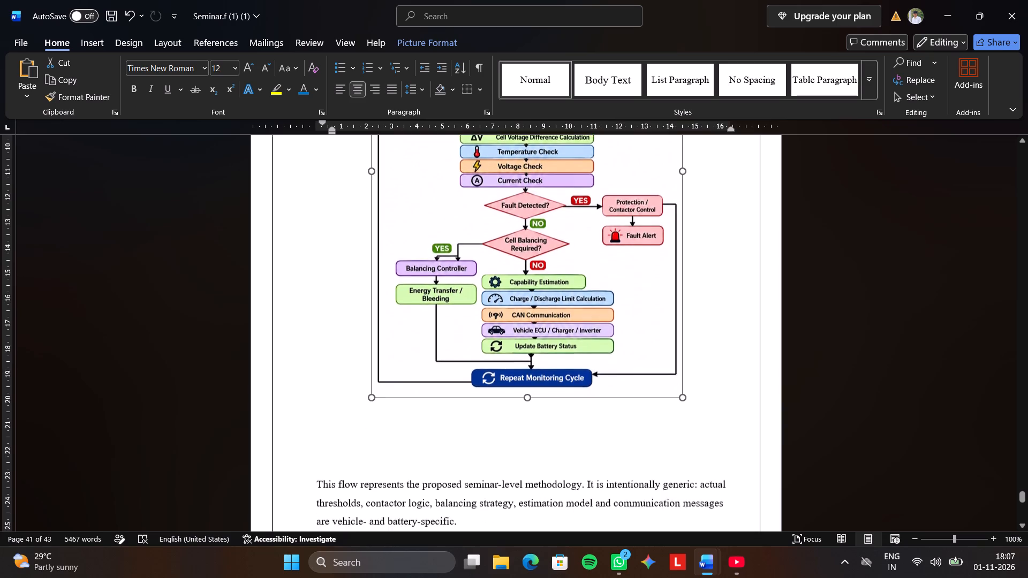
# Enlarge the Master Methodology Flowchart picture slightly in both height and width.
pyautogui.scroll(-4, 545, 396)
pyautogui.moveTo(525, 267); pyautogui.dragTo(533, 279)
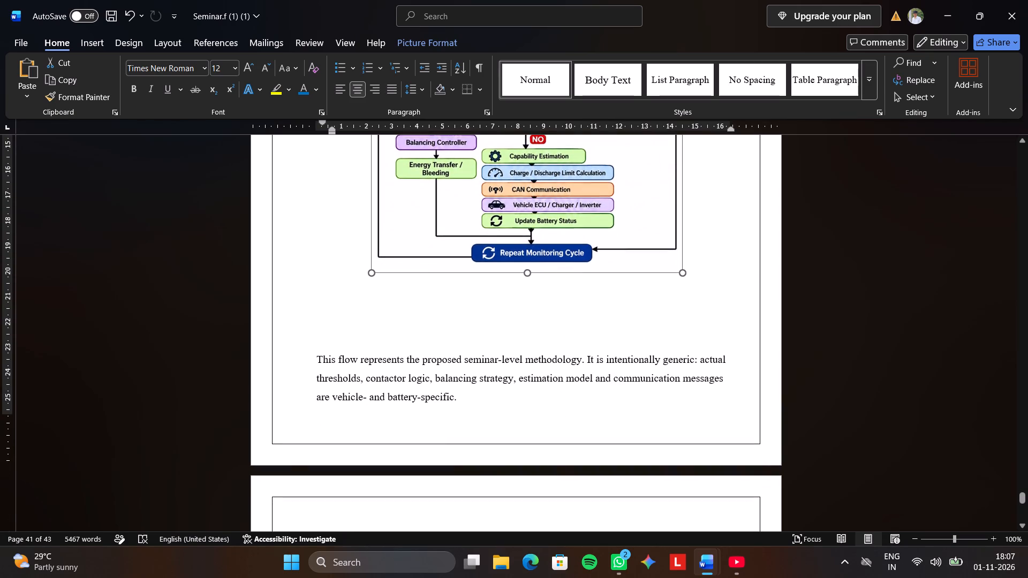
pyautogui.moveTo(533, 279); pyautogui.dragTo(539, 282)
pyautogui.scroll(1, 539, 282)
pyautogui.scroll(-1, 539, 282)
pyautogui.scroll(3, 539, 282)
pyautogui.scroll(-6, 544, 269)
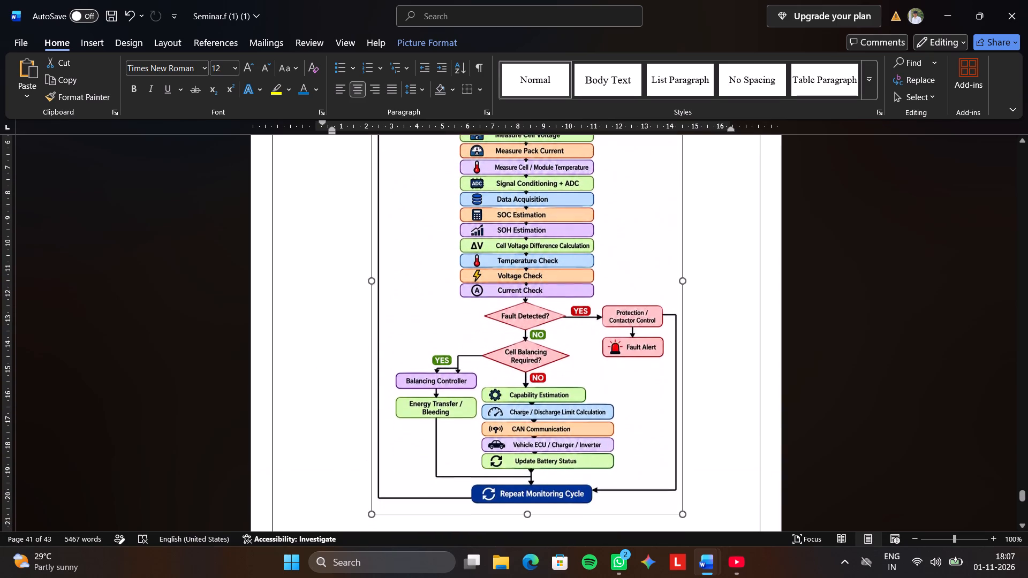
pyautogui.moveTo(371, 273); pyautogui.dragTo(344, 277)
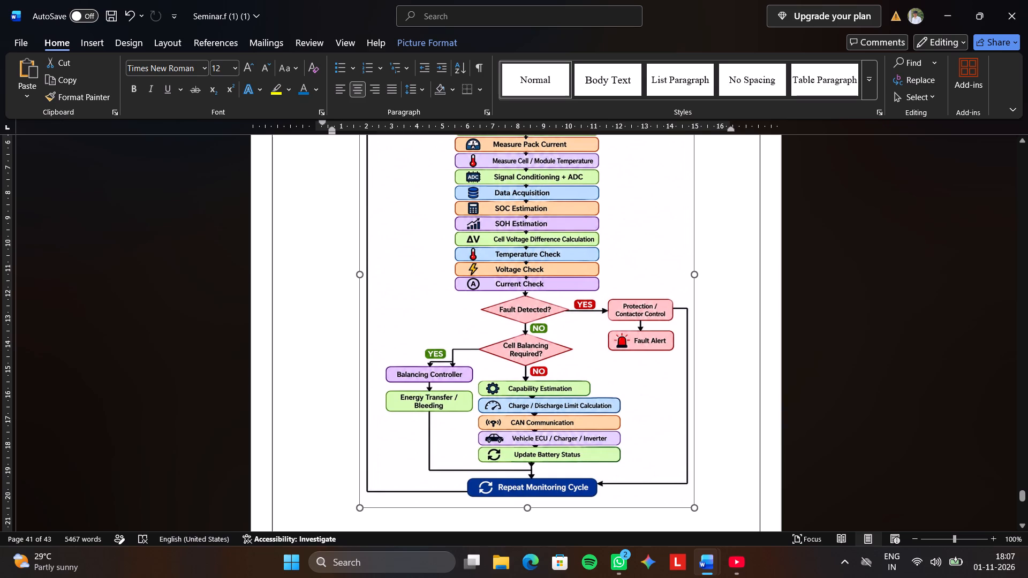
pyautogui.moveTo(344, 277); pyautogui.dragTo(335, 280)
pyautogui.scroll(4, 480, 283)
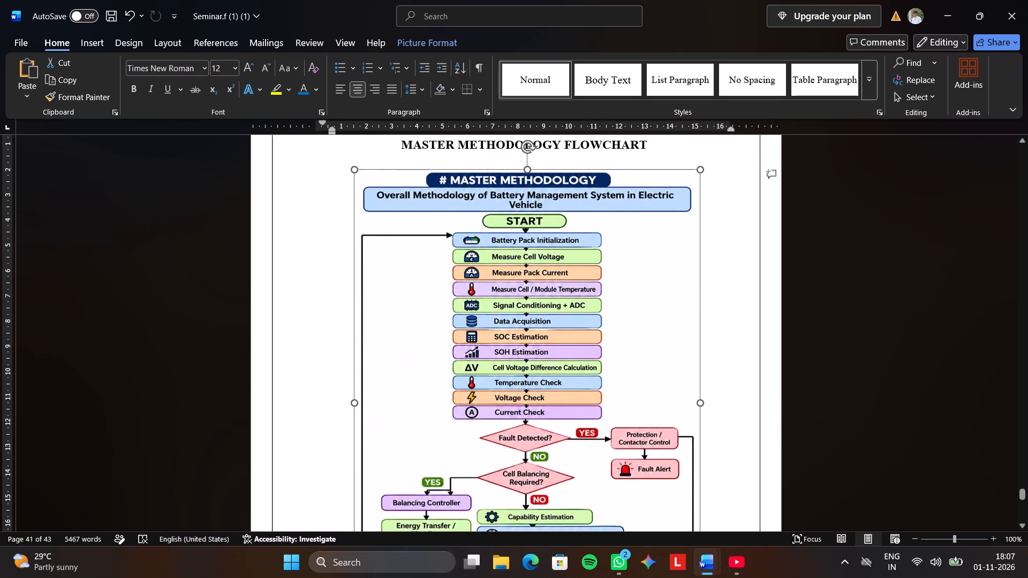
pyautogui.scroll(2, 480, 283)
pyautogui.moveTo(530, 233); pyautogui.dragTo(536, 204)
pyautogui.scroll(-11, 541, 213)
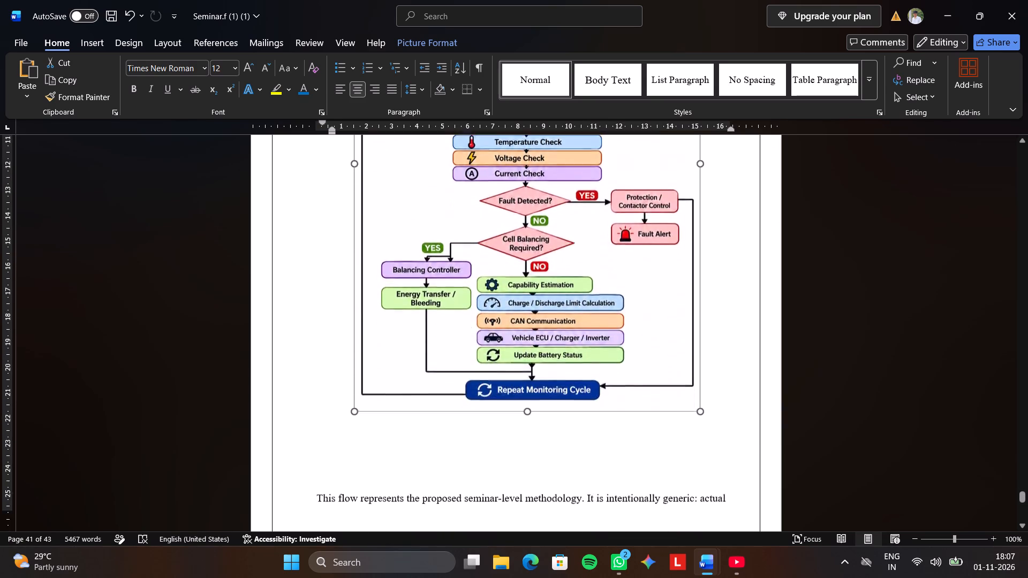
# Delete two blank lines between the methodology flowchart picture and its paragraph so the whole paragraph fits on the same page.
pyautogui.scroll(-5, 551, 249)
pyautogui.click(347, 269)
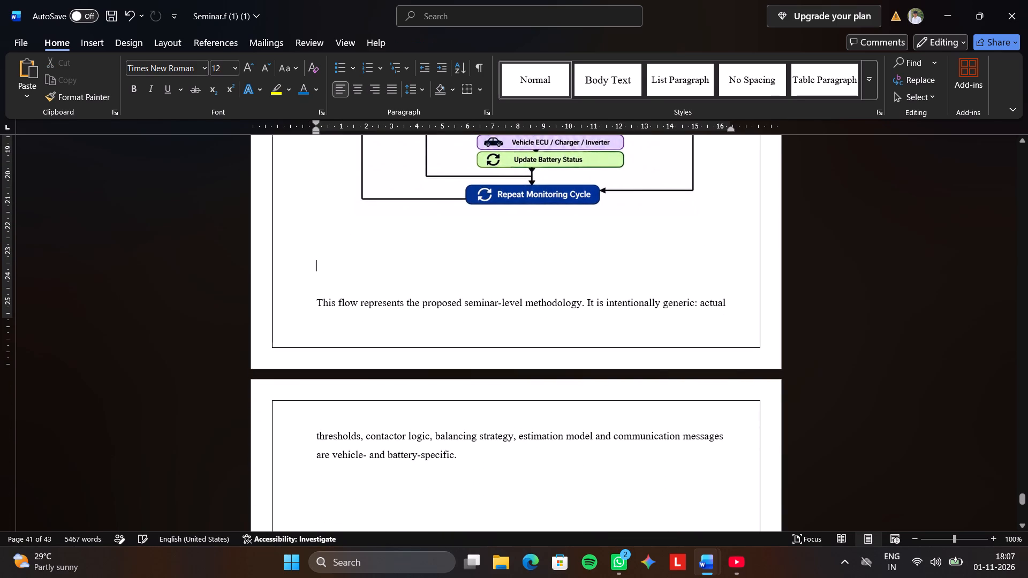
pyautogui.press('BackSpace')
pyautogui.press('BackSpace')
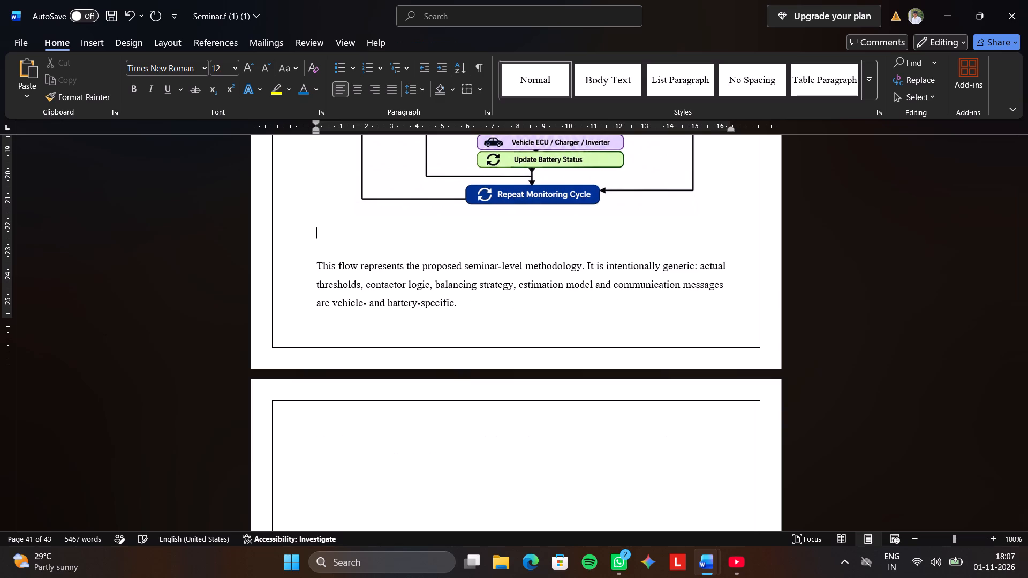
pyautogui.scroll(-4, 361, 295)
pyautogui.scroll(8, 368, 304)
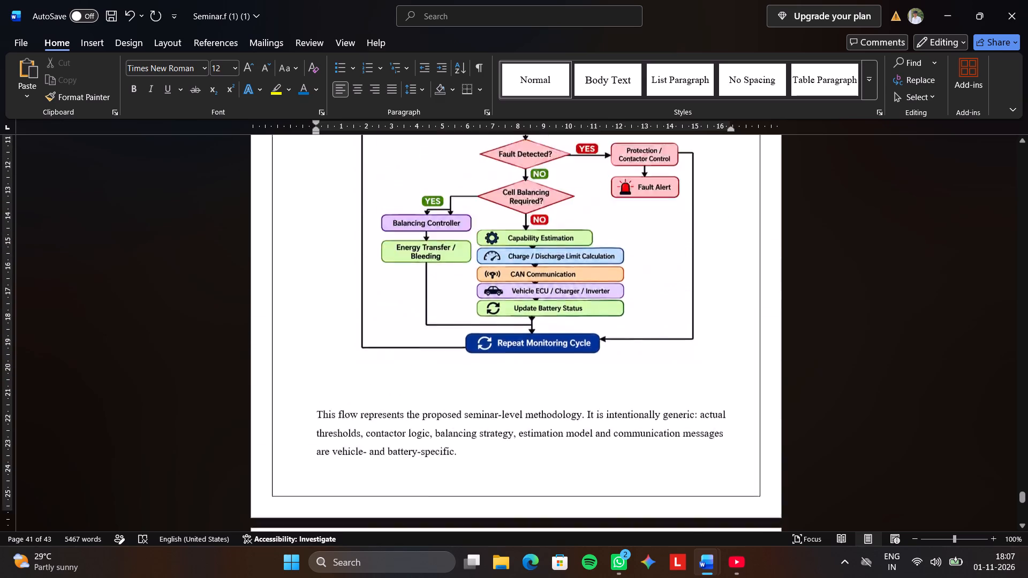
pyautogui.scroll(12, 371, 284)
pyautogui.scroll(-20, 382, 273)
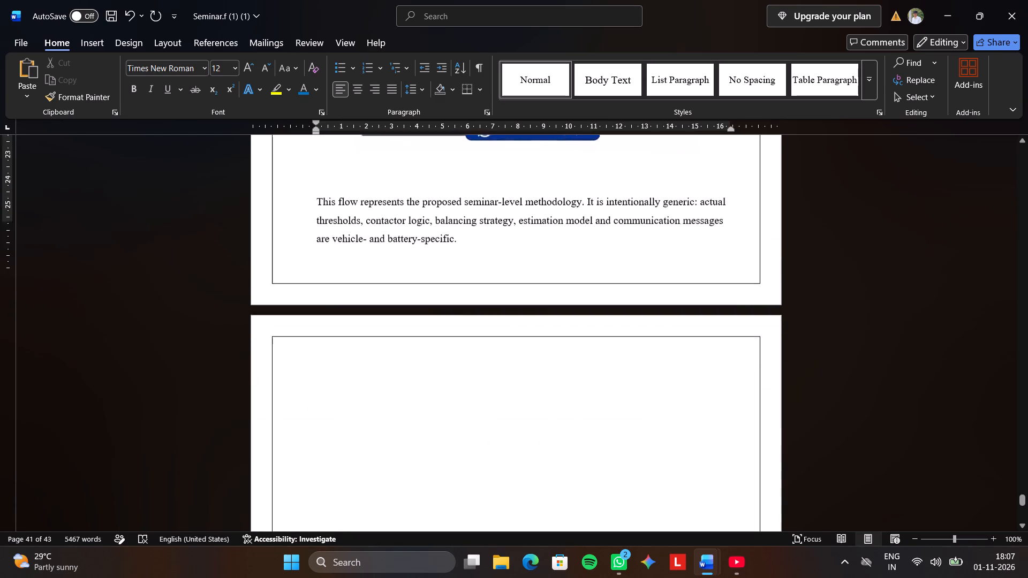
# Copy the heading "HIERARCHICAL BMS ARCHITECTURE" from the BMS source report and paste it at the top of the blank page 42 in Seminar.f.
pyautogui.scroll(-2, 387, 277)
pyautogui.click(381, 273)
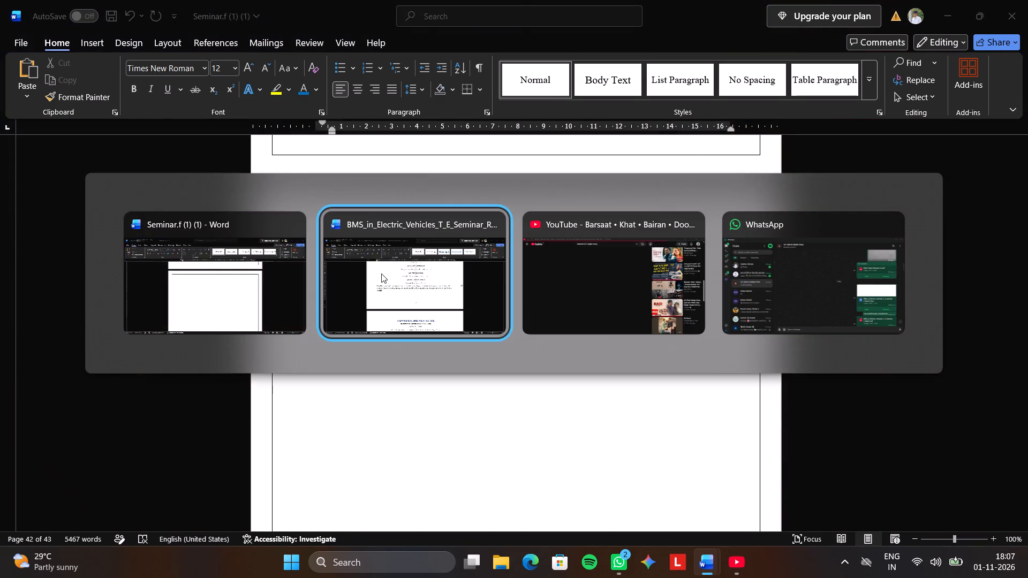
pyautogui.scroll(-10, 383, 274)
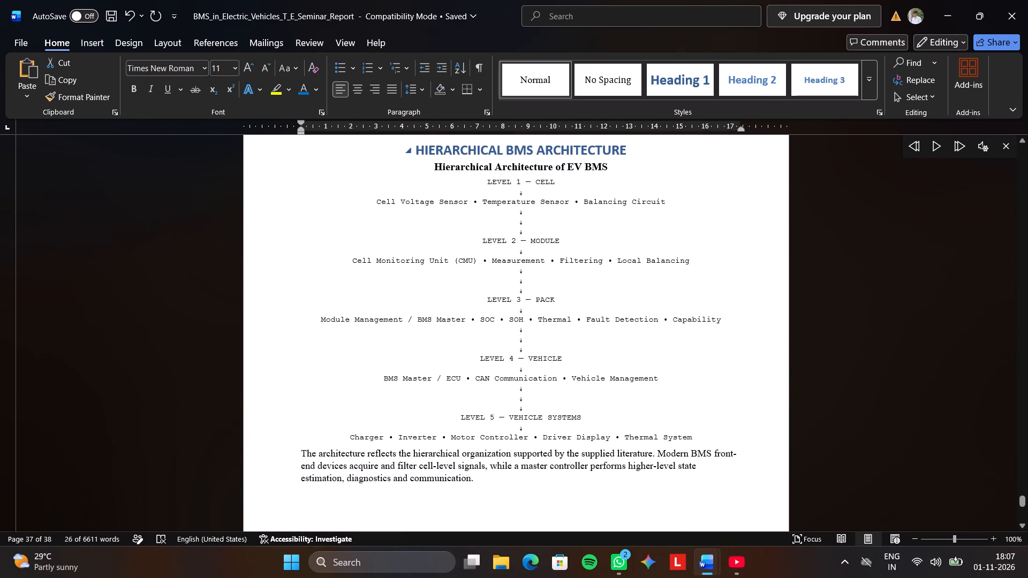
pyautogui.moveTo(415, 149); pyautogui.dragTo(644, 154)
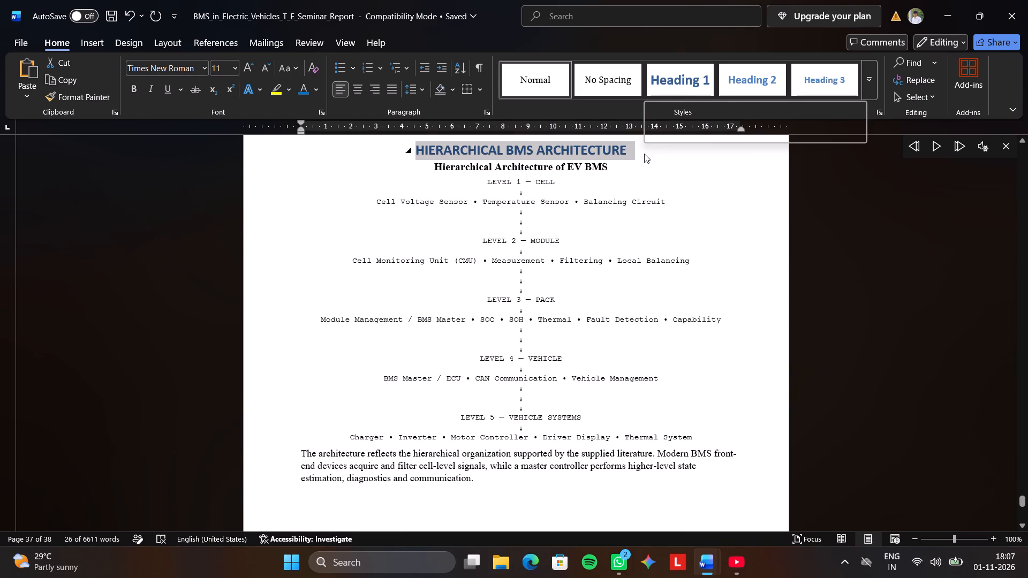
pyautogui.hotkey('ctrl', 'c')
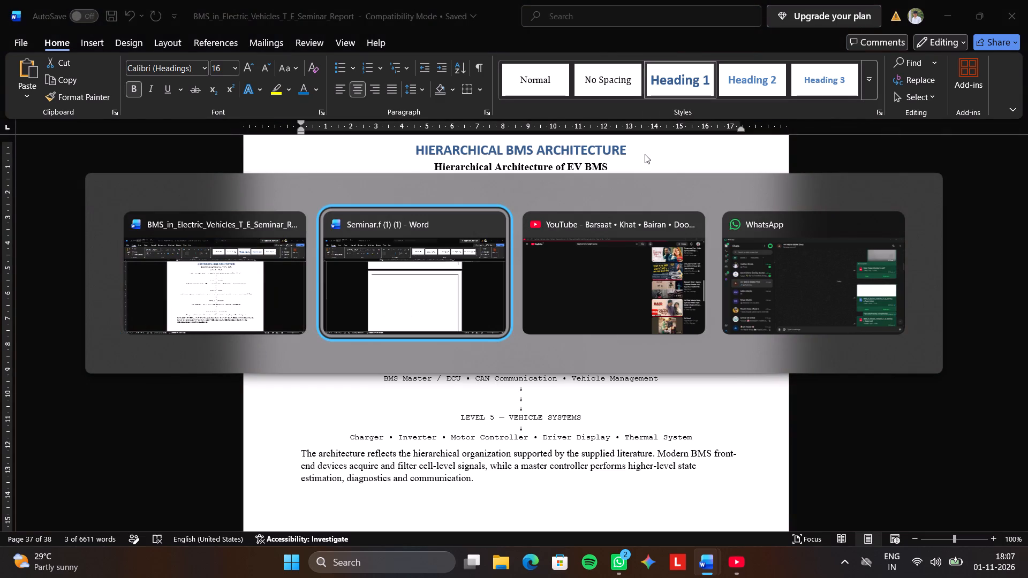
pyautogui.scroll(-1, 592, 245)
pyautogui.scroll(6, 592, 245)
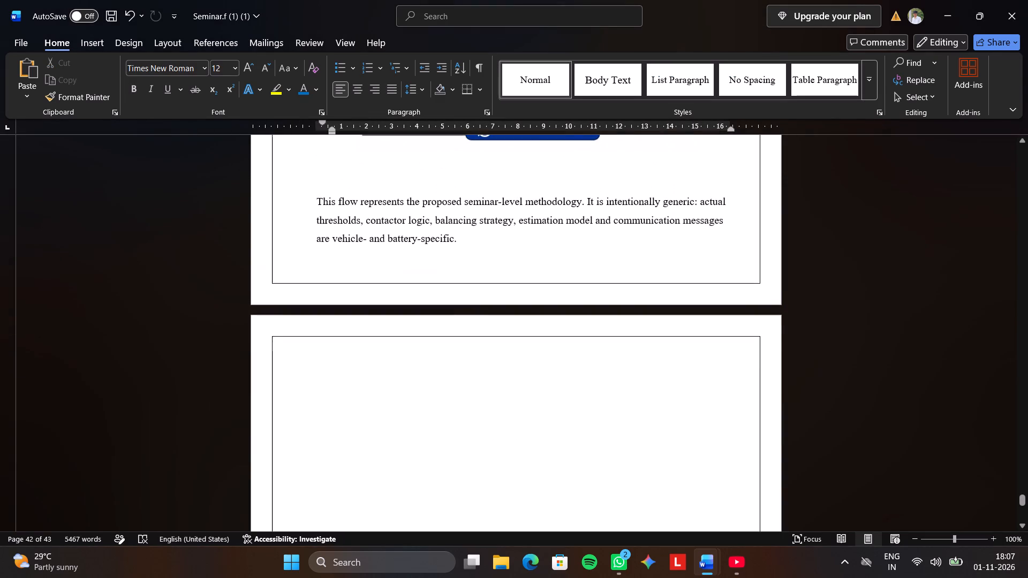
pyautogui.scroll(-3, 591, 242)
pyautogui.click(498, 305)
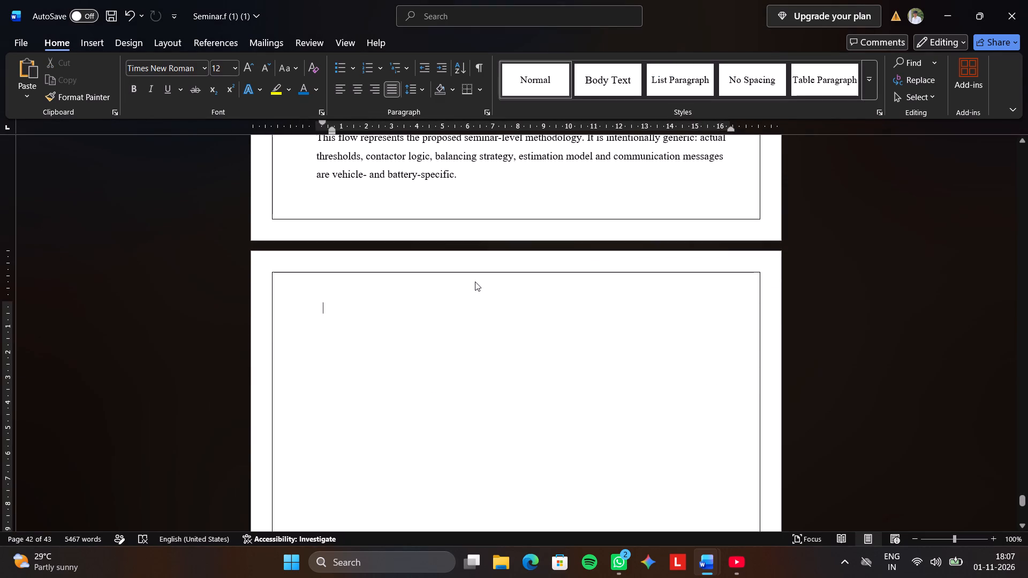
pyautogui.hotkey('ctrl', 'v')
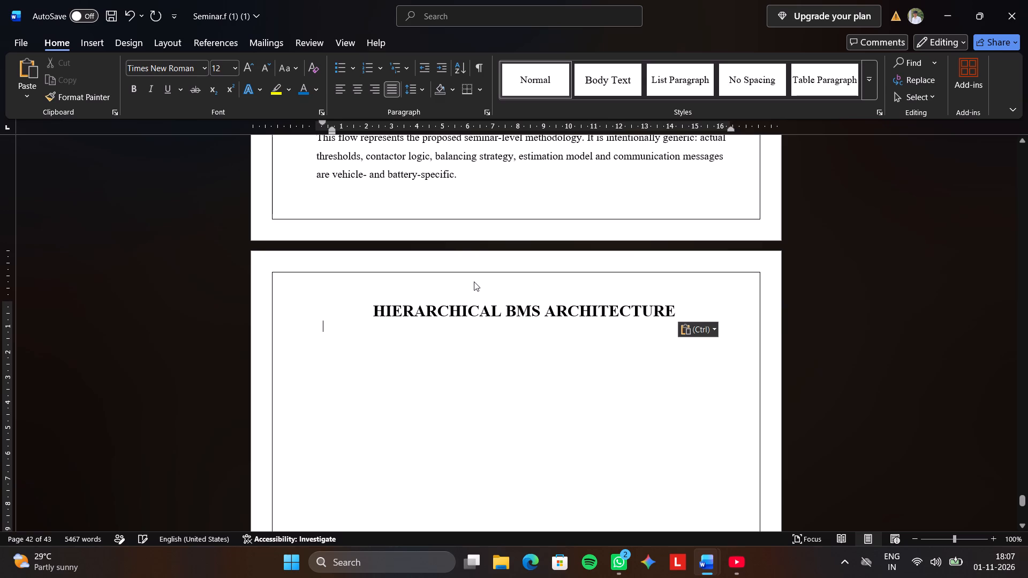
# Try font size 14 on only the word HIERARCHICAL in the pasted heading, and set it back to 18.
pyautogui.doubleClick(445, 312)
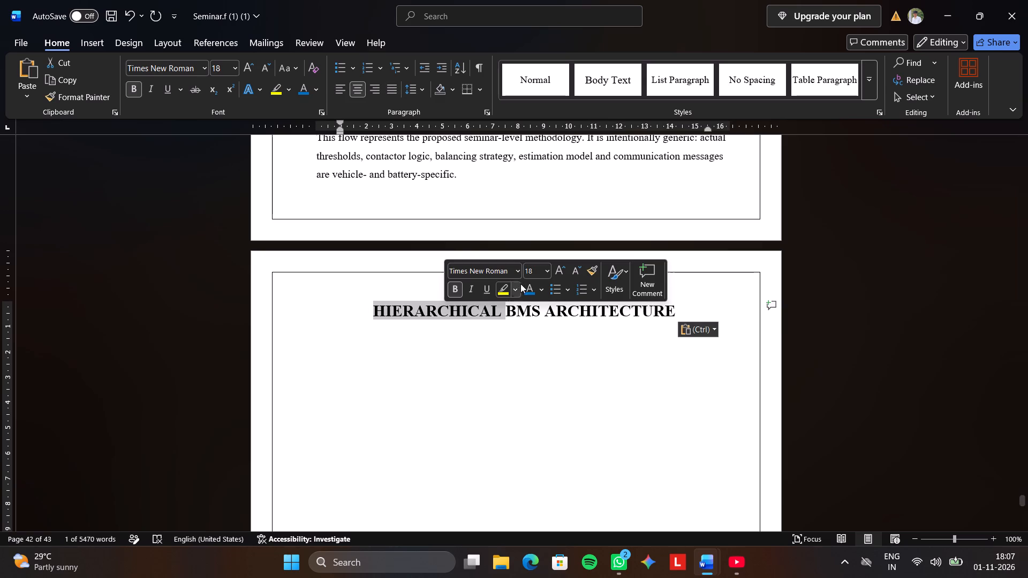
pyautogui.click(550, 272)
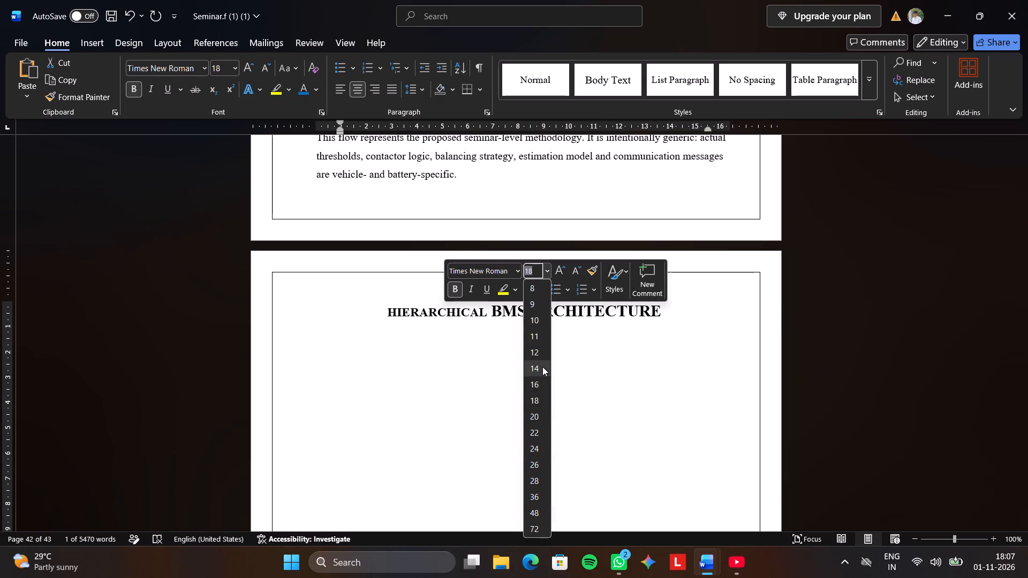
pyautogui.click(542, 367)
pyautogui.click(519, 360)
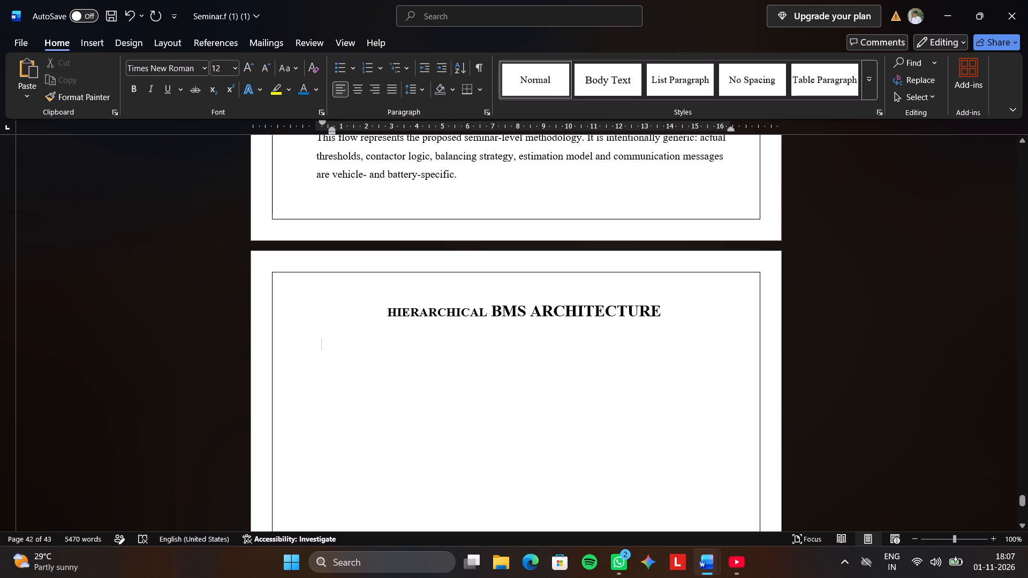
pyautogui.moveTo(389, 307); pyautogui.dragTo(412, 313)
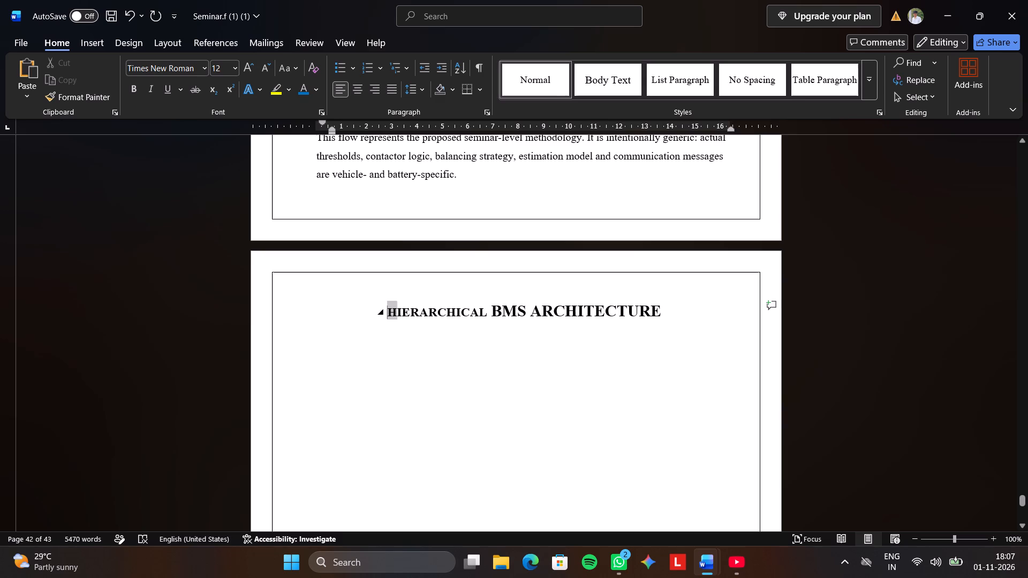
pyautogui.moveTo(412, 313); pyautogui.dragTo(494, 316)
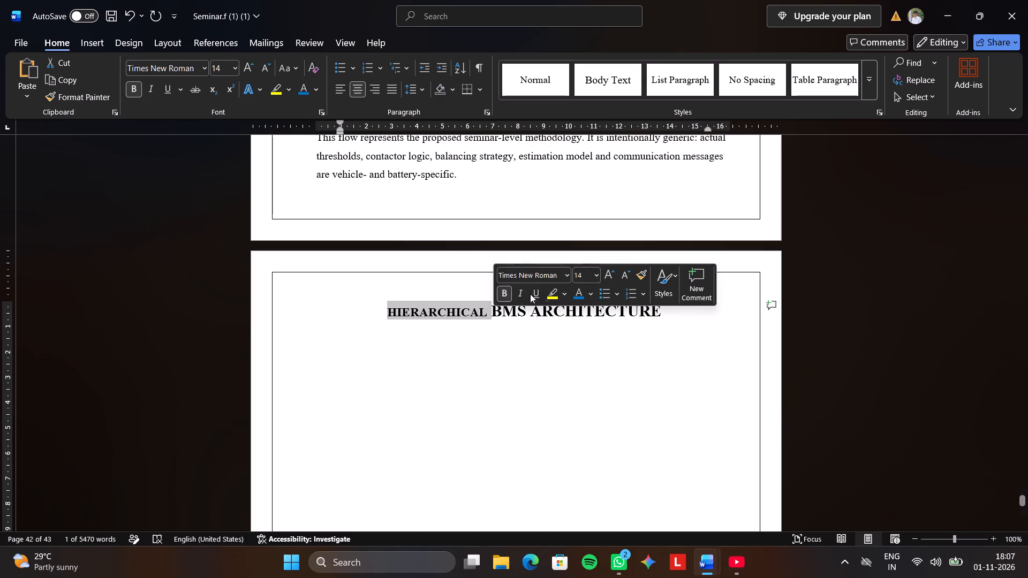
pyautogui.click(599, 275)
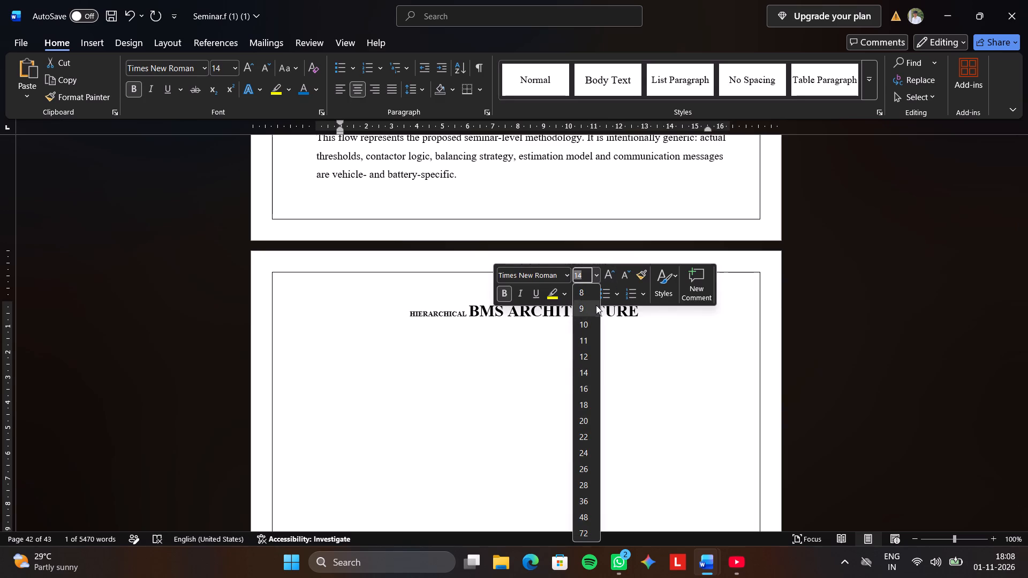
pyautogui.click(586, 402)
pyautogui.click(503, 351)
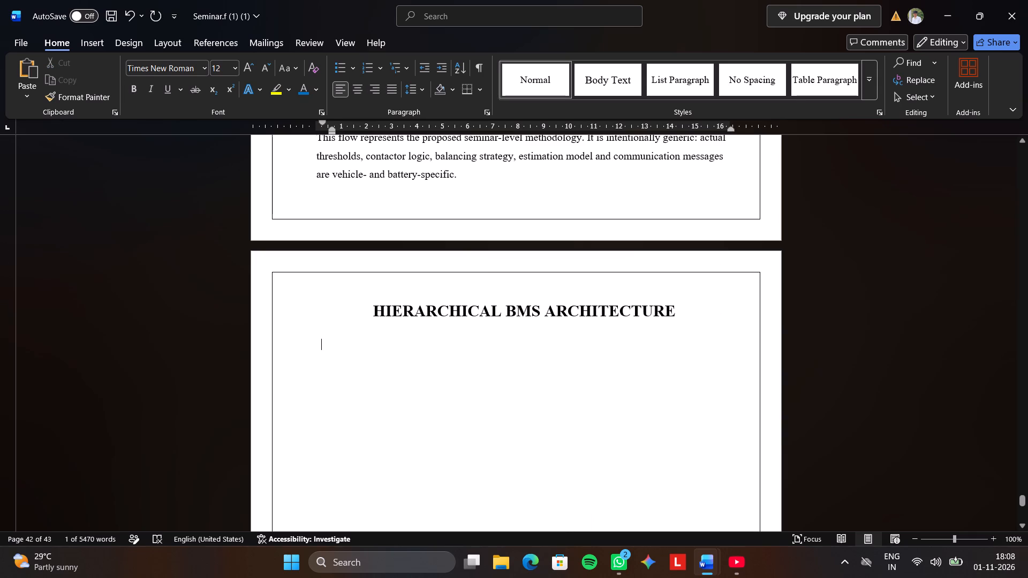
# Set the whole HIERARCHICAL BMS ARCHITECTURE heading to font size 14.
pyautogui.moveTo(373, 308); pyautogui.dragTo(683, 313)
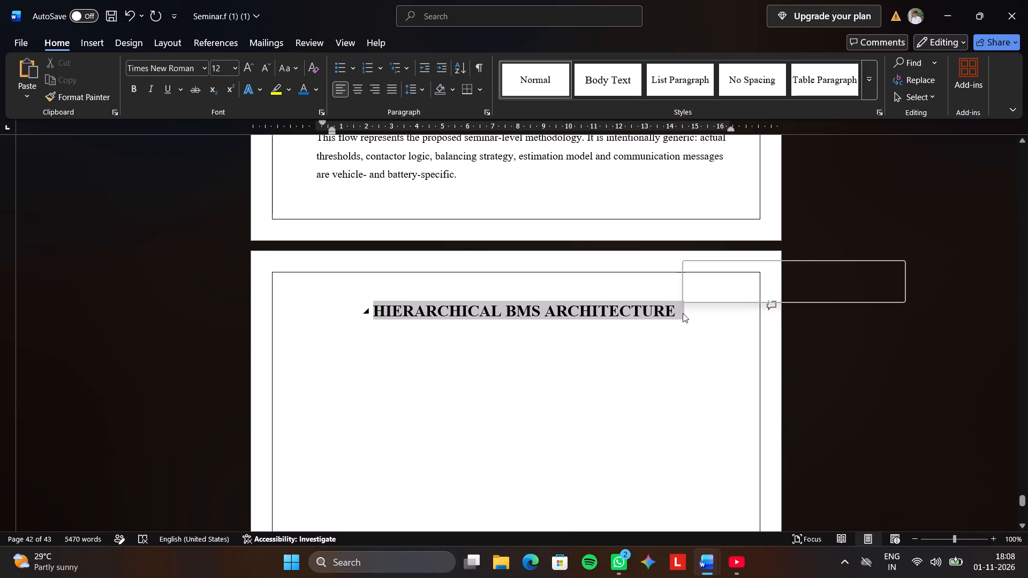
pyautogui.click(784, 273)
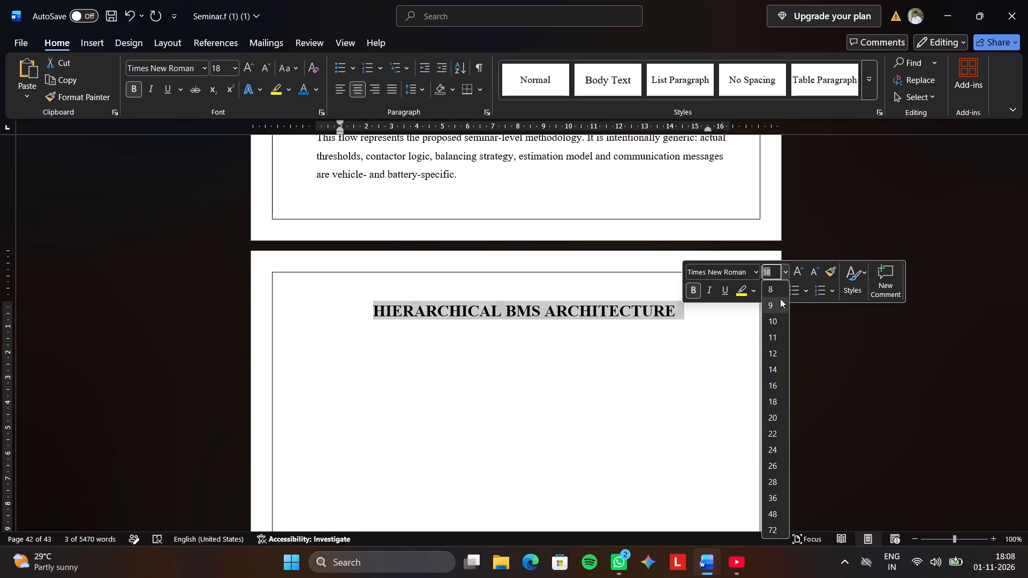
# Set the whole HIERARCHICAL BMS ARCHITECTURE heading on page 42 to font size 14.
pyautogui.click(778, 367)
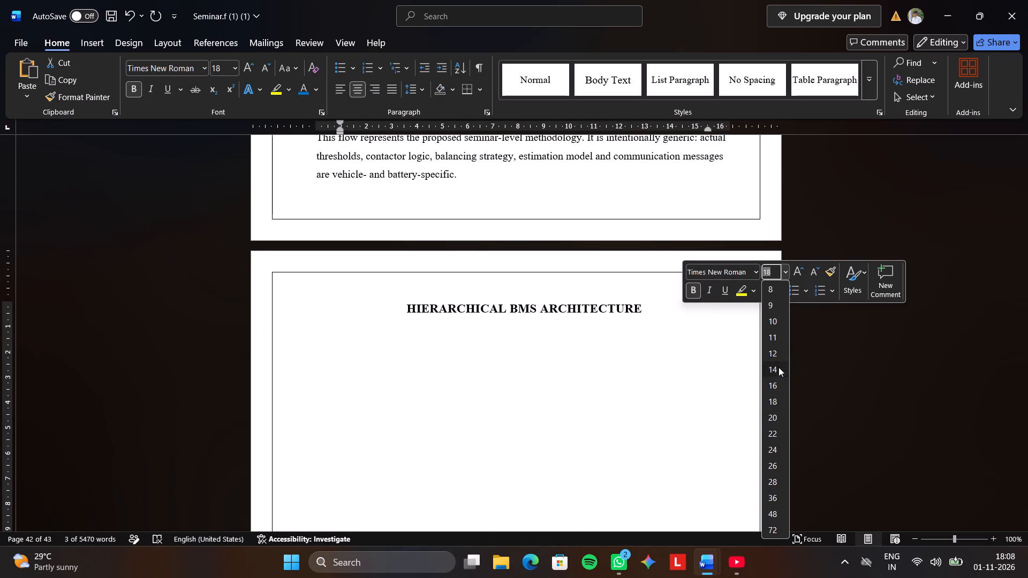
pyautogui.click(623, 376)
# Add a new line directly below the HIERARCHICAL BMS ARCHITECTURE heading and set its alignment to justified.
pyautogui.click(681, 320)
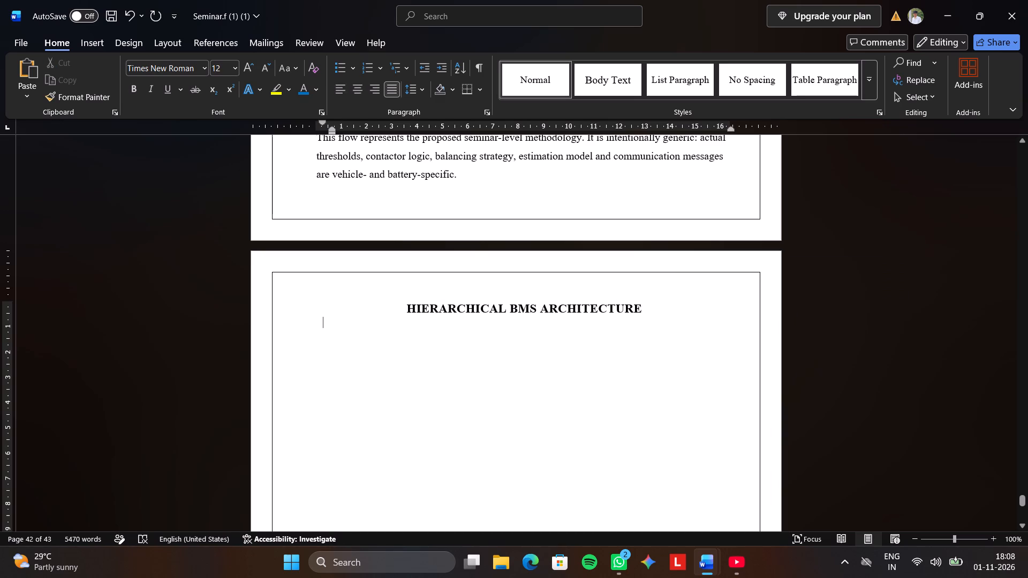
pyautogui.click(665, 309)
pyautogui.press('Return')
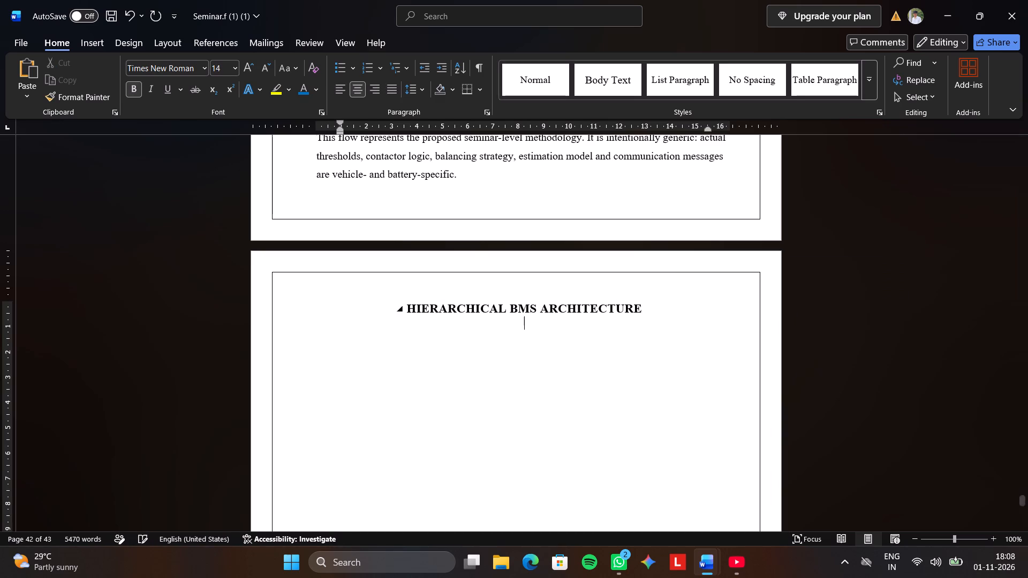
pyautogui.click(391, 90)
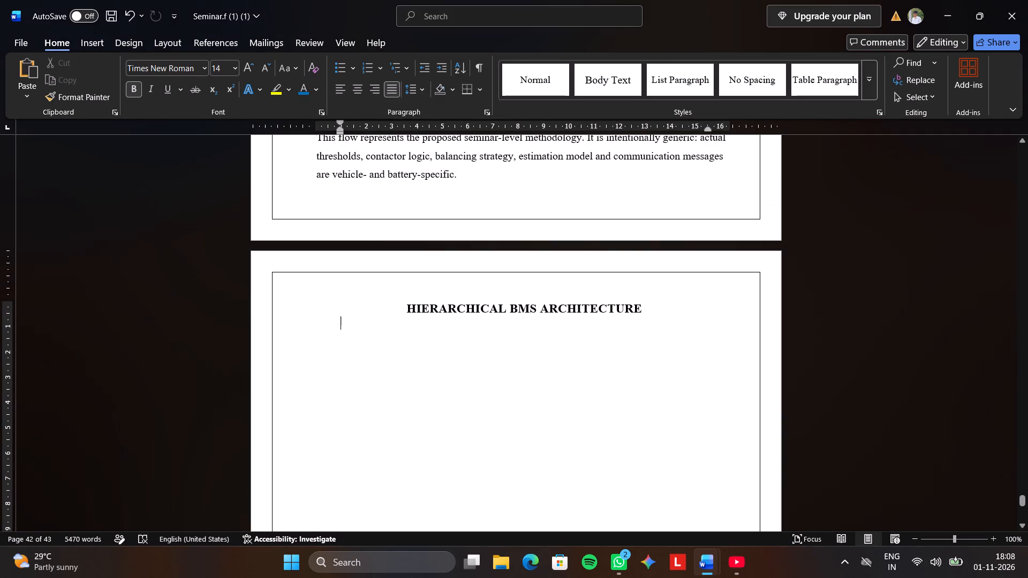
# Insert a picture stored on this device on the new line below the HIERARCHICAL BMS ARCHITECTURE heading.
pyautogui.click(97, 47)
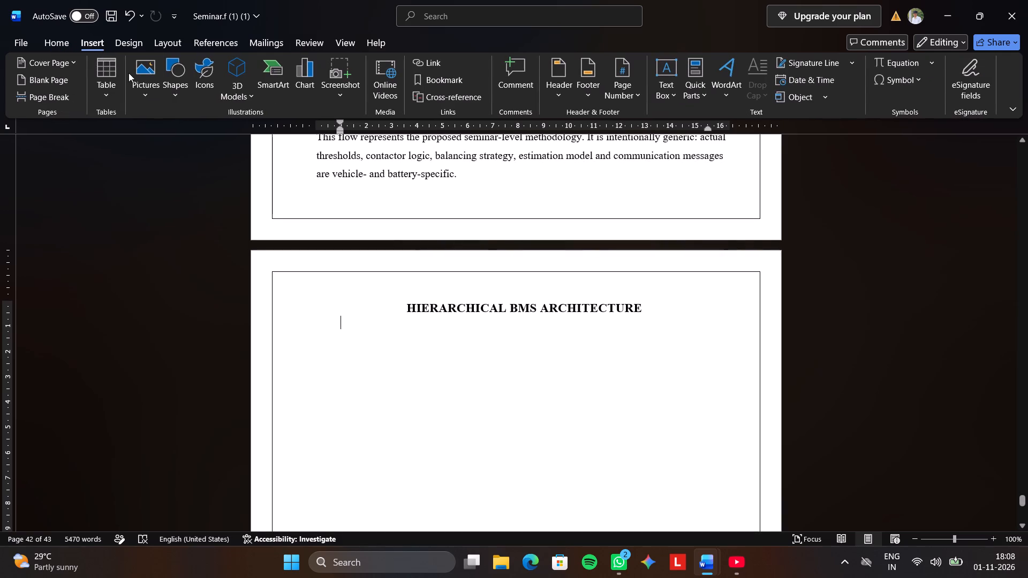
pyautogui.click(148, 70)
pyautogui.click(163, 139)
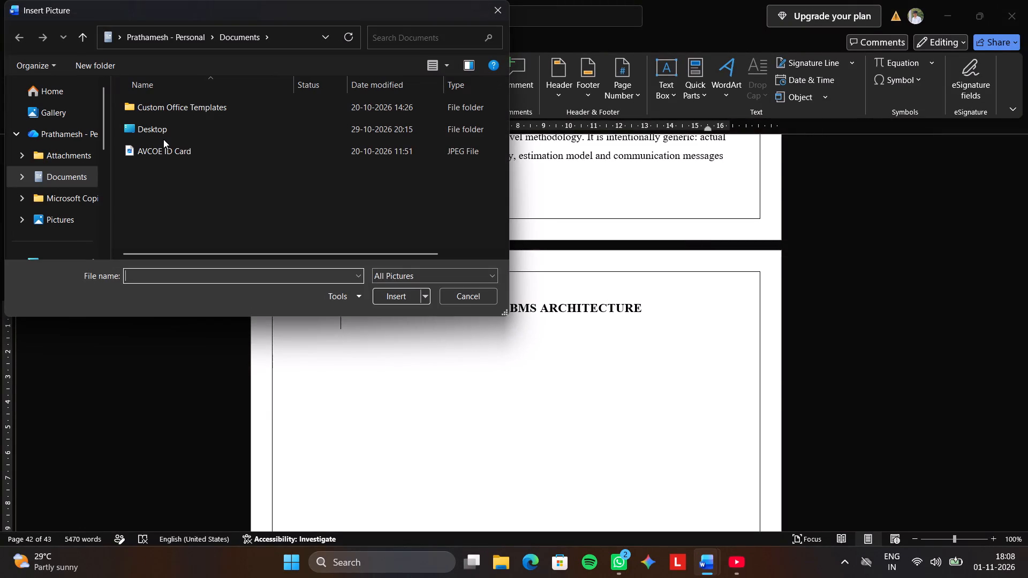
# Insert the picture IMG16 from Downloads below the HIERARCHICAL BMS ARCHITECTURE heading.
pyautogui.click(84, 93)
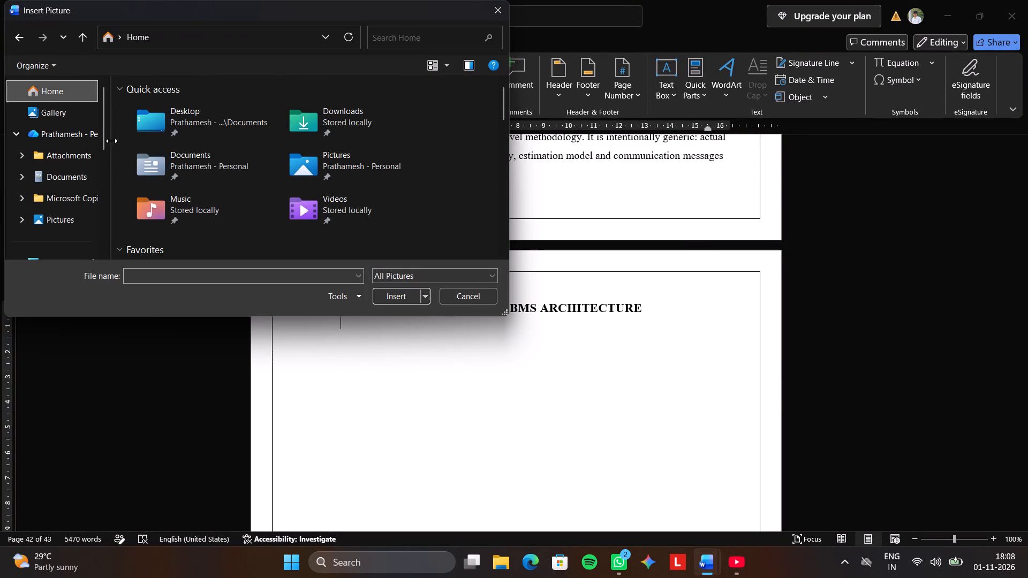
pyautogui.scroll(-3, 163, 200)
pyautogui.scroll(-1, 178, 157)
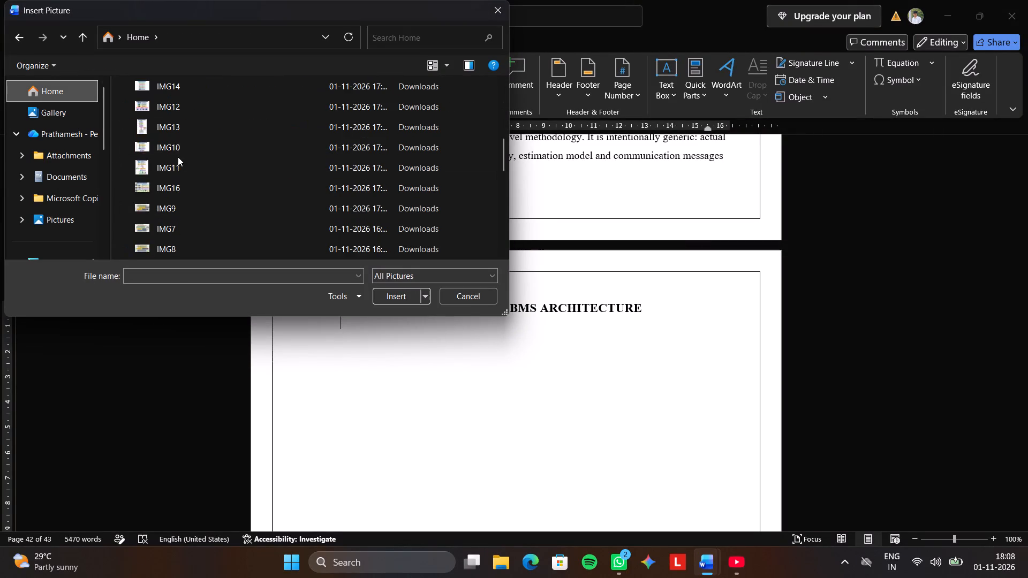
pyautogui.scroll(-1, 178, 157)
pyautogui.click(175, 130)
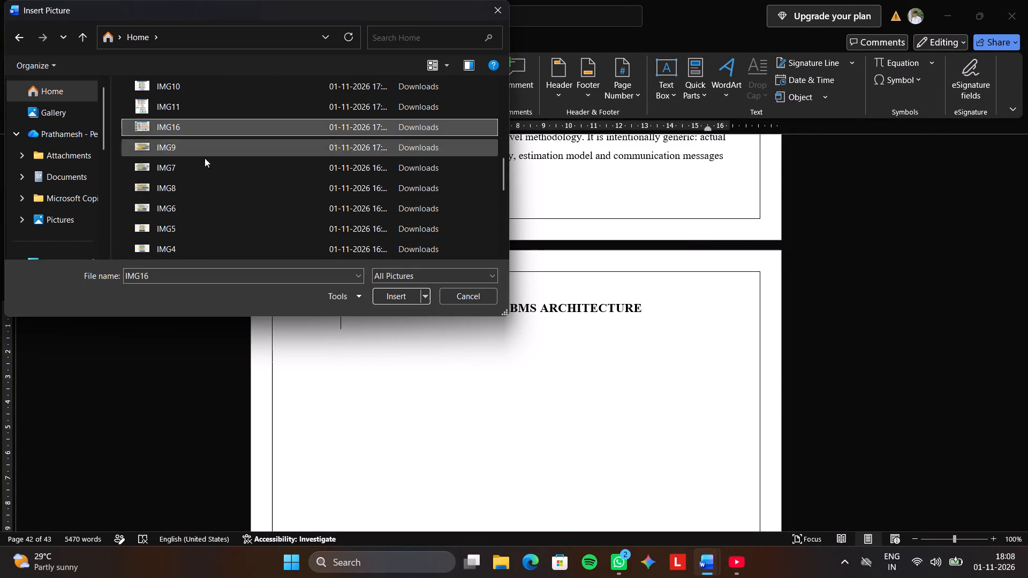
pyautogui.click(394, 296)
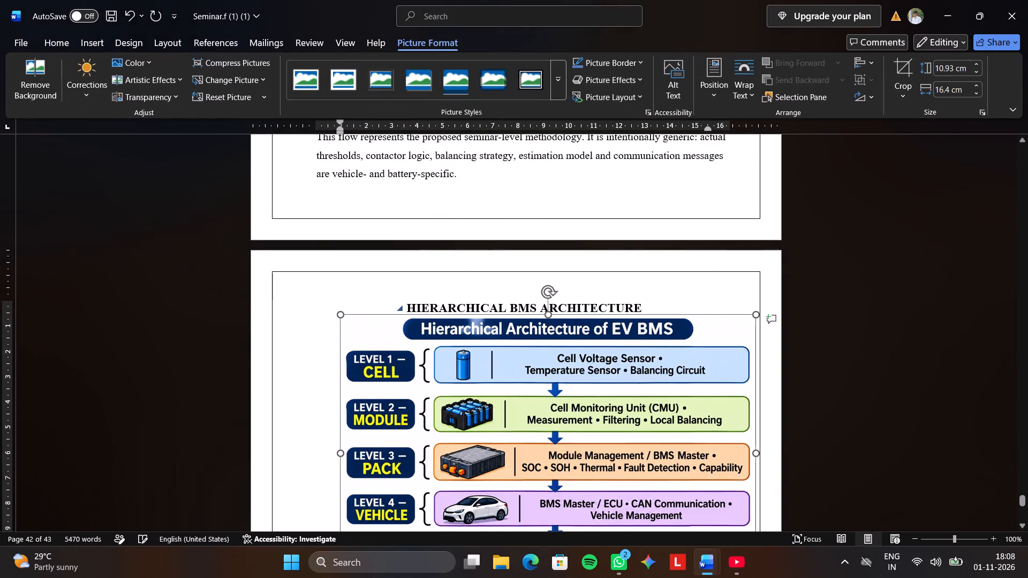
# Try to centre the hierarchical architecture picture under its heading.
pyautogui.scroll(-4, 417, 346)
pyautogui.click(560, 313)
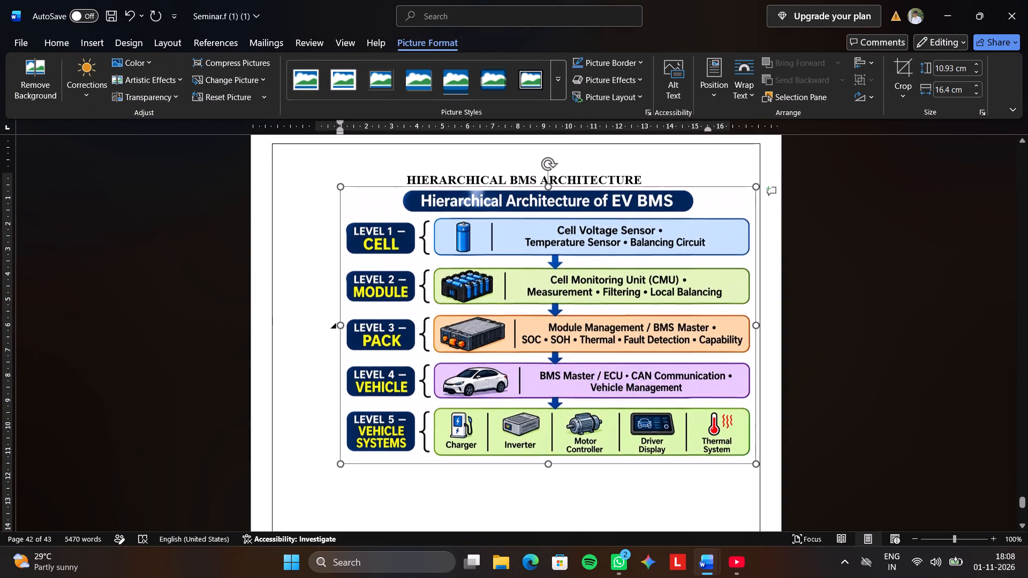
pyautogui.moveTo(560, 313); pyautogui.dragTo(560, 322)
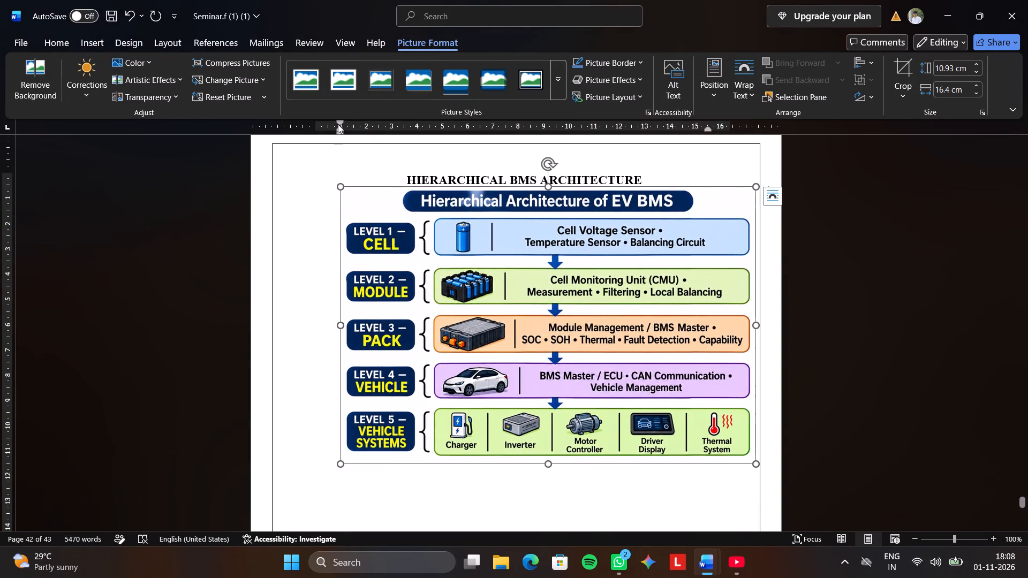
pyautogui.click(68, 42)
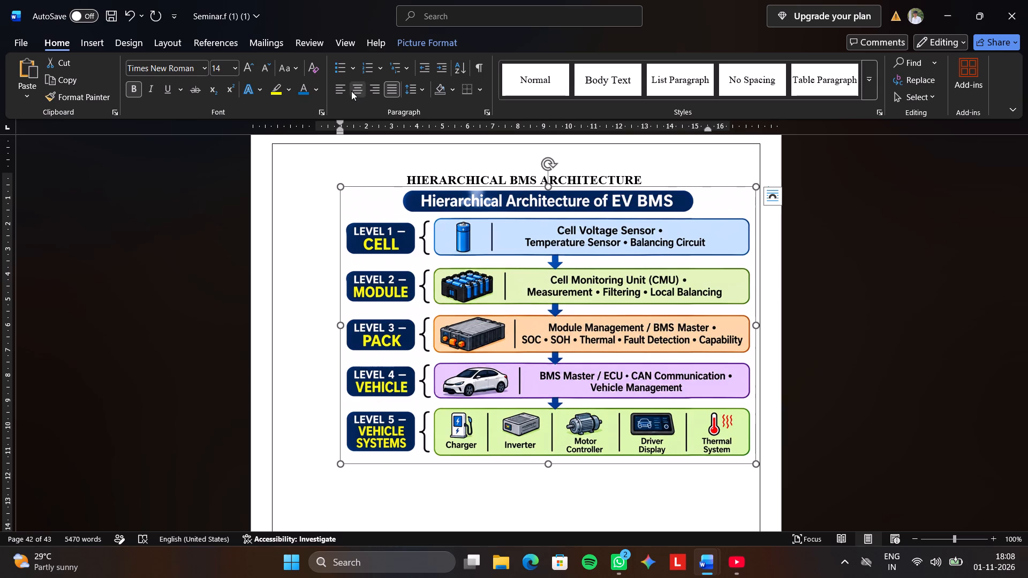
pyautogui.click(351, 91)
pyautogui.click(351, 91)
# Reduce the width of the hierarchical architecture picture and centre it under its heading.
pyautogui.moveTo(339, 324); pyautogui.dragTo(327, 323)
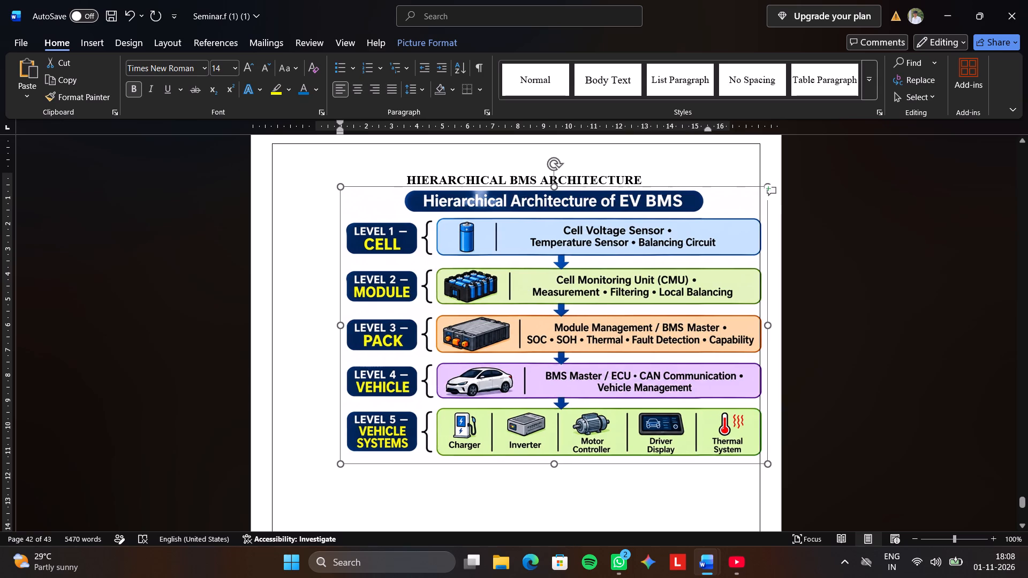
pyautogui.moveTo(327, 323); pyautogui.dragTo(377, 327)
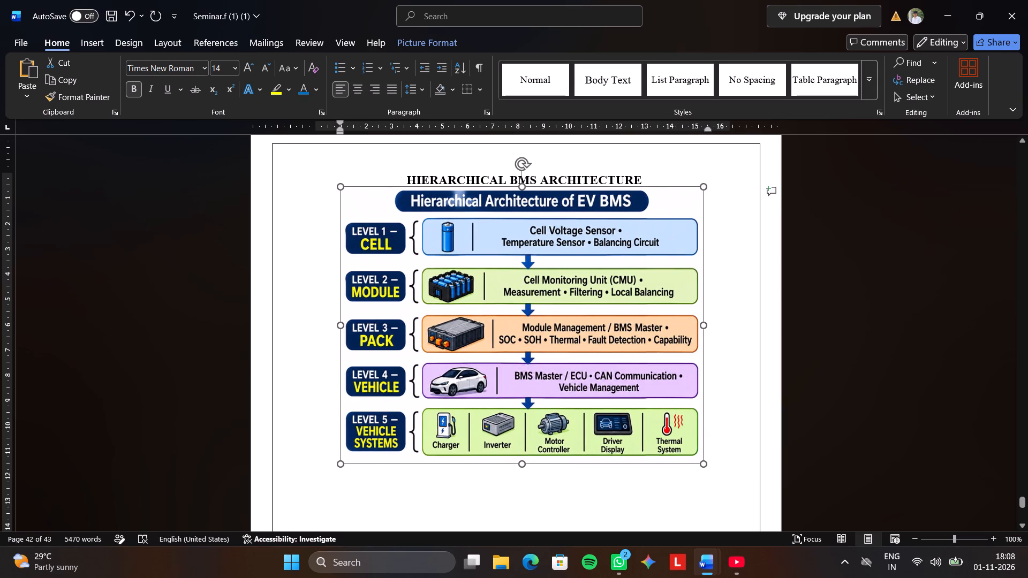
pyautogui.moveTo(377, 327); pyautogui.dragTo(383, 327)
pyautogui.click(447, 303)
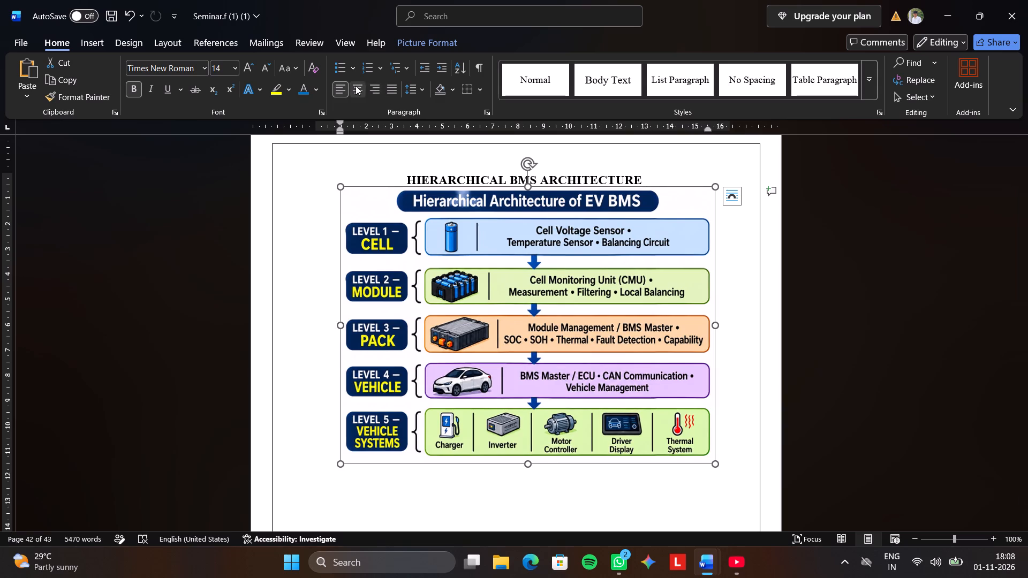
pyautogui.click(356, 86)
pyautogui.doubleClick(356, 86)
pyautogui.click(523, 467)
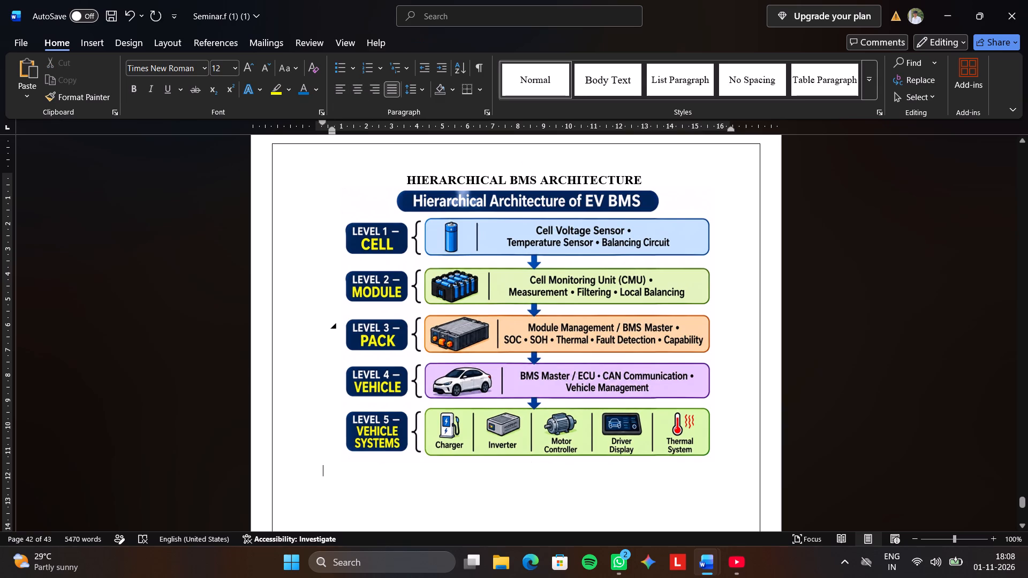
# Insert a blank line between the HIERARCHICAL BMS ARCHITECTURE heading and the picture.
pyautogui.click(655, 178)
pyautogui.press('Return')
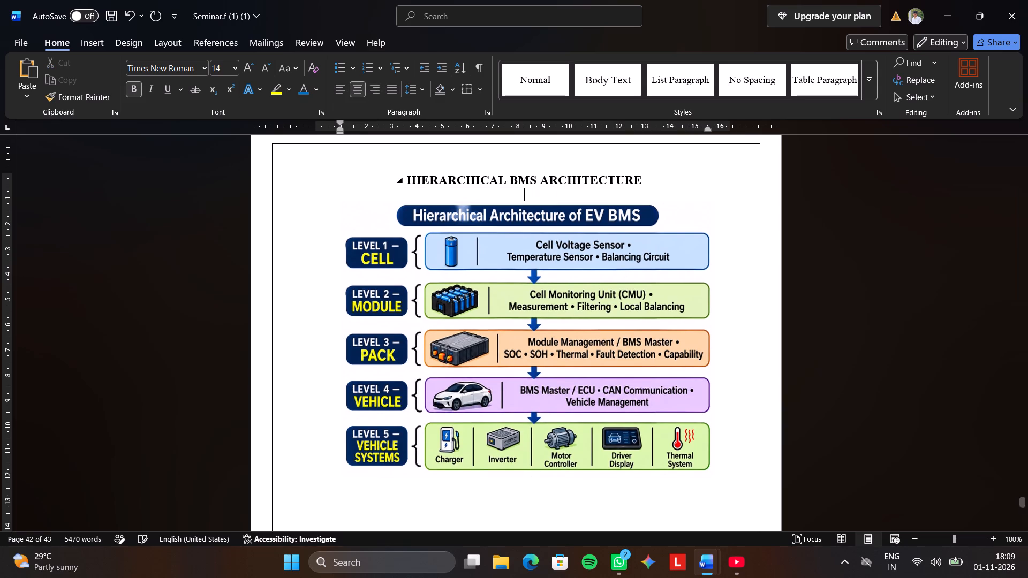
pyautogui.click(559, 317)
# Switch to the BMS_in_Electric_Vehicles_T_E_Seminar_Report document and copy the paragraph beginning "The architecture reflects the hierarchical organization".
pyautogui.scroll(-1, 536, 373)
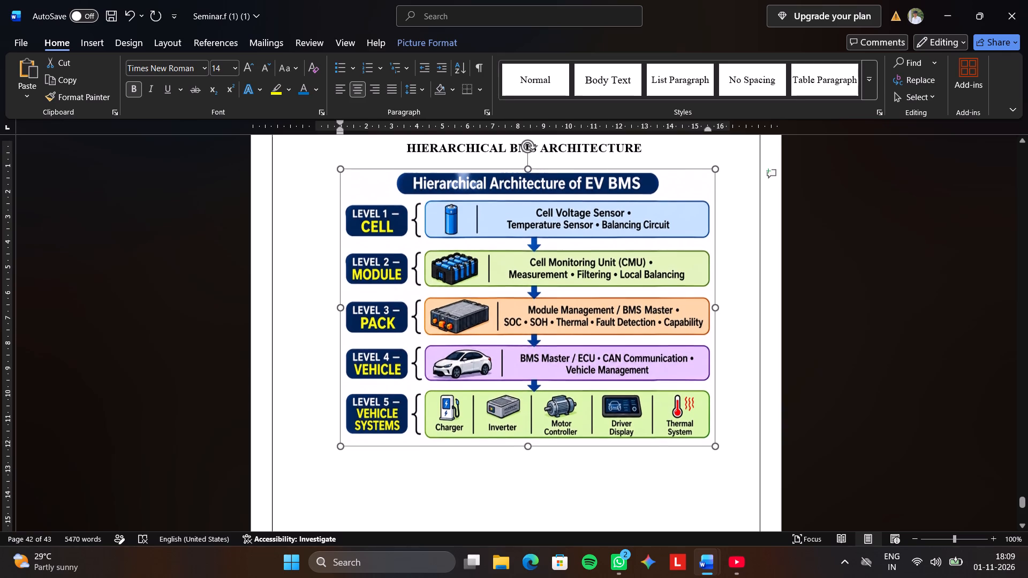
pyautogui.click(480, 507)
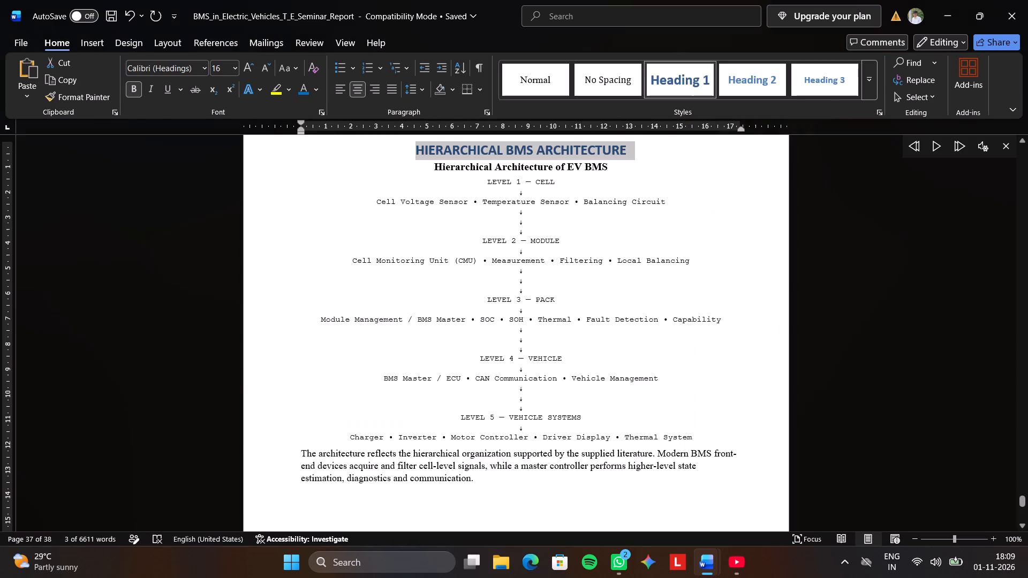
pyautogui.scroll(-3, 480, 499)
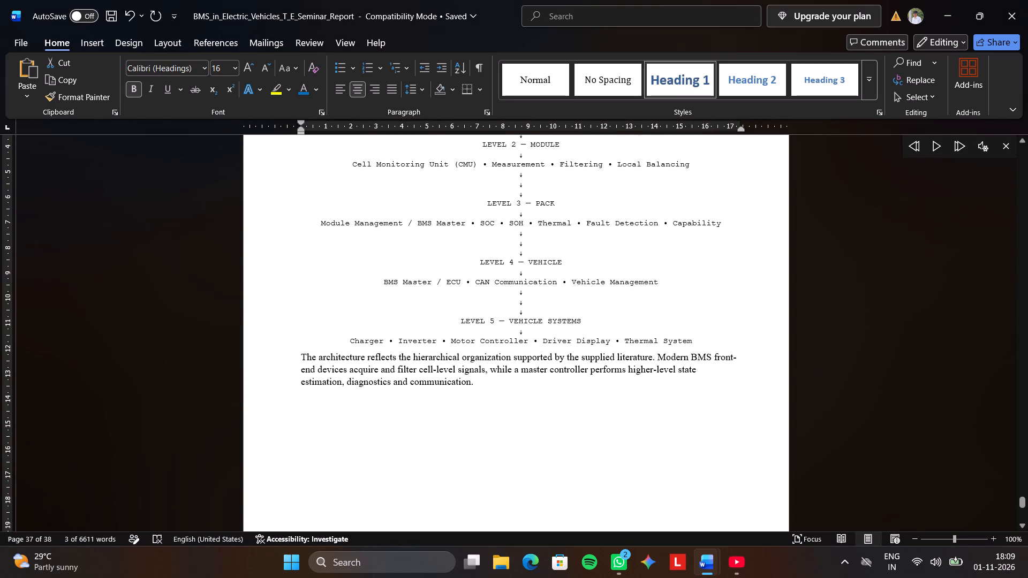
pyautogui.moveTo(302, 353); pyautogui.dragTo(443, 416)
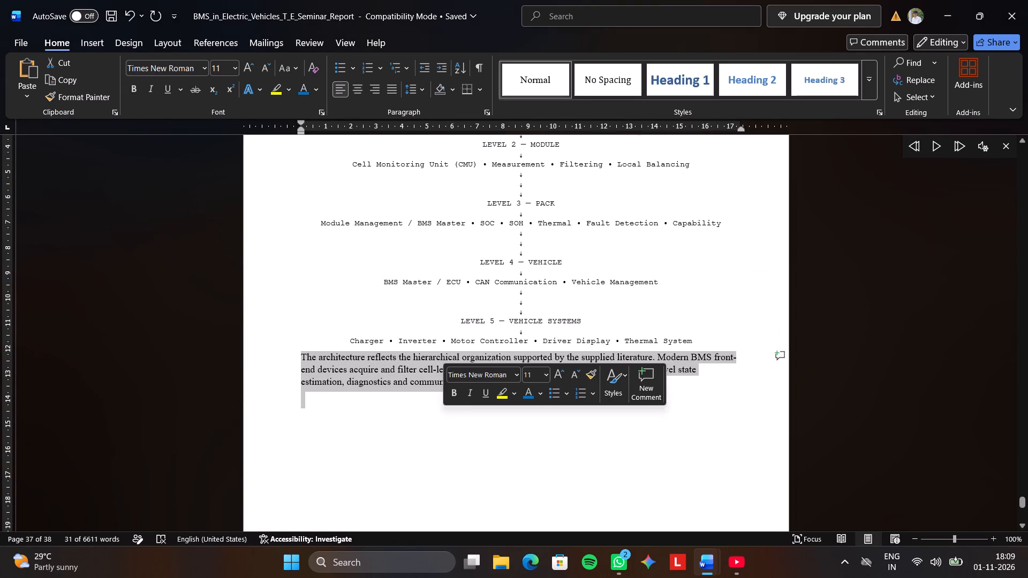
pyautogui.hotkey('ctrl', 'c')
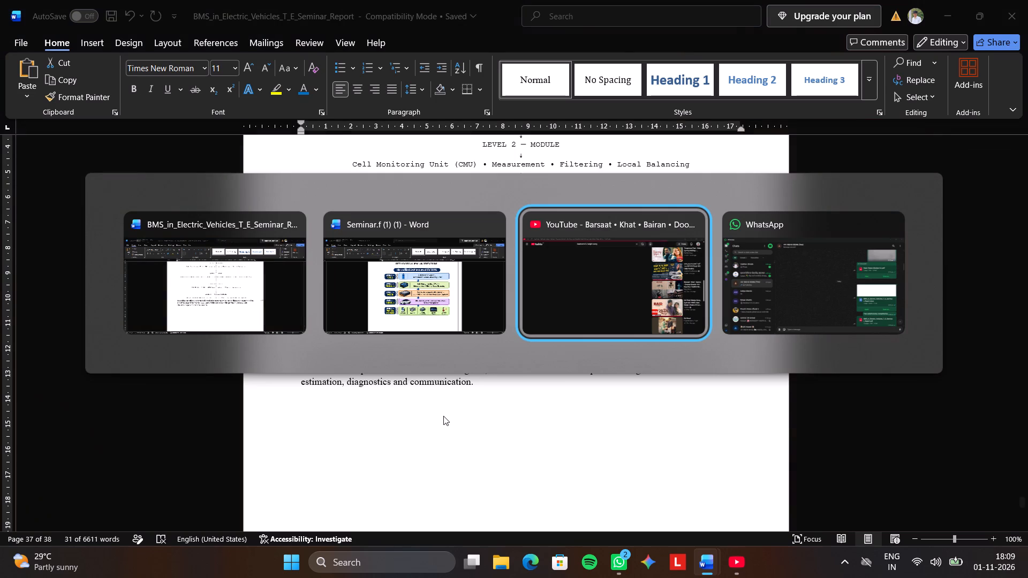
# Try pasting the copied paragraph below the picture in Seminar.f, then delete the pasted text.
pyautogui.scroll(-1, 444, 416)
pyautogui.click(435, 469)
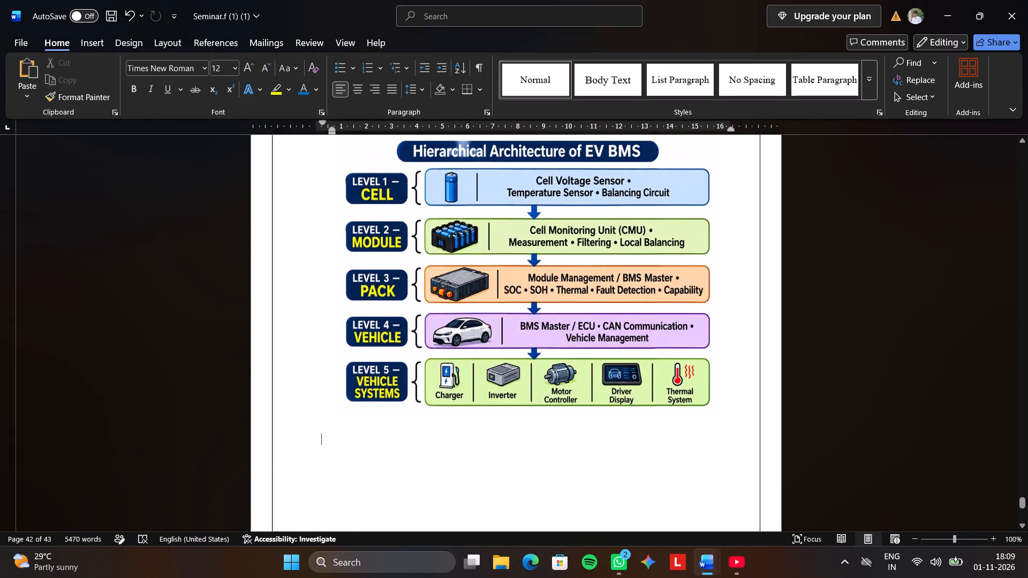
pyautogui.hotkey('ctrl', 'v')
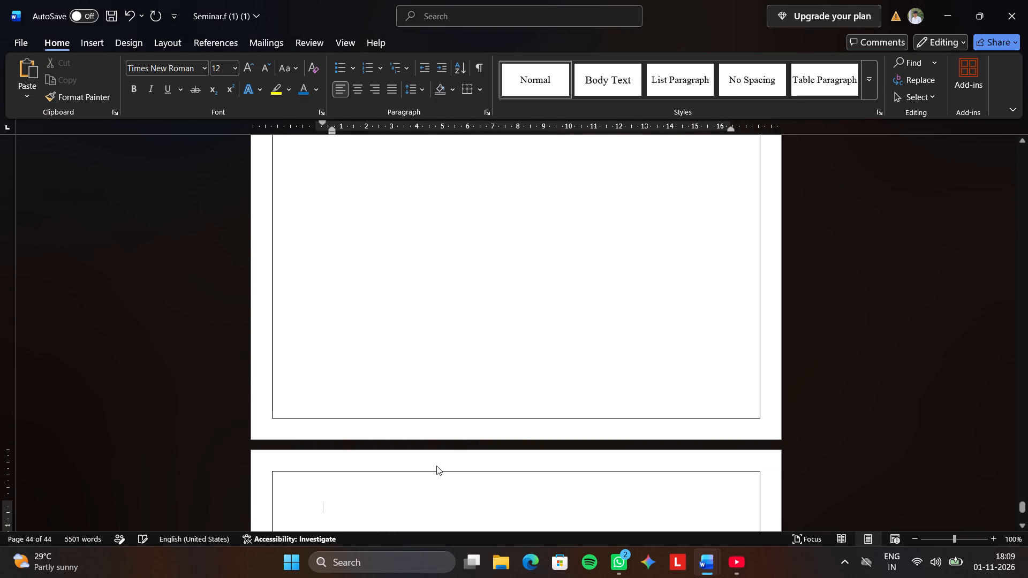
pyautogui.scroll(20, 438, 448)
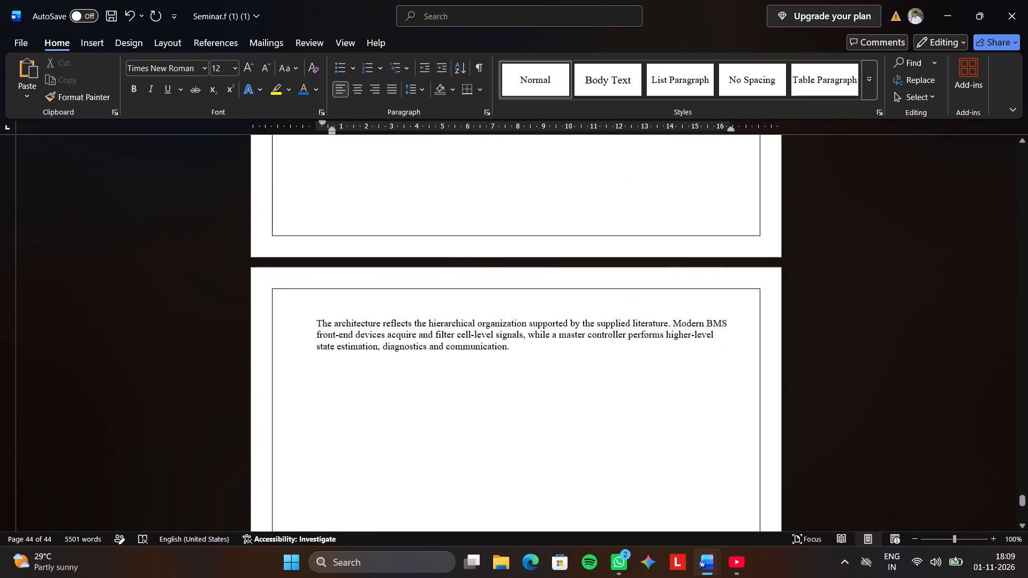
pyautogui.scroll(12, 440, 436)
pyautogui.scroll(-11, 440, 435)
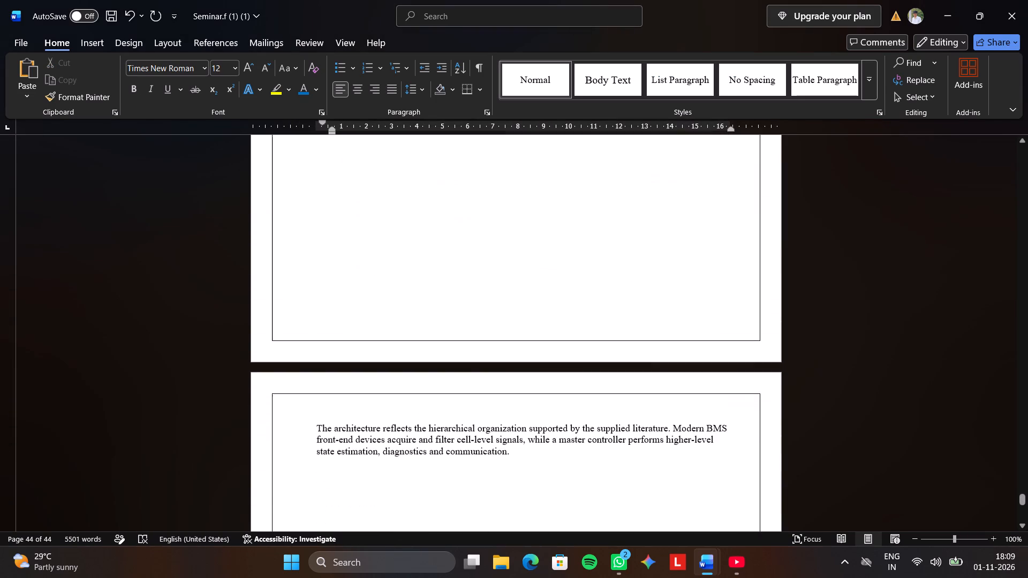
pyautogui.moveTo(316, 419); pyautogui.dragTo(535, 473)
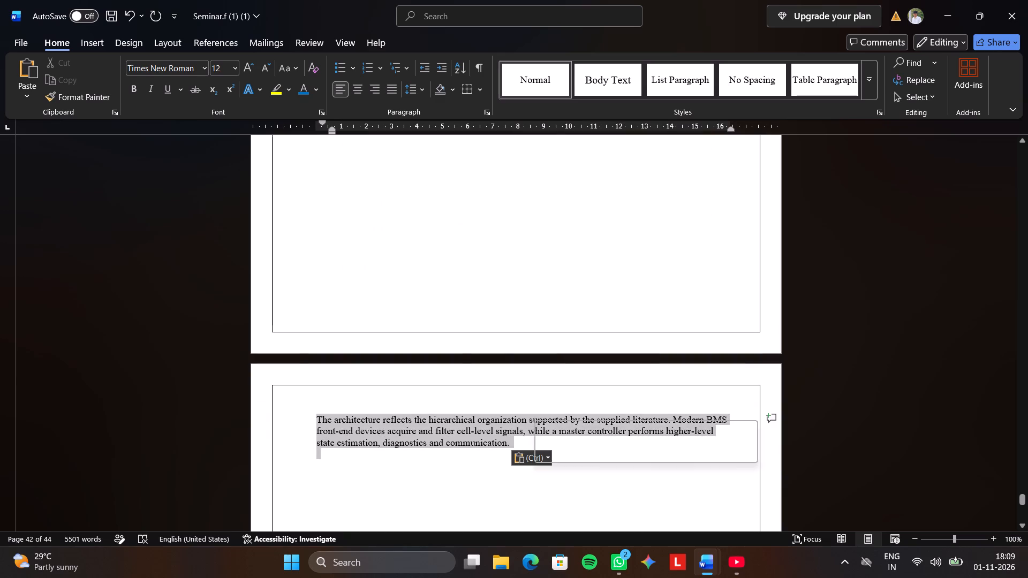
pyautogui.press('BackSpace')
# Justify the empty line below the hierarchical architecture picture and paste the copied paragraph there again.
pyautogui.scroll(6, 533, 470)
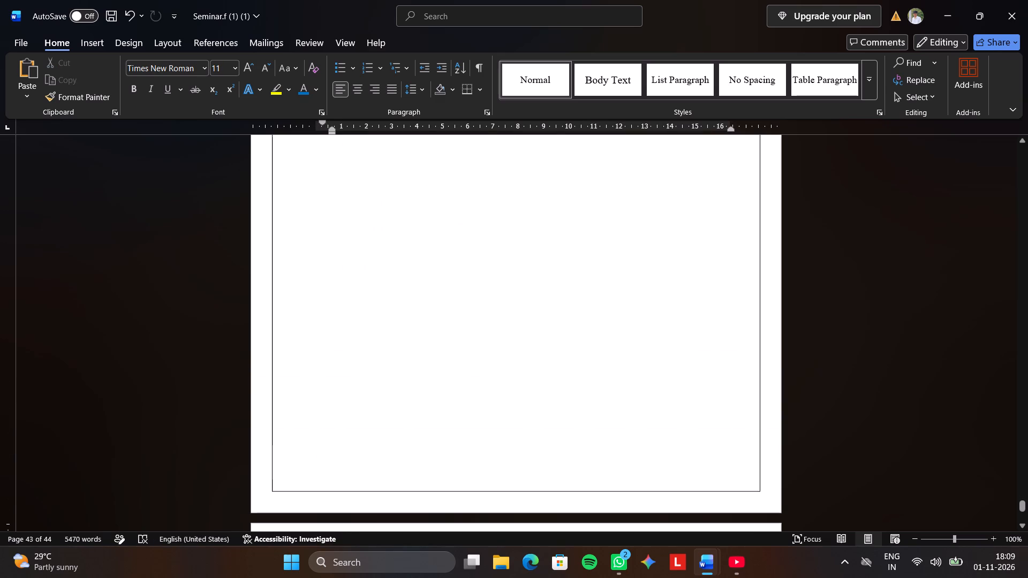
pyautogui.scroll(3, 531, 463)
pyautogui.moveTo(531, 461); pyautogui.dragTo(529, 455)
pyautogui.scroll(2, 529, 455)
pyautogui.click(524, 449)
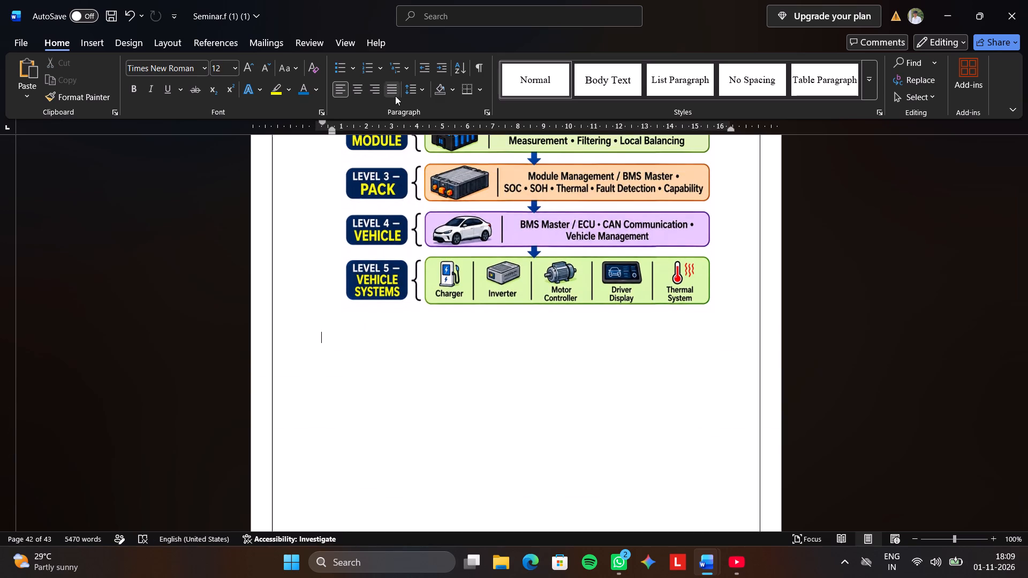
pyautogui.click(395, 96)
pyautogui.hotkey('ctrl', 'v')
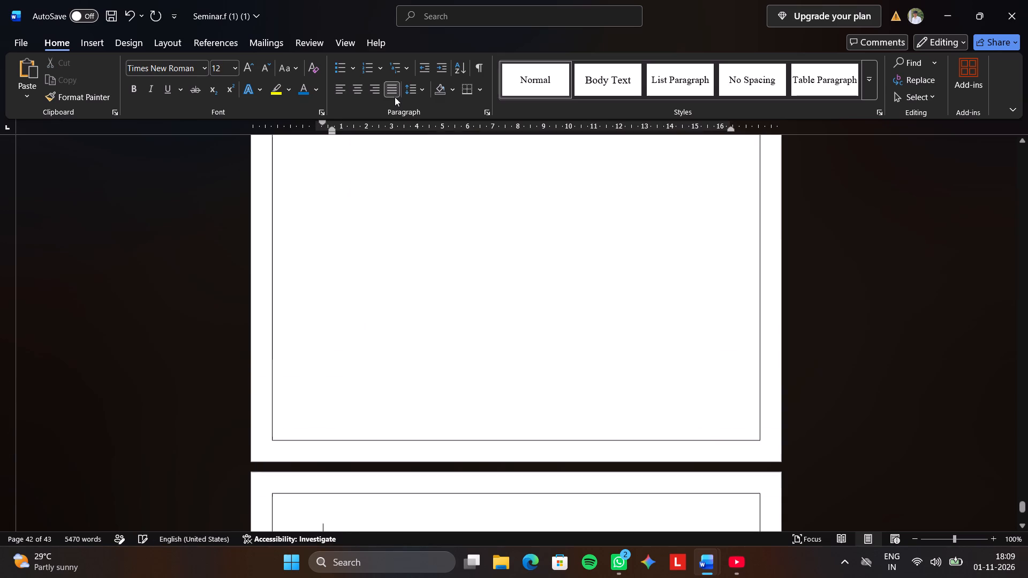
# Remove the break before the pasted architecture paragraph to bring it onto the same page, directly below the picture.
pyautogui.scroll(15, 399, 153)
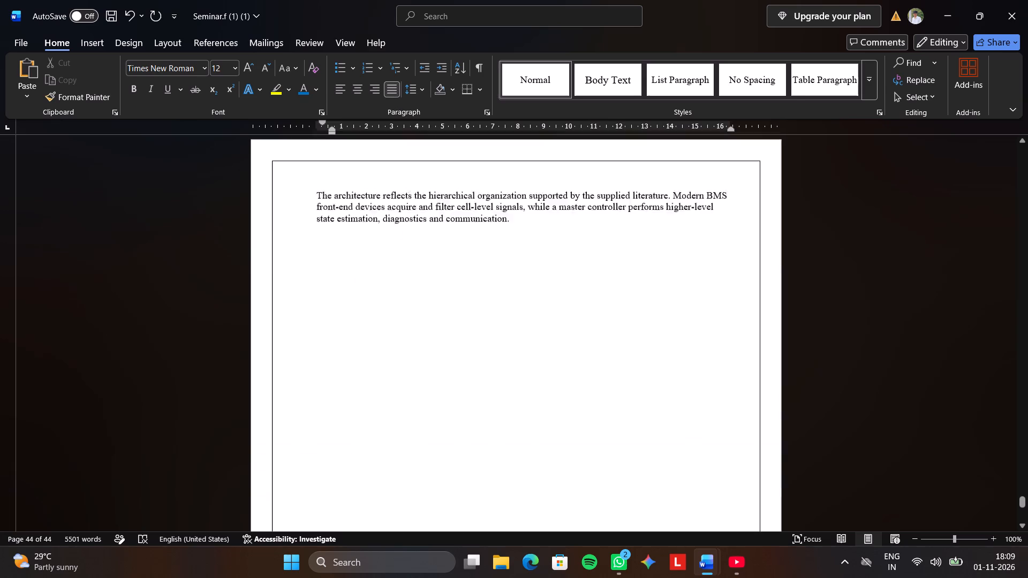
pyautogui.scroll(13, 399, 153)
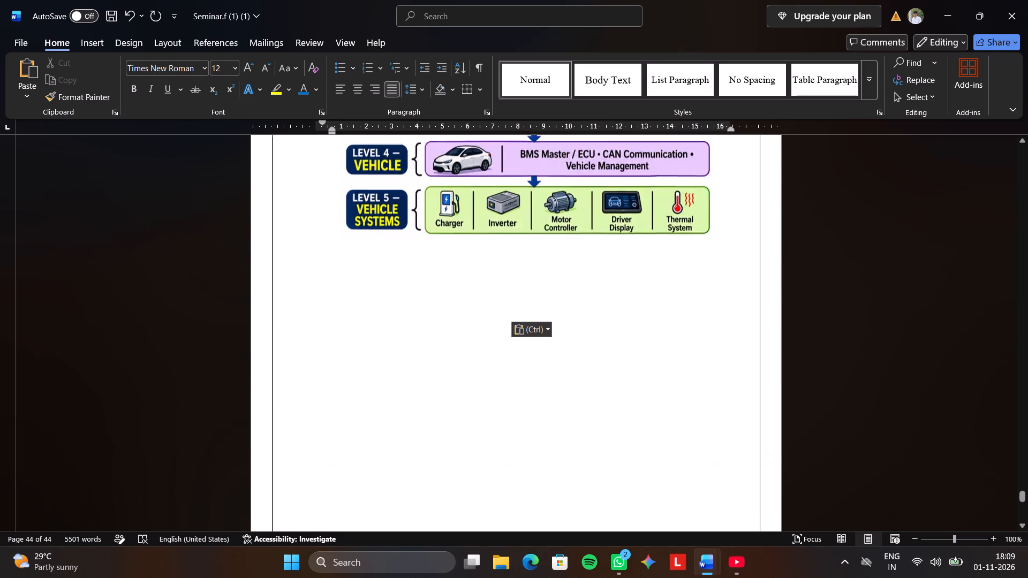
pyautogui.scroll(3, 399, 151)
pyautogui.scroll(-15, 399, 151)
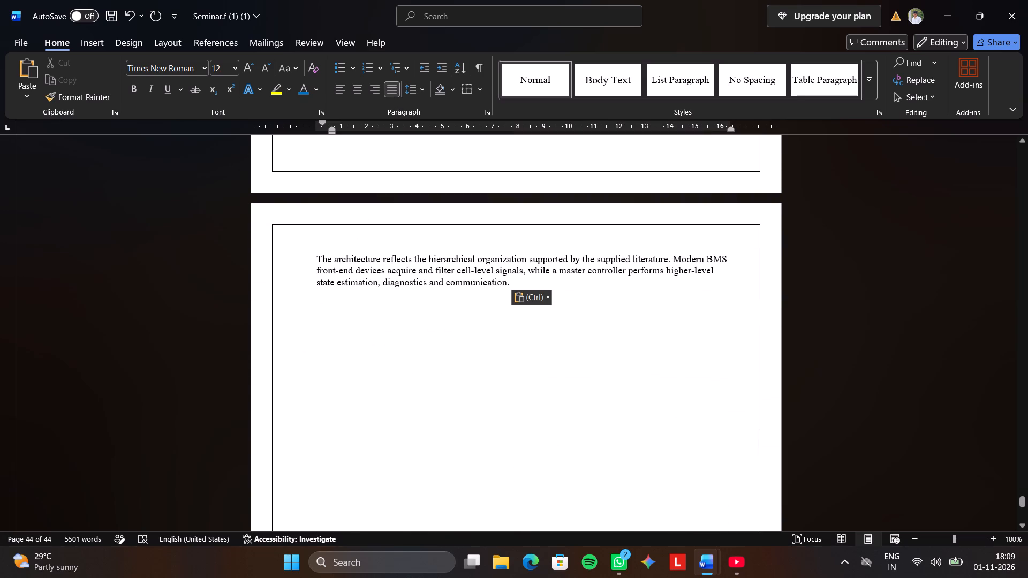
pyautogui.click(309, 259)
pyautogui.press('BackSpace')
pyautogui.press('BackSpace')
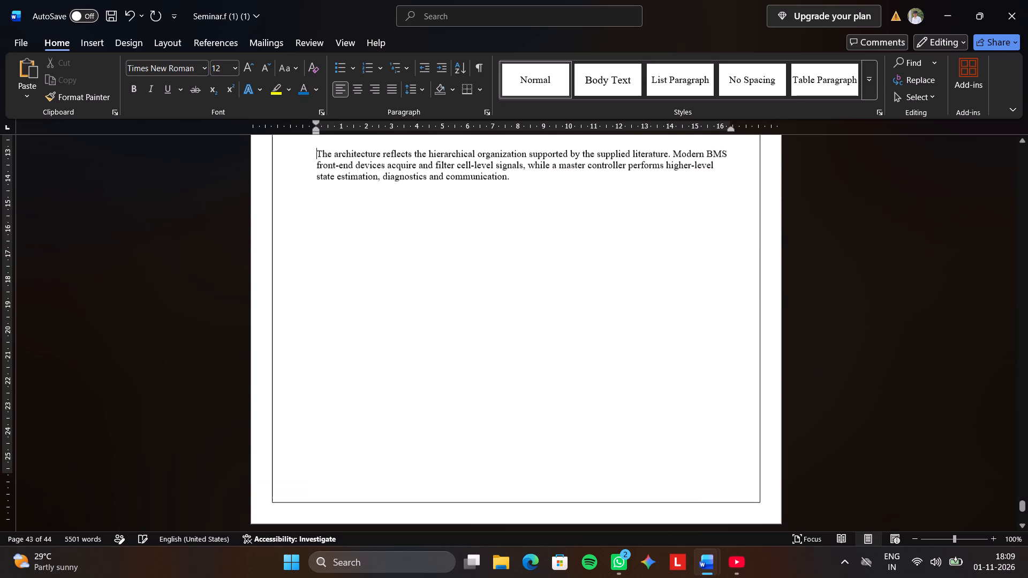
pyautogui.scroll(5, 309, 259)
pyautogui.scroll(-2, 309, 259)
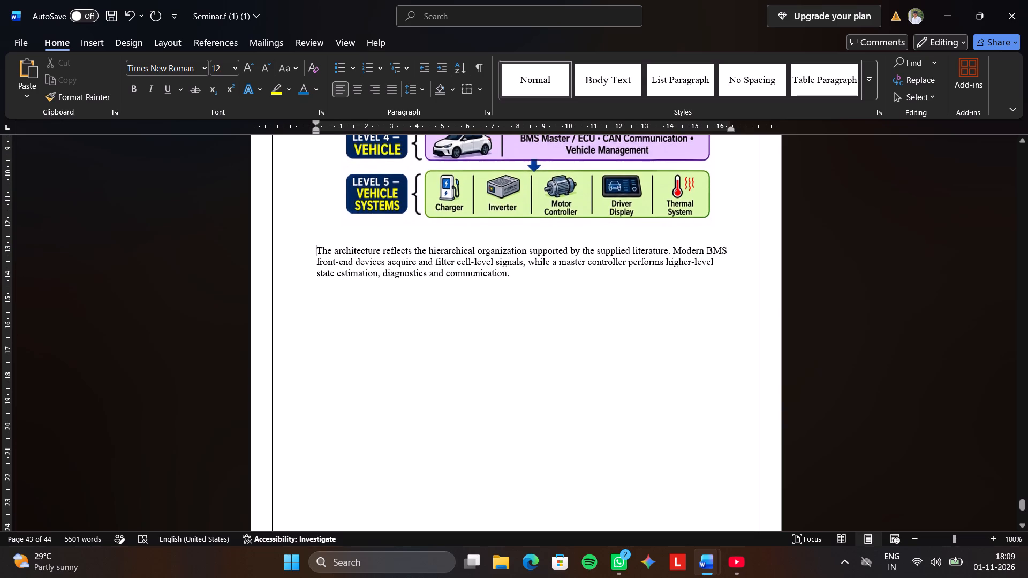
# Insert two blank lines above the paragraph beginning "The architecture reflects the hierarchical organization".
pyautogui.click(738, 231)
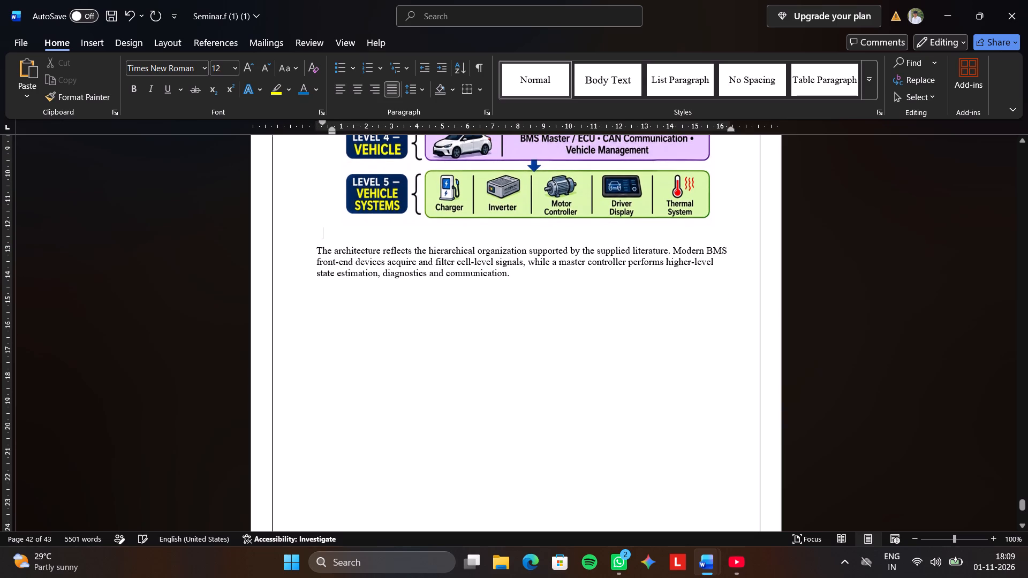
pyautogui.click(748, 229)
pyautogui.click(741, 242)
pyautogui.click(740, 262)
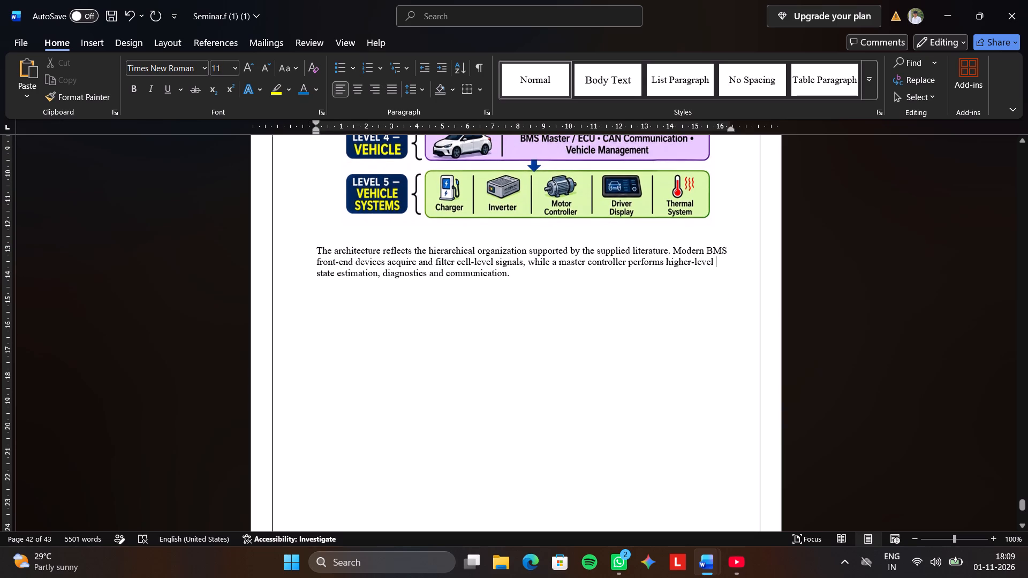
pyautogui.click(310, 245)
pyautogui.press('Return')
pyautogui.press('Return')
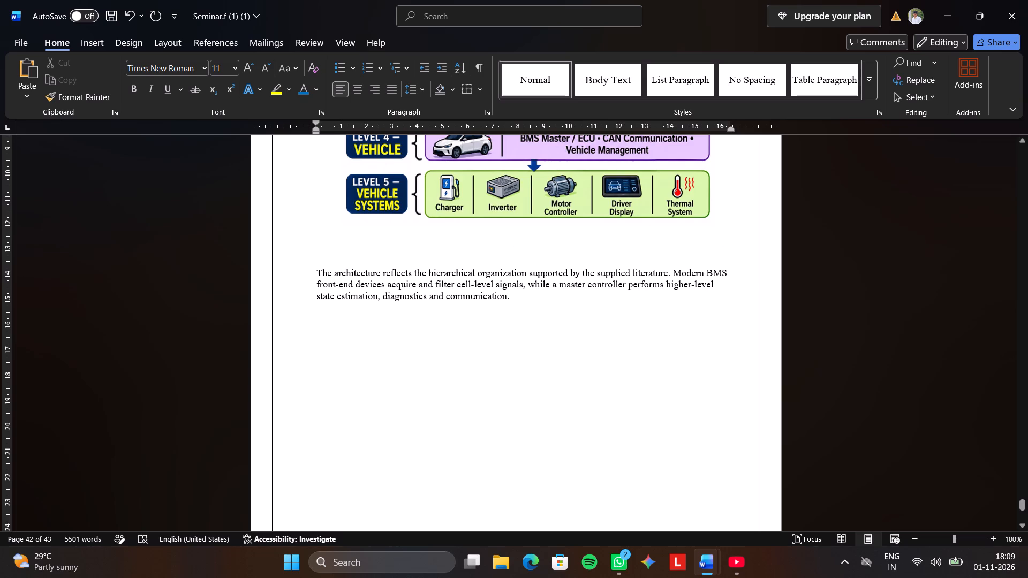
# Format the architecture paragraph with font size 12 and 1.5 line spacing.
pyautogui.moveTo(314, 270); pyautogui.dragTo(492, 329)
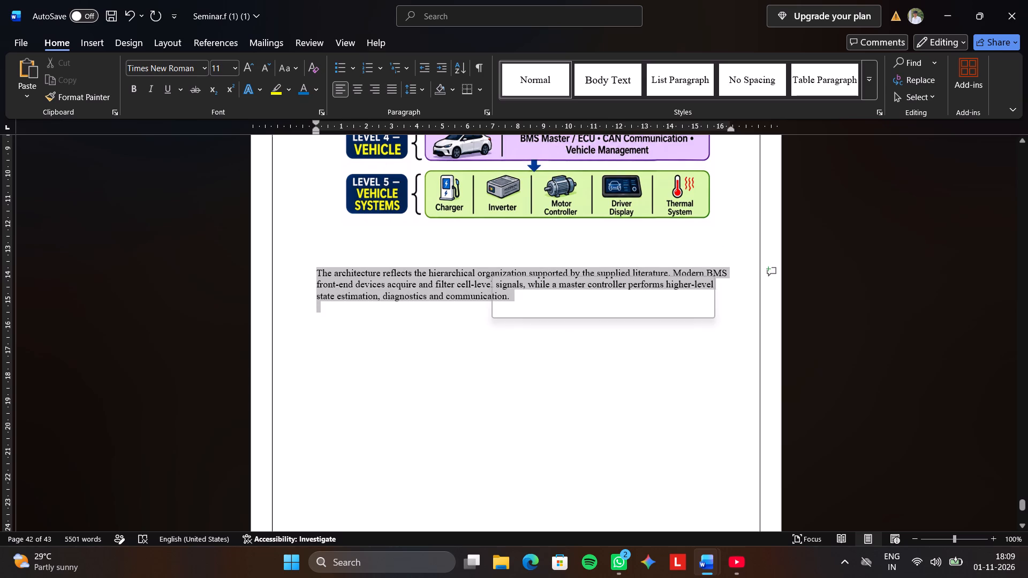
pyautogui.click(592, 285)
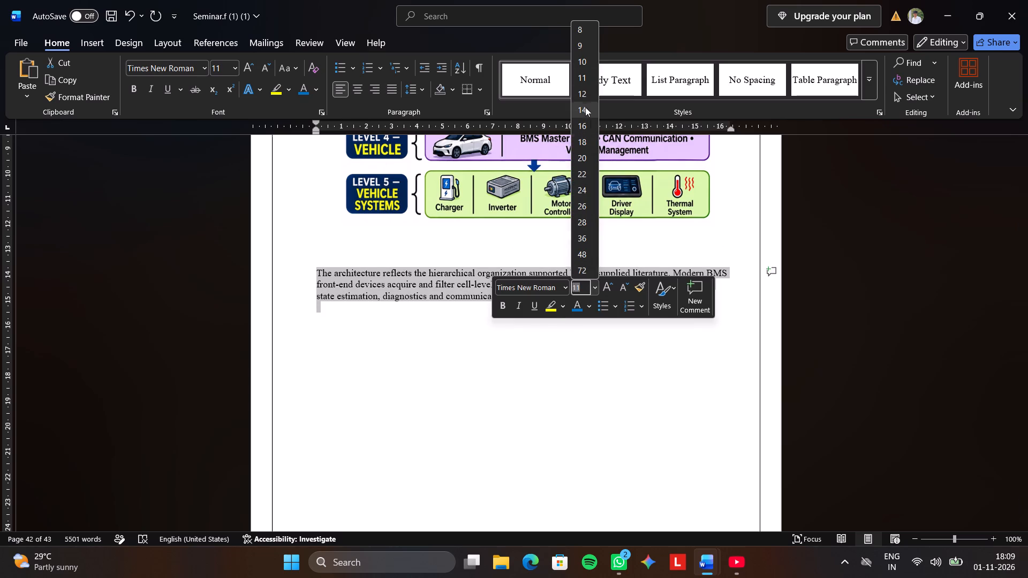
pyautogui.click(584, 97)
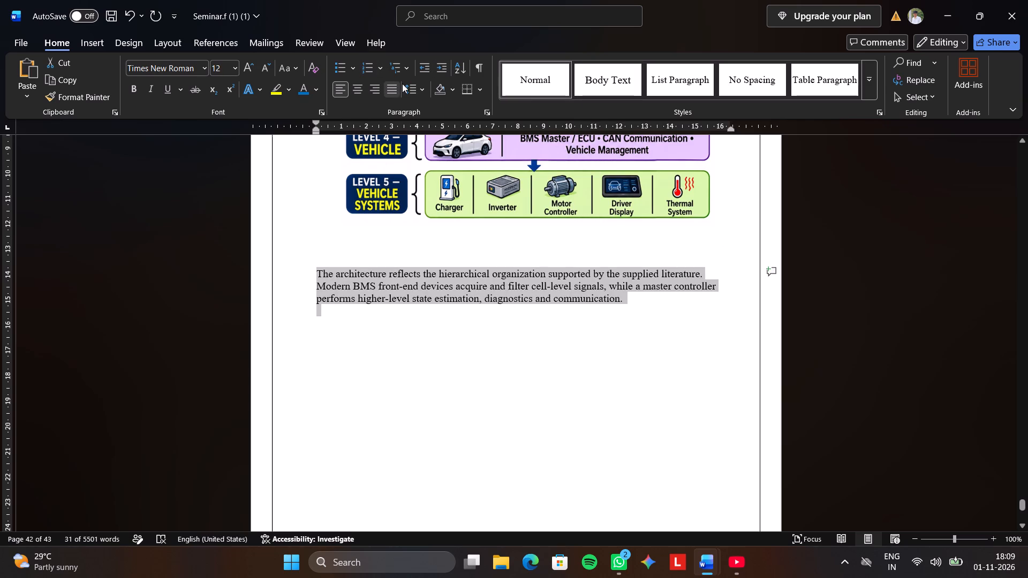
pyautogui.click(423, 86)
pyautogui.click(433, 142)
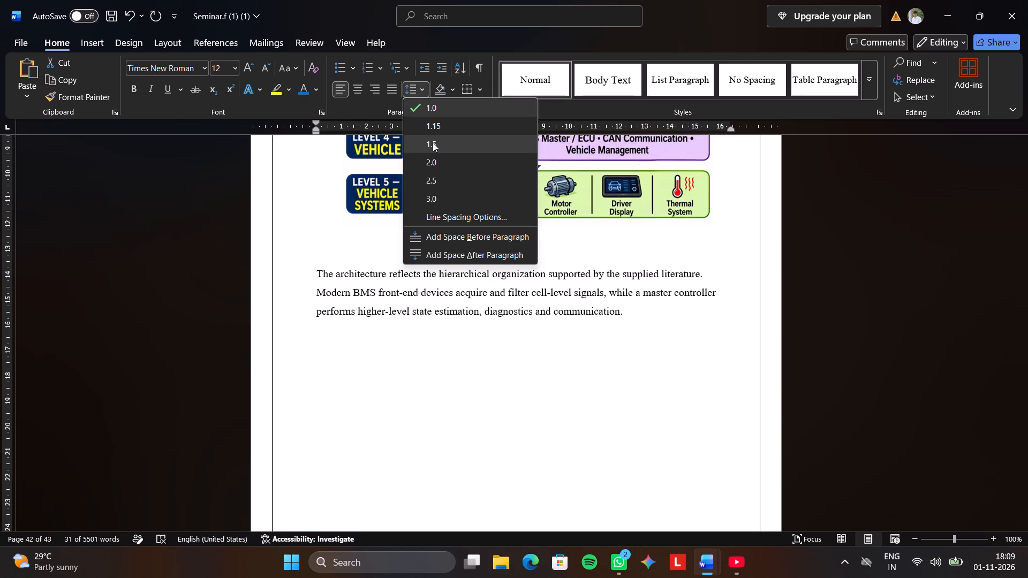
# Stretch the hierarchical architecture picture downward to make it taller, keeping its width.
pyautogui.click(356, 229)
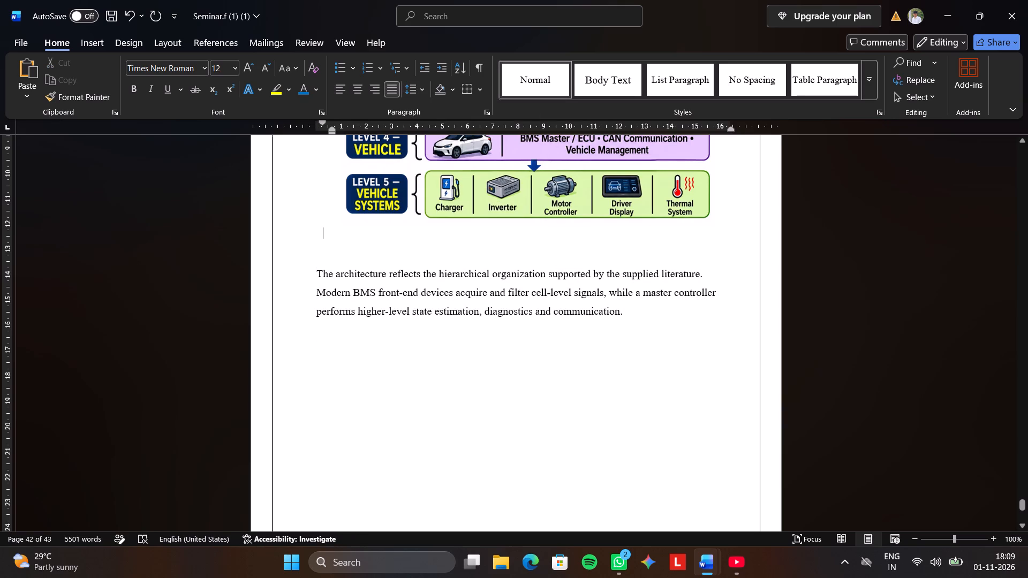
pyautogui.click(665, 216)
pyautogui.moveTo(526, 223); pyautogui.dragTo(533, 253)
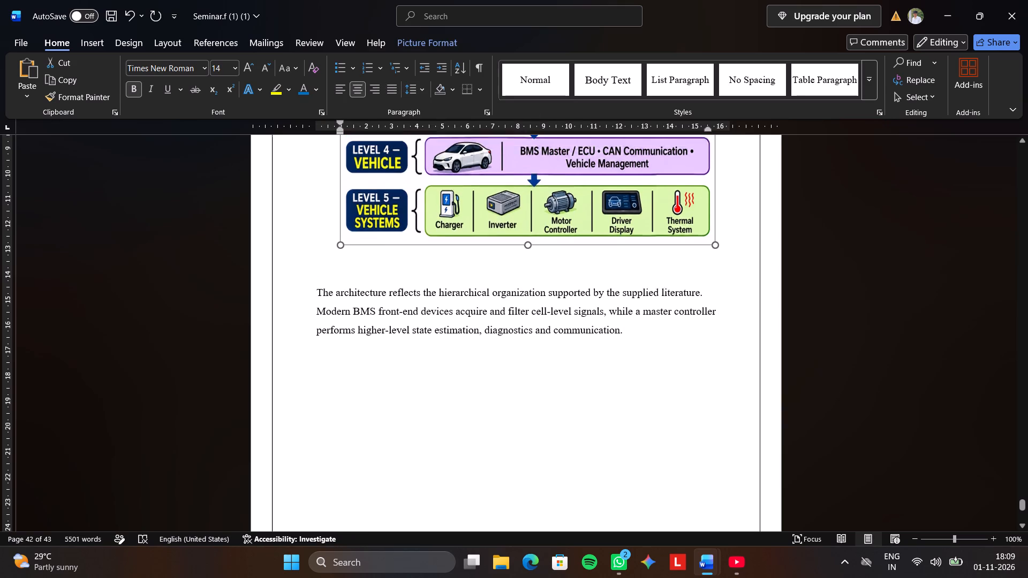
pyautogui.moveTo(533, 253); pyautogui.dragTo(530, 347)
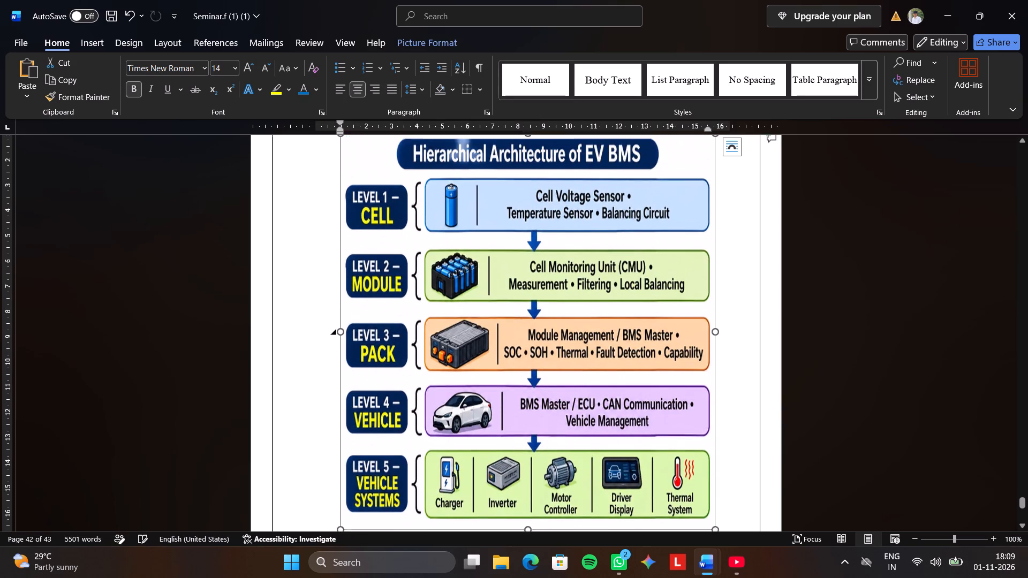
# Widen the hierarchical architecture picture horizontally to about 15.5 cm, keeping its height.
pyautogui.moveTo(341, 333); pyautogui.dragTo(318, 333)
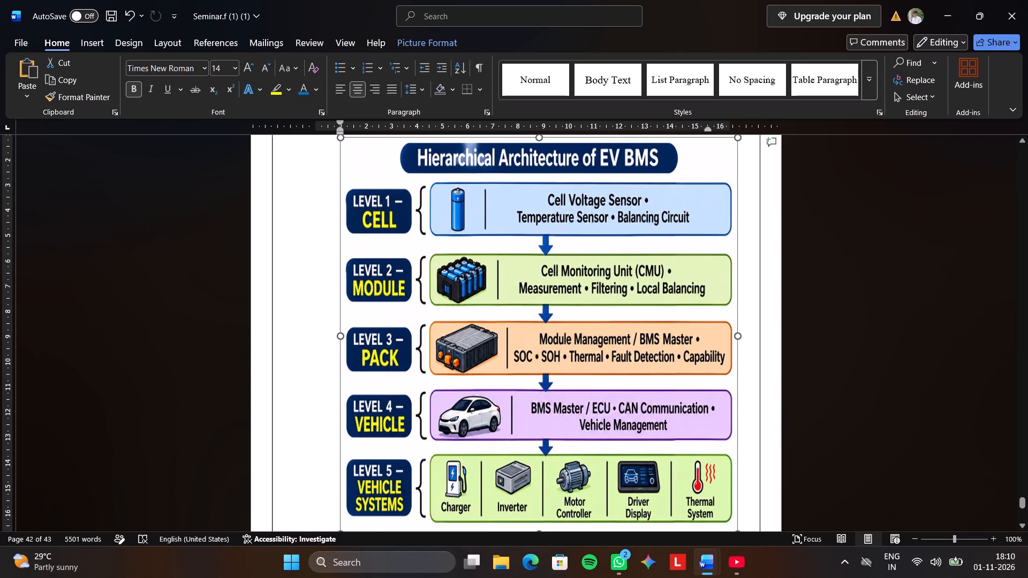
pyautogui.moveTo(318, 333); pyautogui.dragTo(316, 333)
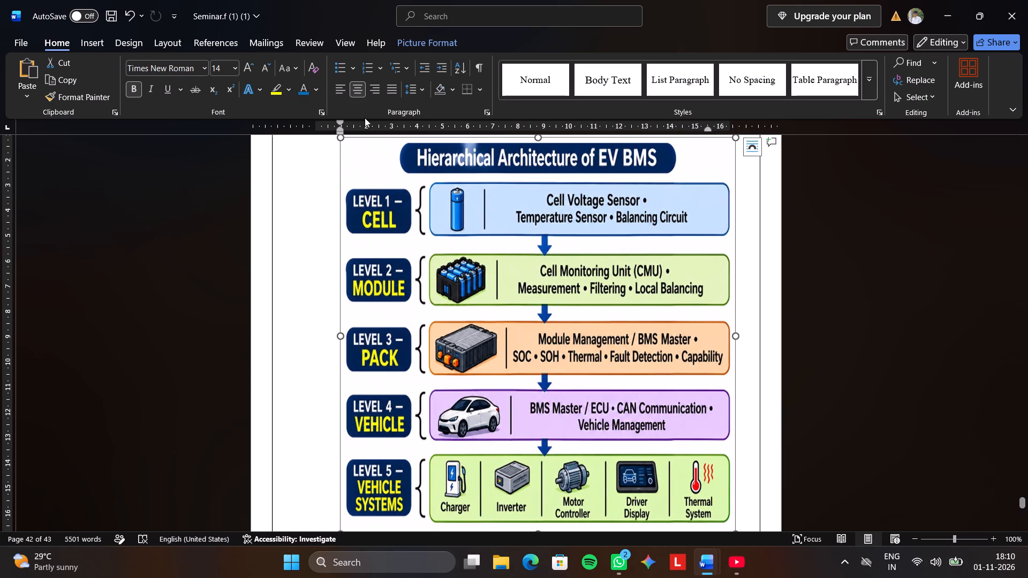
# Try right and centred alignment on the architecture picture, then leave its paragraph justified.
pyautogui.click(372, 92)
pyautogui.click(356, 88)
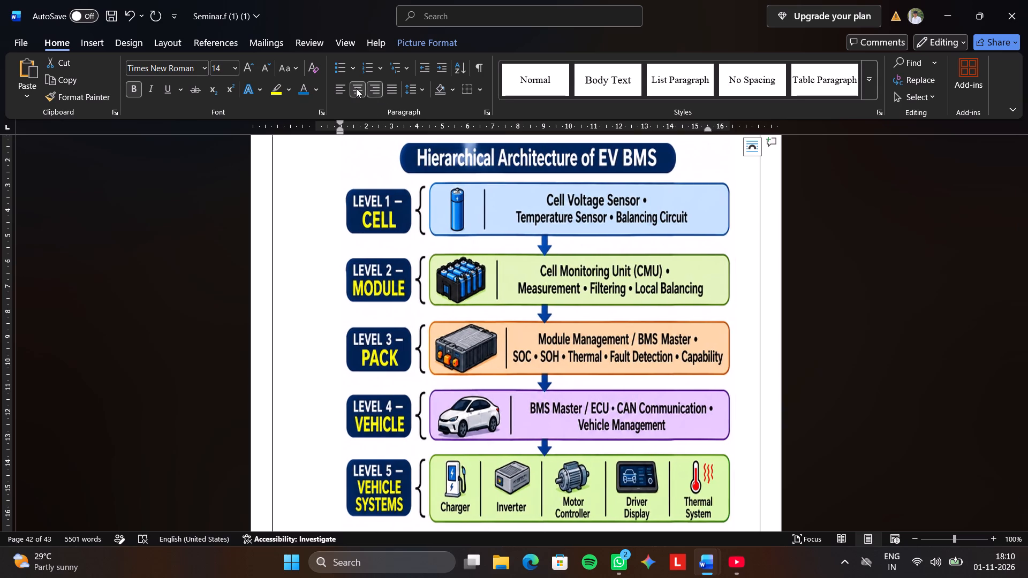
pyautogui.doubleClick(356, 88)
pyautogui.click(385, 201)
pyautogui.doubleClick(359, 86)
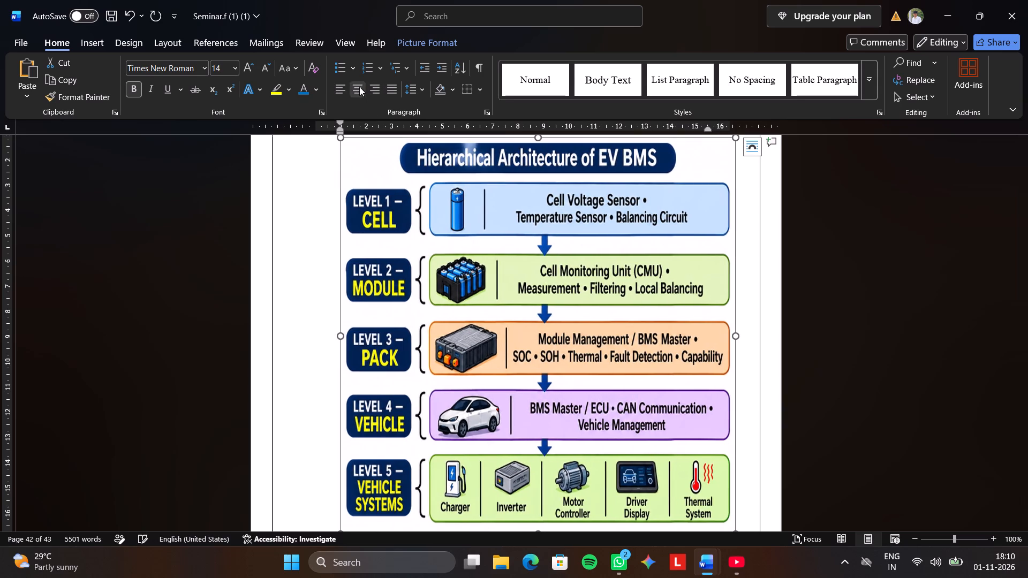
pyautogui.click(347, 87)
pyautogui.click(344, 87)
# Scale the hierarchical architecture picture down proportionally to about 14.5 cm wide so it fits between the paragraph indents.
pyautogui.click(377, 196)
pyautogui.scroll(-2, 368, 164)
pyautogui.scroll(2, 368, 164)
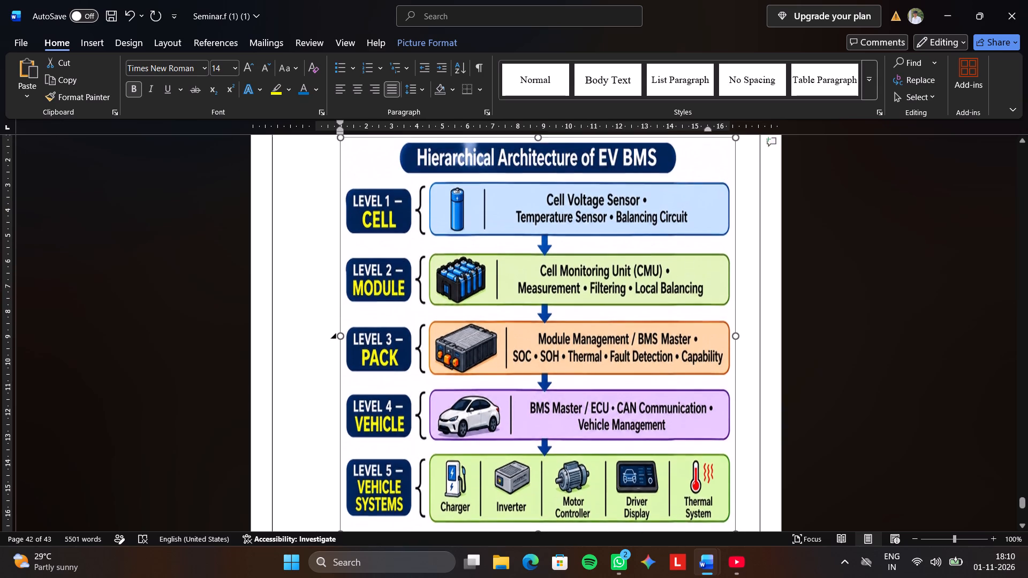
pyautogui.scroll(2, 368, 164)
pyautogui.click(344, 201)
pyautogui.moveTo(344, 201); pyautogui.dragTo(338, 202)
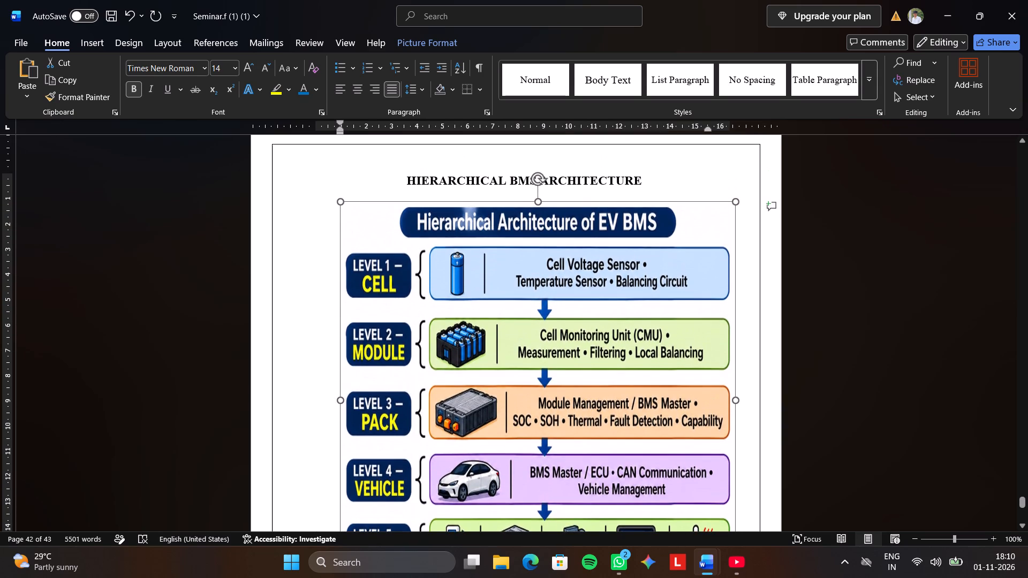
pyautogui.moveTo(338, 202); pyautogui.dragTo(474, 233)
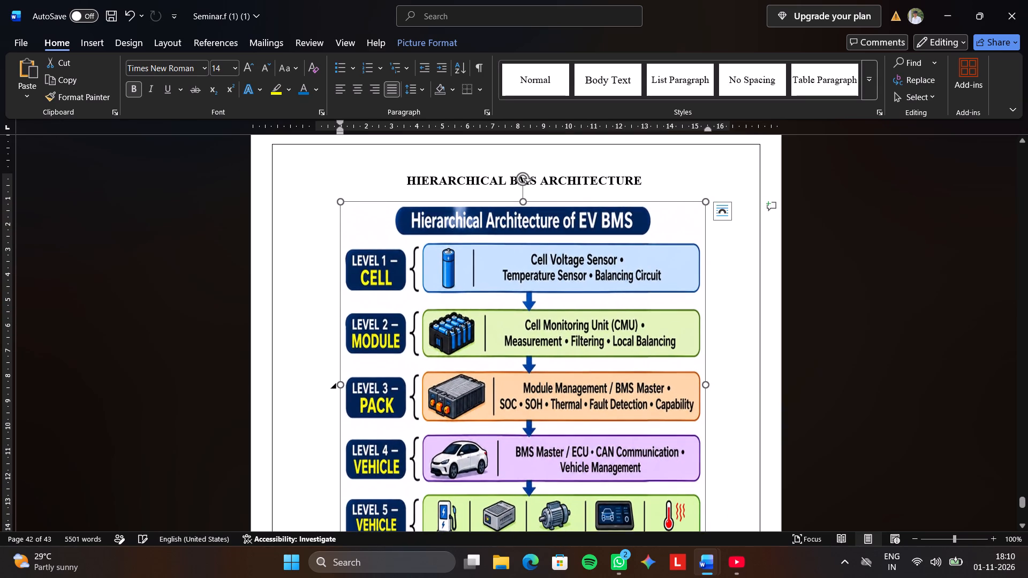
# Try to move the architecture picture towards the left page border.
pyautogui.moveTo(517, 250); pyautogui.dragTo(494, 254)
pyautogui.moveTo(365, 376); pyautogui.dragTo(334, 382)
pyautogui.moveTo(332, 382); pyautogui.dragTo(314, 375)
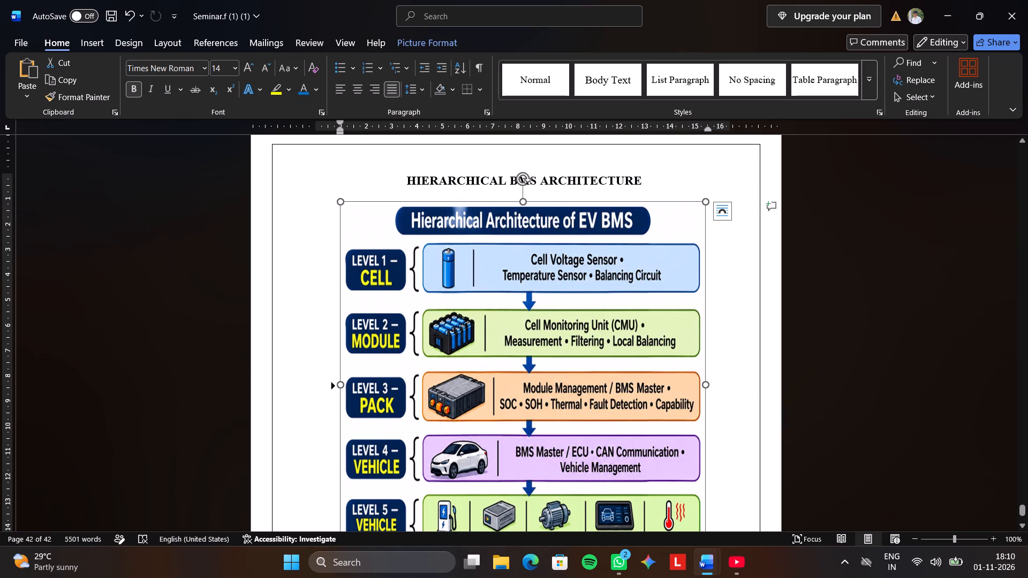
# Bring the collapsed architecture paragraph back into view below the picture, working from the end of the picture's line.
pyautogui.scroll(-11, 451, 381)
pyautogui.scroll(4, 461, 363)
pyautogui.scroll(-4, 466, 352)
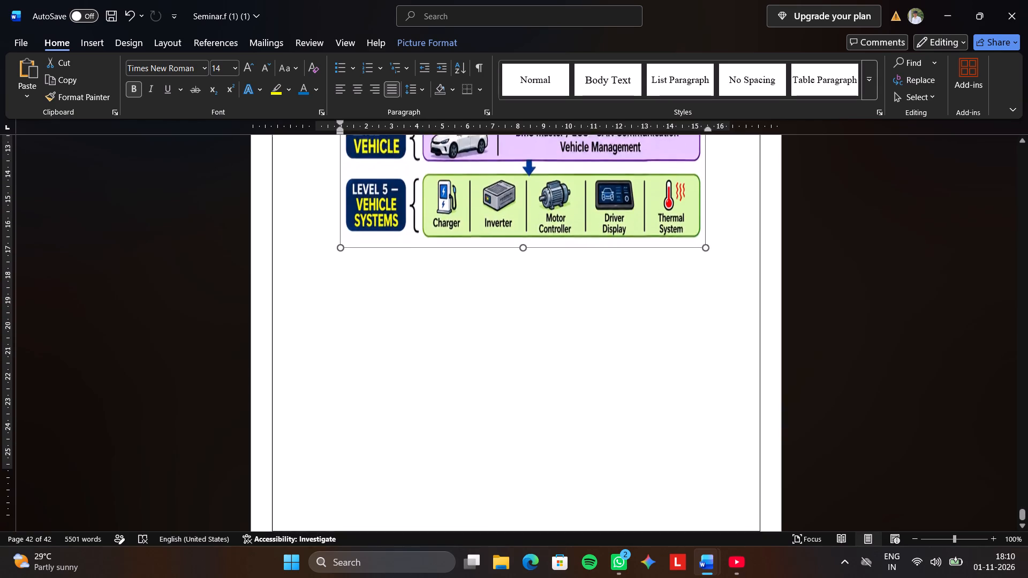
pyautogui.scroll(-14, 473, 340)
pyautogui.scroll(-5, 547, 273)
pyautogui.scroll(3, 548, 274)
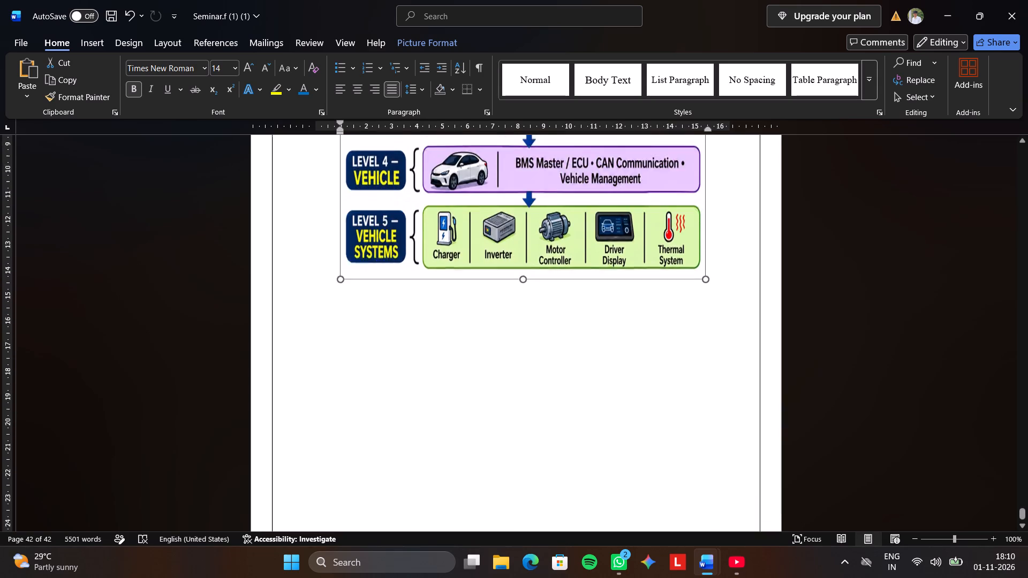
pyautogui.scroll(1, 548, 274)
pyautogui.scroll(-10, 549, 274)
pyautogui.scroll(1, 550, 275)
pyautogui.scroll(-9, 550, 275)
pyautogui.scroll(1, 530, 285)
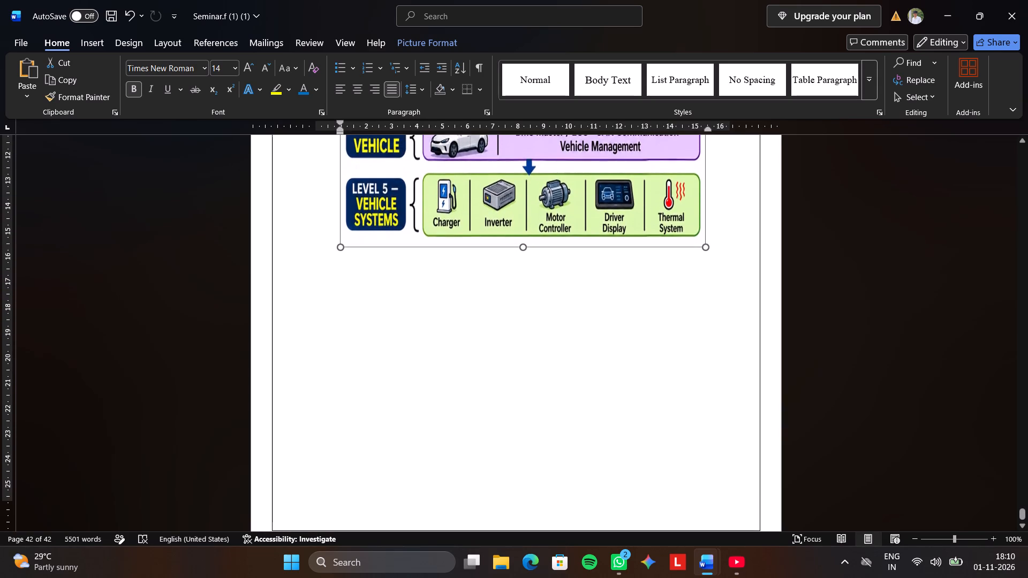
pyautogui.click(354, 353)
pyautogui.scroll(3, 365, 340)
pyautogui.scroll(-8, 371, 323)
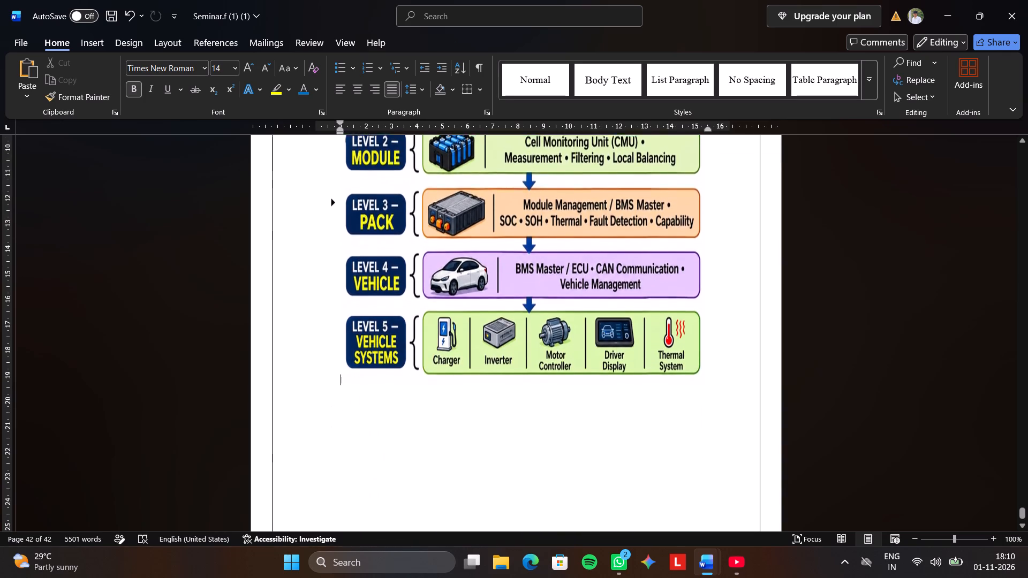
pyautogui.scroll(-6, 375, 315)
pyautogui.click(725, 223)
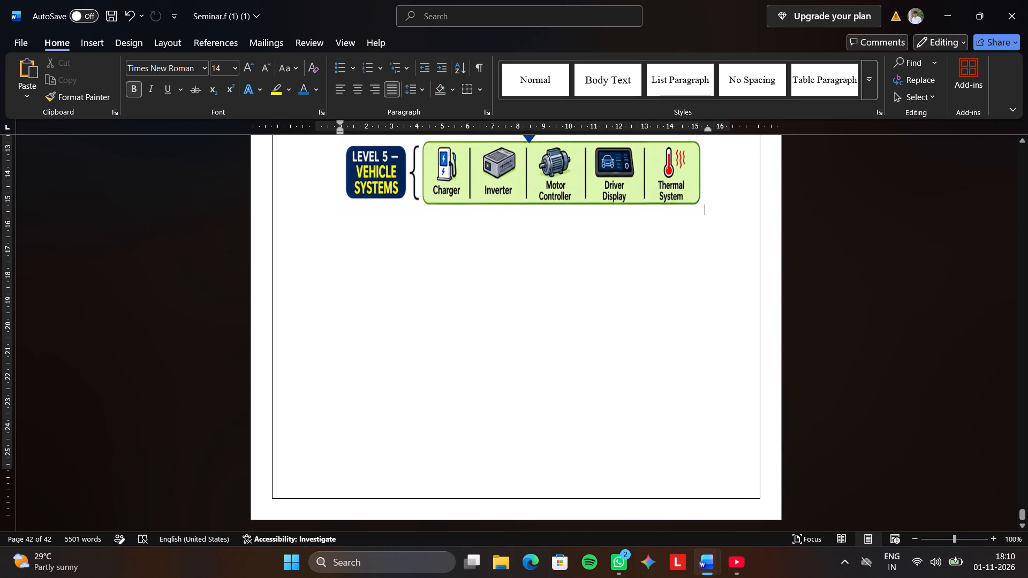
pyautogui.press('Return')
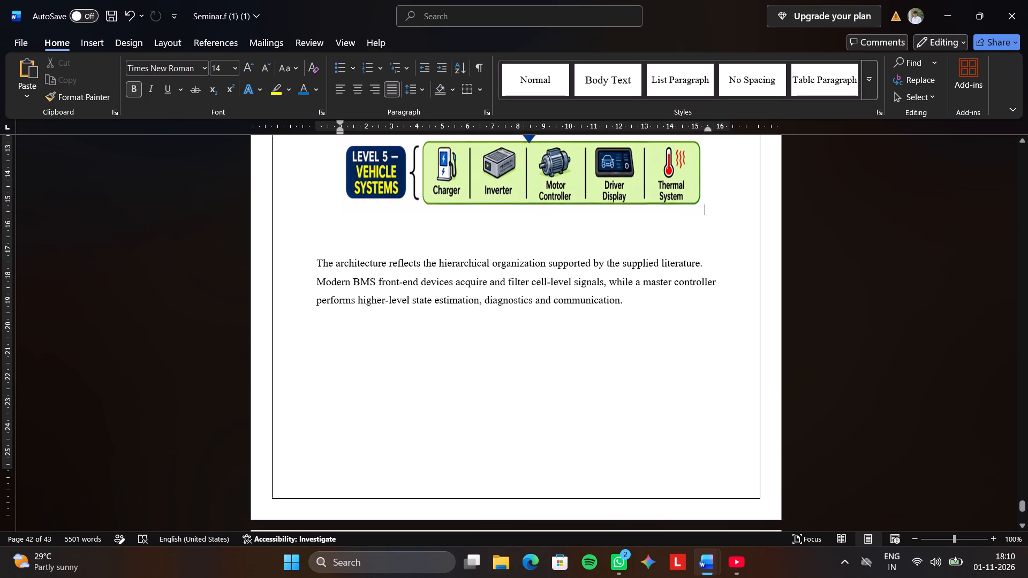
# Place the insertion point at the start of the blank page following the architecture page.
pyautogui.scroll(-1, 706, 282)
pyautogui.scroll(-8, 679, 337)
pyautogui.click(441, 297)
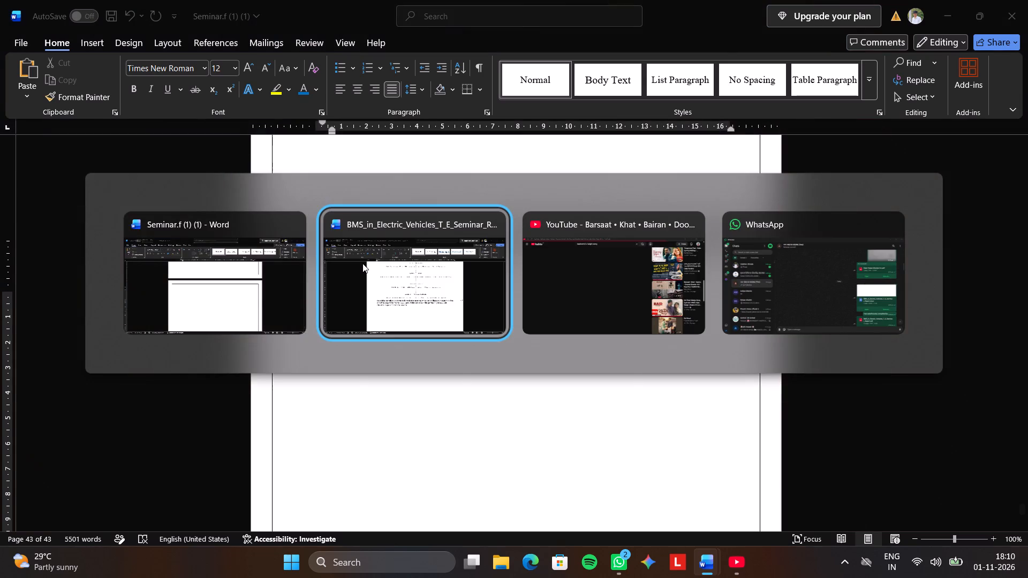
# Switch to the BMS source report and examine its final page, from the REFERENCES heading to the closing line.
pyautogui.scroll(-19, 362, 263)
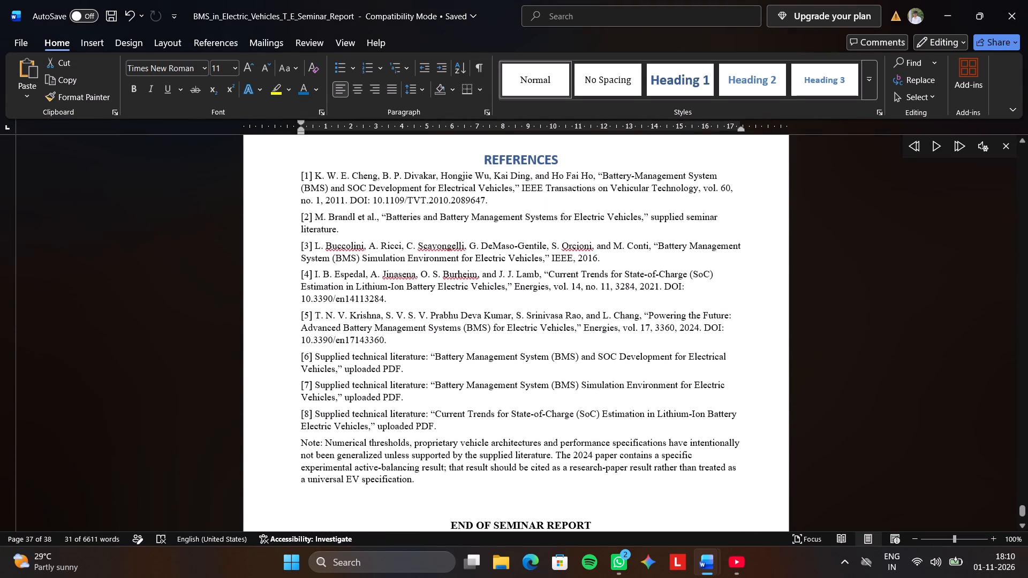
pyautogui.click(480, 156)
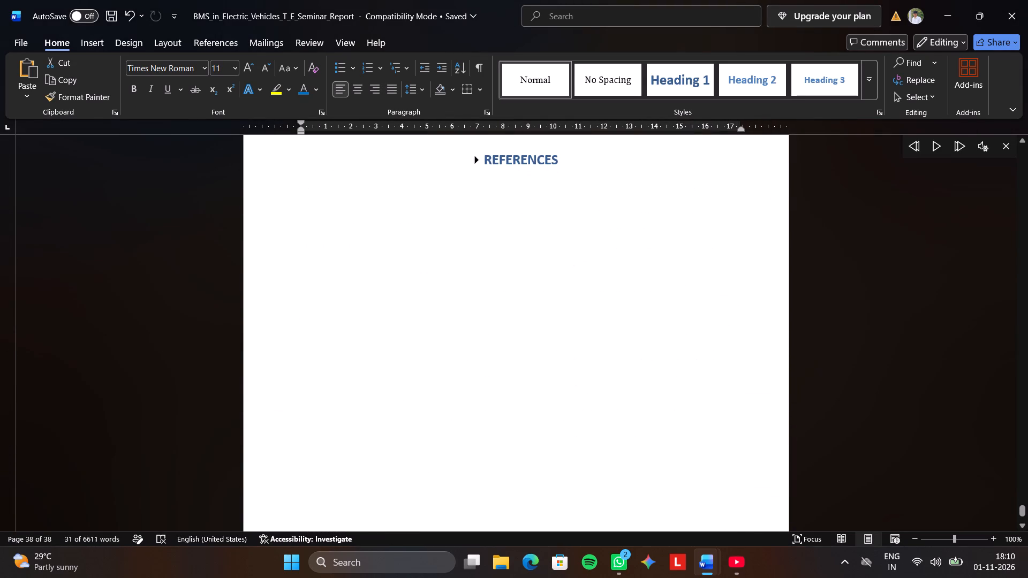
pyautogui.scroll(-5, 510, 187)
pyautogui.scroll(11, 510, 189)
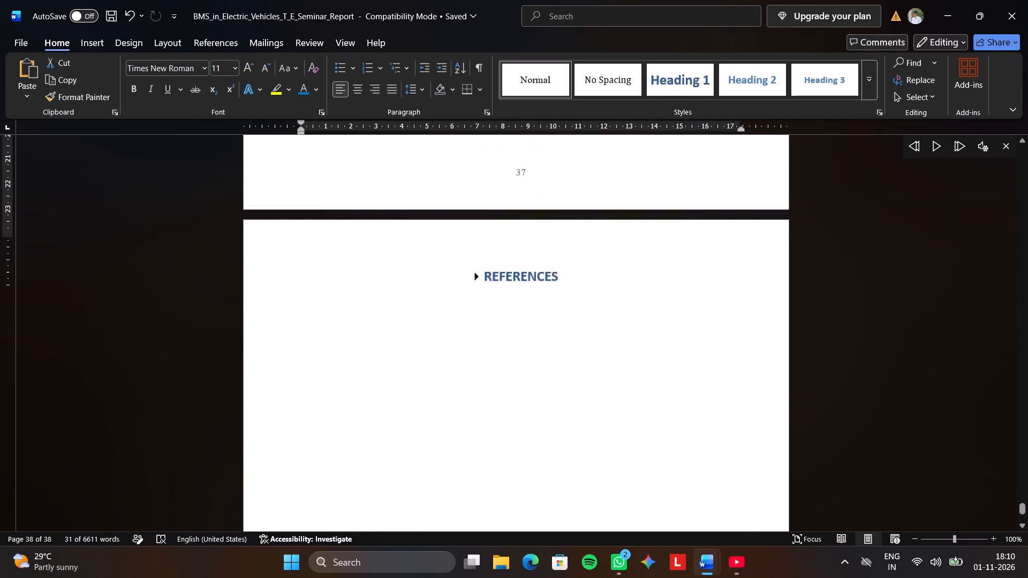
pyautogui.scroll(-1, 511, 190)
pyautogui.click(475, 323)
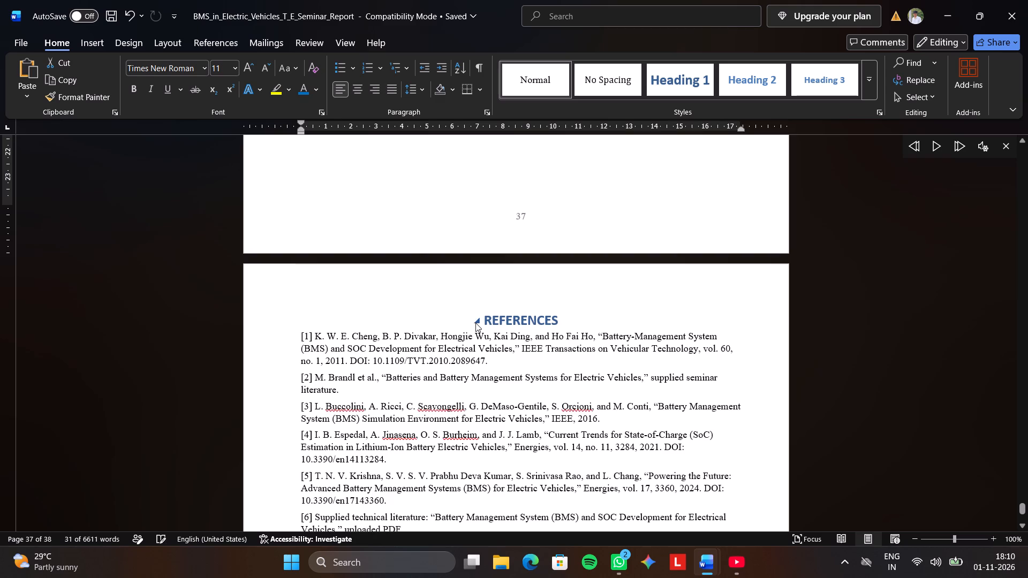
pyautogui.scroll(-6, 485, 318)
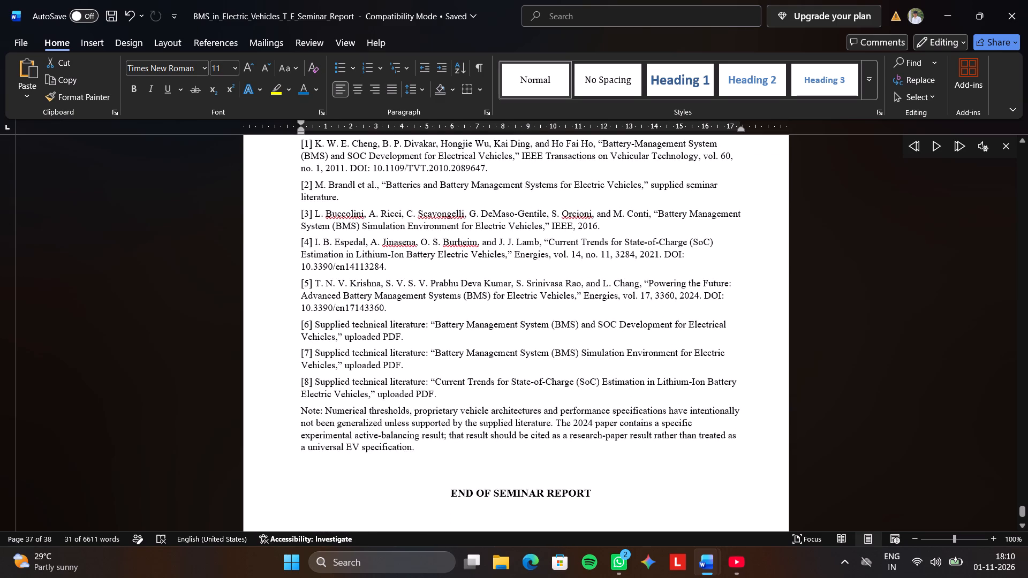
pyautogui.scroll(2, 498, 298)
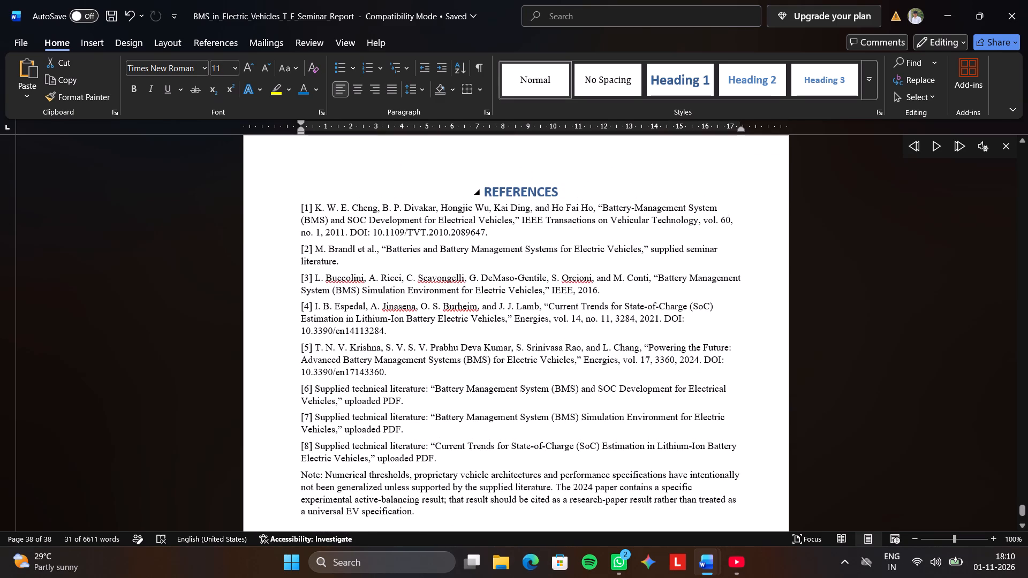
# Copy everything from the REFERENCES heading through the END OF SEMINAR REPORT line in the source report.
pyautogui.moveTo(481, 191); pyautogui.dragTo(613, 299)
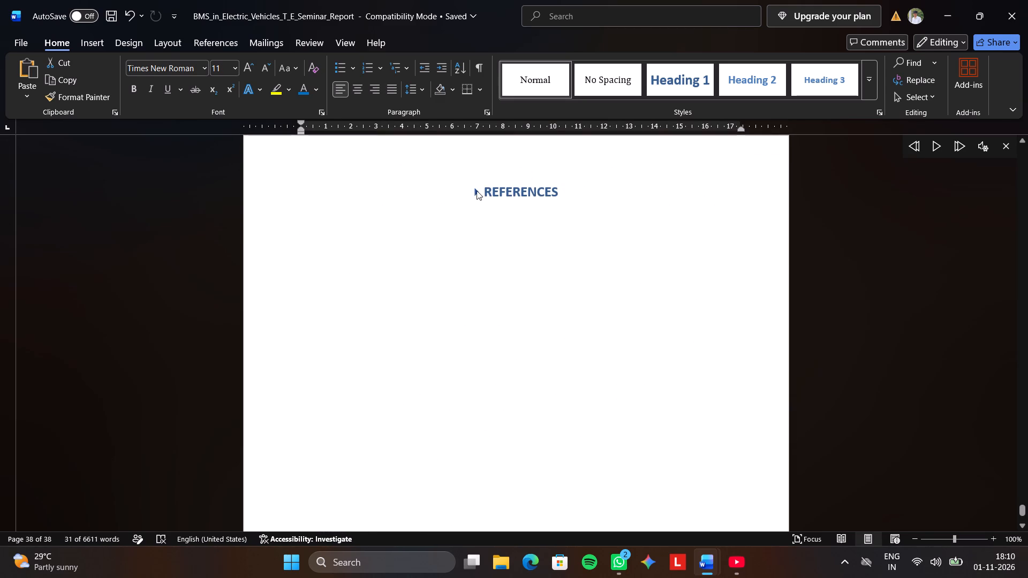
pyautogui.click(475, 190)
pyautogui.moveTo(483, 188); pyautogui.dragTo(633, 524)
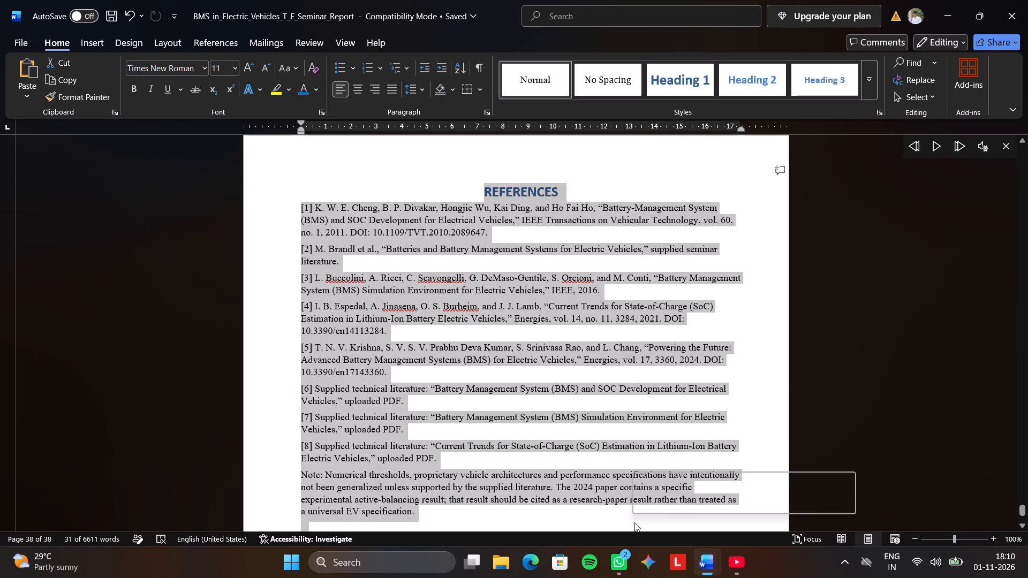
pyautogui.click(634, 522)
pyautogui.scroll(-2, 634, 522)
pyautogui.moveTo(635, 522); pyautogui.dragTo(613, 491)
pyautogui.scroll(4, 556, 345)
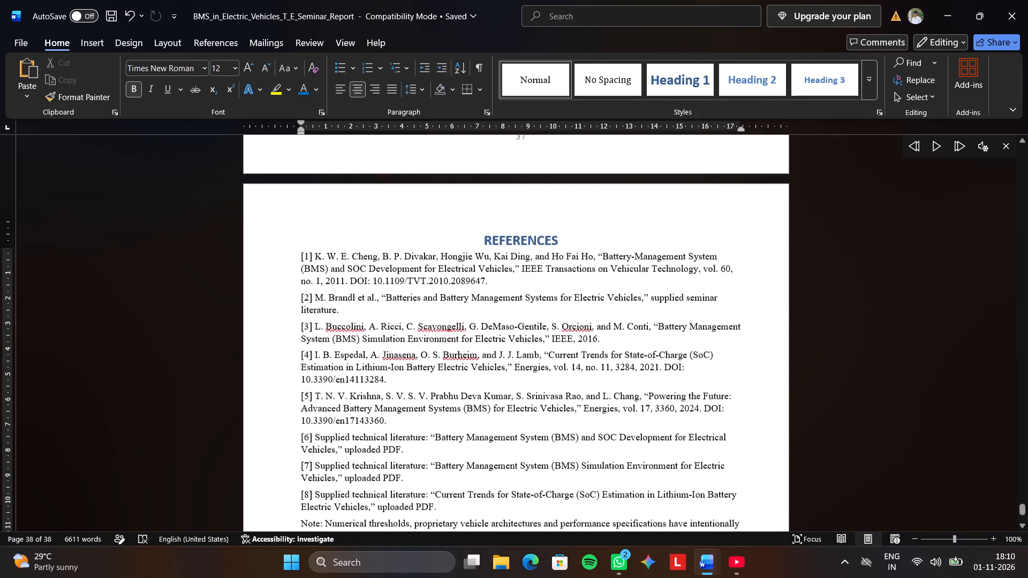
pyautogui.scroll(1, 555, 333)
pyautogui.moveTo(479, 283); pyautogui.dragTo(582, 577)
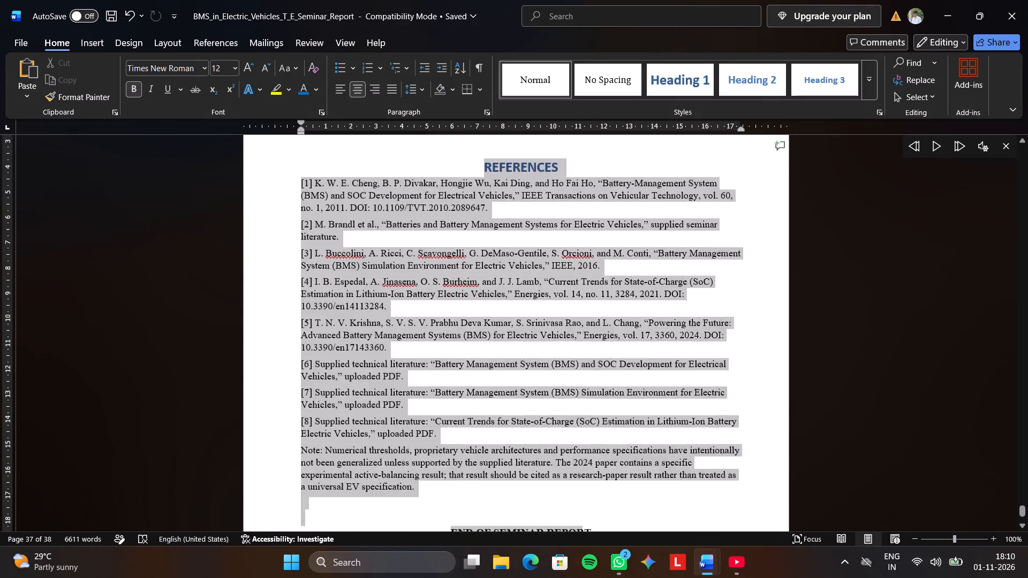
pyautogui.moveTo(582, 577); pyautogui.dragTo(594, 483)
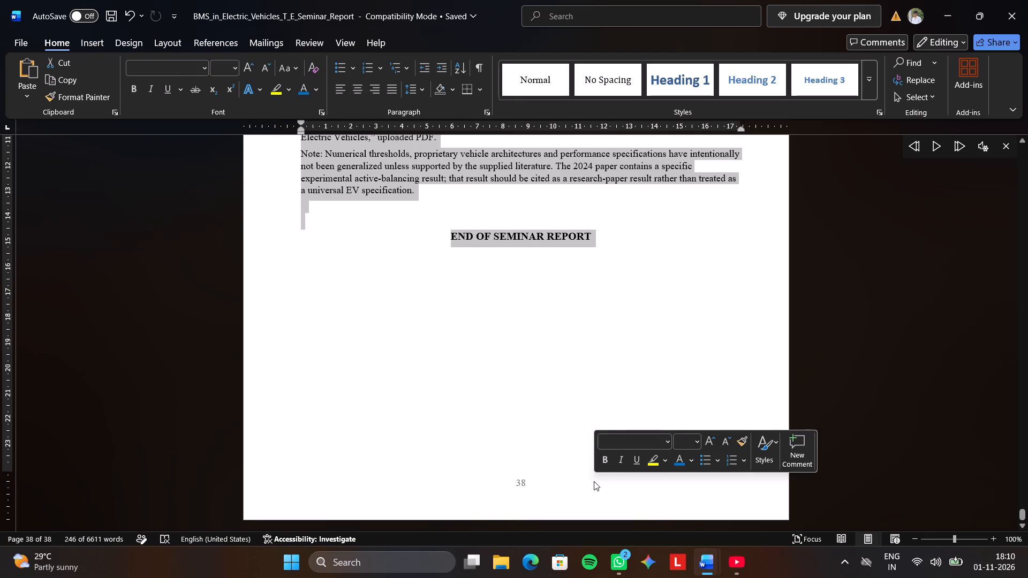
pyautogui.hotkey('ctrl', 'c')
pyautogui.scroll(2, 592, 477)
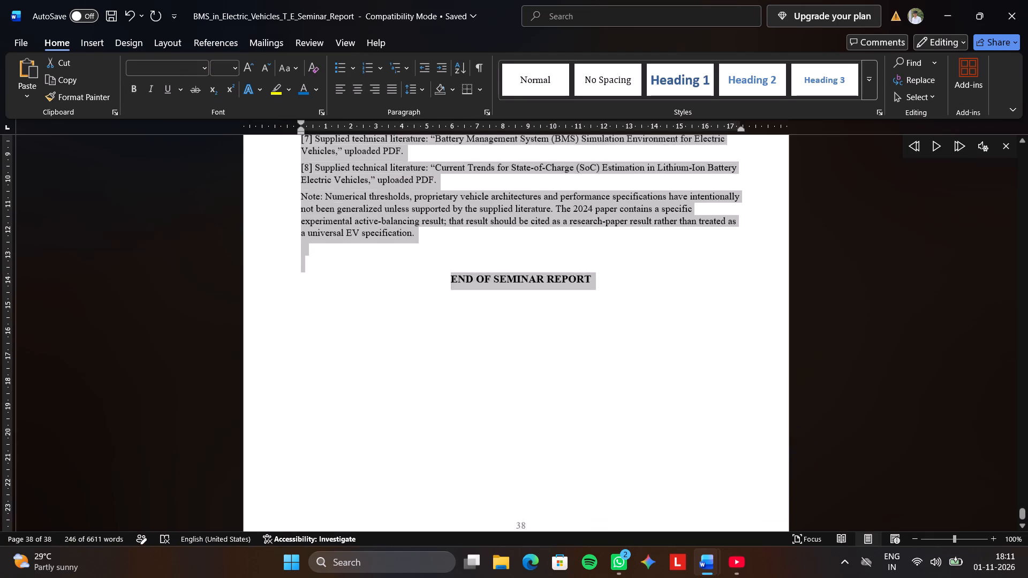
pyautogui.scroll(3, 592, 475)
pyautogui.rightClick(588, 468)
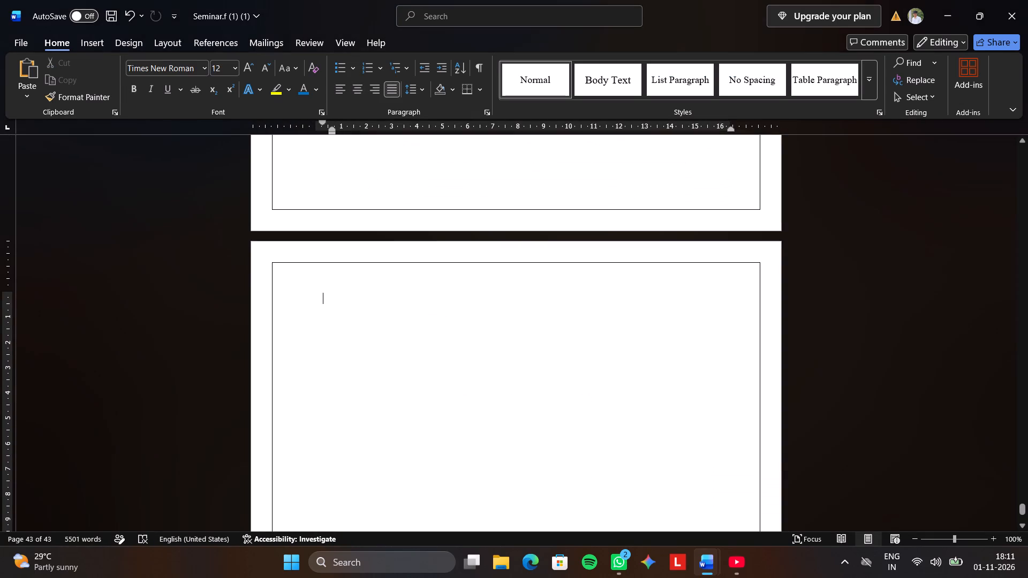
# Switch to Seminar.f and paste the copied references section onto the blank page after the architecture page.
pyautogui.hotkey('ctrl', 'v')
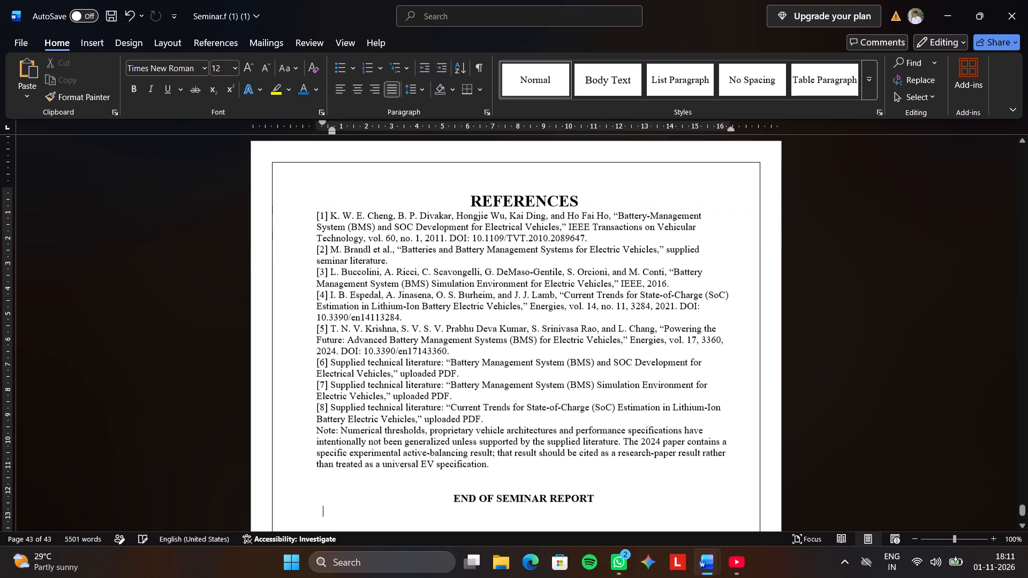
# Set the pasted REFERENCES heading to font size 14.
pyautogui.doubleClick(517, 191)
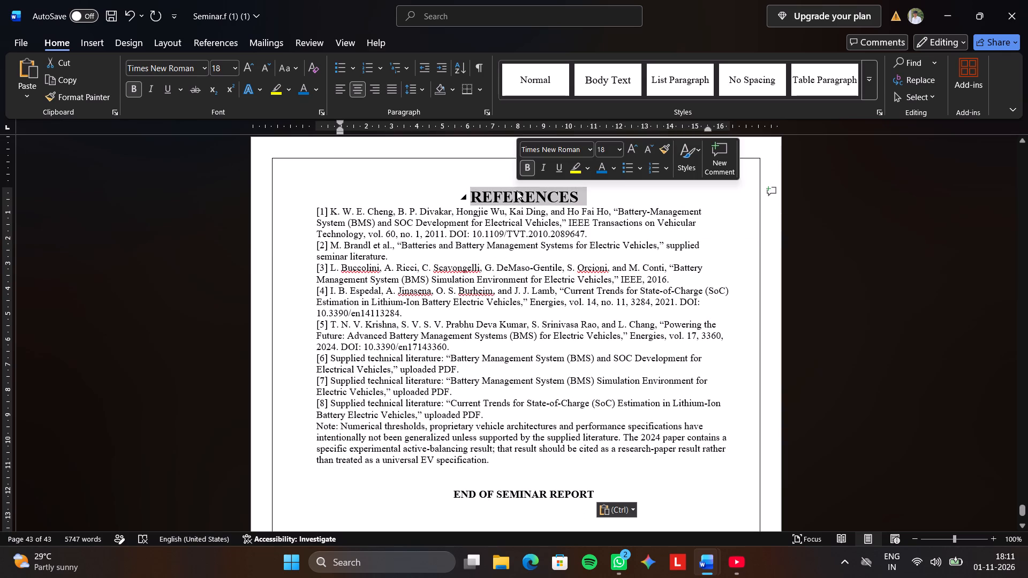
pyautogui.moveTo(553, 176); pyautogui.dragTo(594, 155)
pyautogui.click(618, 148)
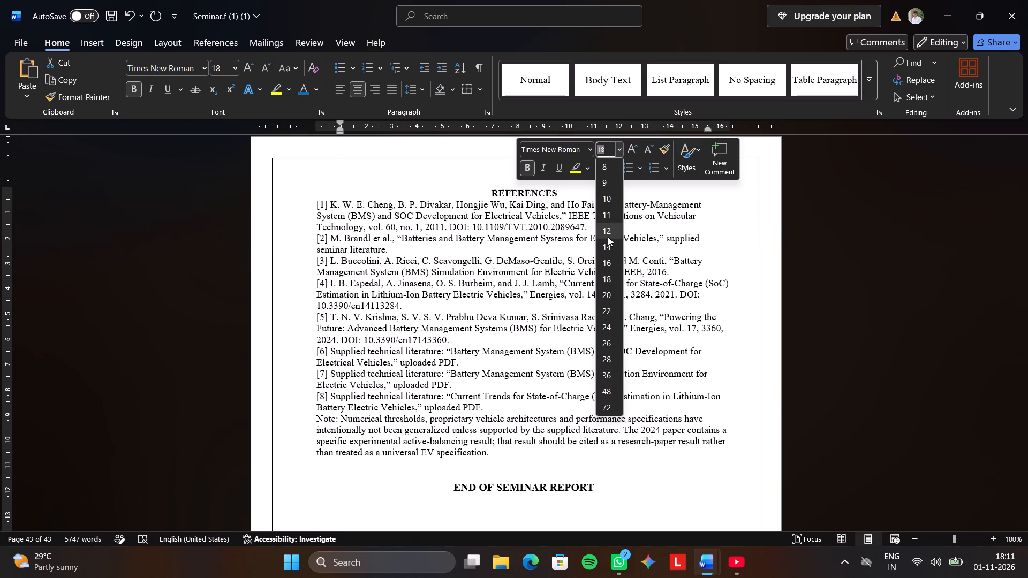
pyautogui.click(609, 248)
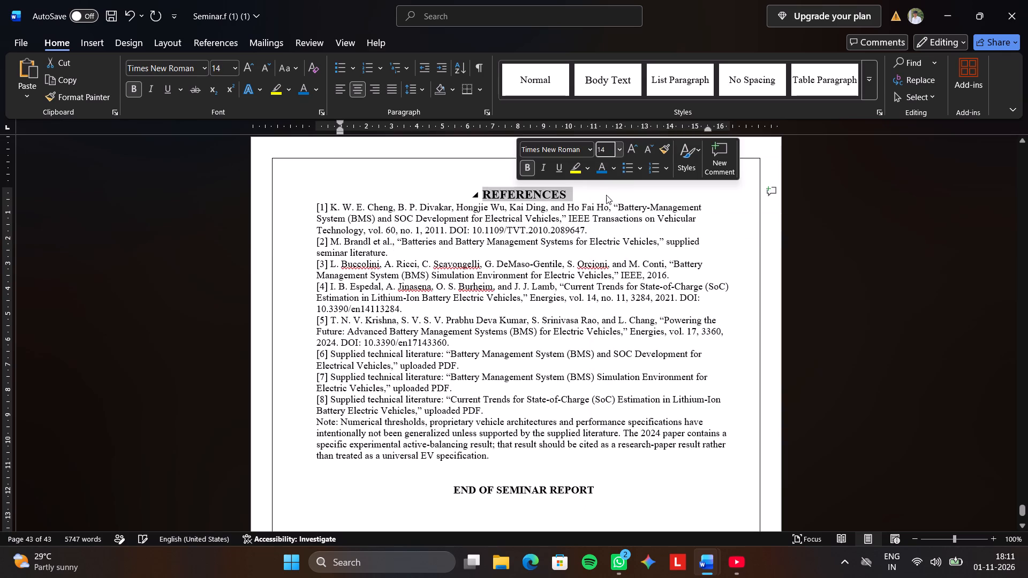
# Insert a blank line between the REFERENCES heading and the first reference.
pyautogui.click(606, 195)
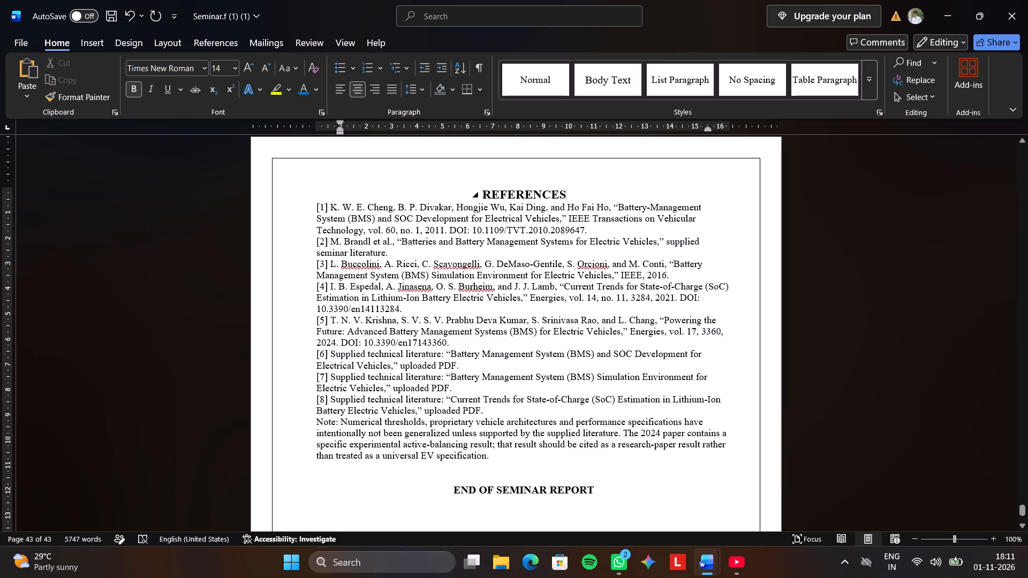
pyautogui.press('Return')
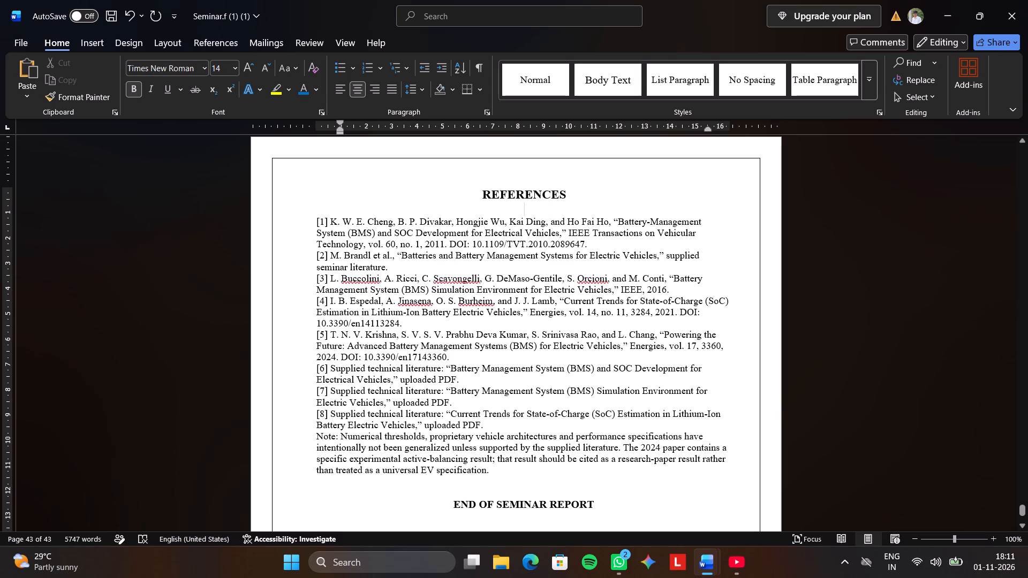
# Insert a blank line after each of references [1], [2], [3] and [4] on the references page.
pyautogui.click(605, 245)
pyautogui.press('Return')
pyautogui.click(399, 278)
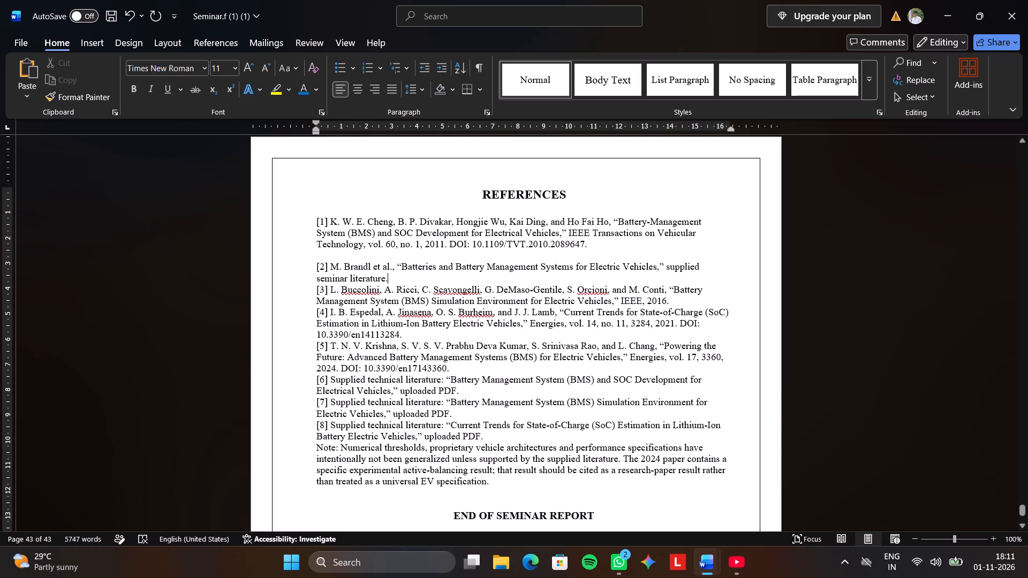
pyautogui.press('Return')
pyautogui.click(405, 347)
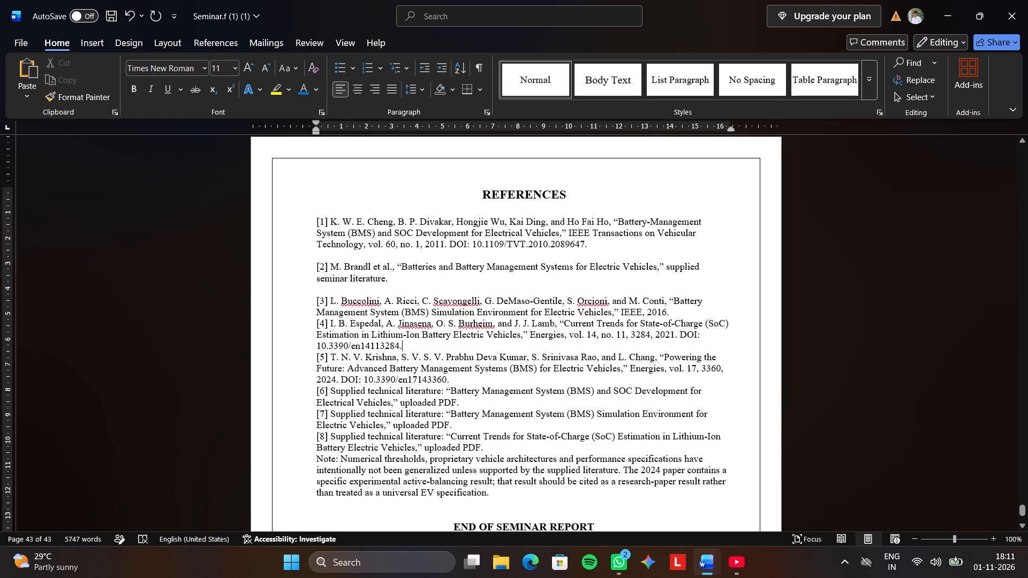
pyautogui.click(689, 315)
pyautogui.press('Return')
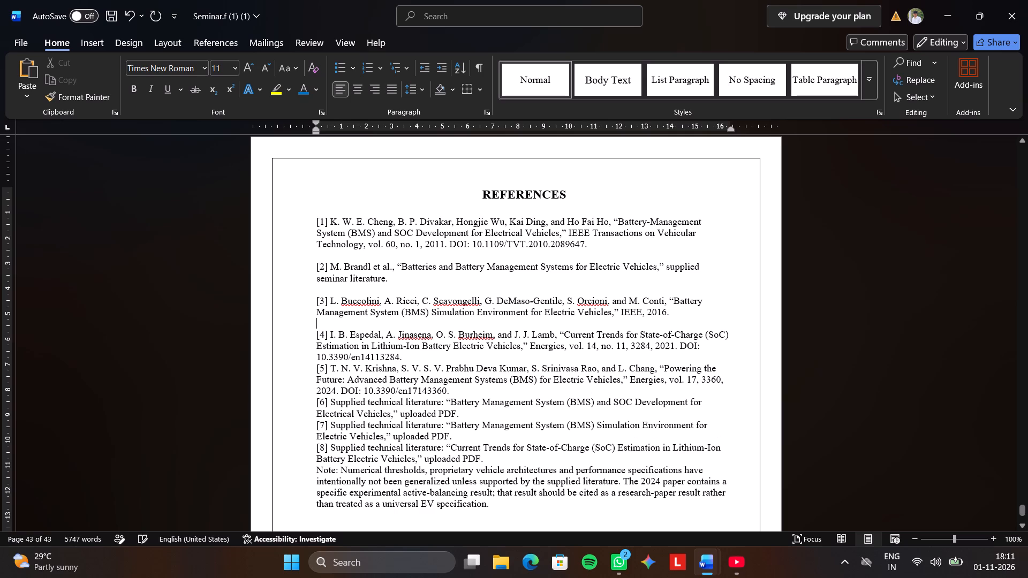
pyautogui.click(419, 355)
pyautogui.press('Return')
# Insert a blank line after each of references [5], [6], [7] and [8], including before the Note paragraph.
pyautogui.click(462, 402)
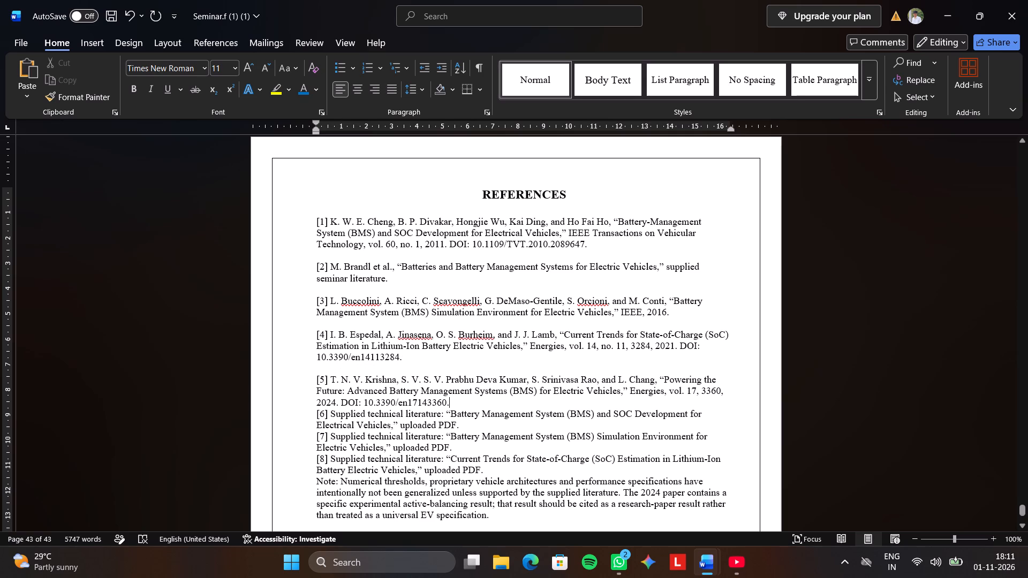
pyautogui.press('Return')
pyautogui.click(467, 438)
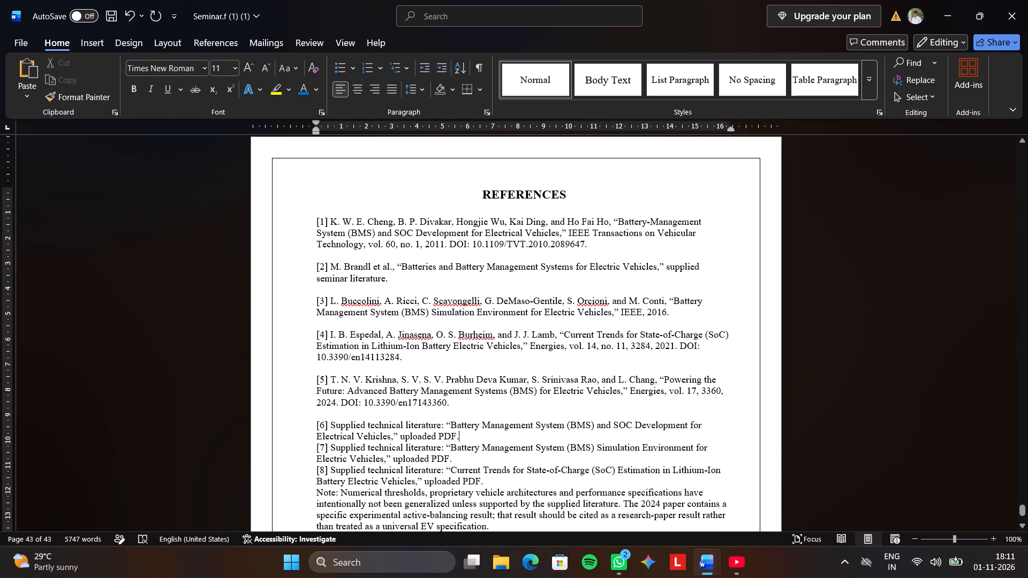
pyautogui.press('Return')
pyautogui.scroll(-4, 467, 438)
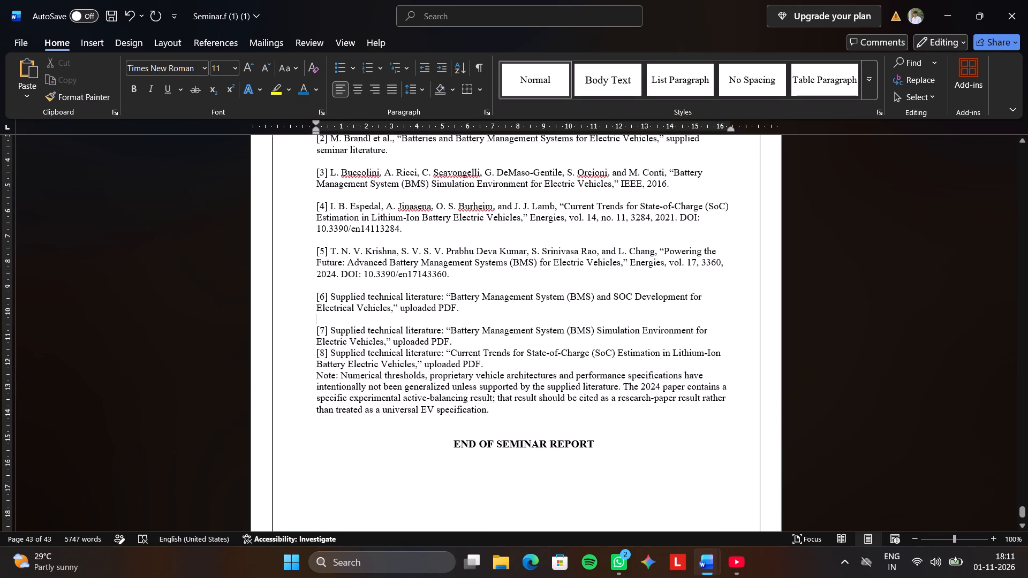
pyautogui.click(473, 339)
pyautogui.press('Return')
pyautogui.click(489, 378)
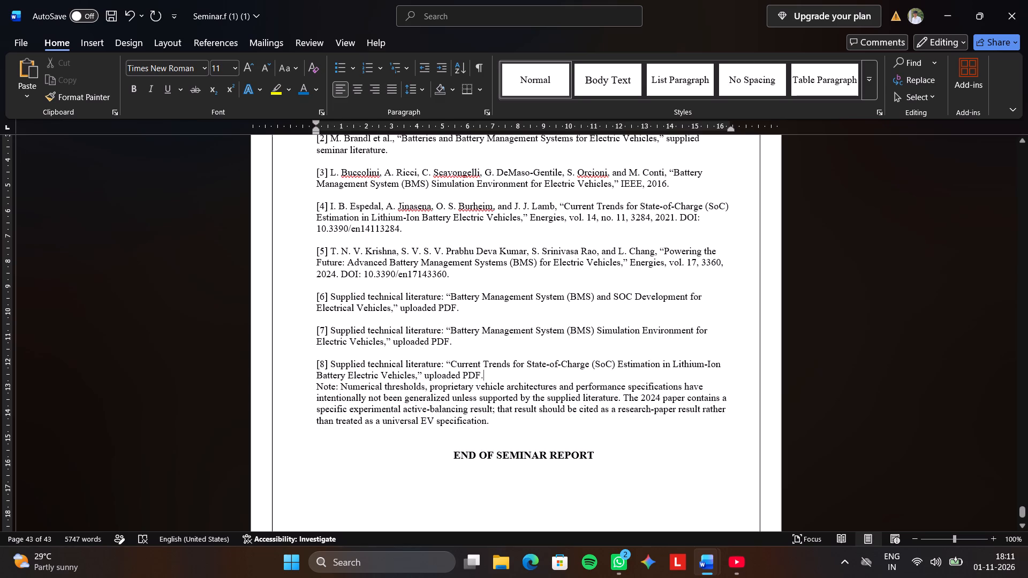
pyautogui.press('Return')
# Set the whole reference list, from reference [1] through the Note paragraph, to font size 12.
pyautogui.scroll(2, 488, 374)
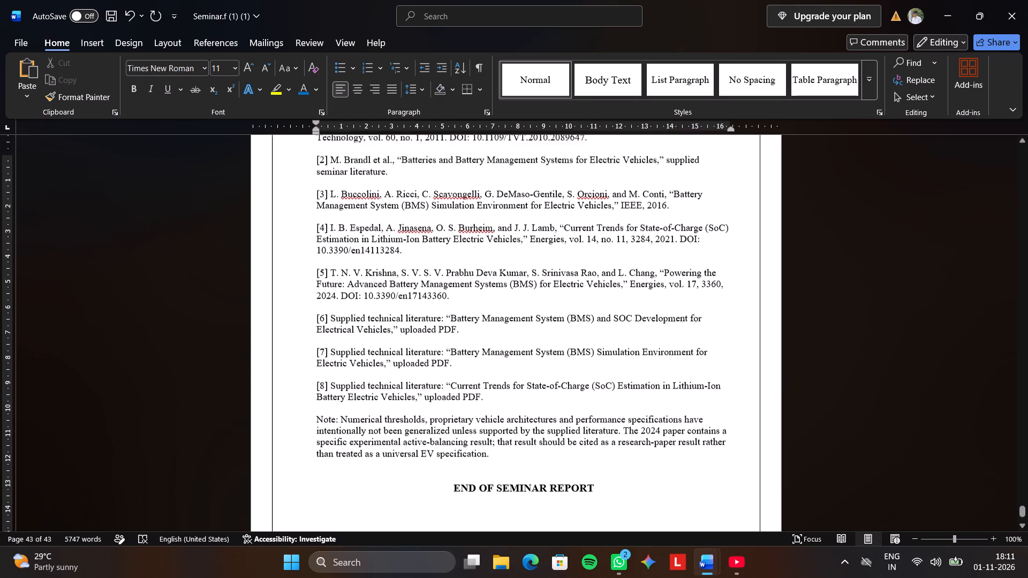
pyautogui.scroll(4, 488, 374)
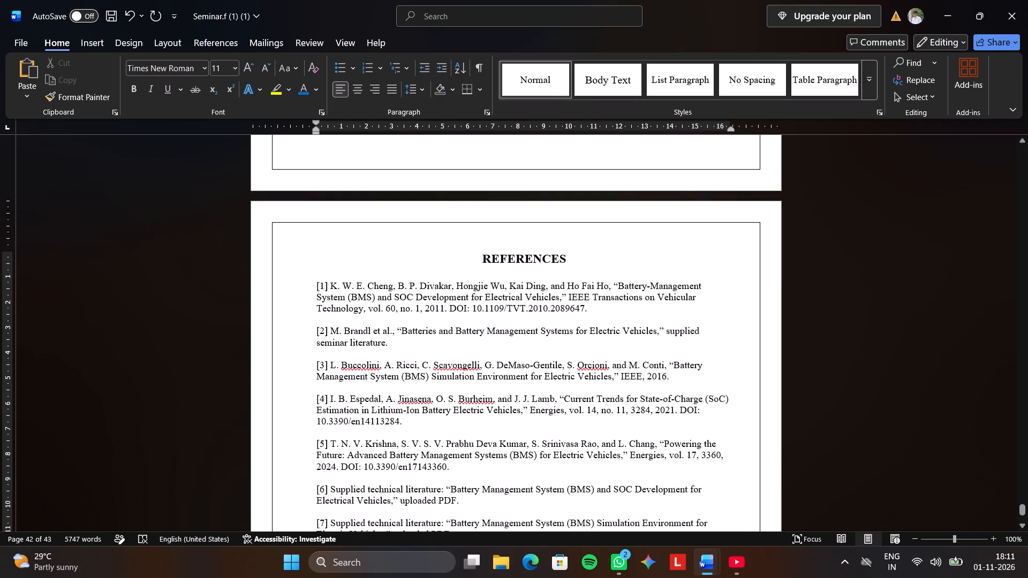
pyautogui.moveTo(314, 283); pyautogui.dragTo(585, 376)
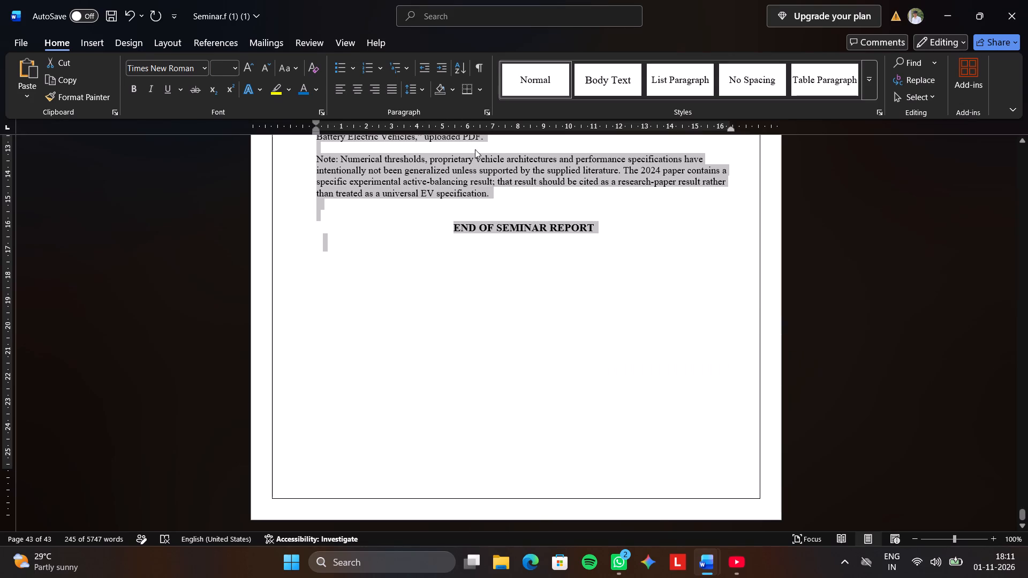
pyautogui.scroll(7, 481, 195)
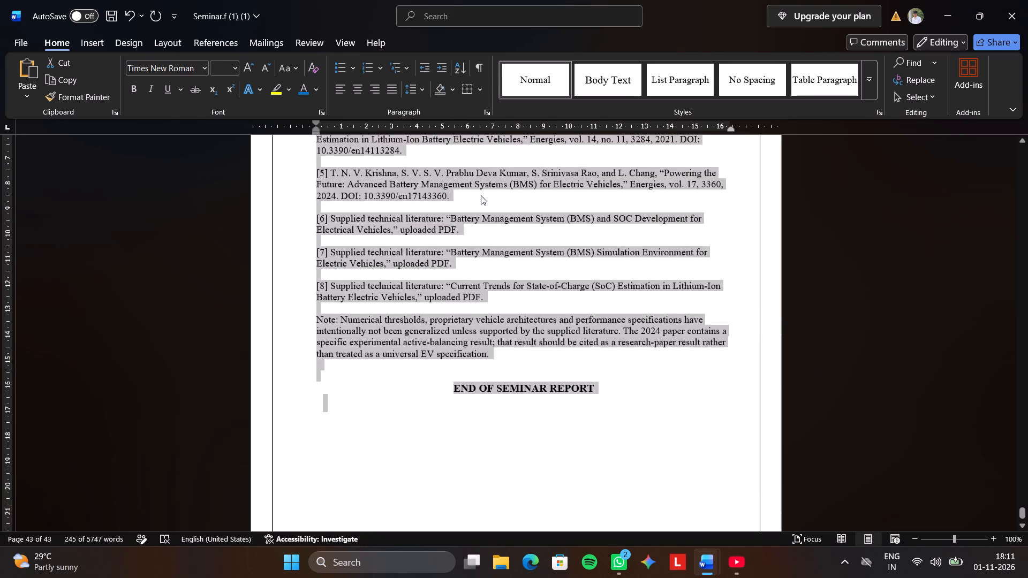
pyautogui.scroll(6, 481, 195)
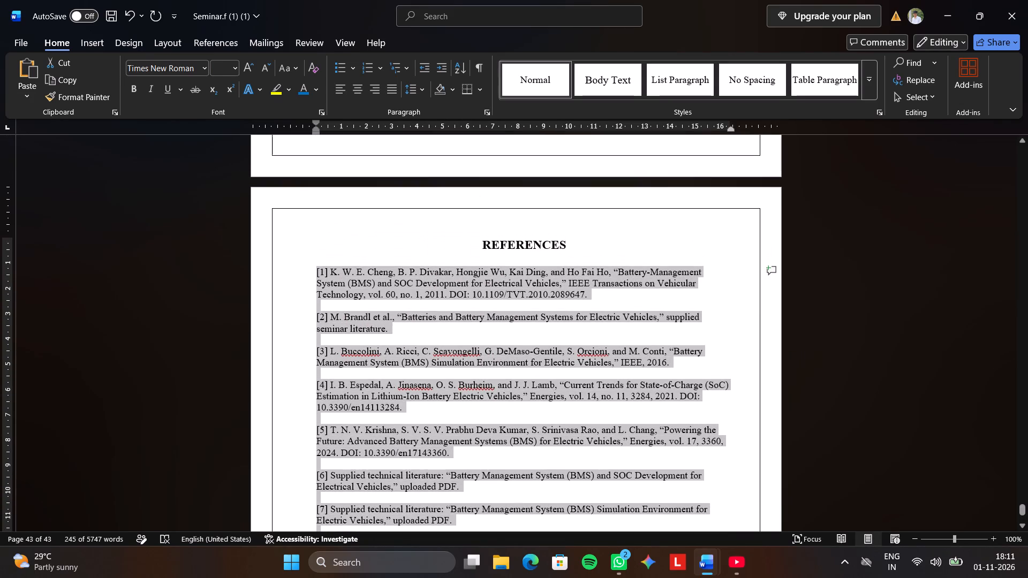
pyautogui.click(310, 269)
pyautogui.moveTo(315, 269); pyautogui.dragTo(536, 482)
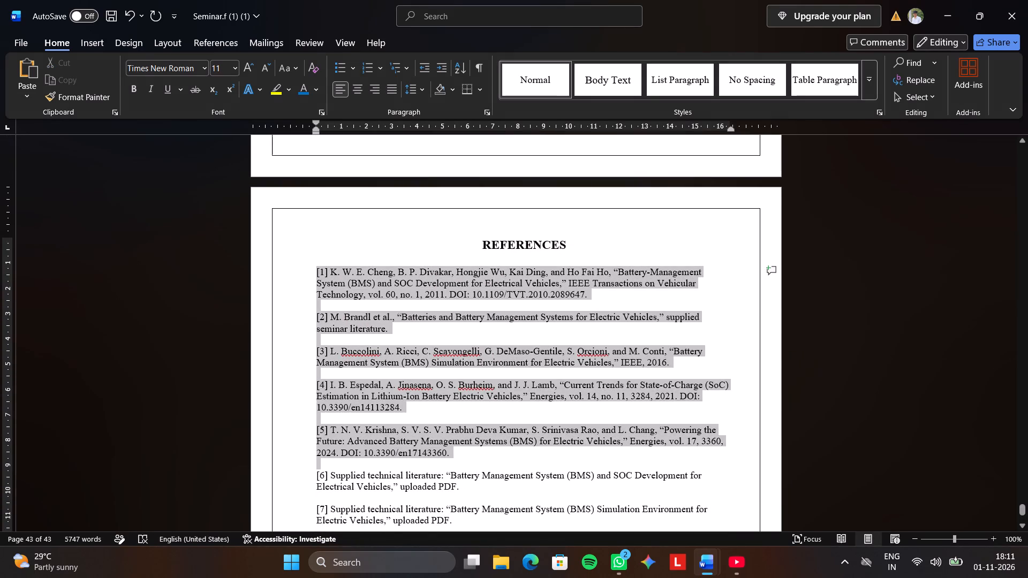
pyautogui.moveTo(536, 482); pyautogui.dragTo(583, 297)
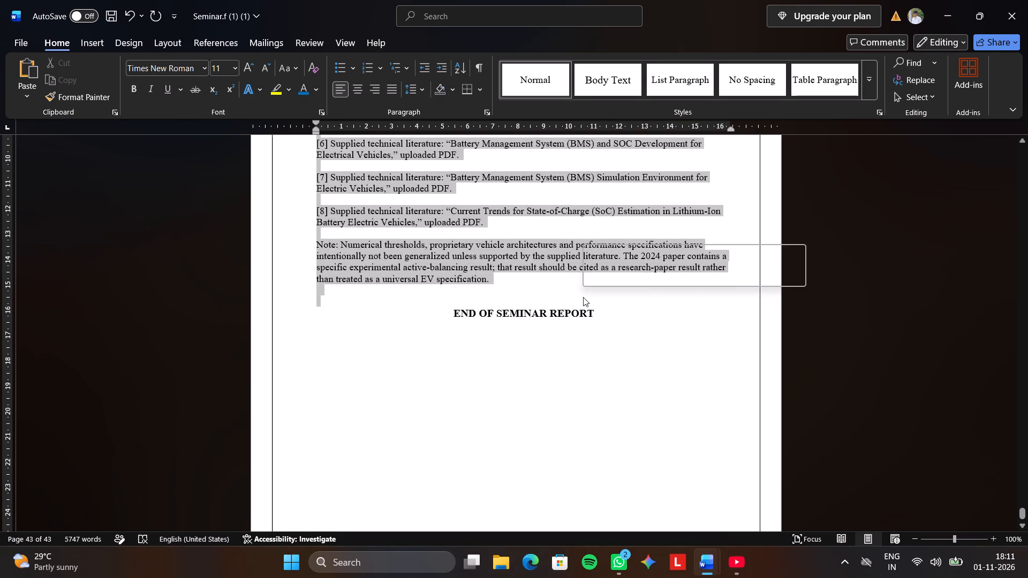
pyautogui.click(688, 258)
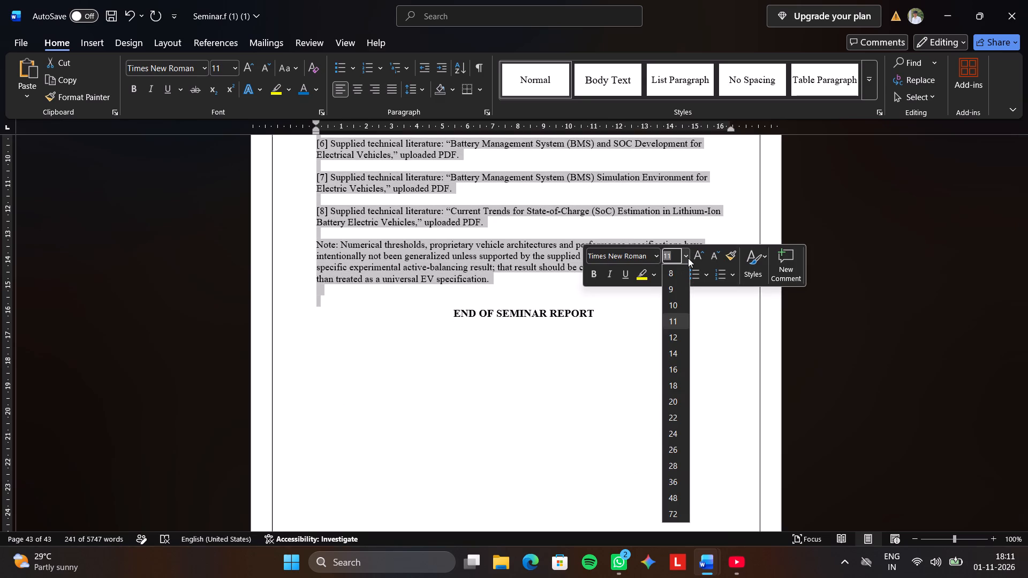
pyautogui.click(682, 341)
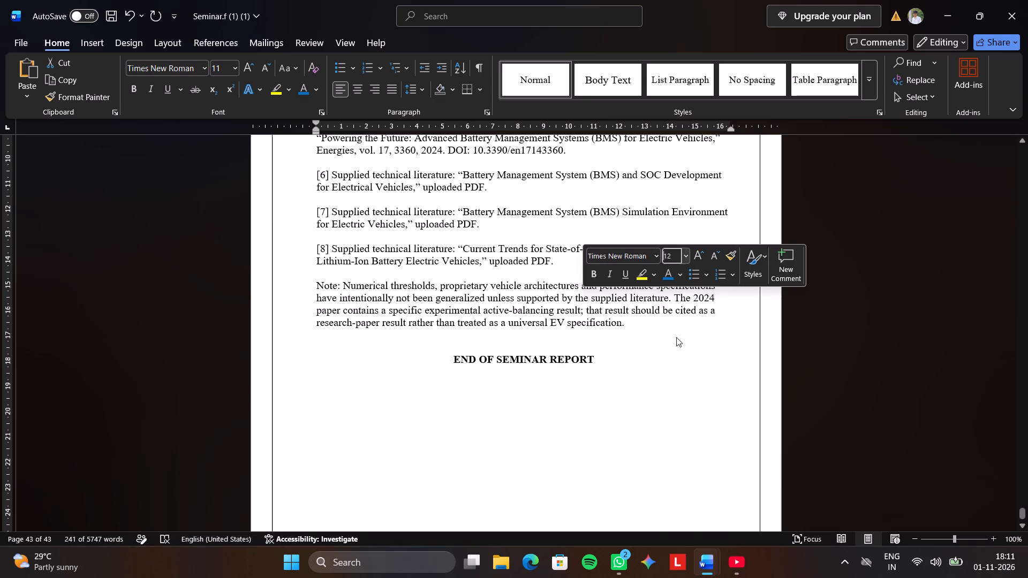
# Set the line spacing of the reference list and Note paragraph to 1.5.
pyautogui.click(426, 85)
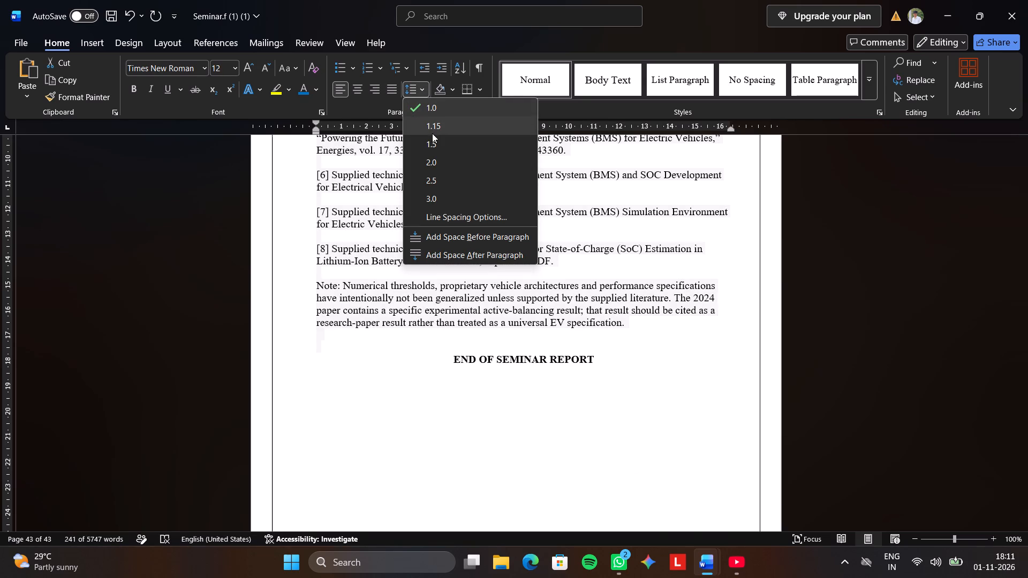
pyautogui.click(433, 143)
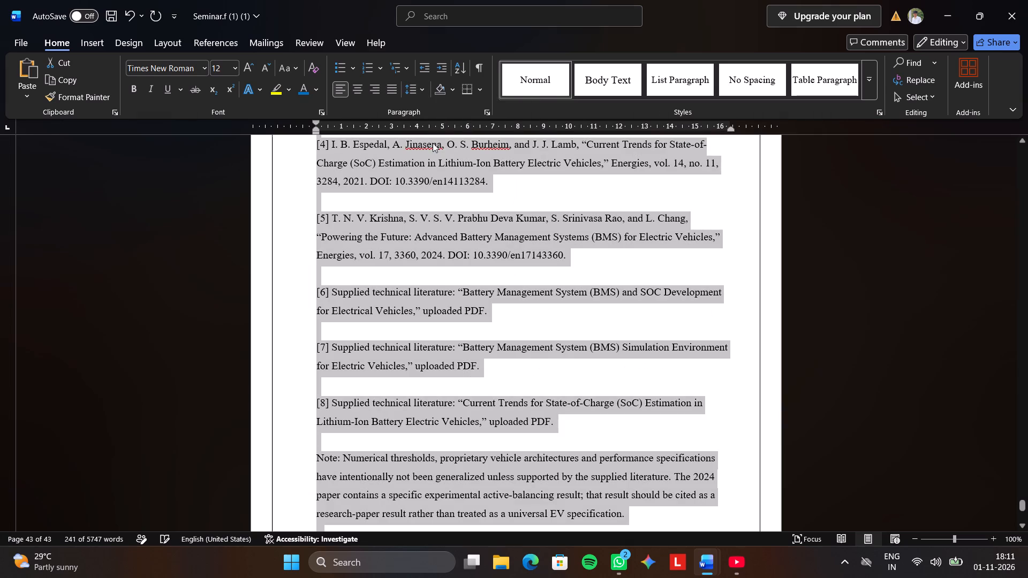
pyautogui.click(536, 269)
# Examine how the reformatted references, the Note and the END OF SEMINAR REPORT line fall across the last pages.
pyautogui.scroll(-4, 536, 277)
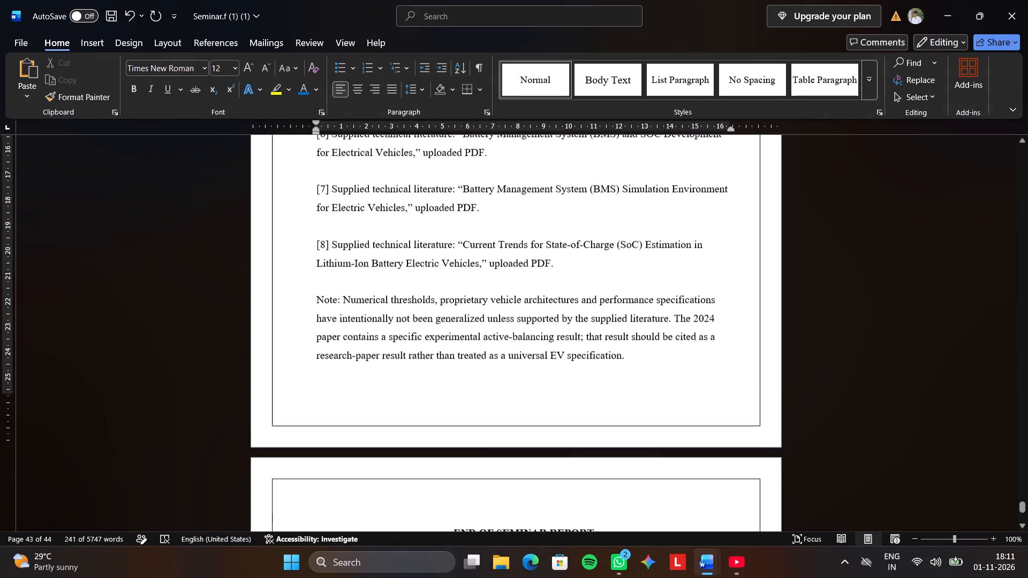
pyautogui.scroll(-4, 535, 287)
pyautogui.scroll(3, 535, 286)
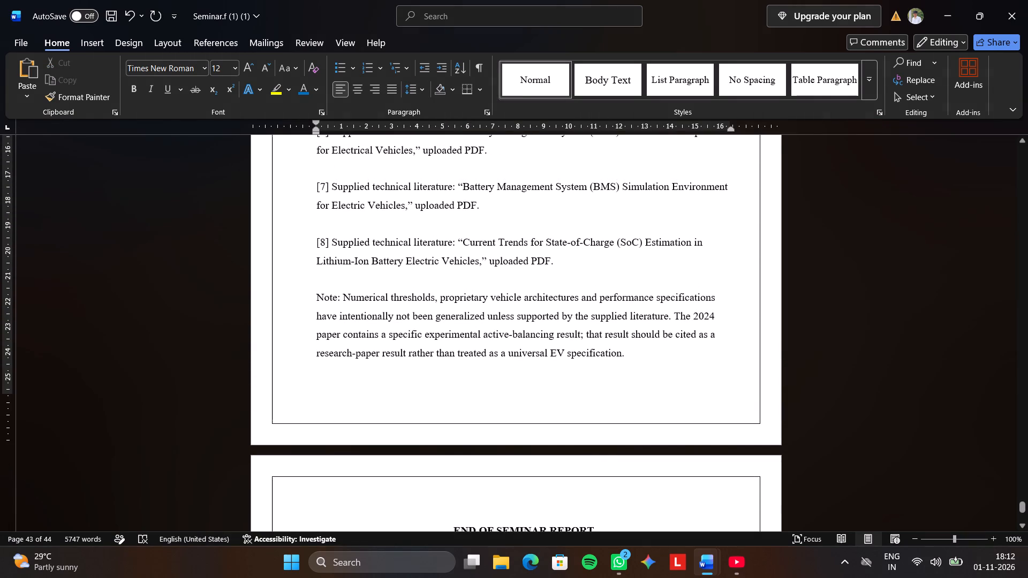
pyautogui.click(532, 279)
pyautogui.scroll(4, 539, 259)
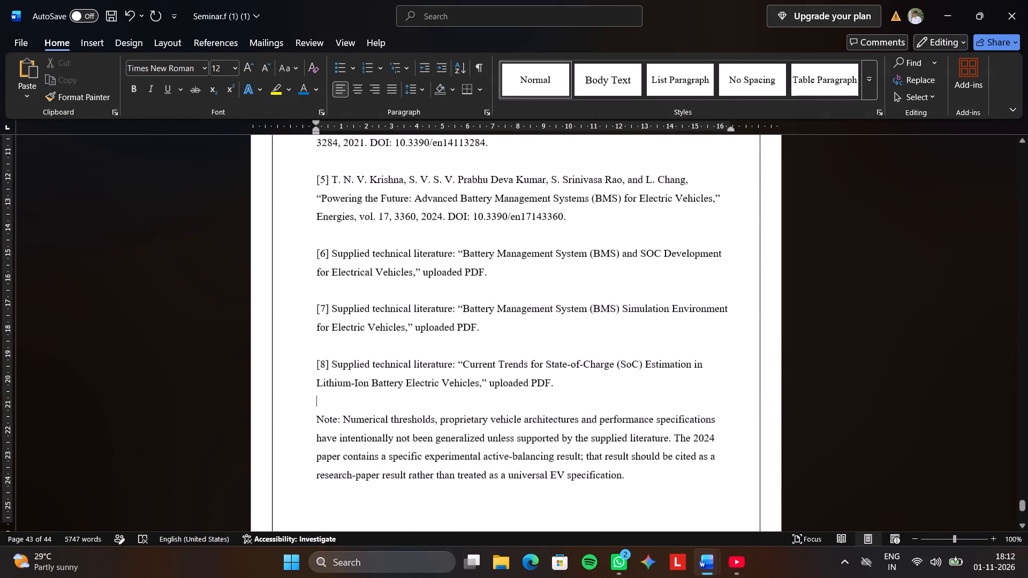
pyautogui.scroll(12, 539, 256)
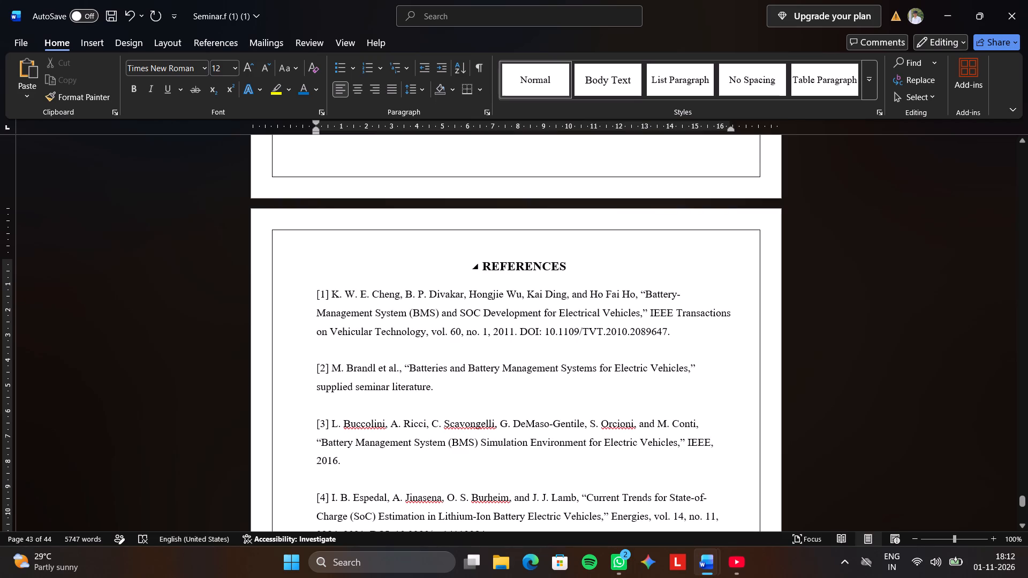
pyautogui.click(494, 278)
pyautogui.click(438, 275)
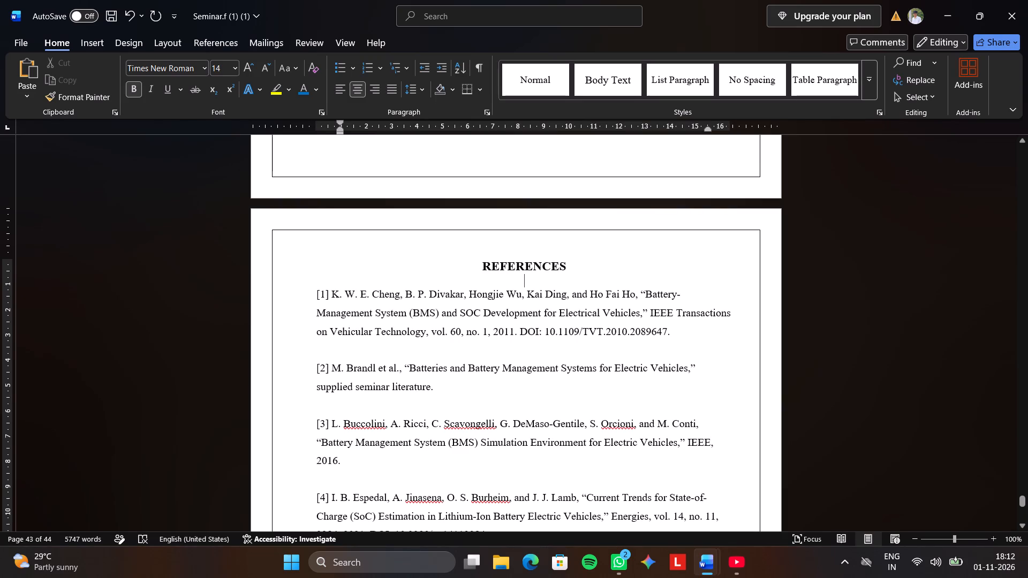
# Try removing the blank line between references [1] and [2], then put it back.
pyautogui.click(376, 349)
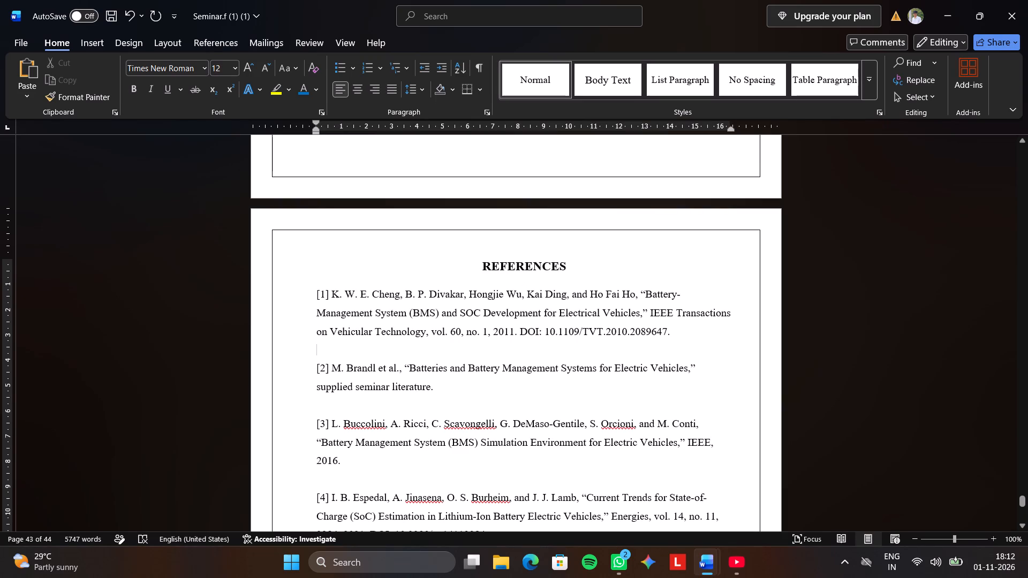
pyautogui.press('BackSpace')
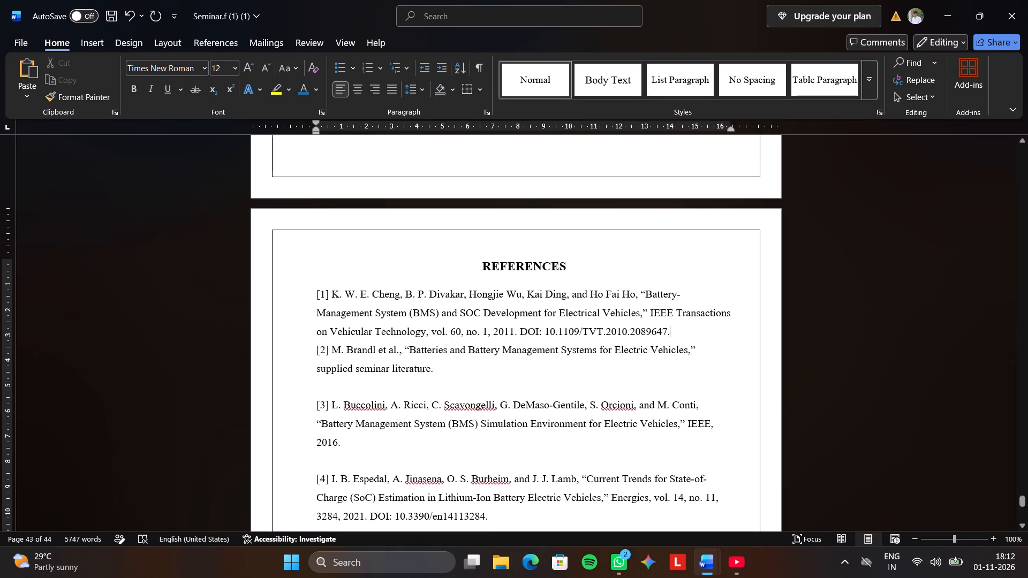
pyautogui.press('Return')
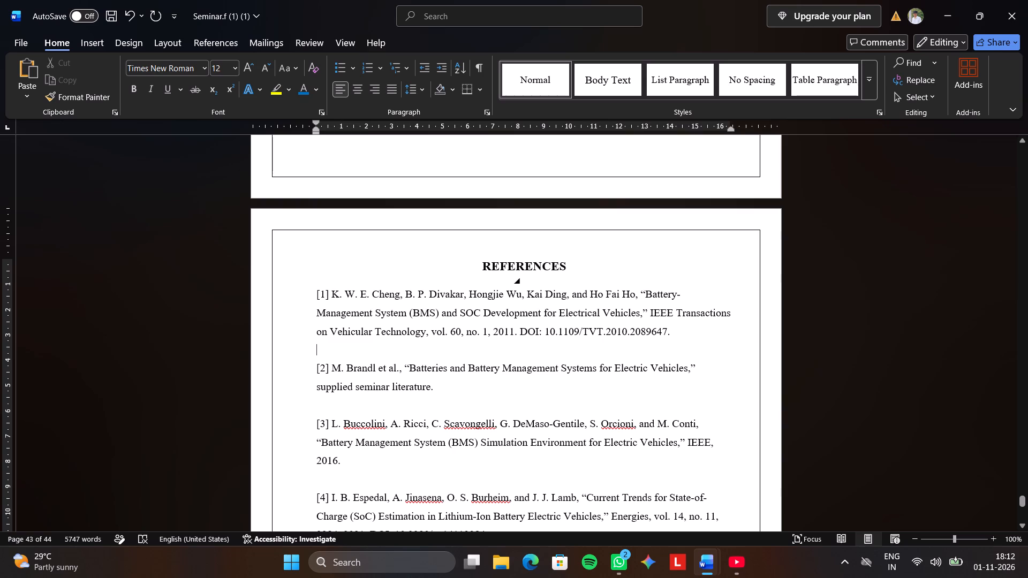
# Remove the blank line between the REFERENCES heading and reference [1].
pyautogui.click(588, 272)
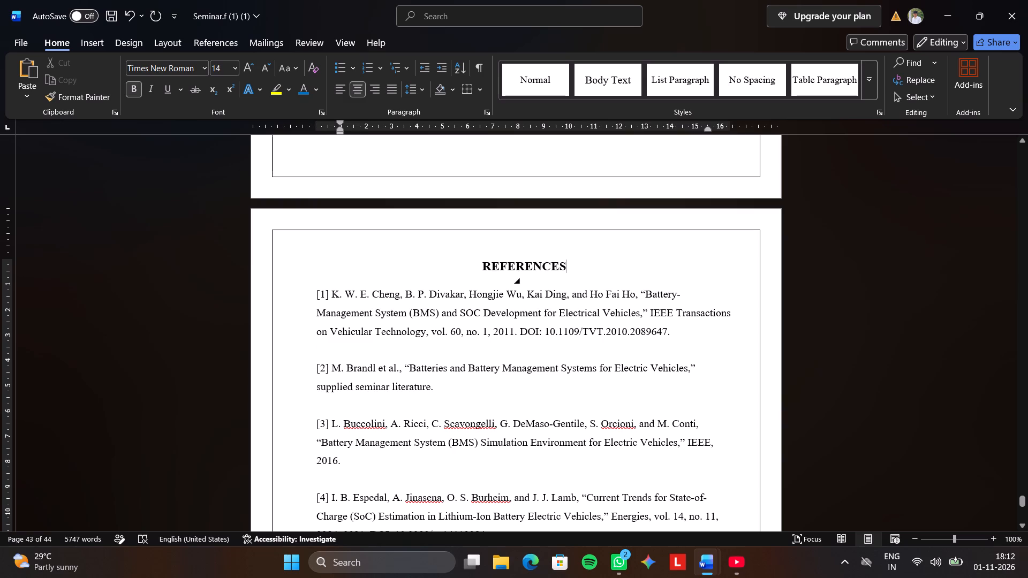
pyautogui.click(309, 293)
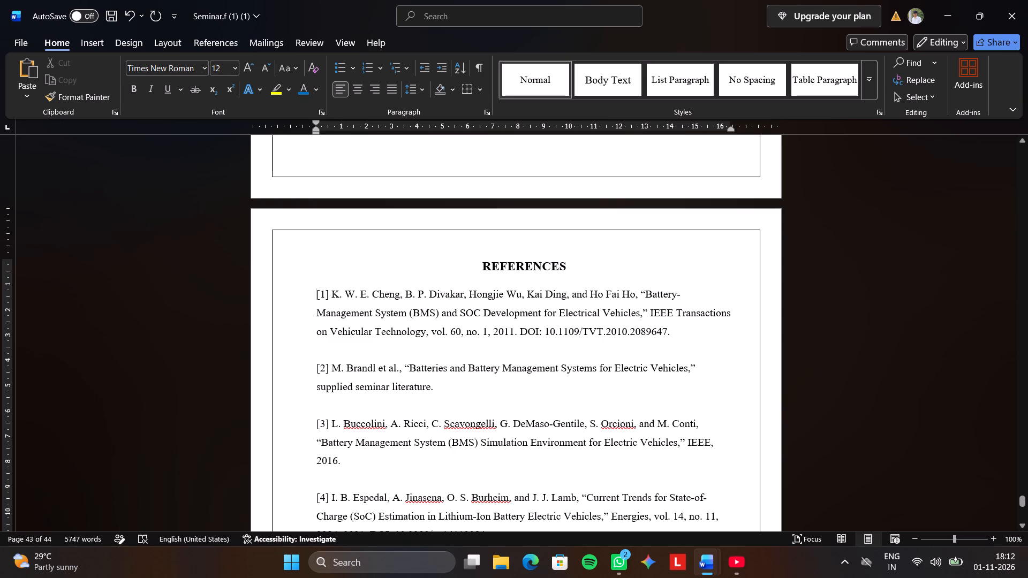
pyautogui.press('BackSpace')
# Delete the END OF SEMINAR REPORT line from the last page of Seminar.f.
pyautogui.scroll(-4, 309, 293)
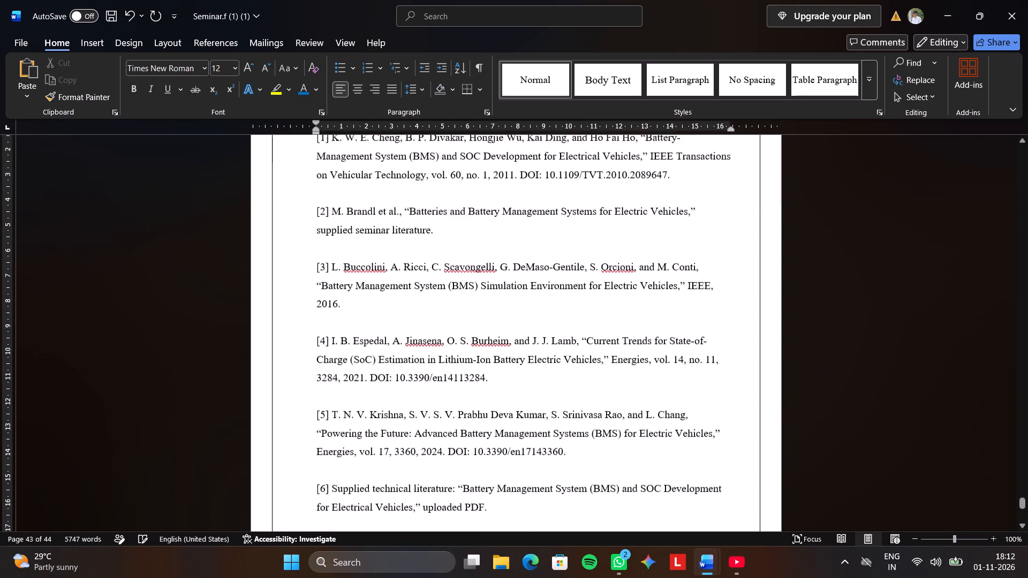
pyautogui.scroll(-18, 309, 293)
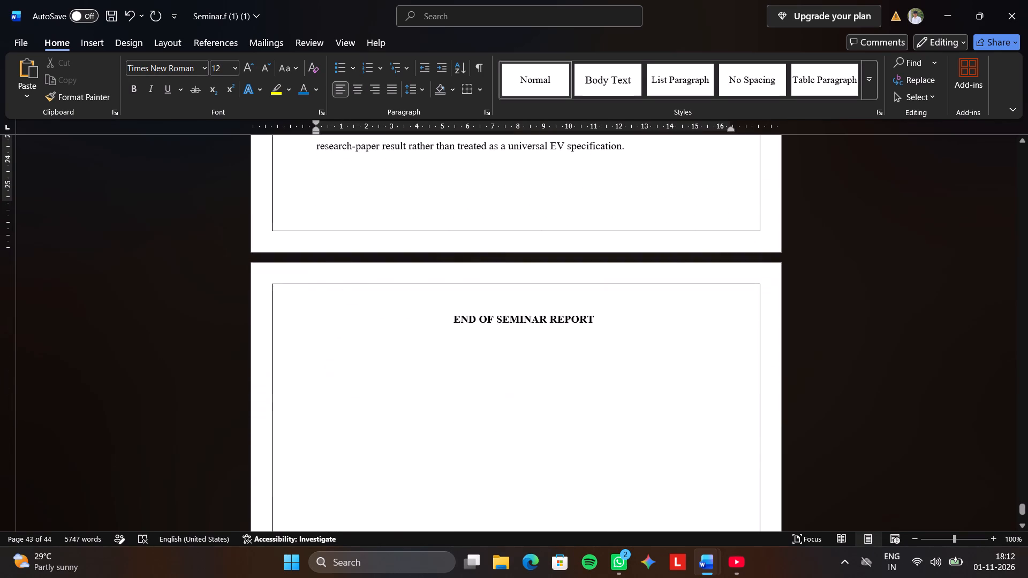
pyautogui.moveTo(462, 319); pyautogui.dragTo(593, 316)
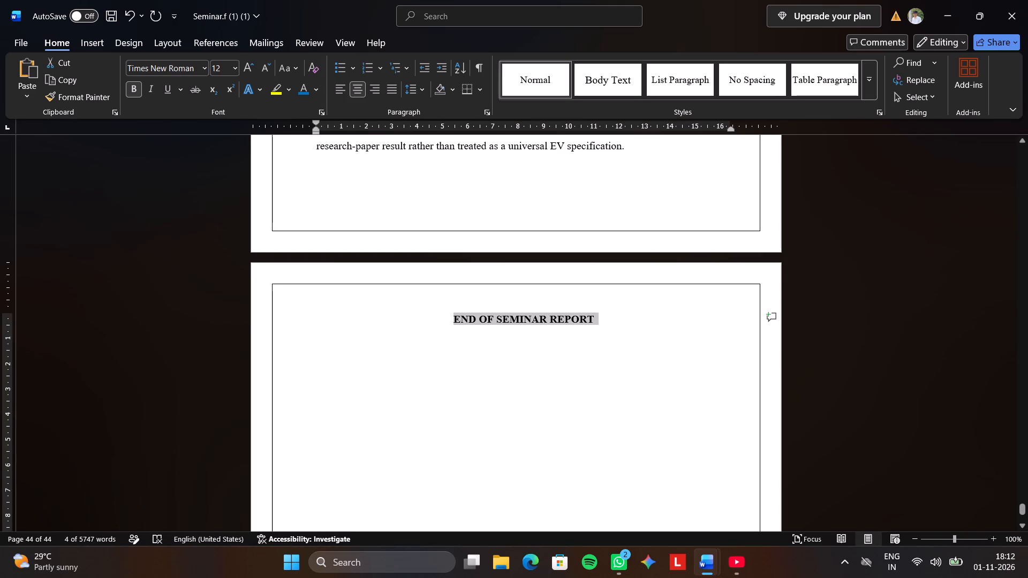
pyautogui.press('BackSpace')
# Switch to the BMS source report and copy only its END OF SEMINAR REPORT line.
pyautogui.click(479, 183)
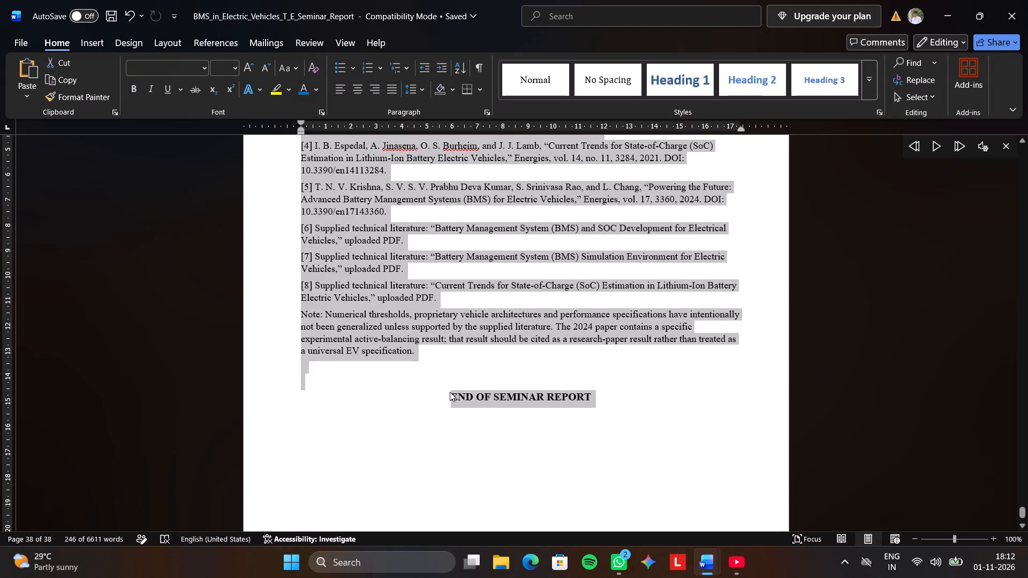
pyautogui.click(450, 392)
pyautogui.moveTo(450, 393); pyautogui.dragTo(580, 400)
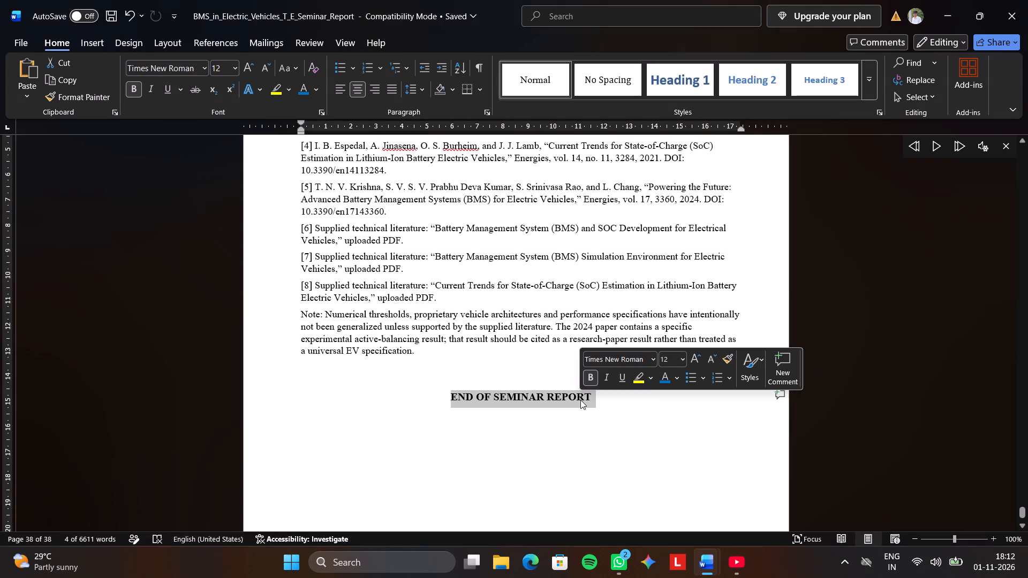
pyautogui.hotkey('ctrl', 'c')
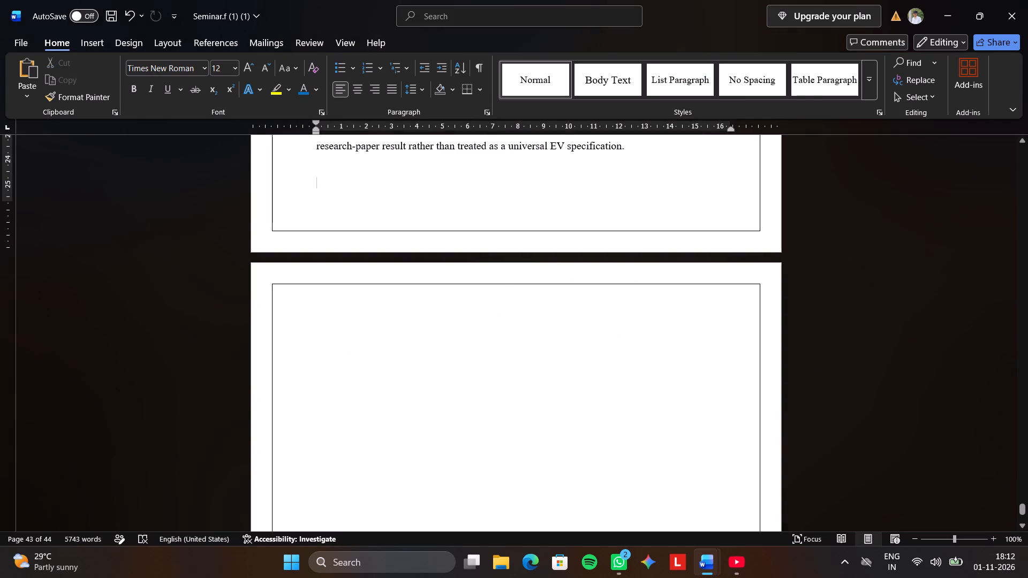
# Paste the copied END OF SEMINAR REPORT line below the Note paragraph on the References page of Seminar.f.
pyautogui.click(479, 186)
pyautogui.hotkey('ctrl', 'v')
# Insert a blank line between the REFERENCES heading and reference [1].
pyautogui.scroll(18, 518, 210)
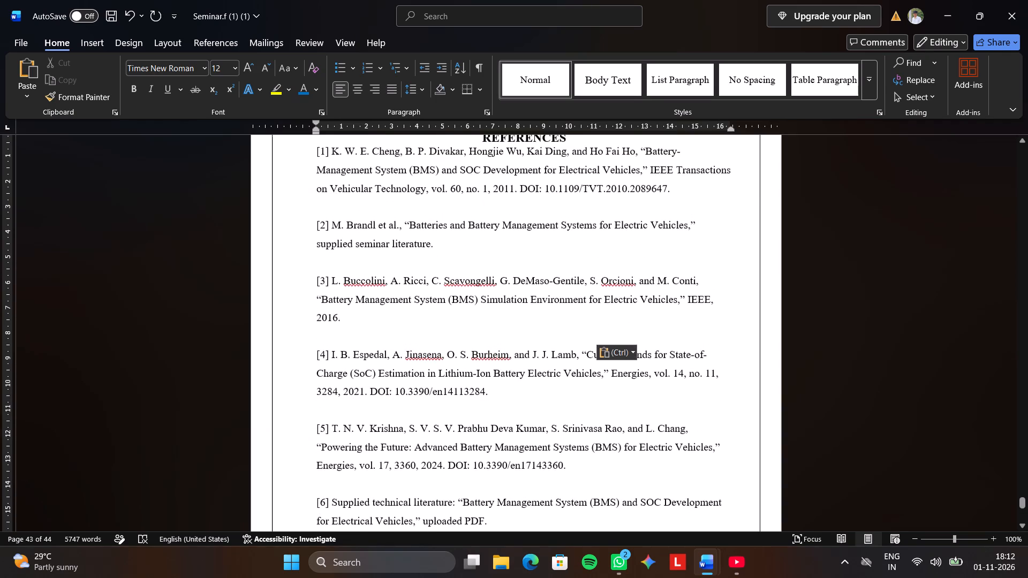
pyautogui.scroll(3, 530, 180)
pyautogui.click(574, 230)
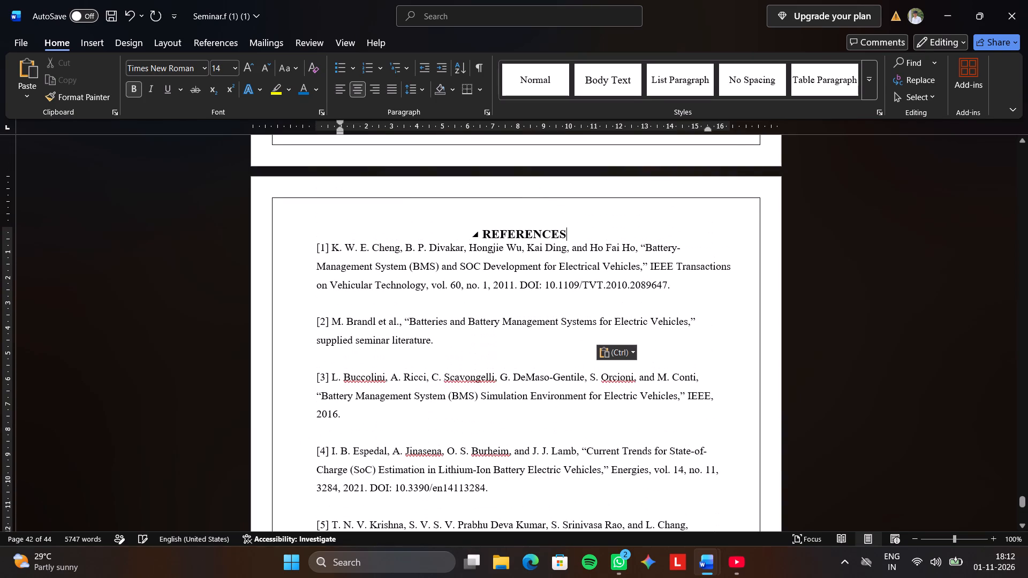
pyautogui.press('Return')
# Check the layout of the References page, from its heading down to the END OF SEMINAR REPORT line, and the pages around it.
pyautogui.scroll(-18, 575, 231)
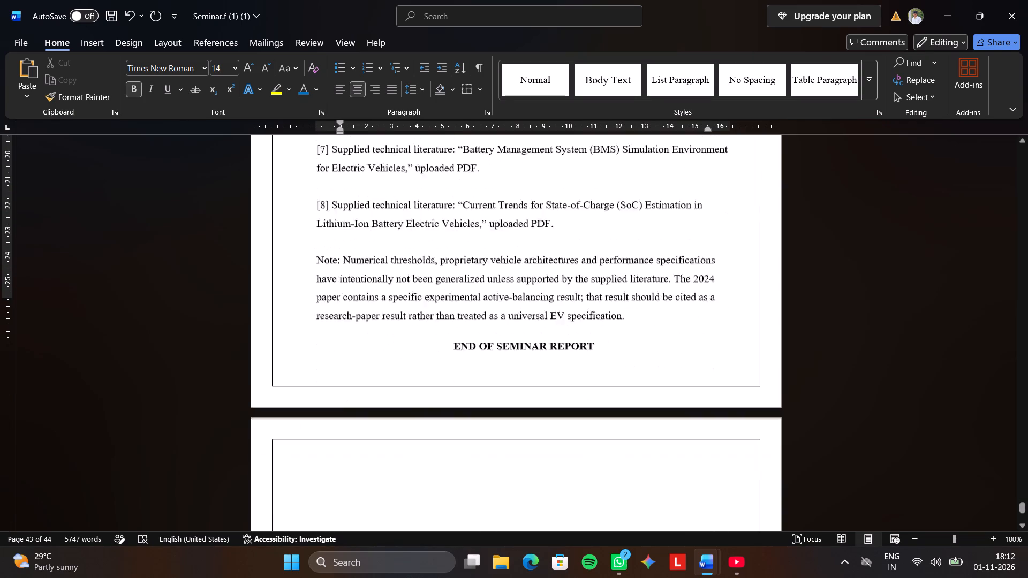
pyautogui.scroll(11, 576, 235)
pyautogui.scroll(-5, 575, 228)
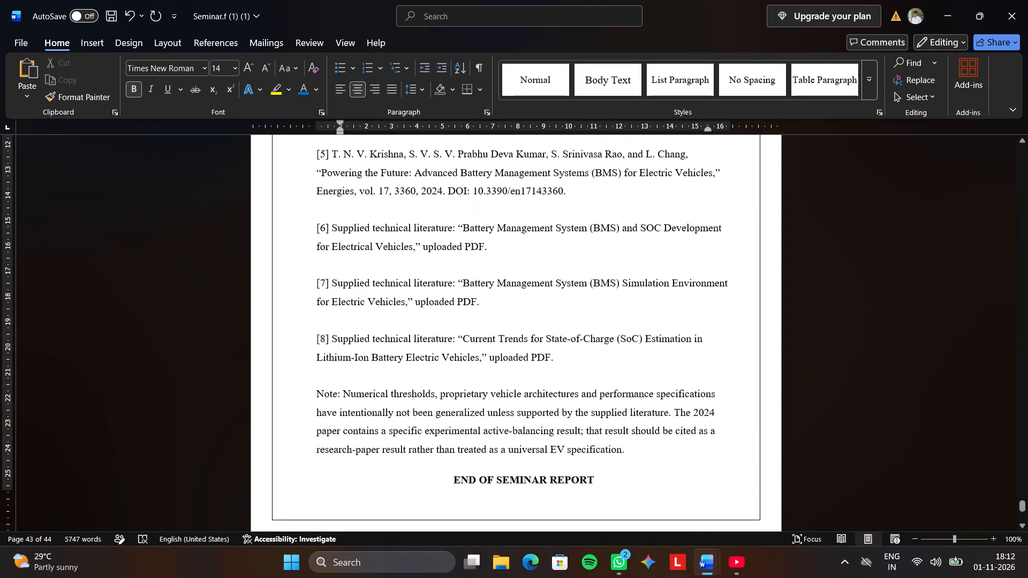
pyautogui.scroll(-8, 575, 228)
pyautogui.scroll(8, 575, 226)
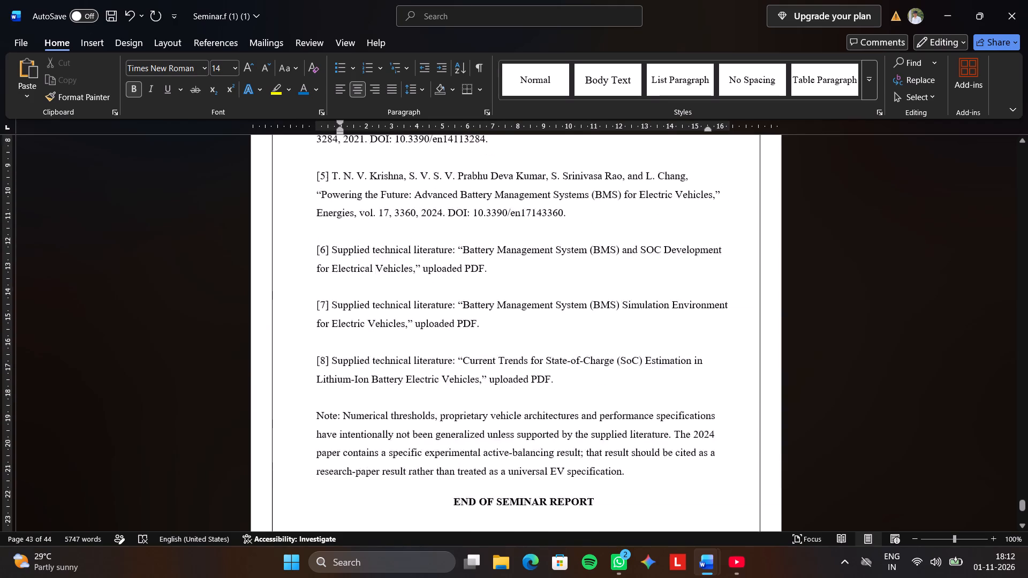
pyautogui.scroll(20, 575, 220)
pyautogui.scroll(5, 575, 214)
pyautogui.scroll(-1, 575, 214)
pyautogui.scroll(5, 575, 214)
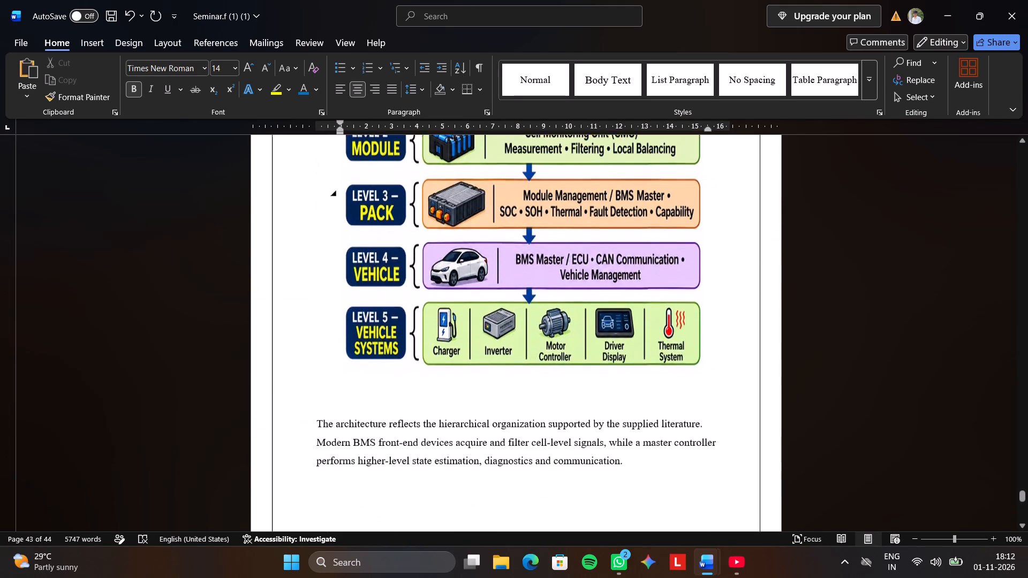
# Go back to the start of the report and review the front pages from the cover and certificates through the Abstract.
pyautogui.moveTo(1019, 500); pyautogui.dragTo(1027, 473)
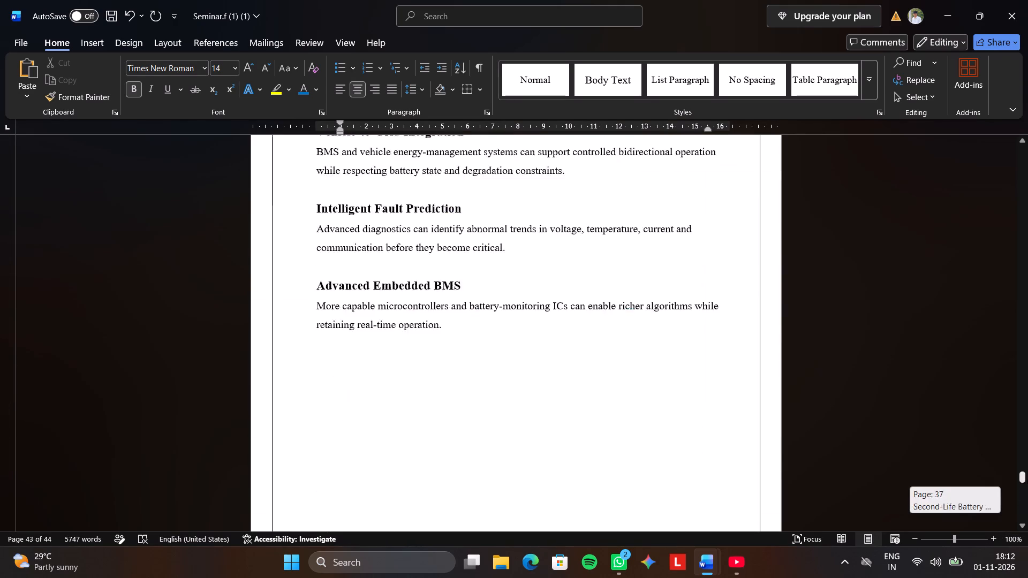
pyautogui.moveTo(1027, 473); pyautogui.dragTo(1024, 265)
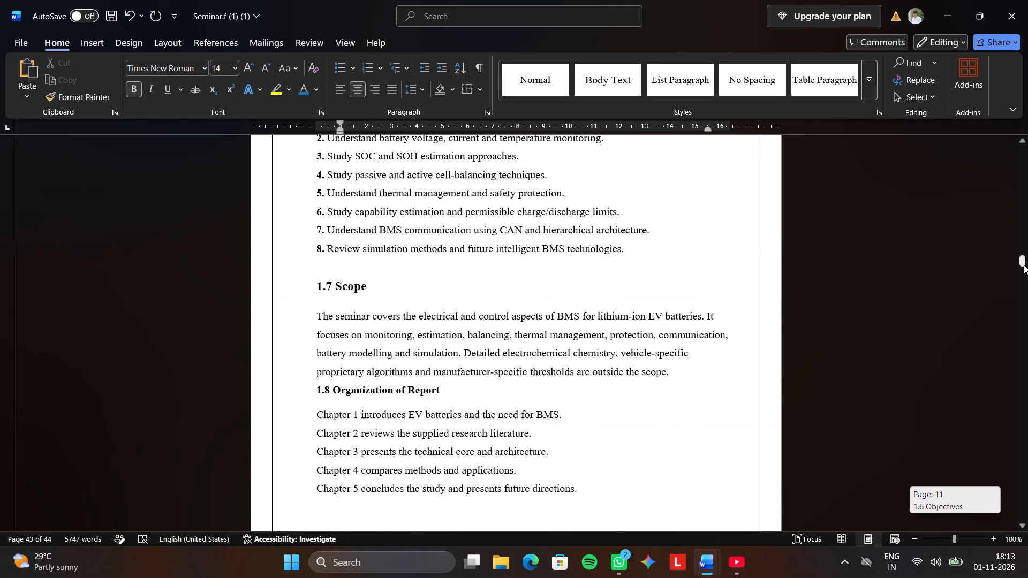
pyautogui.moveTo(1024, 265); pyautogui.dragTo(986, 169)
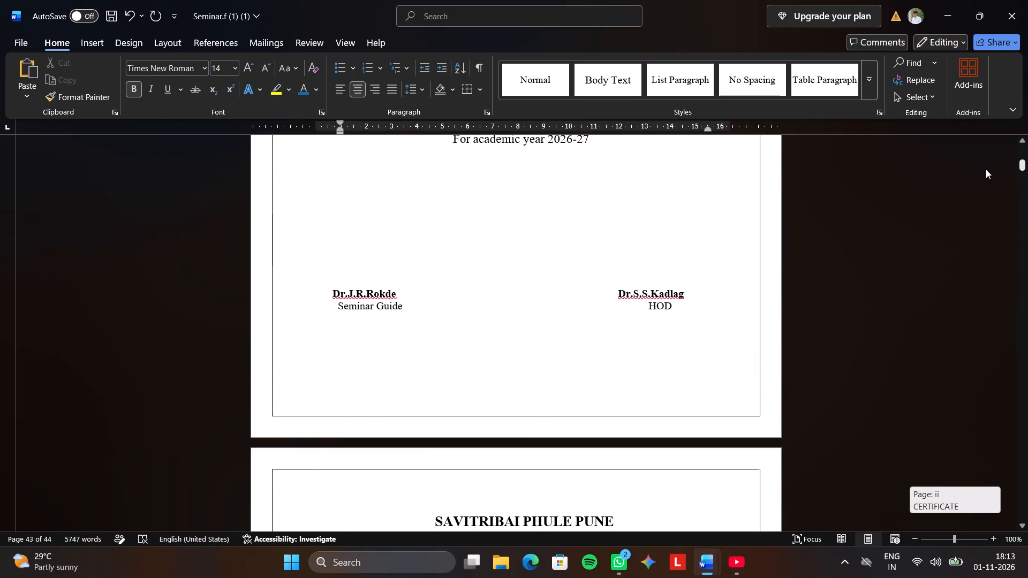
pyautogui.moveTo(986, 169); pyautogui.dragTo(984, 161)
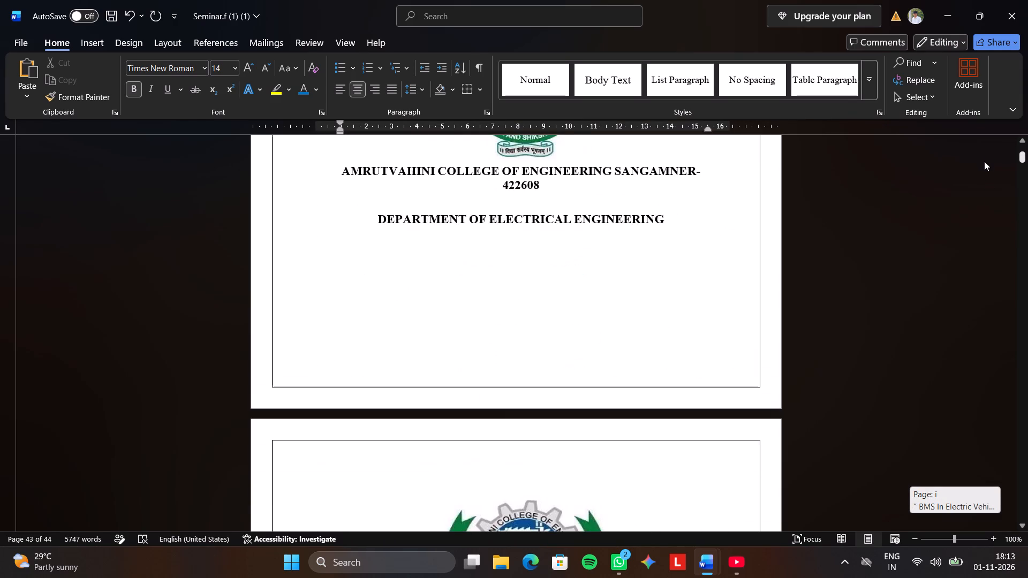
pyautogui.moveTo(984, 161); pyautogui.dragTo(985, 166)
pyautogui.scroll(-7, 749, 283)
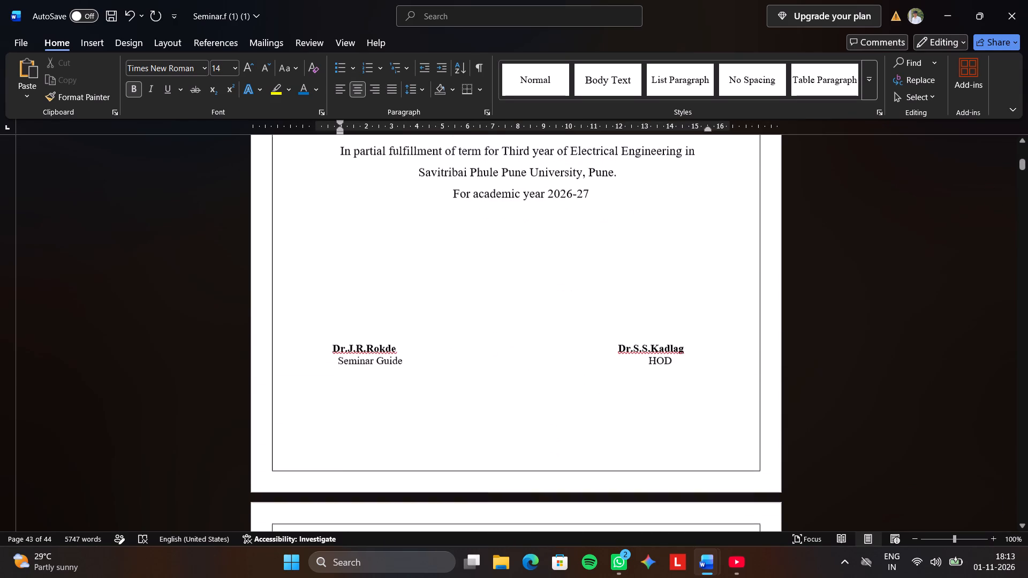
pyautogui.scroll(-19, 746, 284)
pyautogui.scroll(-2, 744, 280)
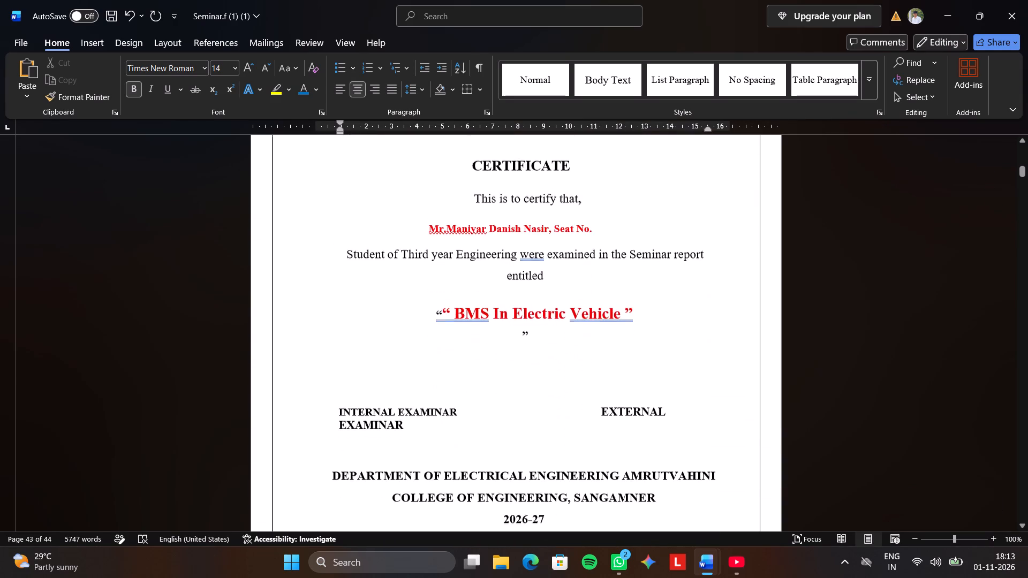
pyautogui.scroll(-11, 744, 280)
pyautogui.scroll(3, 744, 280)
pyautogui.scroll(-7, 744, 280)
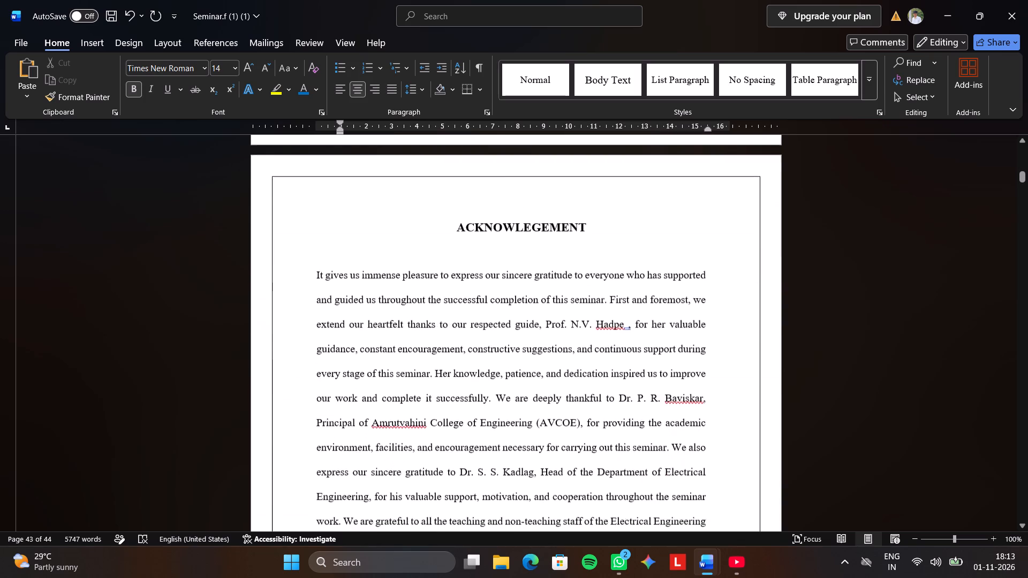
pyautogui.scroll(-20, 744, 280)
pyautogui.scroll(-6, 744, 280)
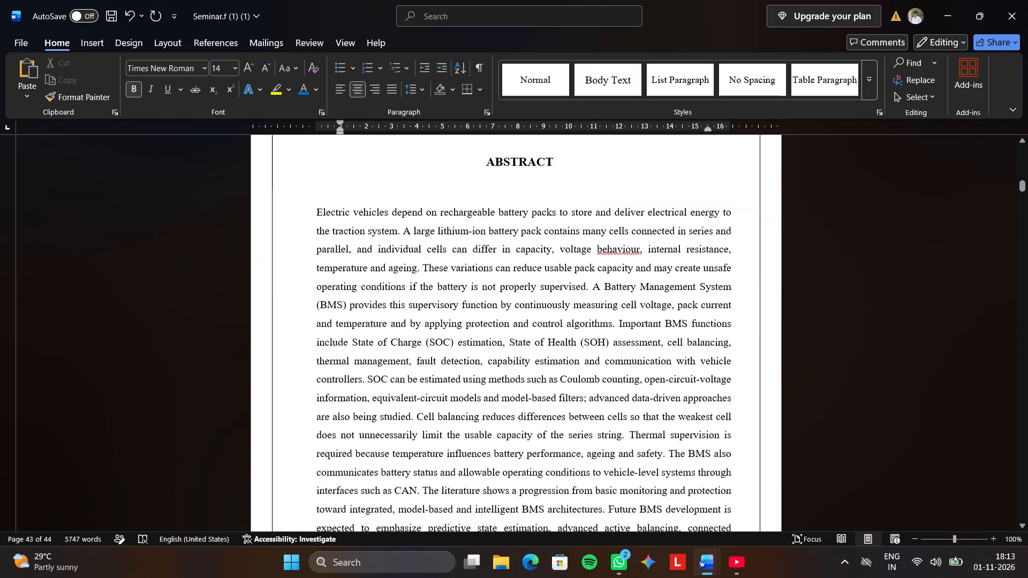
pyautogui.scroll(-3, 744, 279)
pyautogui.scroll(4, 744, 279)
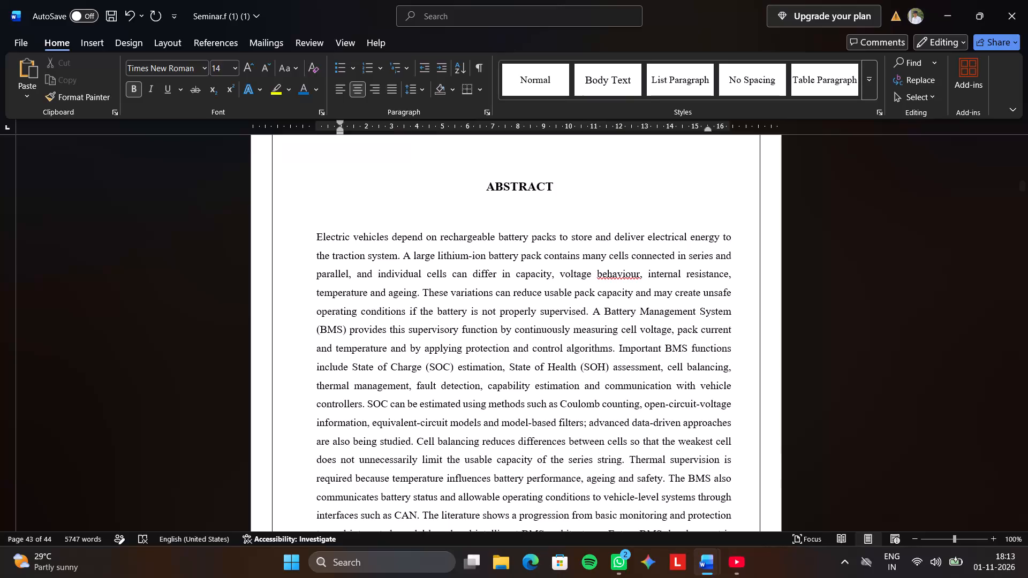
# Review the pages from the abbreviations table through the SOC estimation and cell-balancing sections of chapter 3.
pyautogui.scroll(-14, 747, 292)
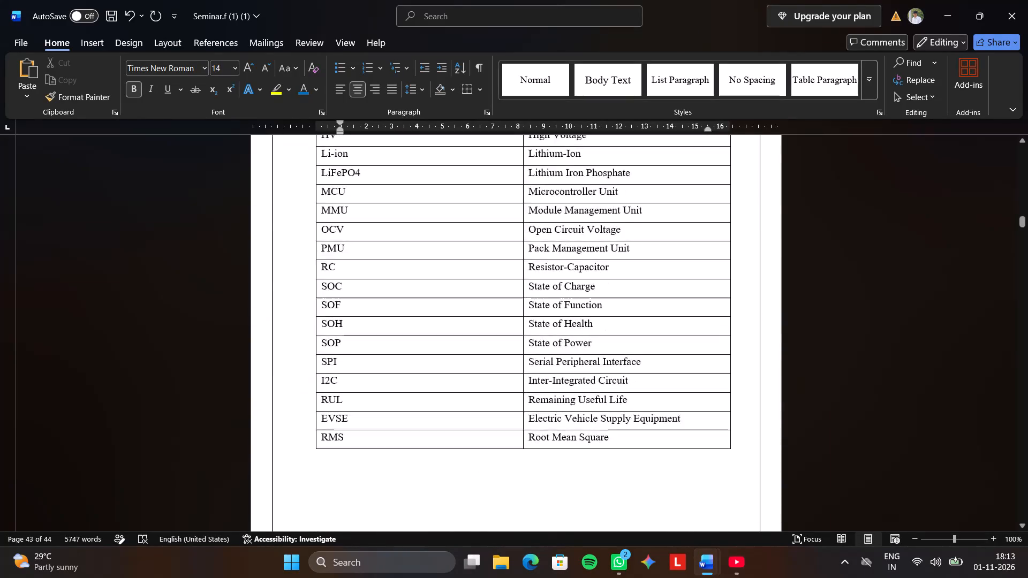
pyautogui.scroll(-16, 747, 292)
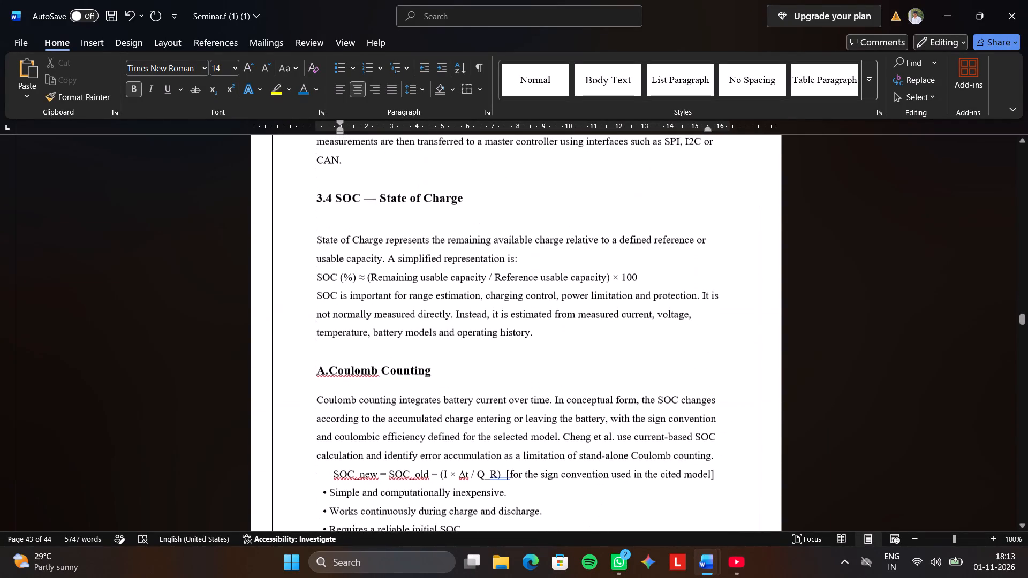
pyautogui.scroll(-2, 747, 292)
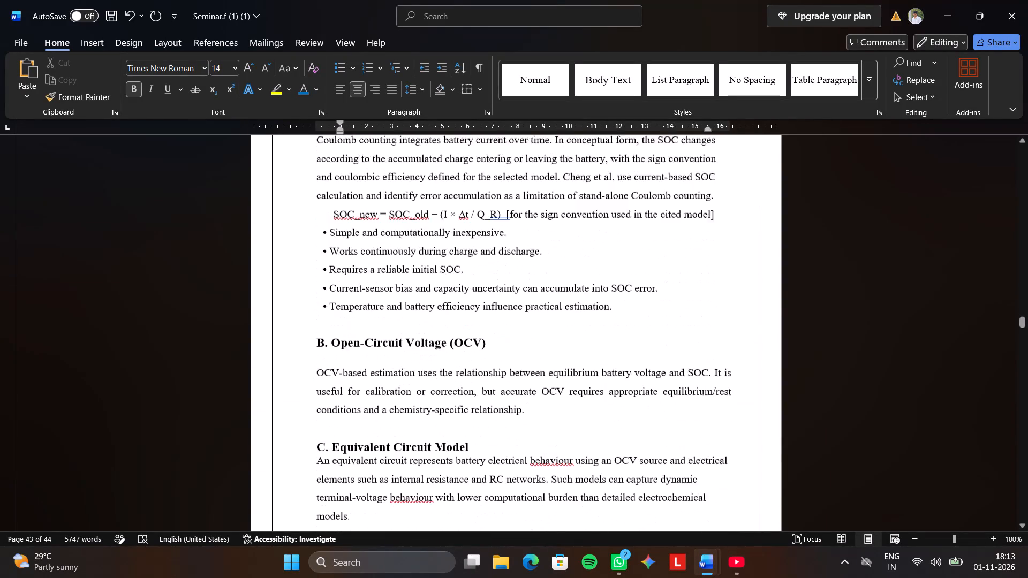
pyautogui.scroll(-3, 747, 292)
pyautogui.scroll(2, 747, 292)
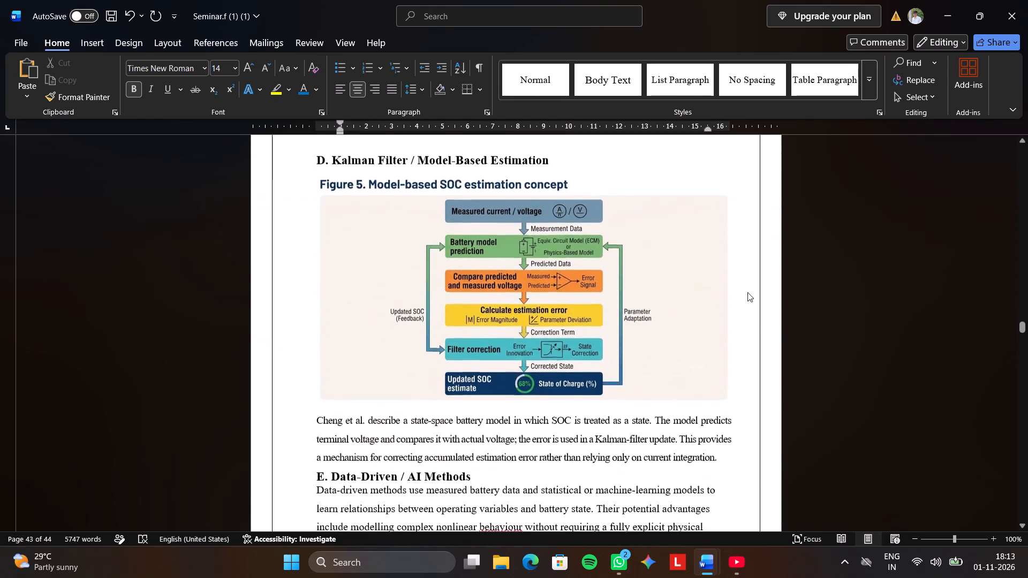
pyautogui.scroll(1, 747, 292)
pyautogui.scroll(-12, 747, 292)
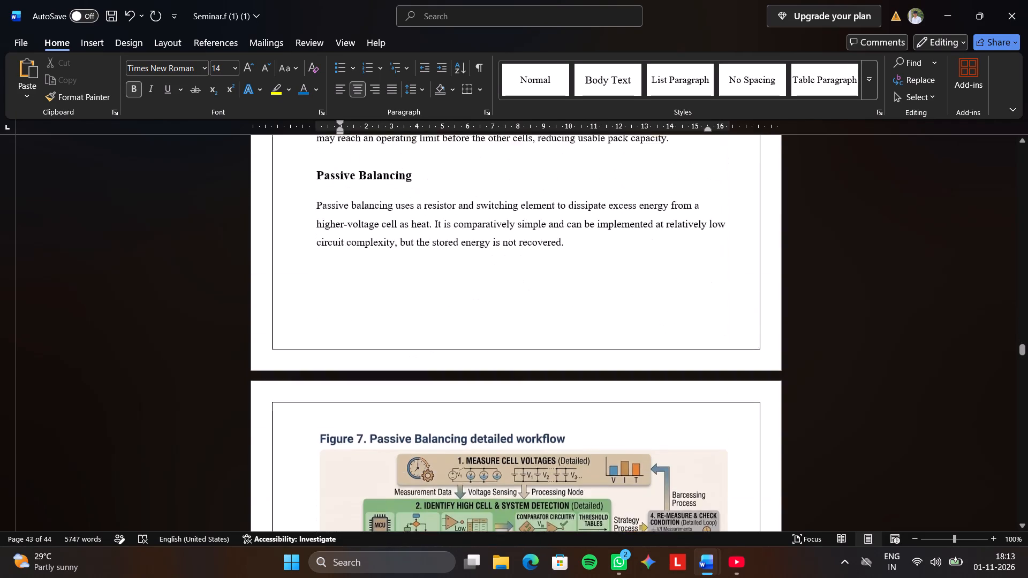
pyautogui.scroll(-7, 747, 292)
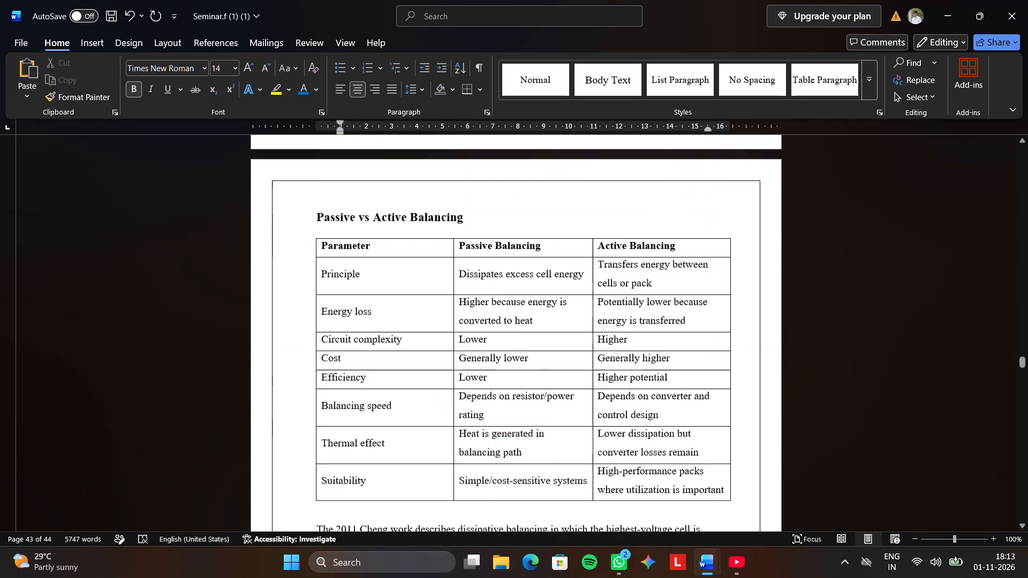
pyautogui.scroll(-4, 747, 292)
pyautogui.scroll(1, 747, 292)
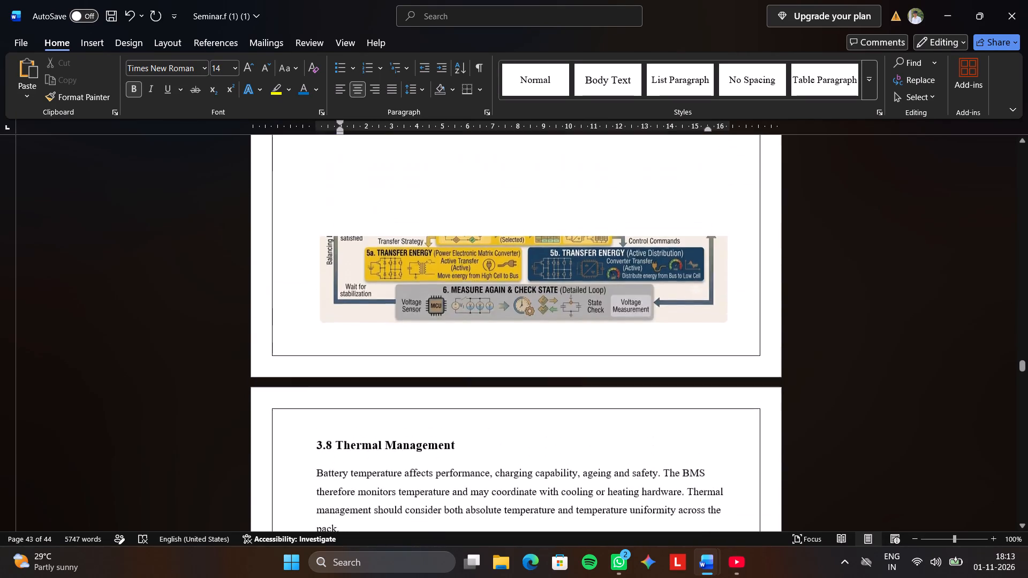
pyautogui.scroll(1, 747, 292)
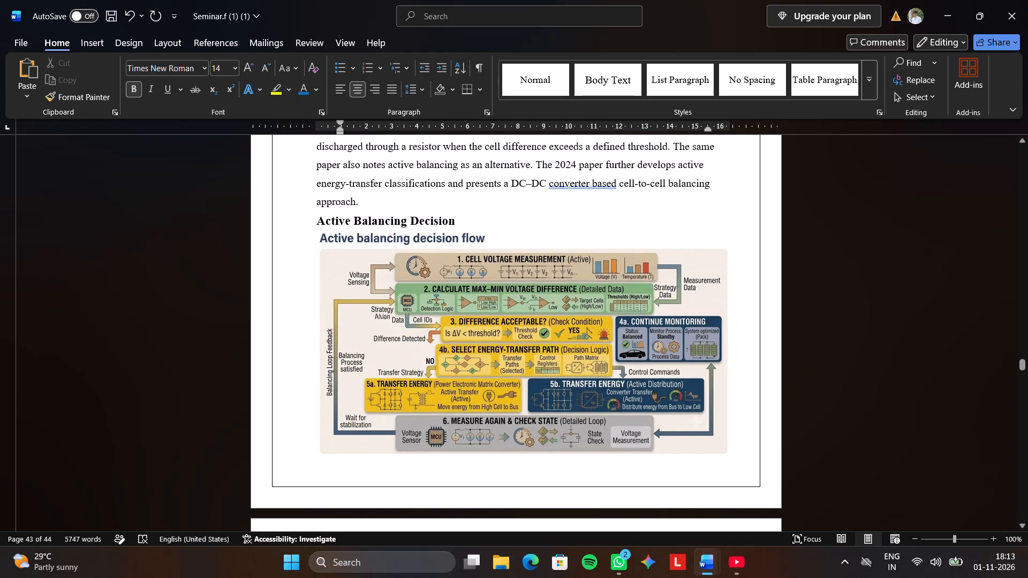
# Review the remaining pages from 3.8 Thermal Management through the comparison tables and conclusion to the end of the References.
pyautogui.click(747, 292)
pyautogui.hscroll(1, 747, 292)
pyautogui.scroll(1, 747, 292)
pyautogui.hscroll(1, 747, 292)
pyautogui.scroll(-3, 747, 292)
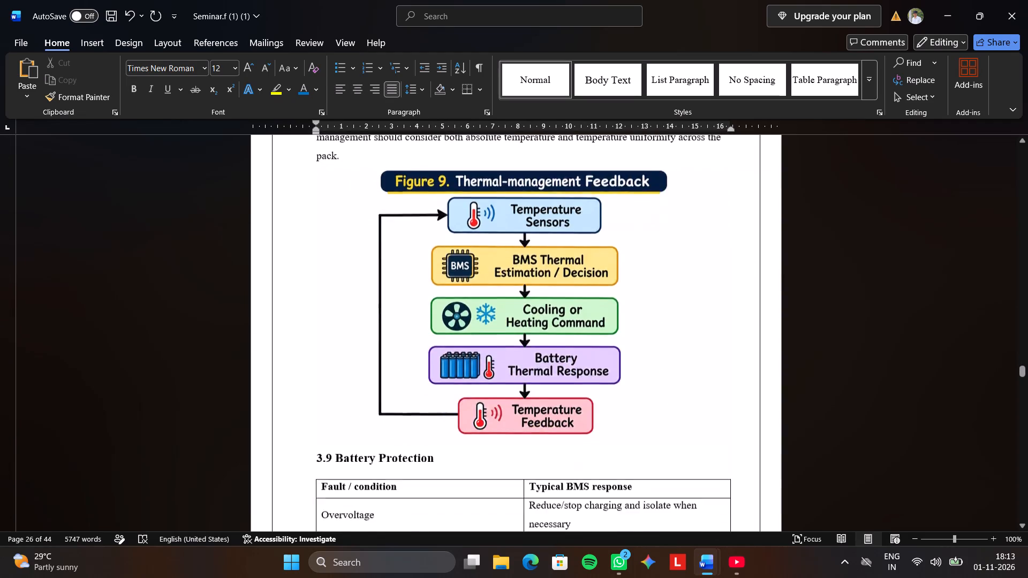
pyautogui.scroll(-6, 747, 292)
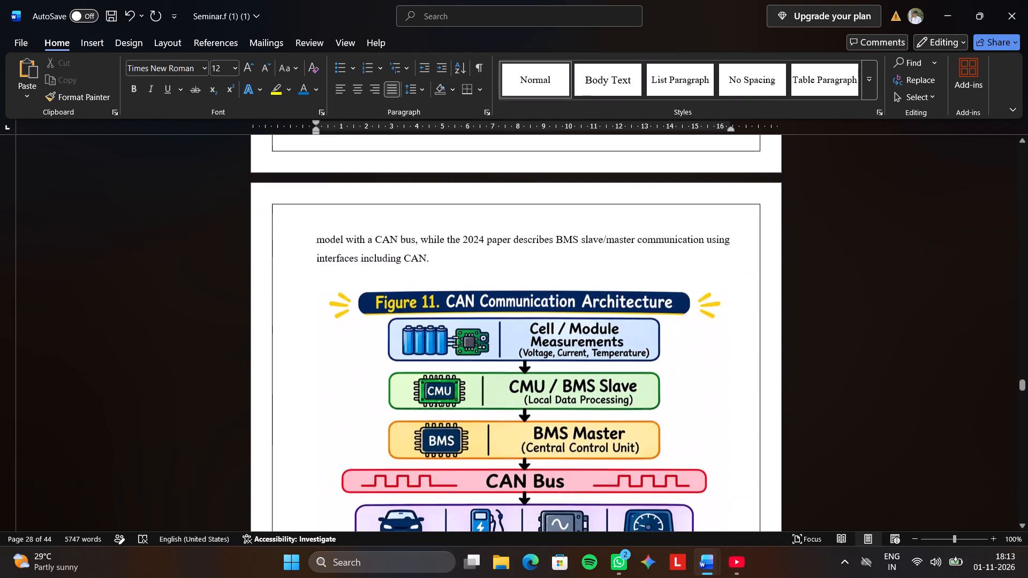
pyautogui.scroll(-3, 747, 292)
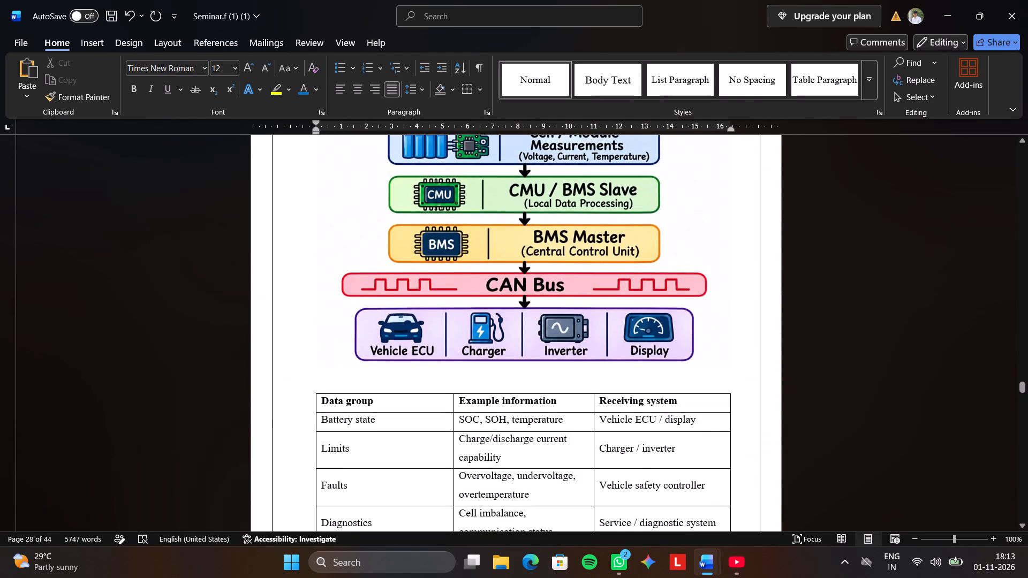
pyautogui.scroll(-7, 747, 292)
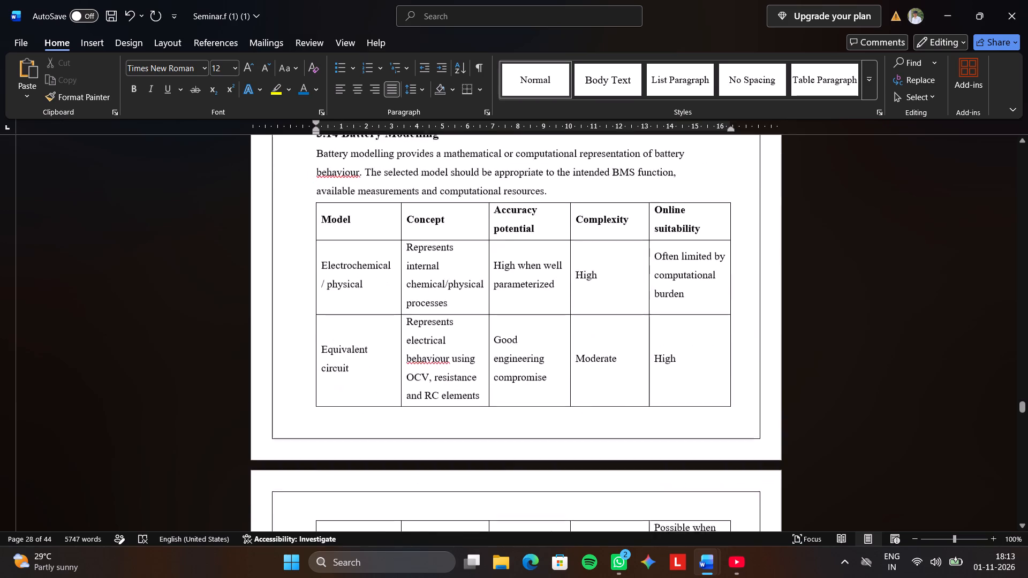
pyautogui.scroll(-20, 747, 292)
pyautogui.scroll(-1, 747, 292)
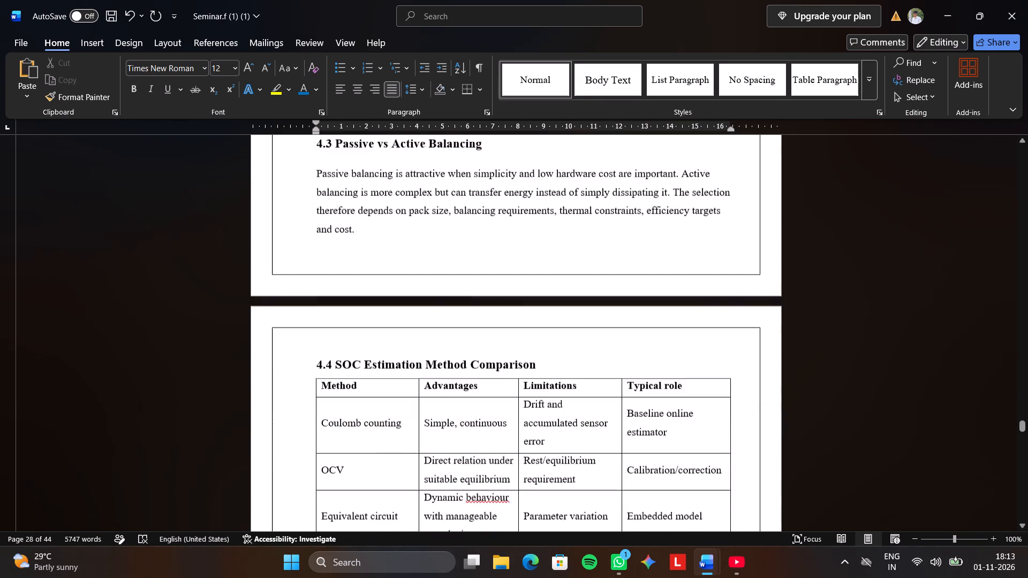
pyautogui.scroll(-20, 747, 292)
pyautogui.scroll(-1, 747, 292)
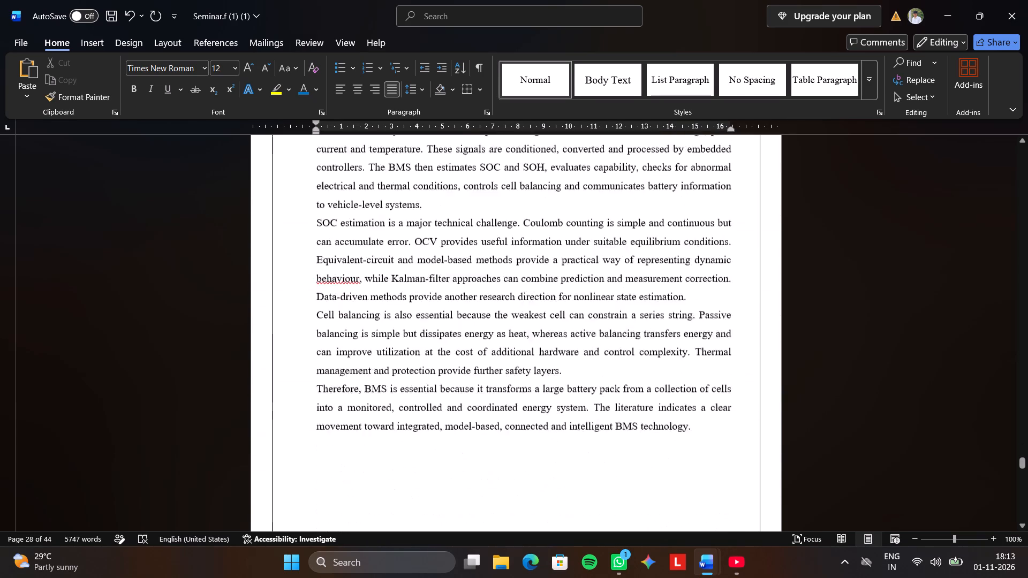
pyautogui.scroll(-7, 747, 292)
pyautogui.scroll(-16, 747, 292)
pyautogui.scroll(4, 747, 292)
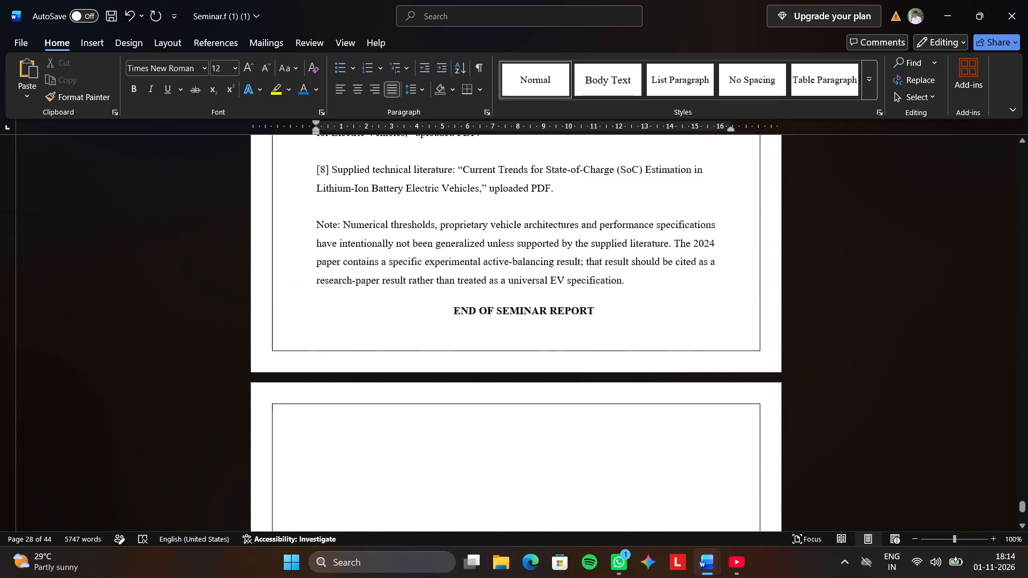
pyautogui.scroll(9, 747, 292)
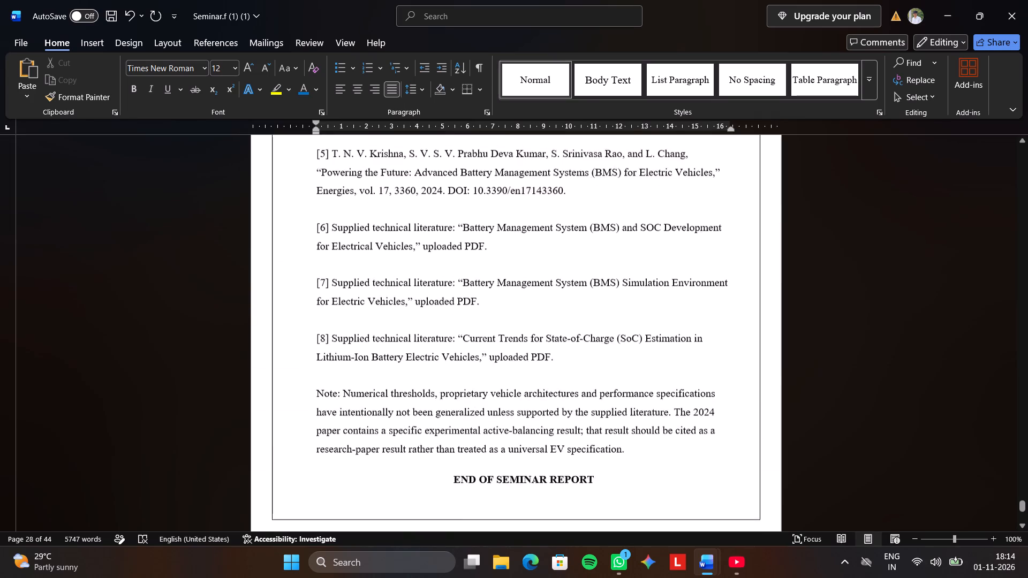
# Review the front pages from the cover and certificates through the lists of figures, tables and abbreviations, returning to the Table of Content.
pyautogui.scroll(20, 747, 292)
pyautogui.scroll(8, 747, 292)
pyautogui.scroll(18, 747, 292)
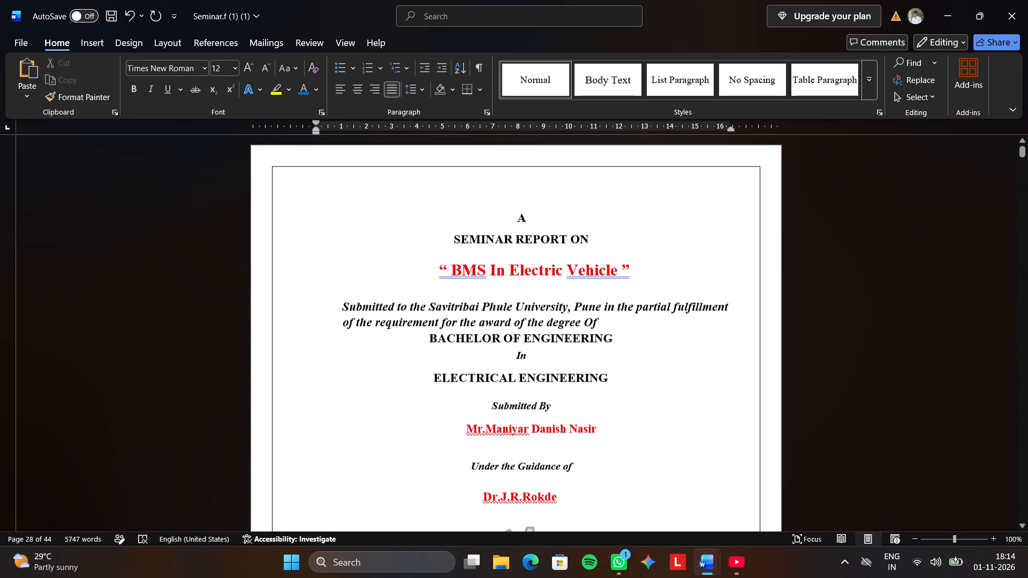
pyautogui.scroll(-8, 747, 292)
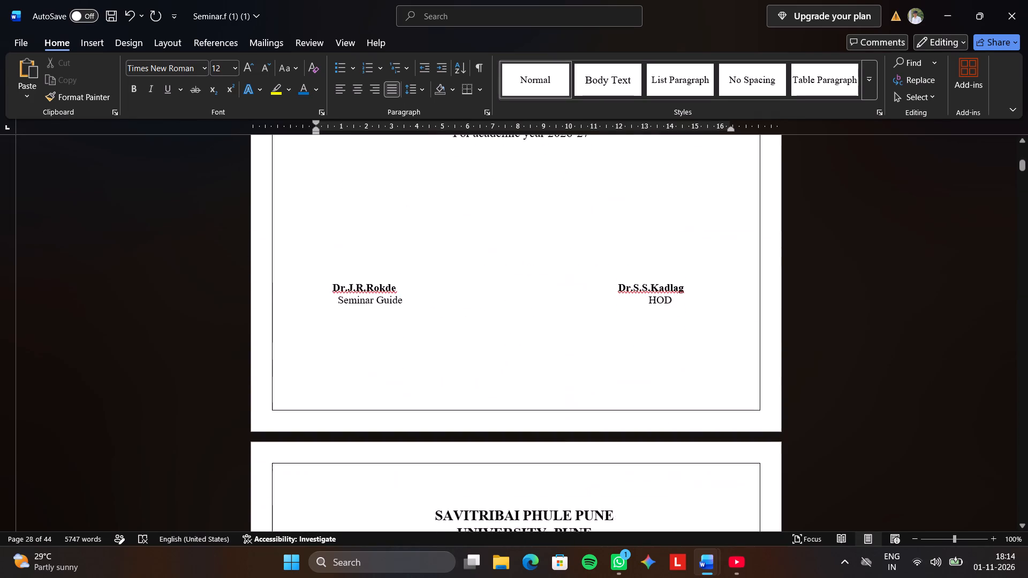
pyautogui.scroll(-8, 747, 292)
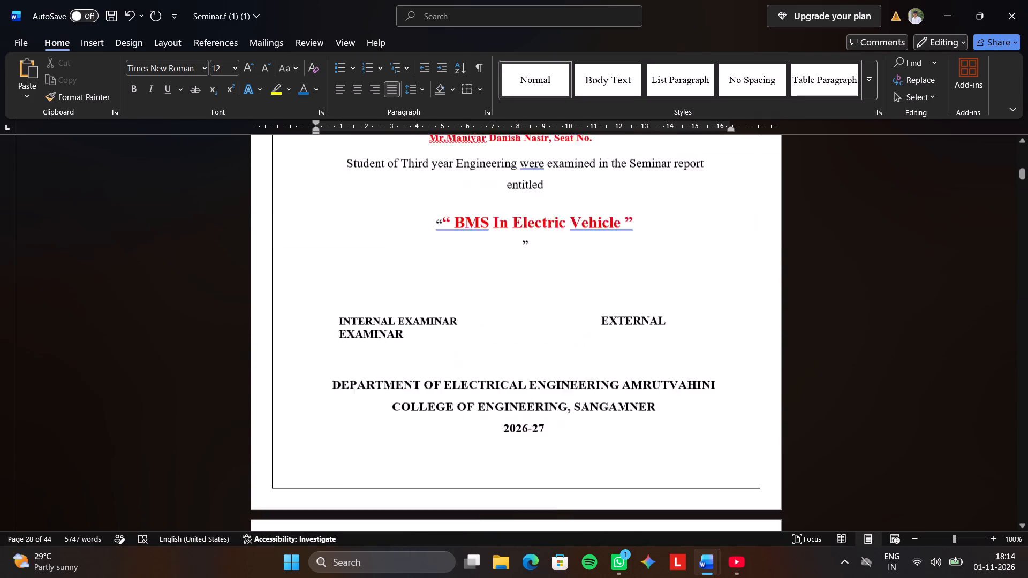
pyautogui.scroll(-15, 747, 292)
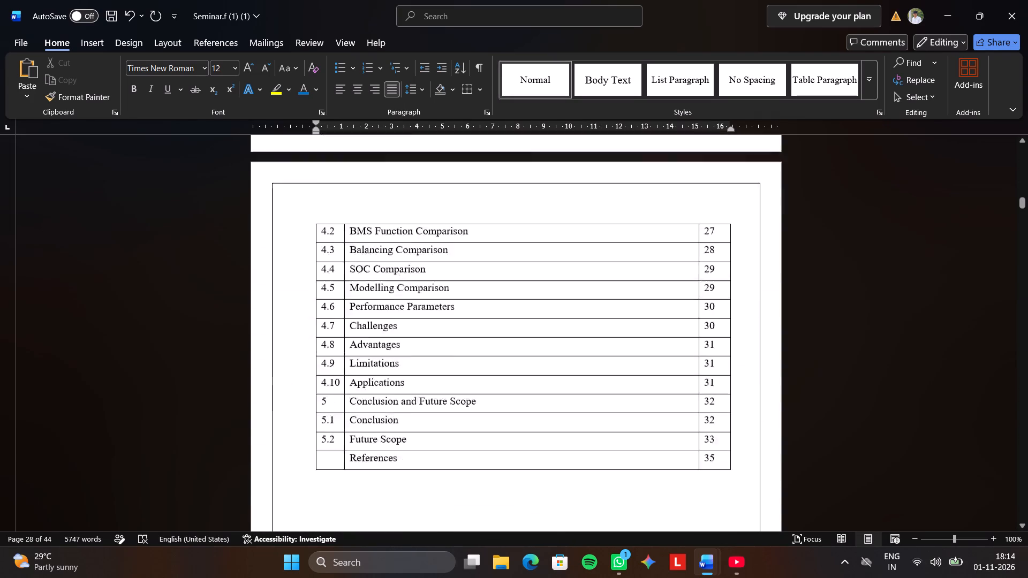
pyautogui.scroll(-4, 747, 292)
pyautogui.scroll(1, 747, 292)
pyautogui.scroll(-2, 747, 292)
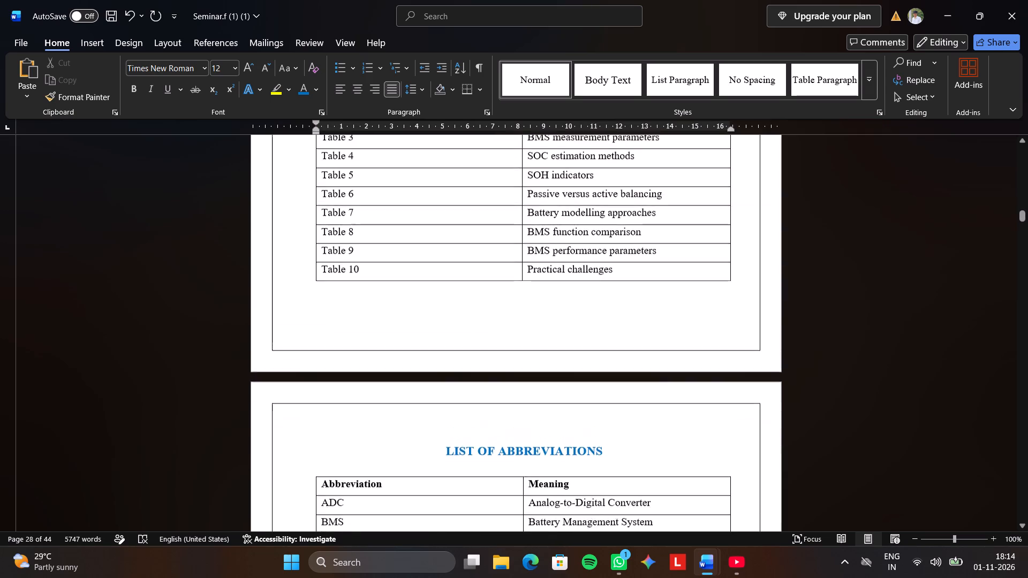
pyautogui.scroll(-5, 747, 292)
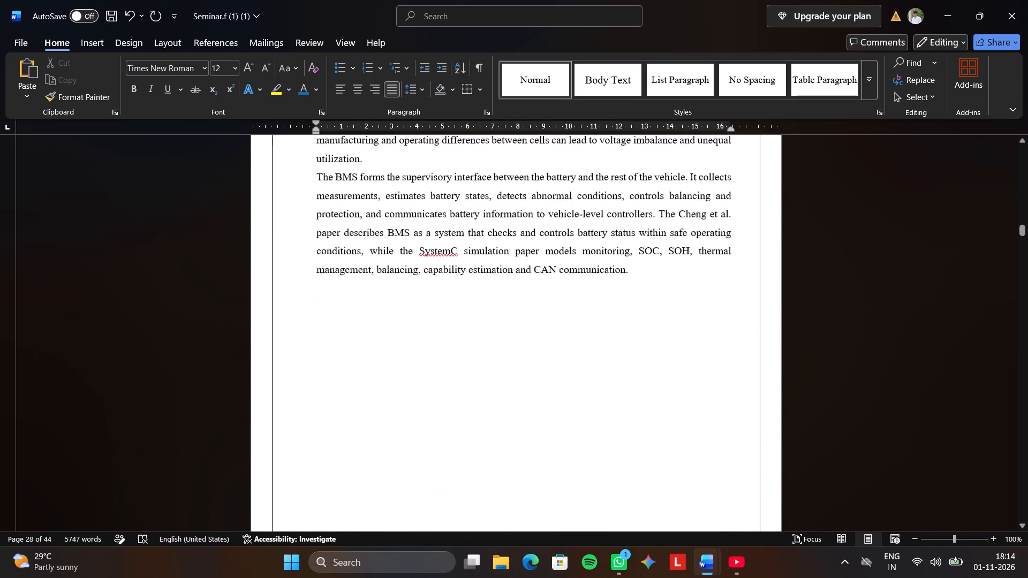
pyautogui.scroll(5, 747, 292)
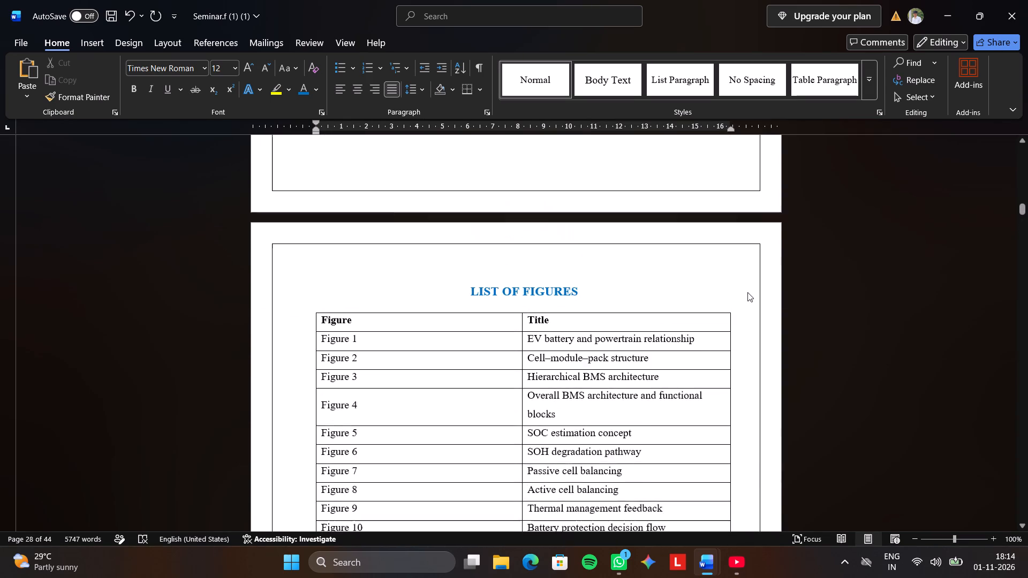
pyautogui.scroll(5, 747, 292)
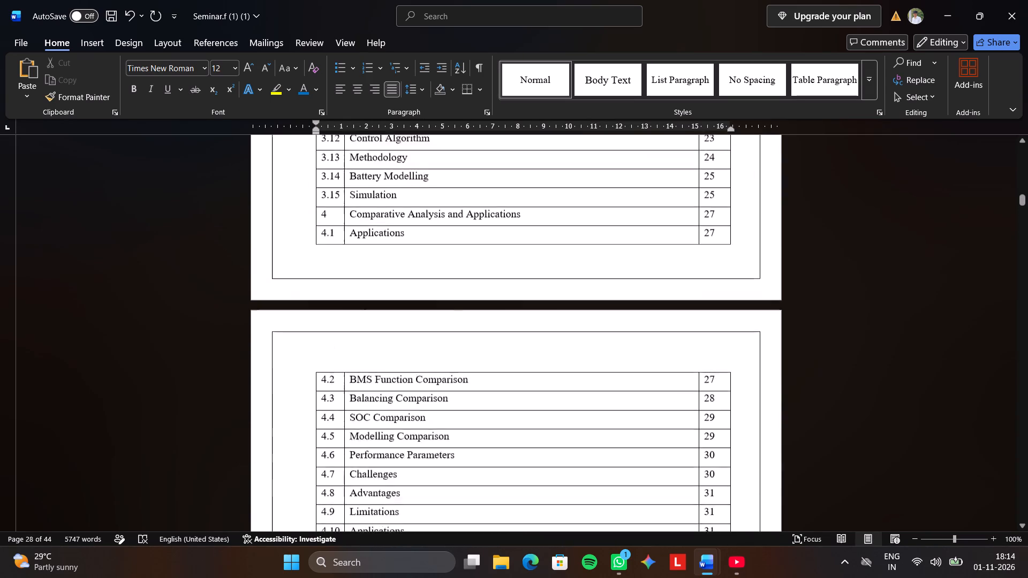
pyautogui.scroll(4, 747, 292)
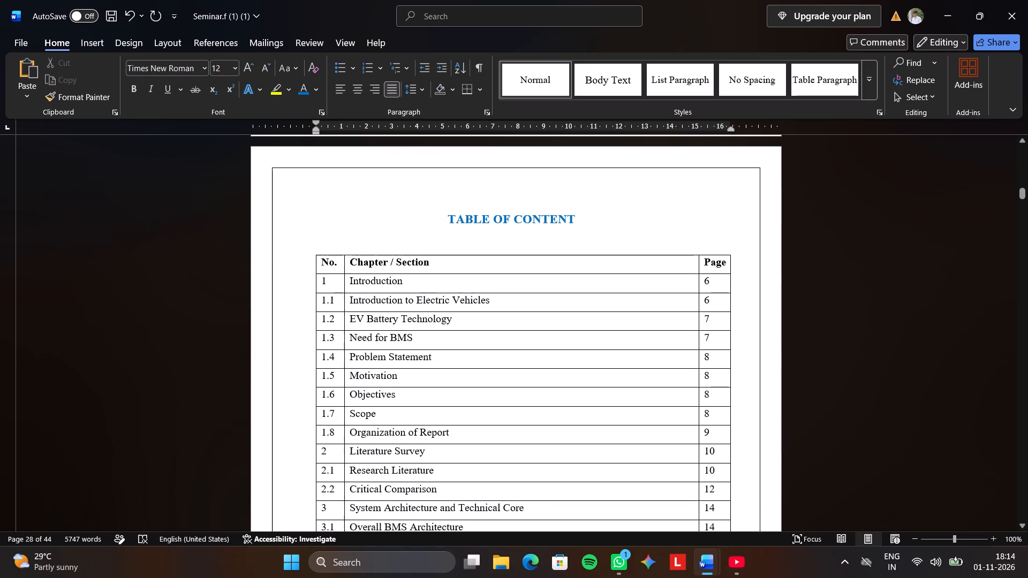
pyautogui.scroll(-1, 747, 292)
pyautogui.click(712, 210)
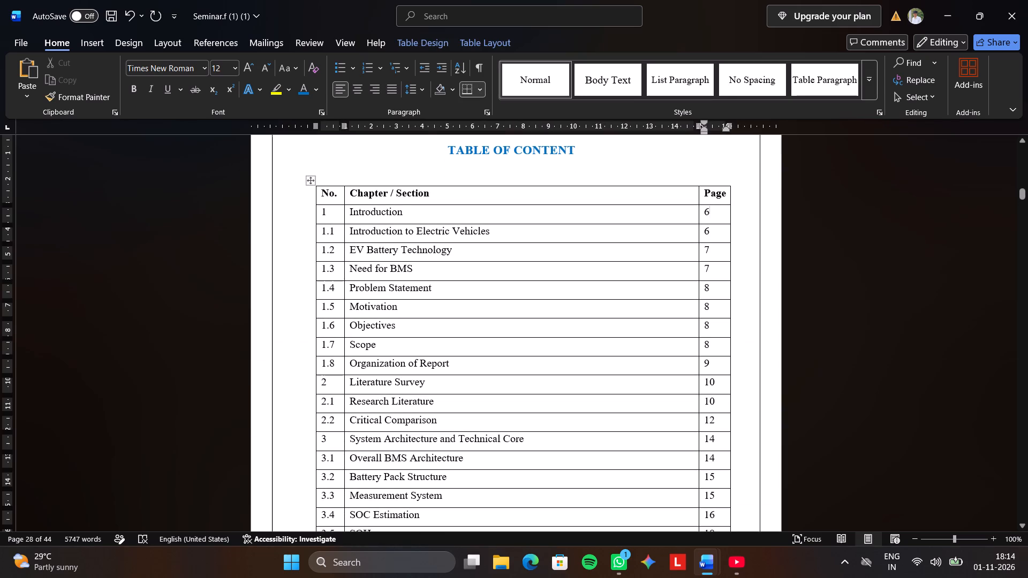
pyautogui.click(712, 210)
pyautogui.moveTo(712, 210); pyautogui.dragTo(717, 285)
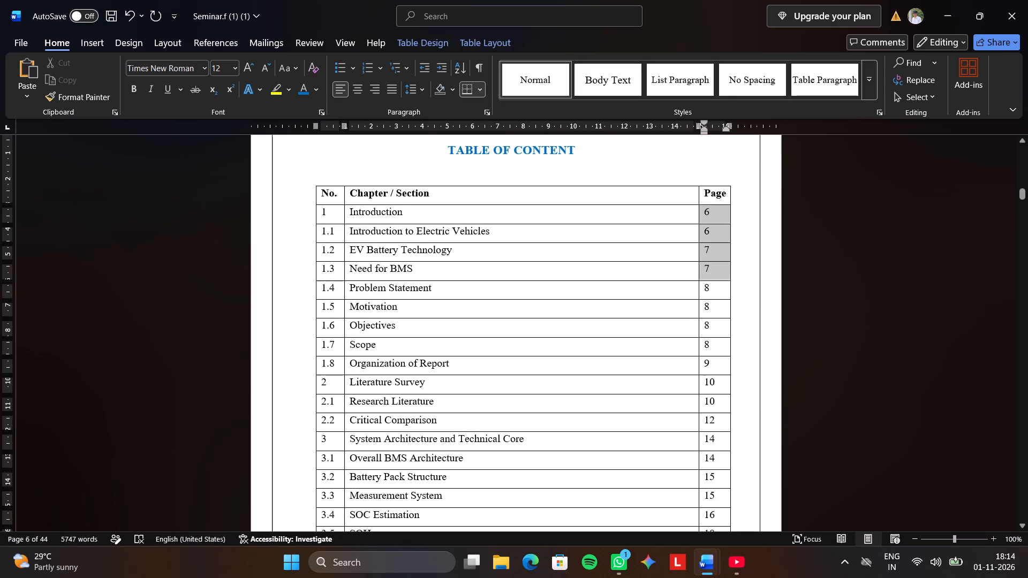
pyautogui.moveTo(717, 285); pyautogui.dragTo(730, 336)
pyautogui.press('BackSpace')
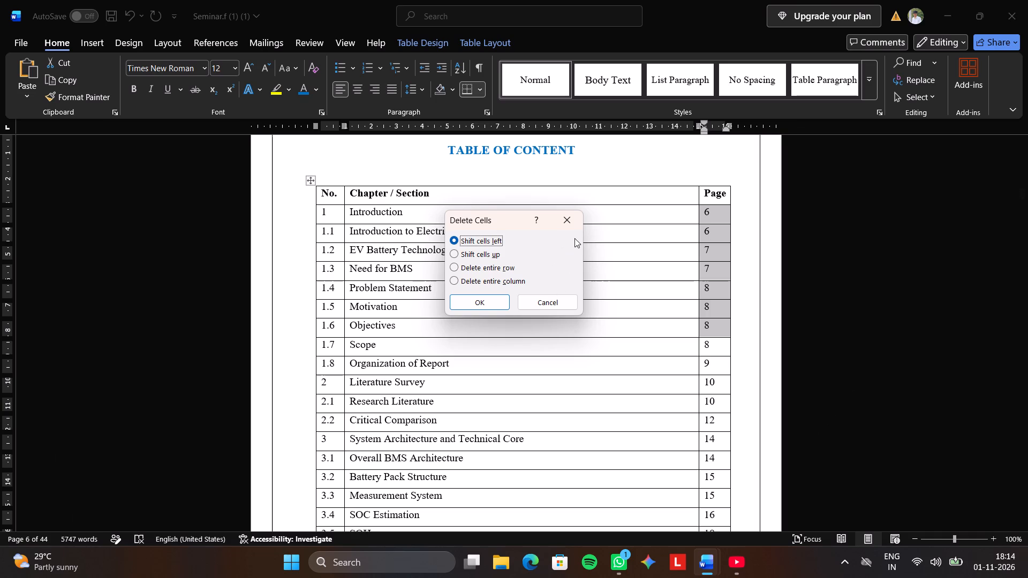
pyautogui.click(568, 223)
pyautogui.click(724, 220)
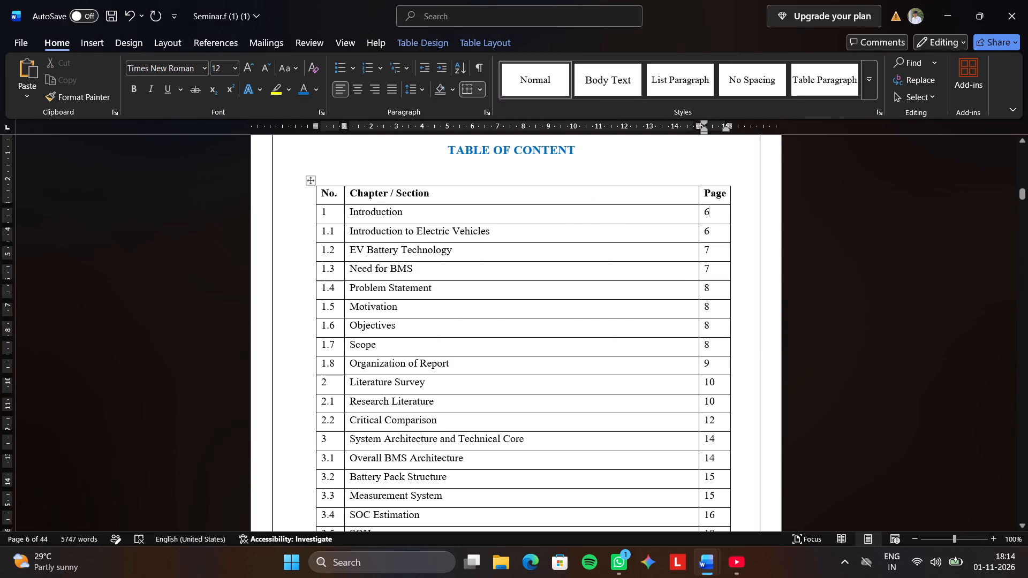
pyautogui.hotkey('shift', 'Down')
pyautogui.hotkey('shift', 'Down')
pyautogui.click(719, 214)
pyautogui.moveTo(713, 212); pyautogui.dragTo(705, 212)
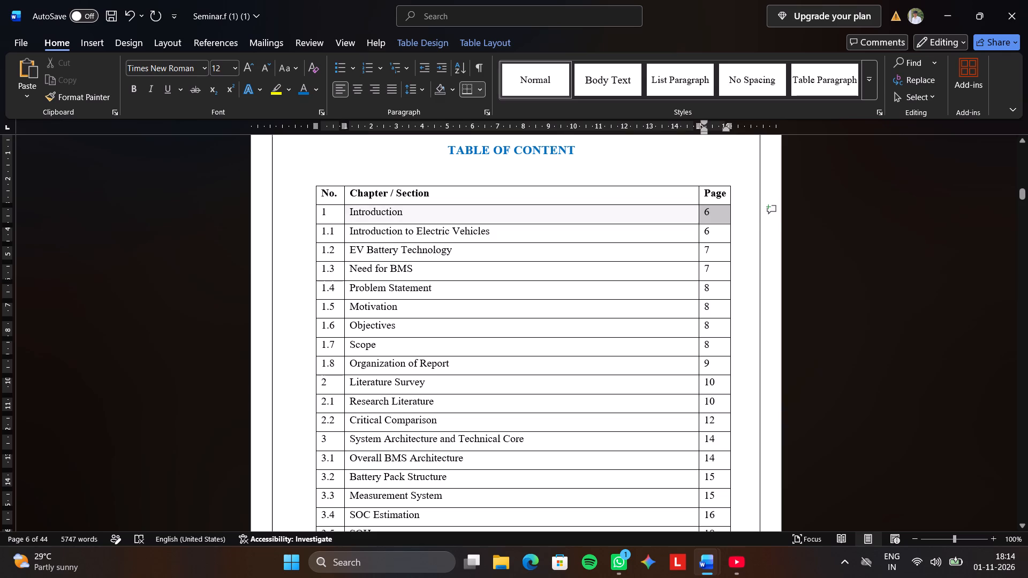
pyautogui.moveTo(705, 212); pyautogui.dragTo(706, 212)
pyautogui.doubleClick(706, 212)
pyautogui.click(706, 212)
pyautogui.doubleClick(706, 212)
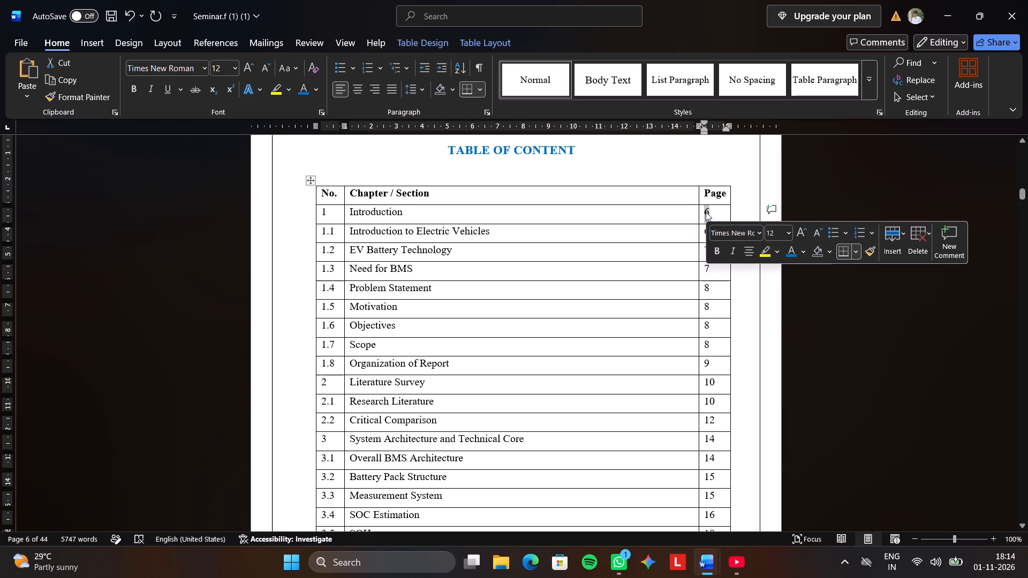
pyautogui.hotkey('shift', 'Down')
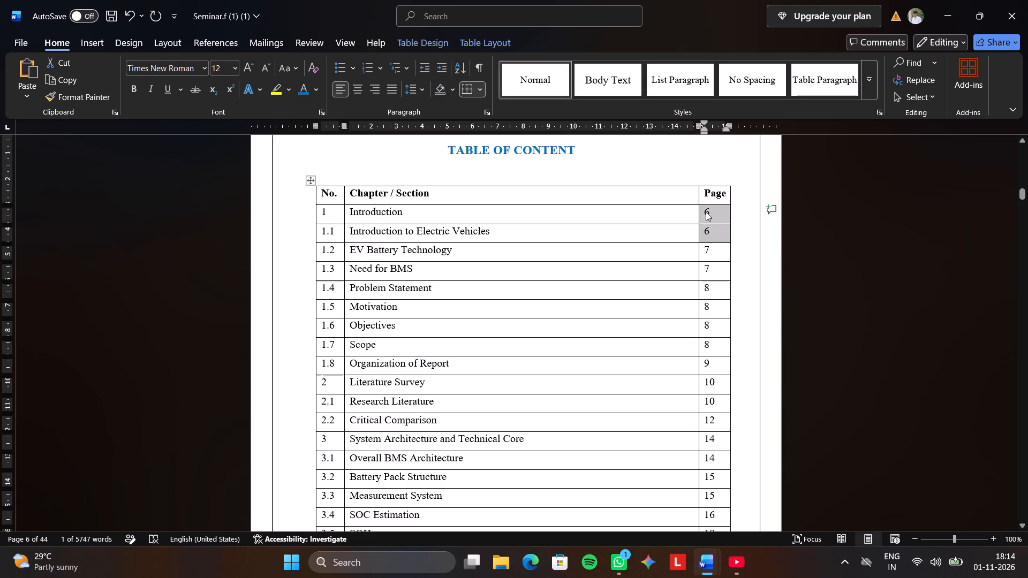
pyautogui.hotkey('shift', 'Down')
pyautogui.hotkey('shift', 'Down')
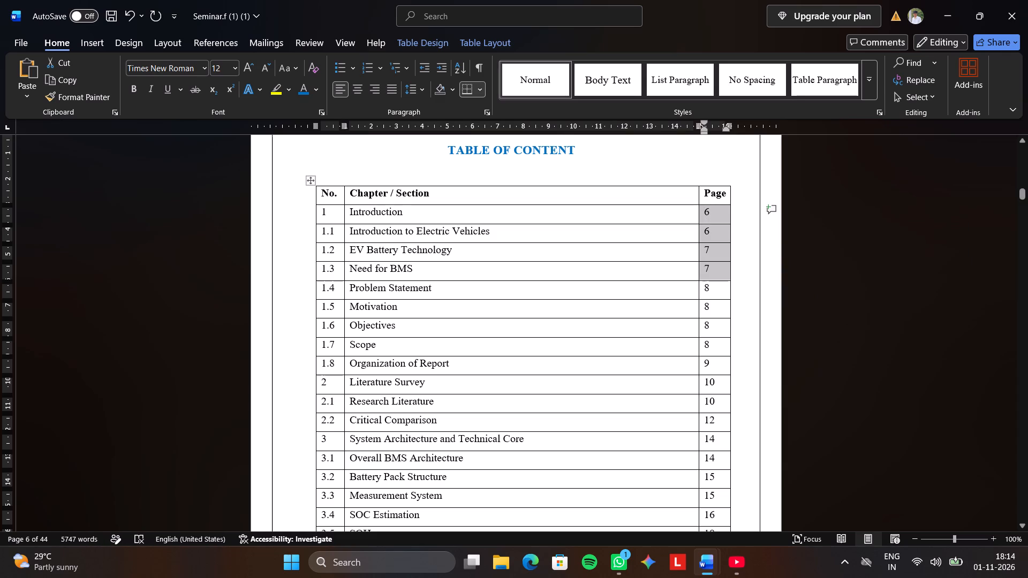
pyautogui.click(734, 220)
# Clear the page number in the Introduction row of the Table of Content.
pyautogui.click(705, 209)
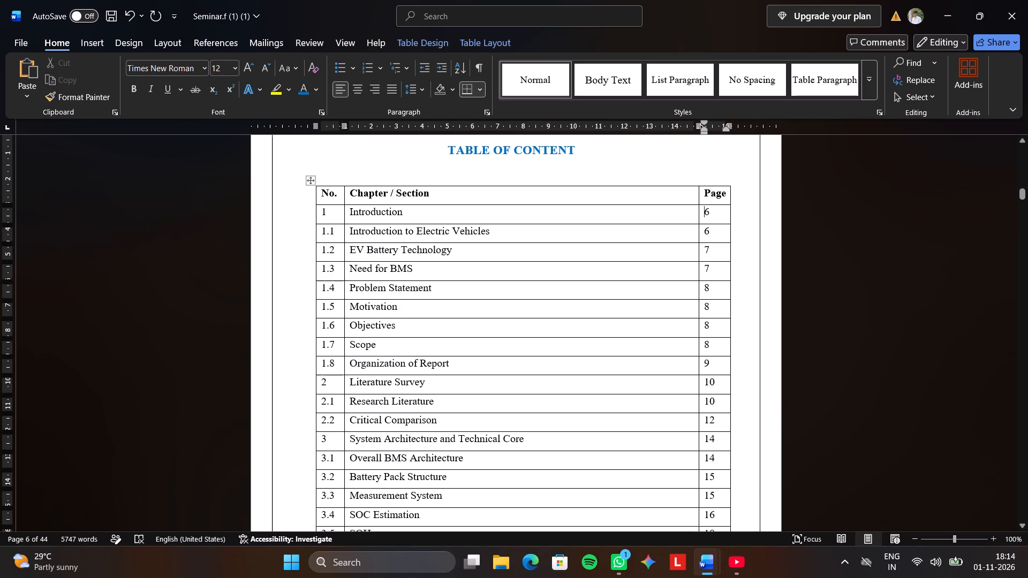
pyautogui.click(708, 211)
pyautogui.click(708, 211)
pyautogui.press('BackSpace')
# Look over the remaining Table of Content rows and the List of Figures and List of Tables.
pyautogui.scroll(-2, 708, 211)
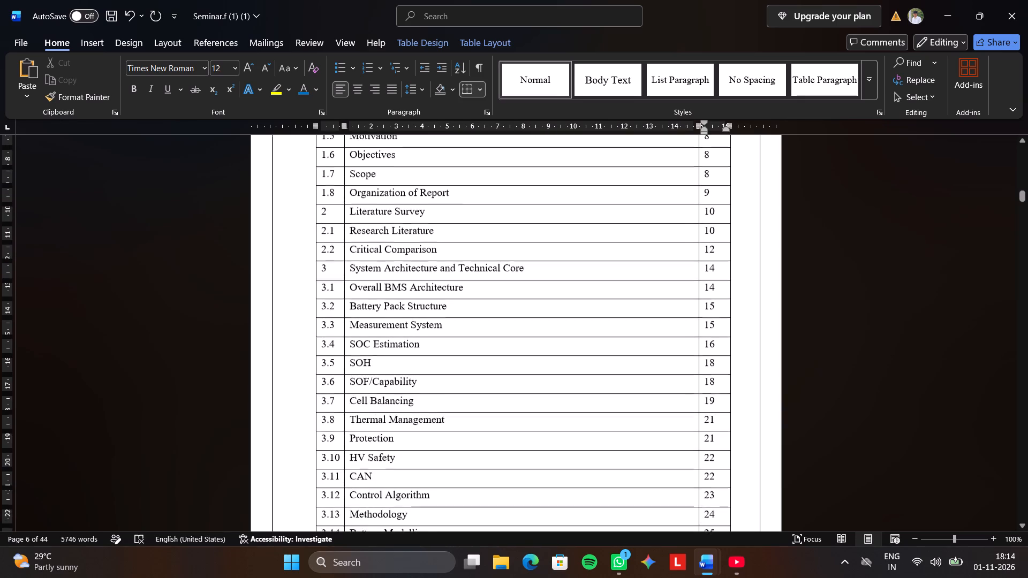
pyautogui.scroll(-3, 708, 211)
pyautogui.scroll(1, 708, 211)
pyautogui.scroll(-2, 708, 211)
pyautogui.scroll(1, 708, 211)
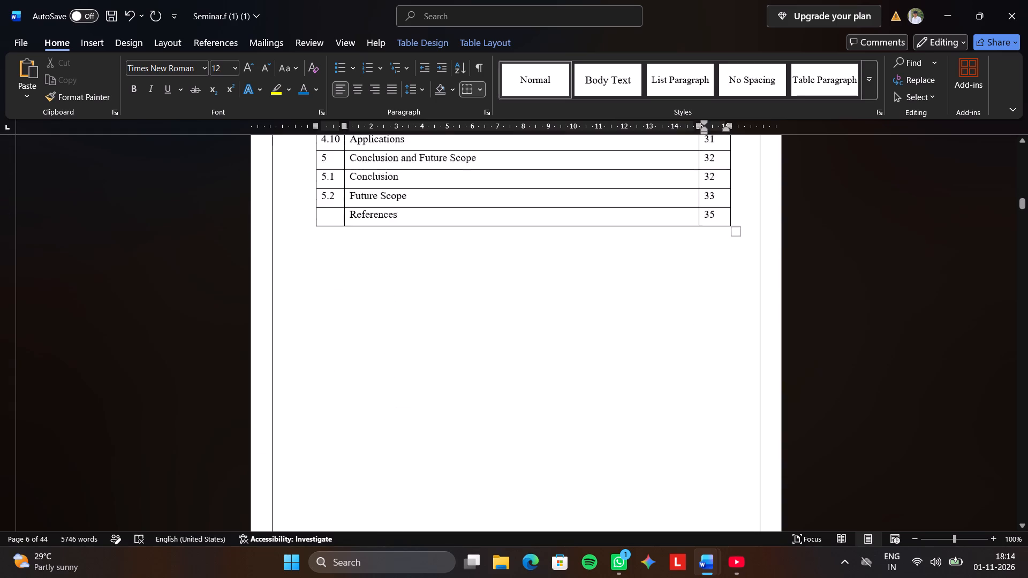
pyautogui.scroll(3, 708, 211)
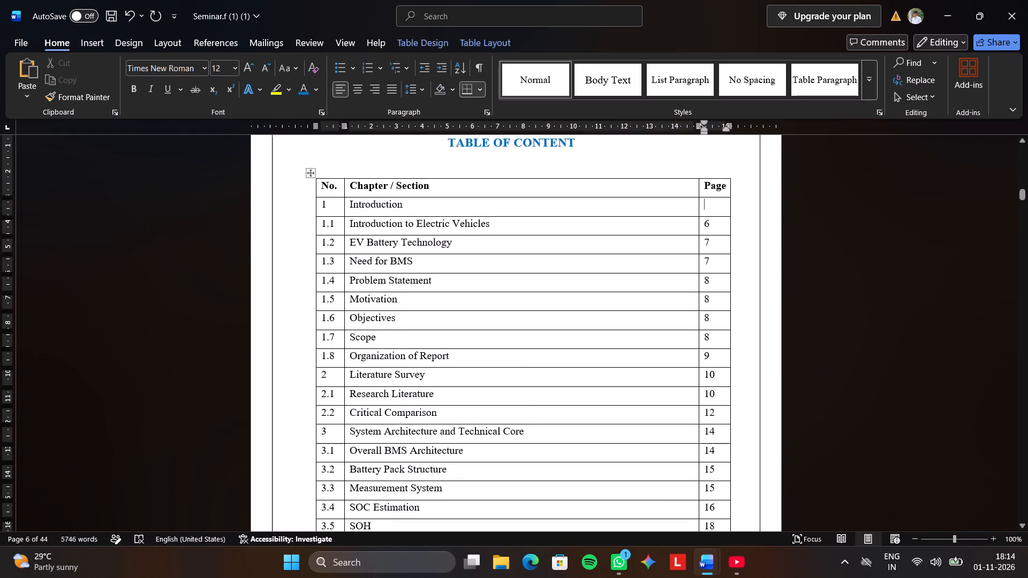
pyautogui.scroll(-5, 708, 211)
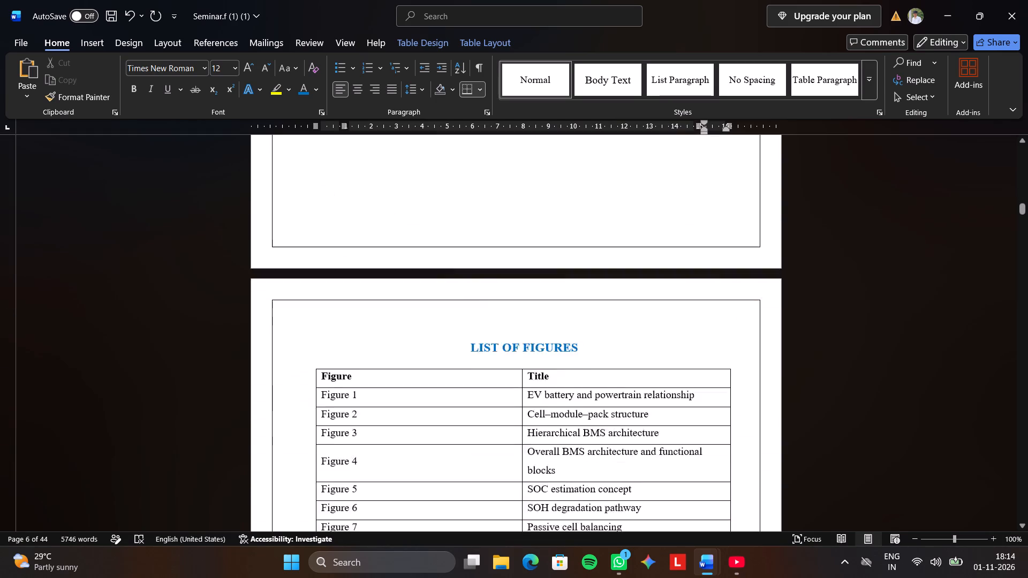
pyautogui.scroll(-3, 708, 211)
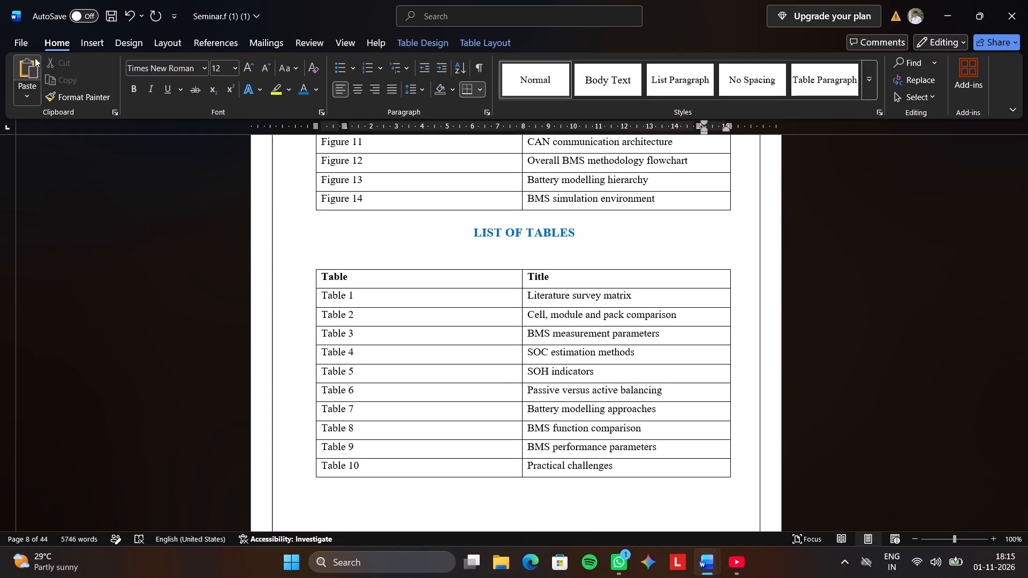
# Save the Seminar.f report.
pyautogui.click(26, 45)
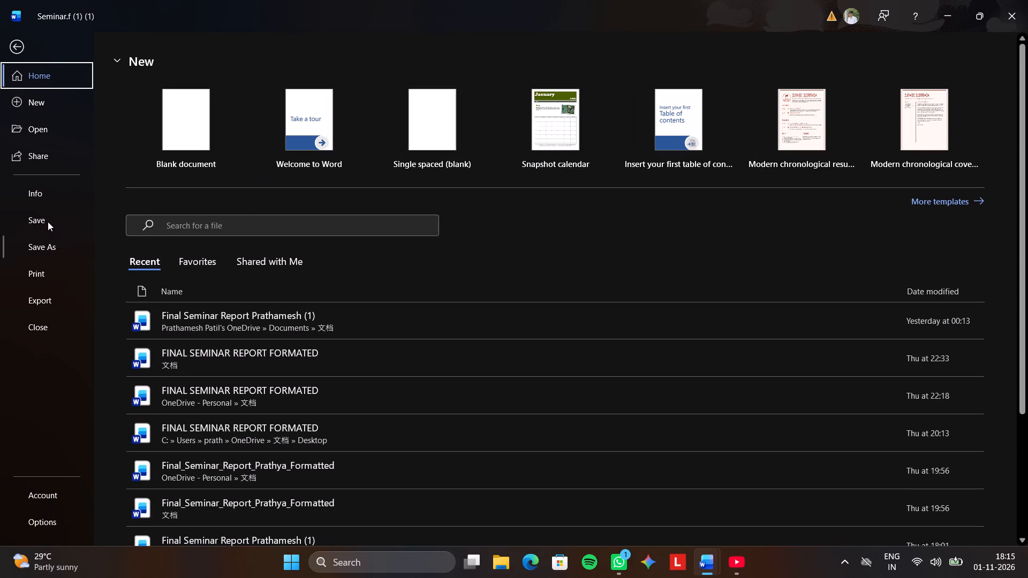
pyautogui.click(48, 222)
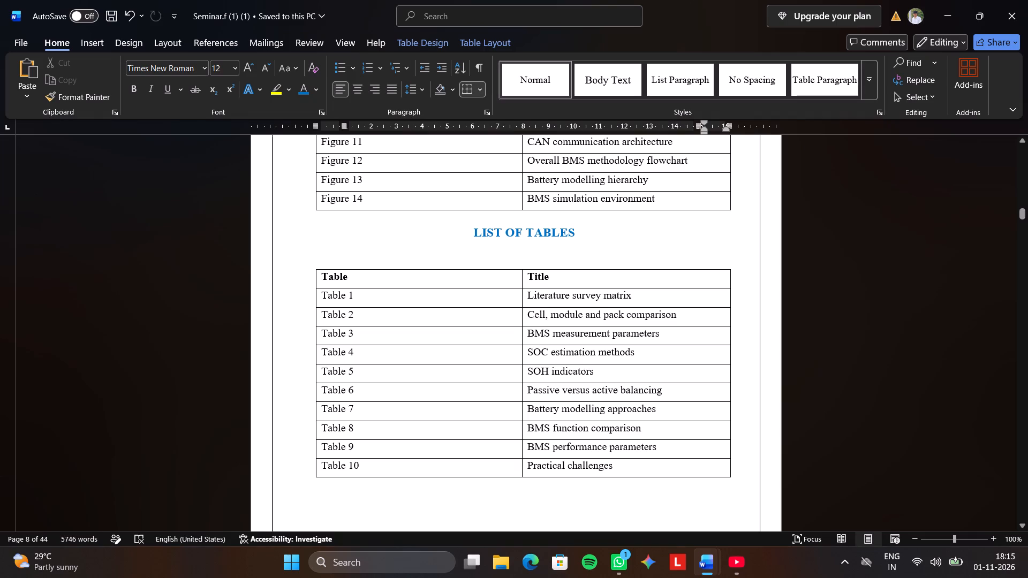
# Switch to File Explorer and look for the saved report in the Documents and Downloads folders.
pyautogui.click(502, 560)
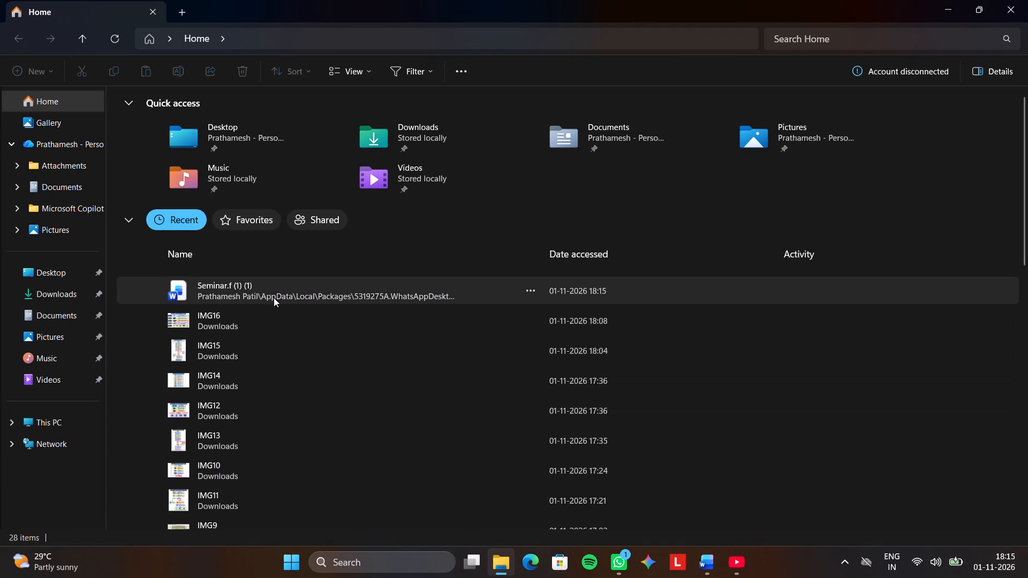
pyautogui.click(42, 179)
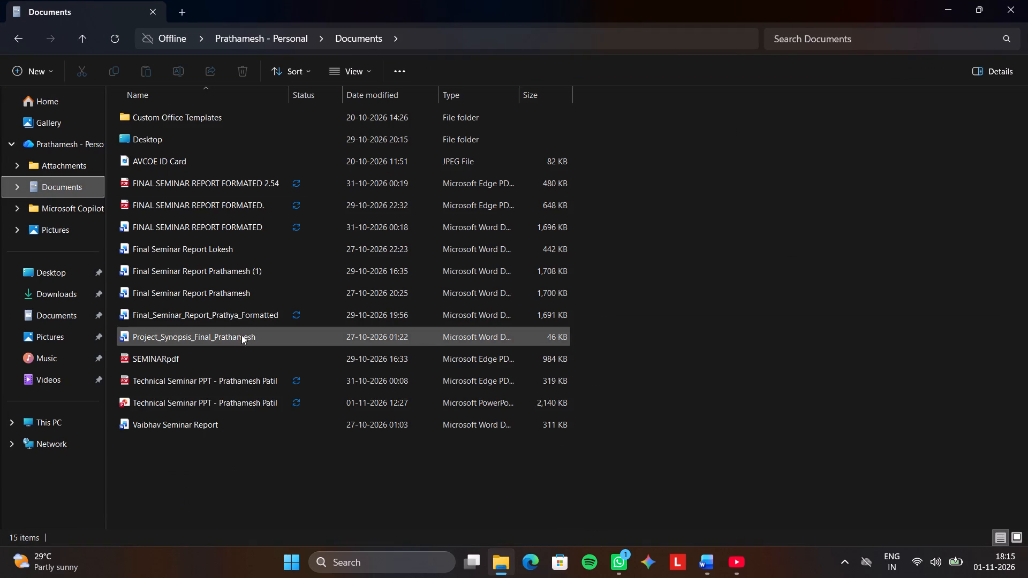
pyautogui.click(55, 320)
pyautogui.click(60, 298)
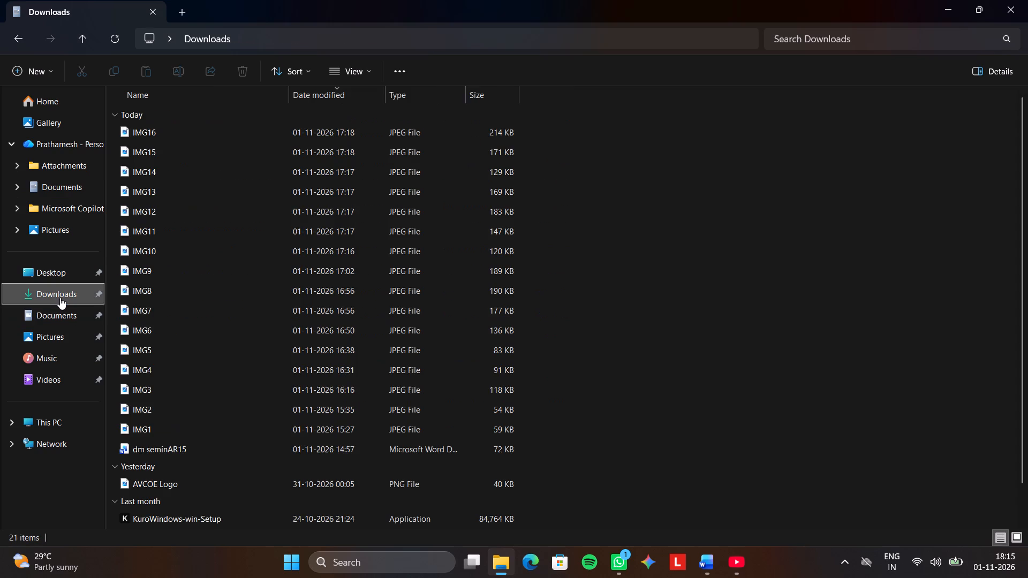
pyautogui.scroll(-6, 264, 371)
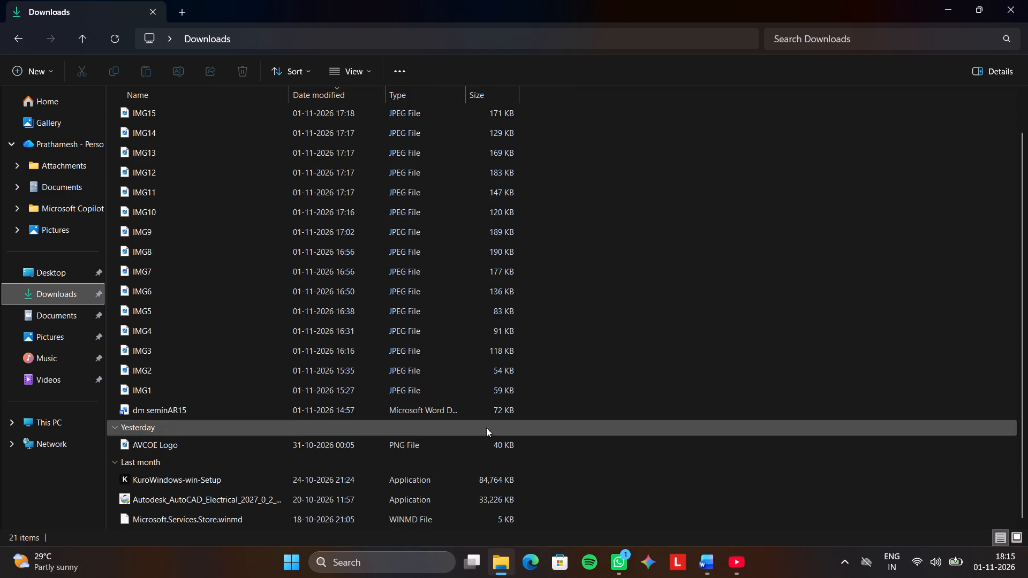
# Switch back to the Seminar.f report in Word and choose the OneDrive Documents folder for saving a copy.
pyautogui.click(701, 565)
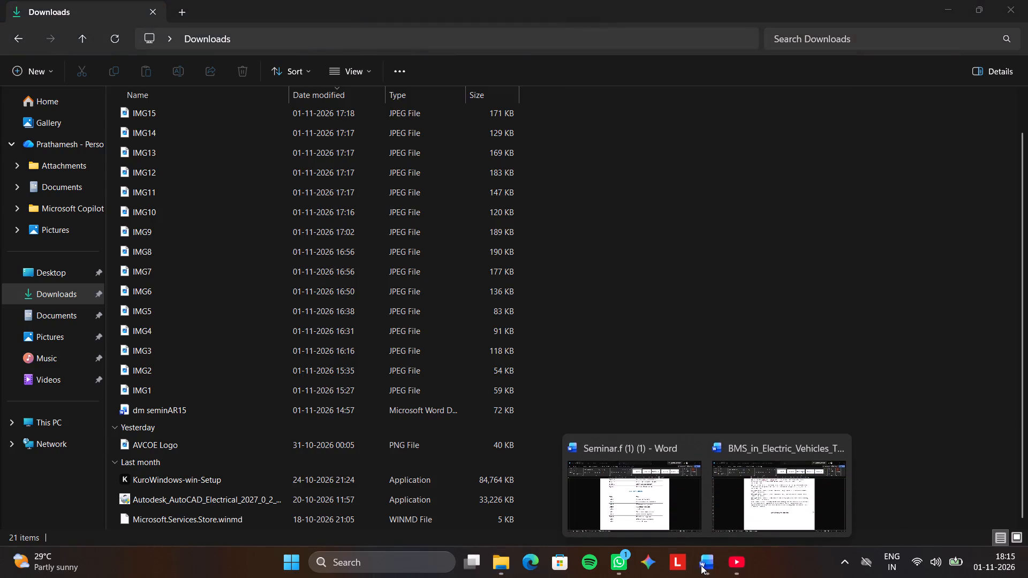
pyautogui.click(656, 512)
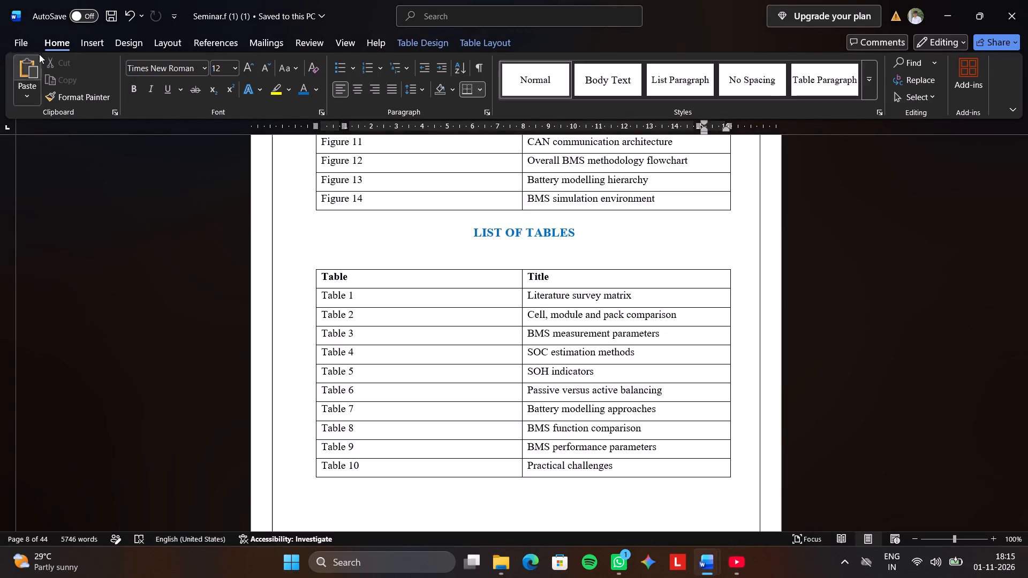
pyautogui.click(29, 47)
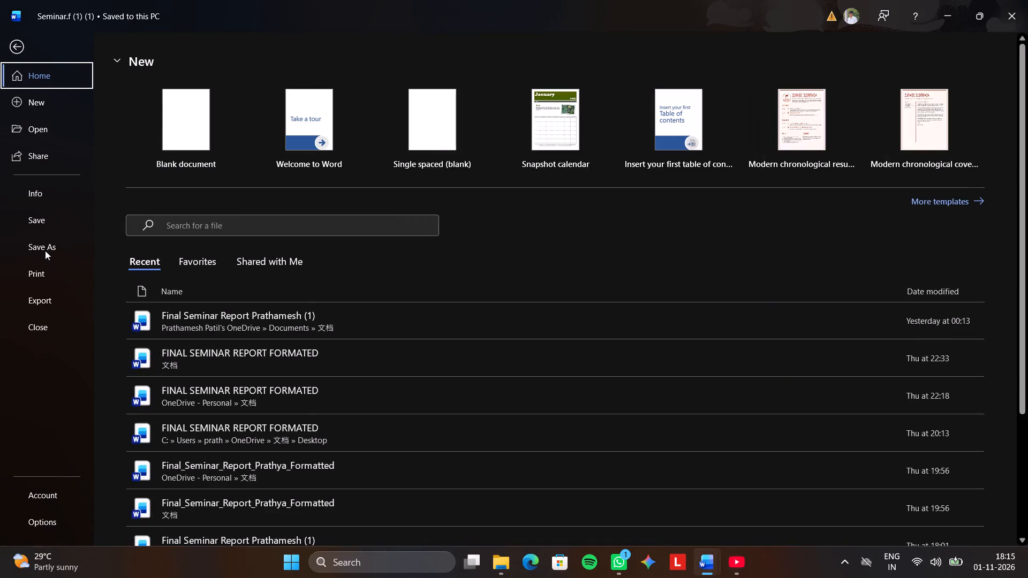
pyautogui.click(45, 250)
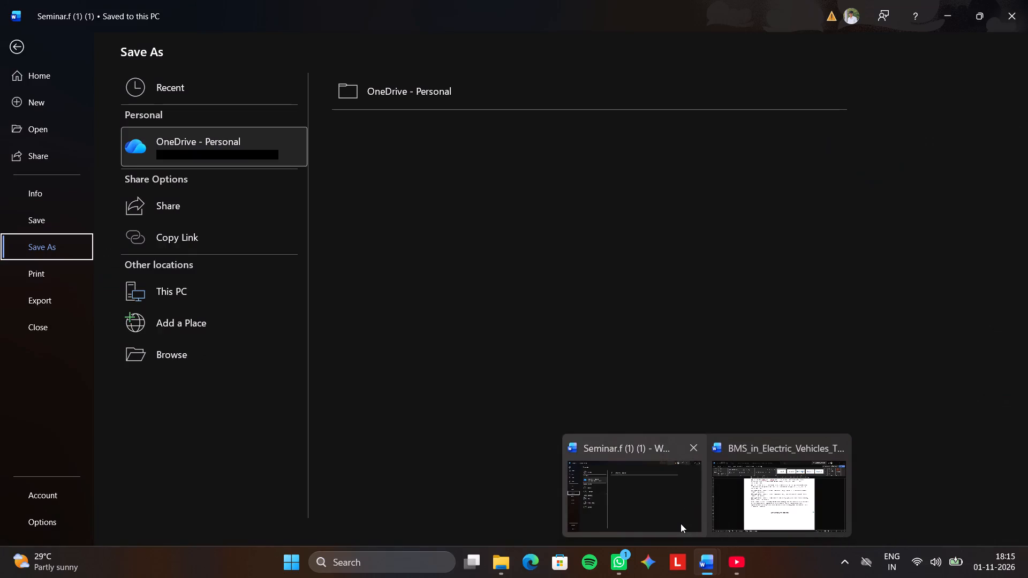
pyautogui.click(646, 513)
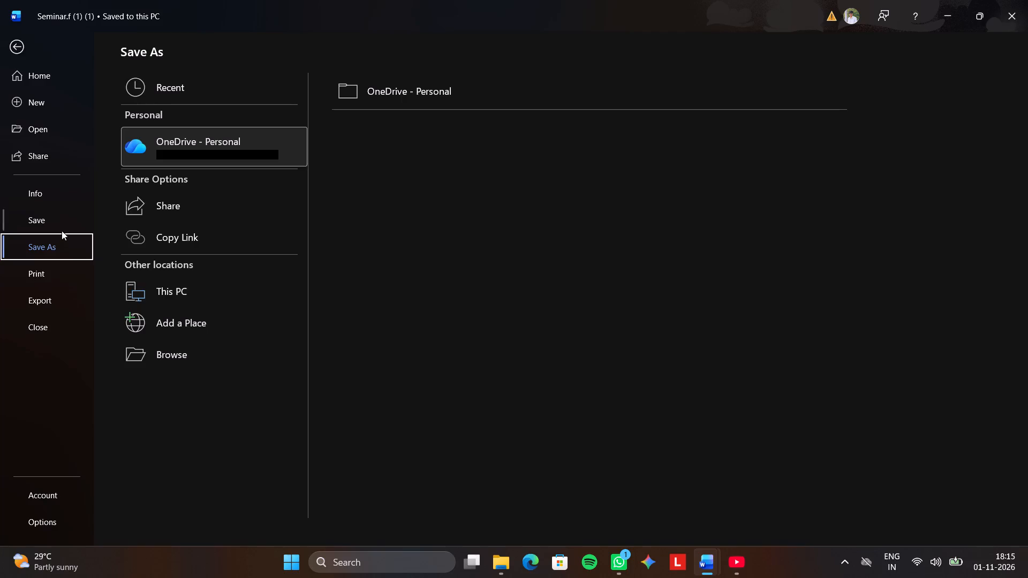
pyautogui.click(79, 300)
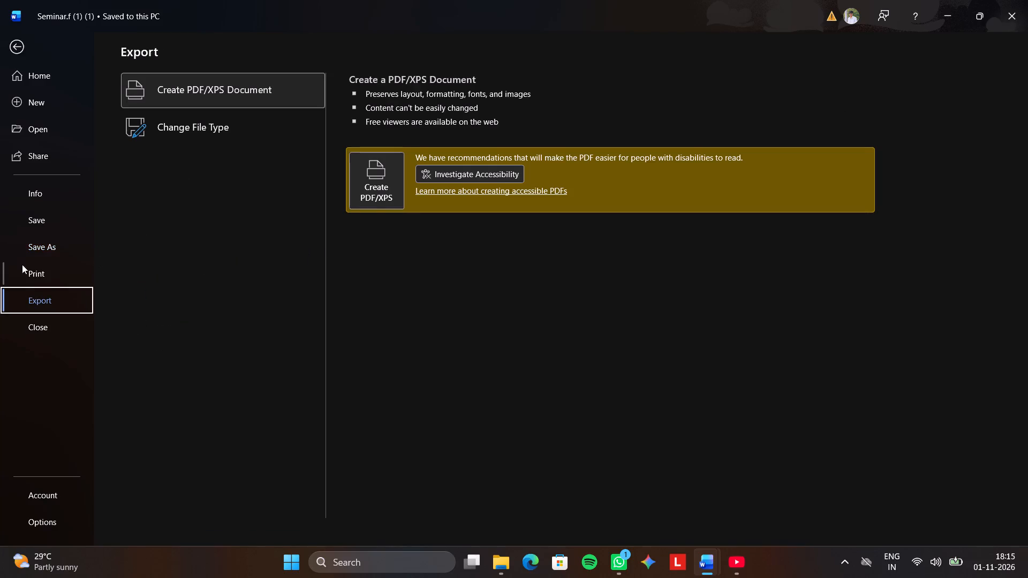
pyautogui.click(50, 250)
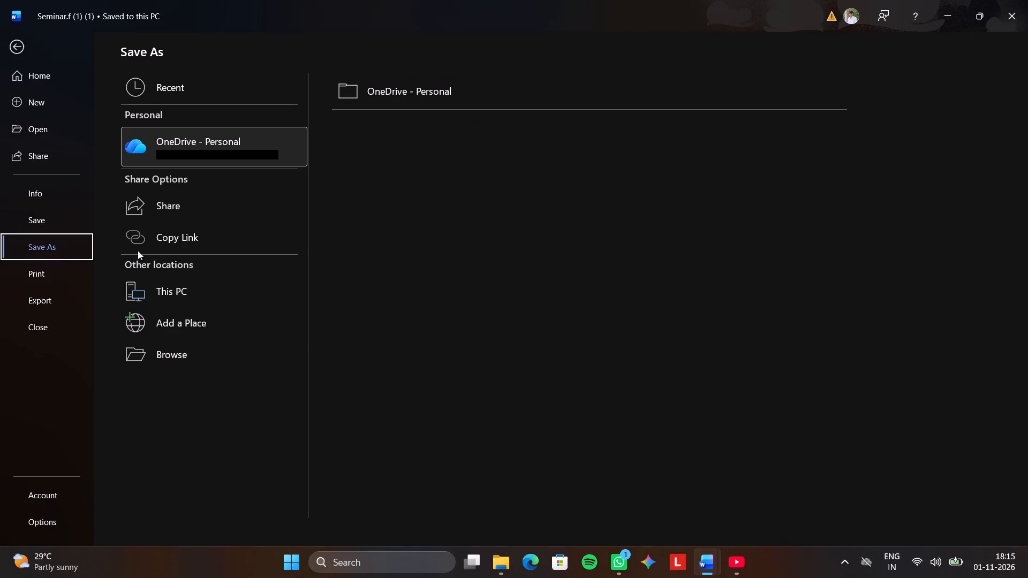
pyautogui.click(217, 294)
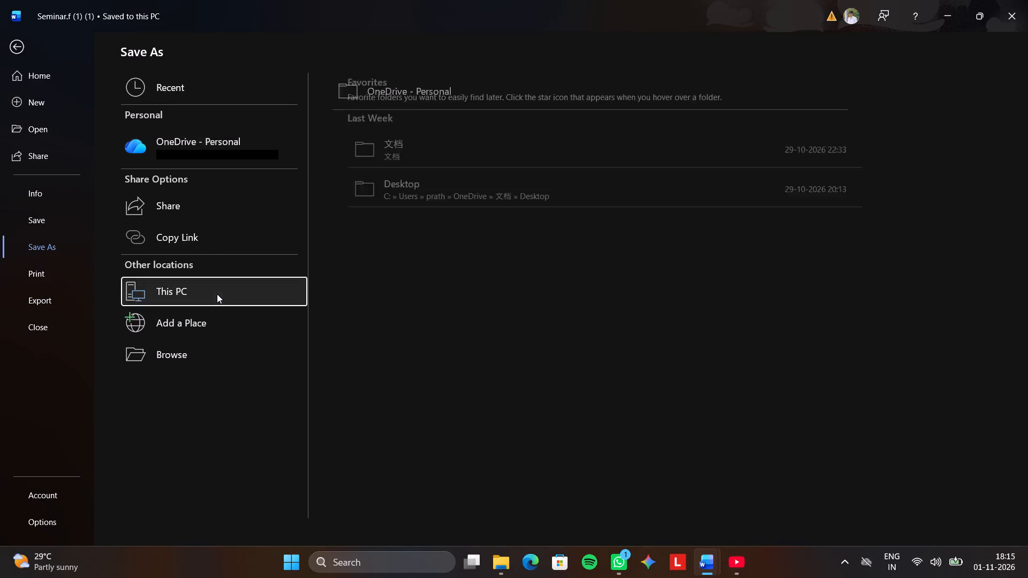
pyautogui.click(425, 190)
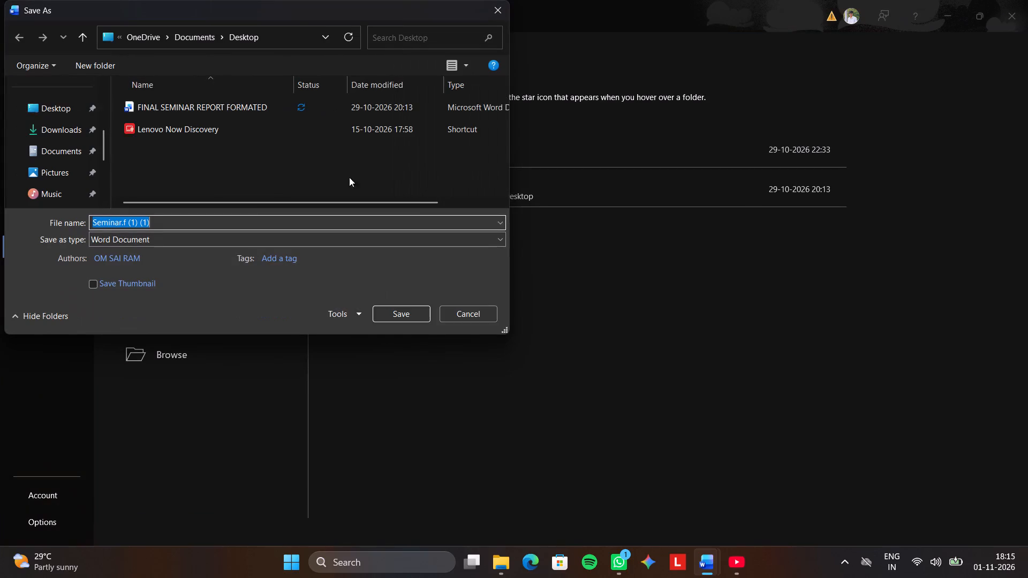
pyautogui.scroll(7, 65, 146)
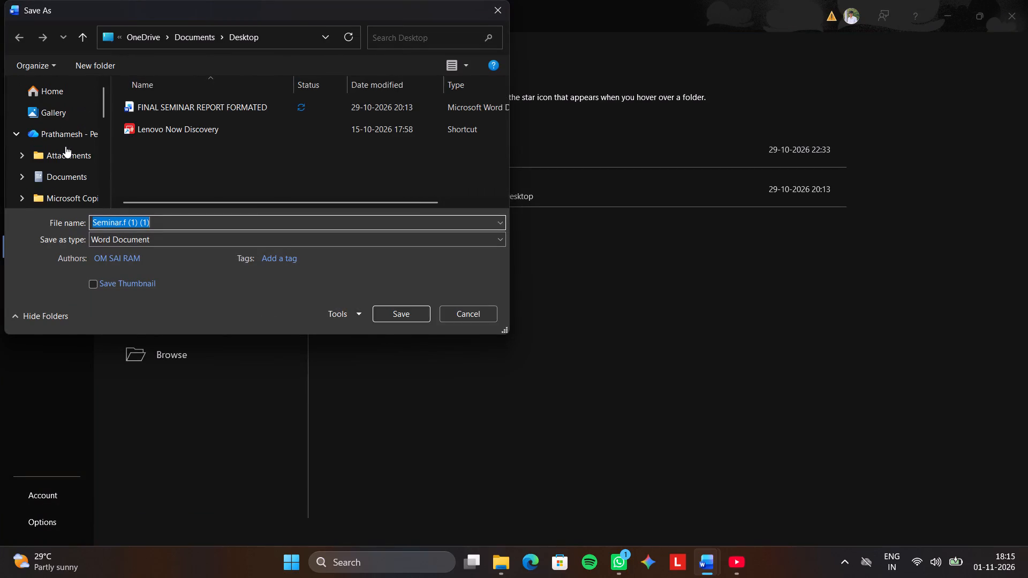
pyautogui.scroll(1, 65, 146)
pyautogui.click(59, 174)
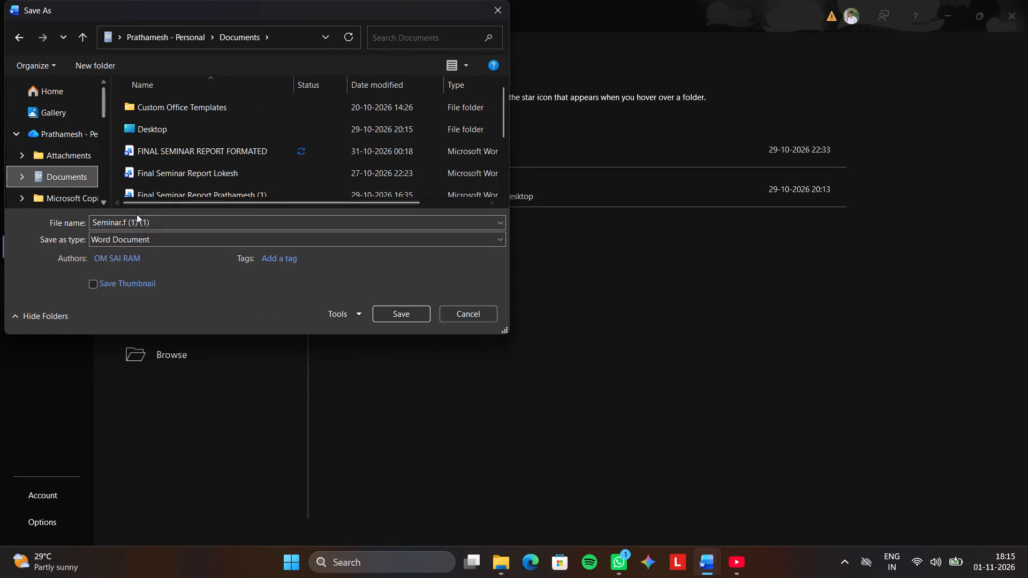
# Name the copy "Seminar REPORT DANISH" and try to save it as a Word document in the Documents folder.
pyautogui.click(163, 223)
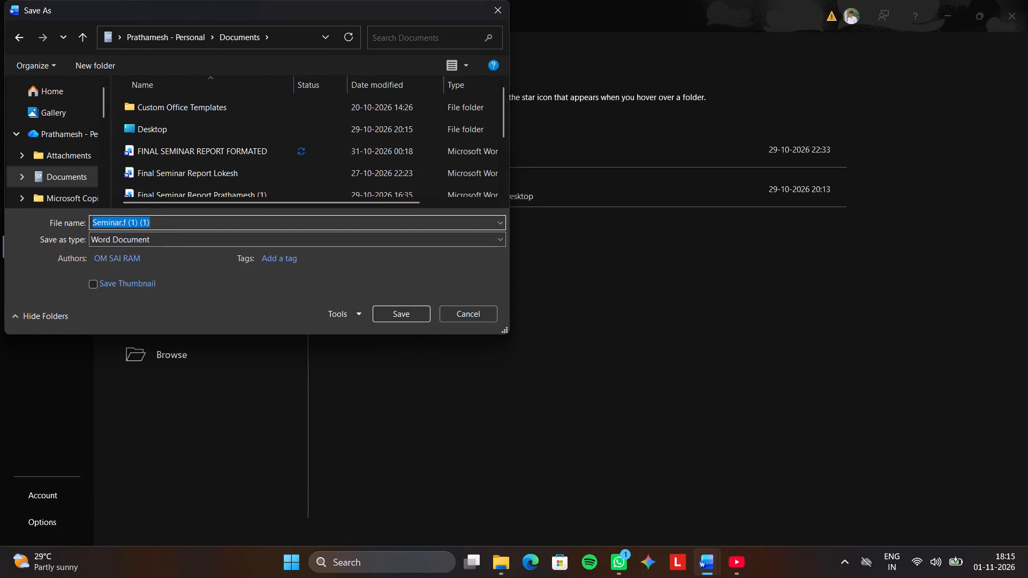
pyautogui.click(163, 223)
pyautogui.press('BackSpace')
pyautogui.press('BackSpace')
pyautogui.press('BackSpace')
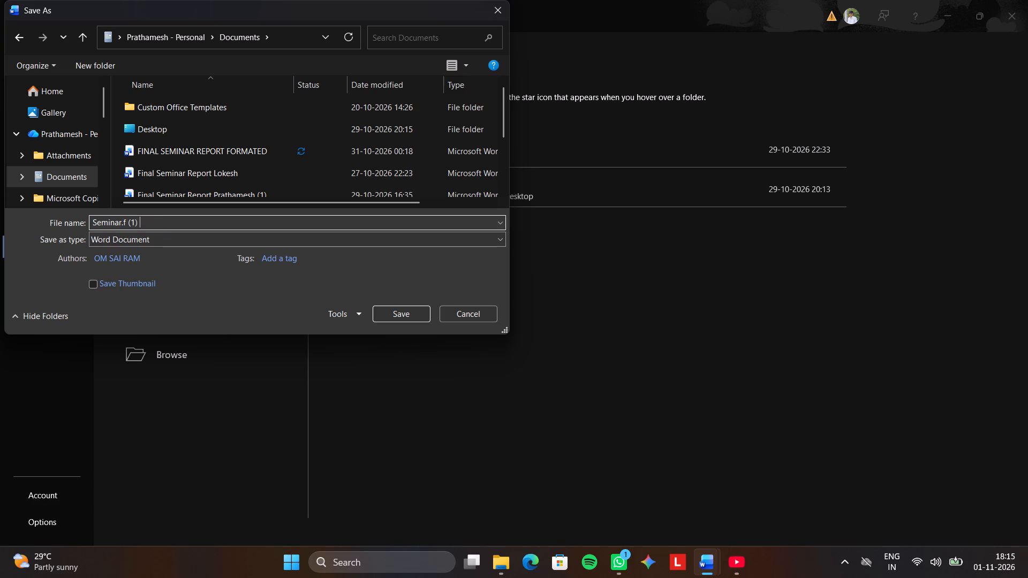
pyautogui.press('BackSpace')
pyautogui.press('BackSpace')
pyautogui.press('BackSpace')
pyautogui.press('BackSpace')
pyautogui.press('BackSpace')
pyautogui.press('BackSpace')
pyautogui.press('BackSpace')
pyautogui.press('space')
pyautogui.write('E')
pyautogui.press('BackSpace')
pyautogui.write('REPORT d')
pyautogui.press('BackSpace')
pyautogui.write('DANISH')
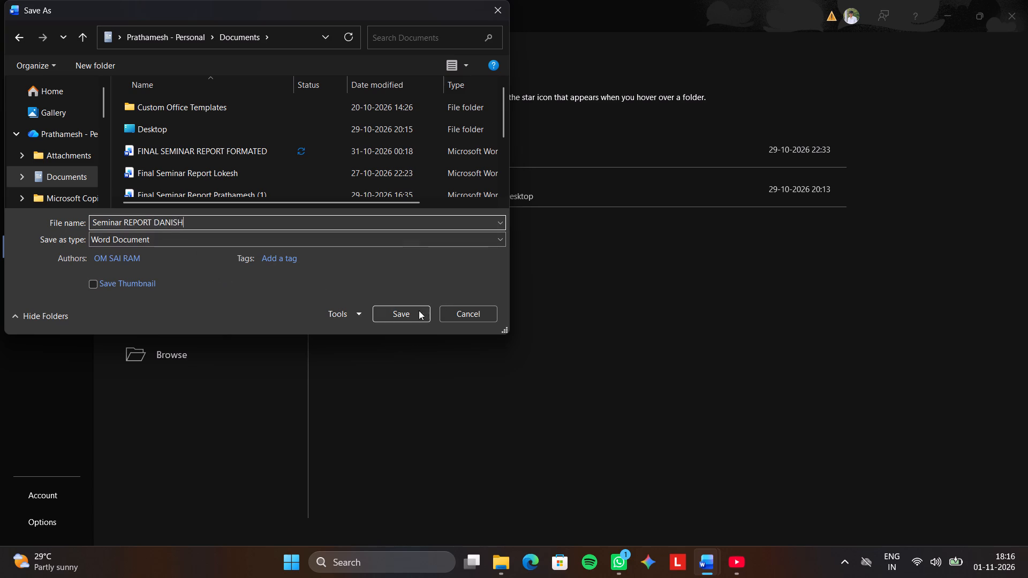
pyautogui.click(409, 308)
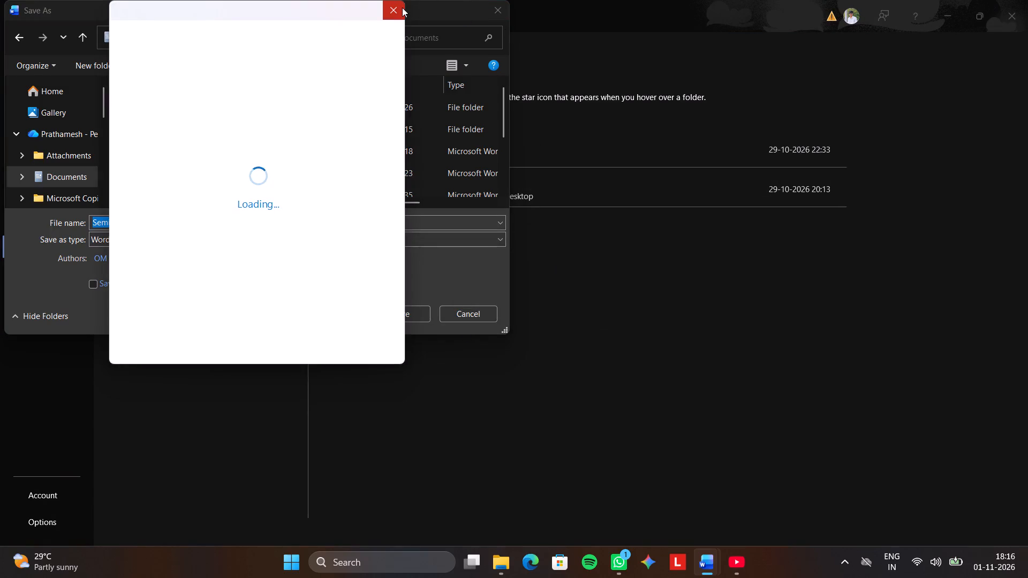
pyautogui.click(402, 7)
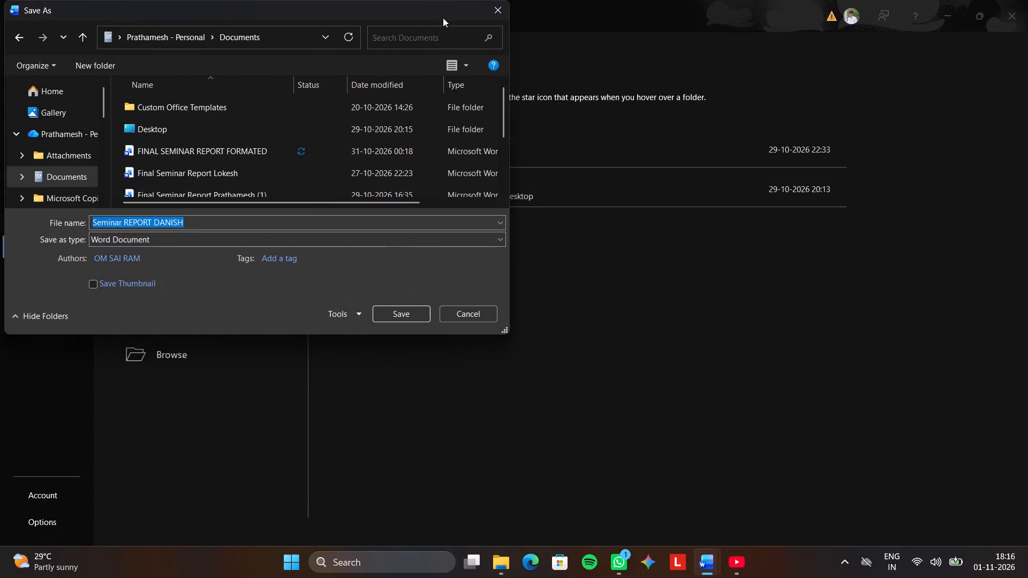
# Dismiss the Save As dialog and switch to File Explorer to look for Seminar REPORT DANISH in the OneDrive Documents folder.
pyautogui.doubleClick(489, 13)
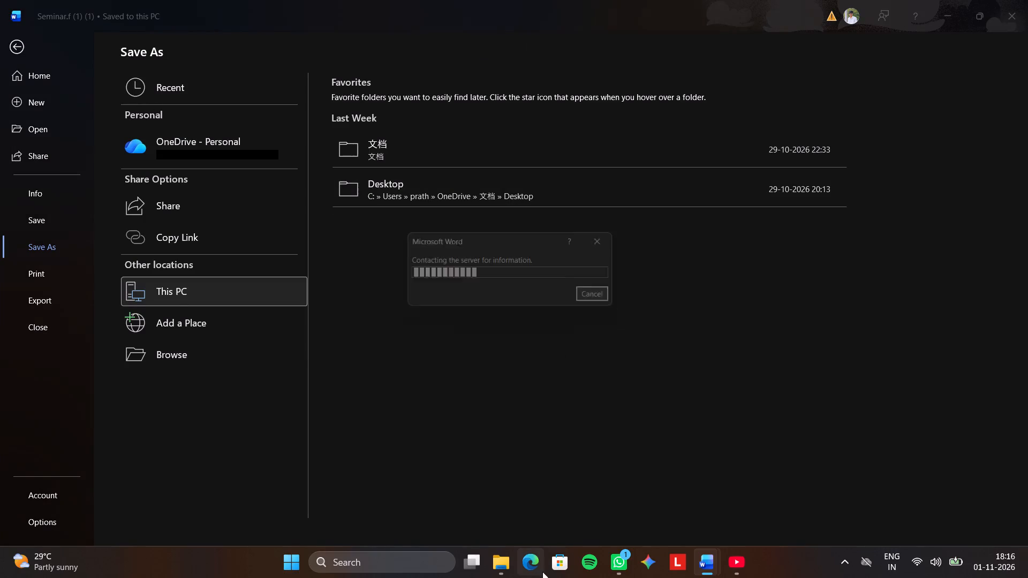
pyautogui.click(509, 562)
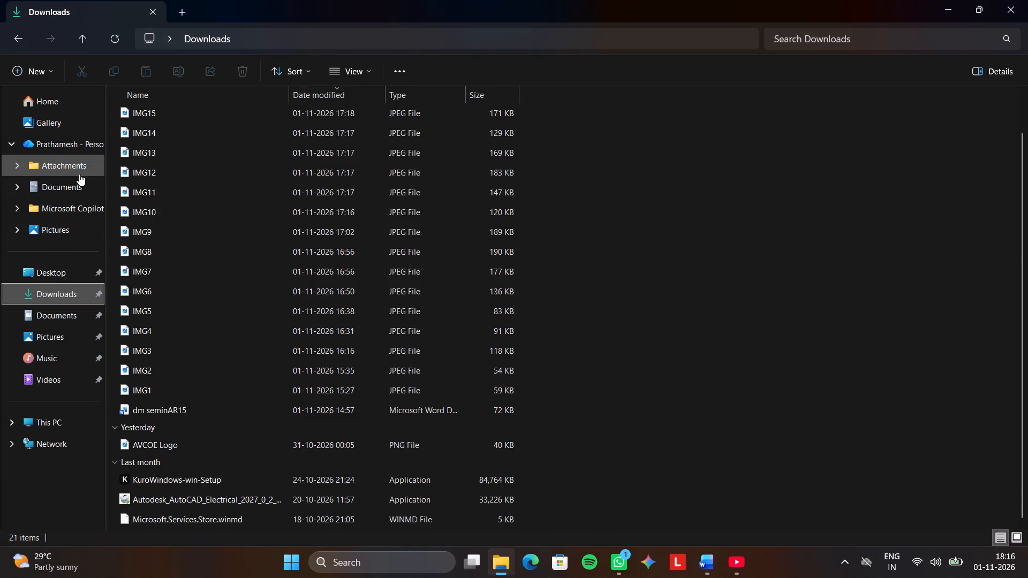
pyautogui.click(72, 183)
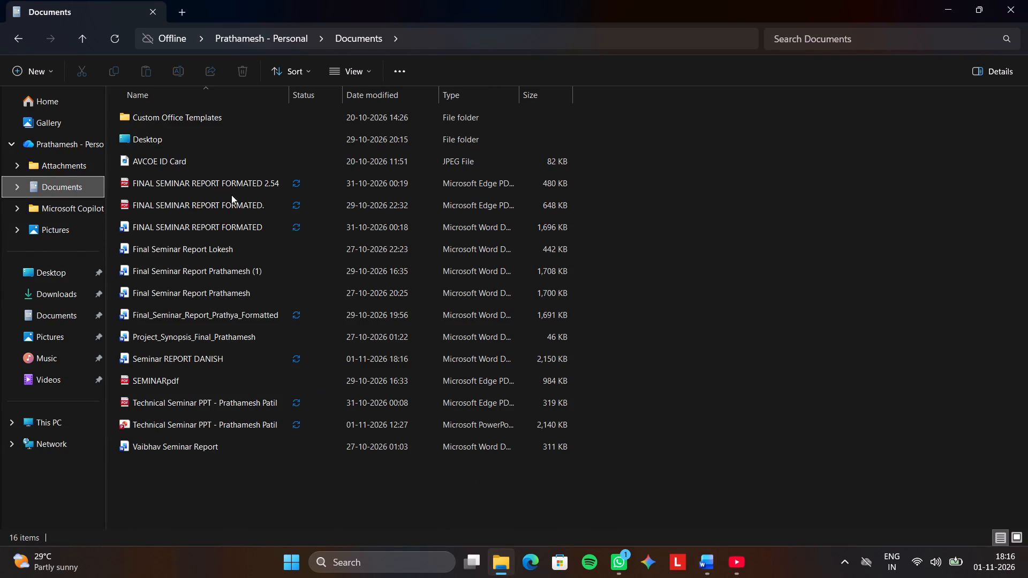
pyautogui.rightClick(238, 360)
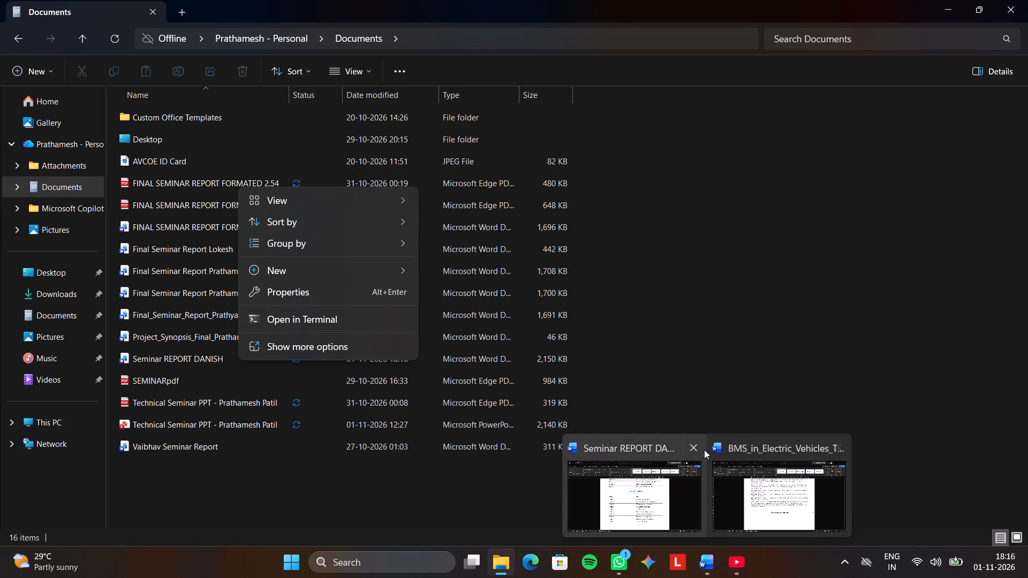
# Close both open Word documents, Seminar REPORT DANISH and the BMS_in_Electric_Vehicles file.
pyautogui.click(704, 450)
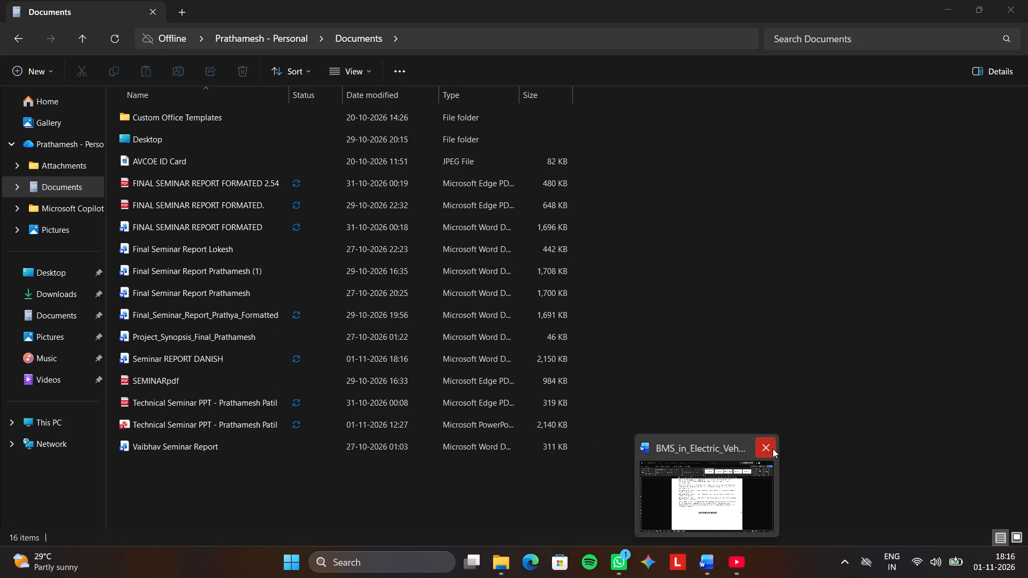
pyautogui.click(773, 448)
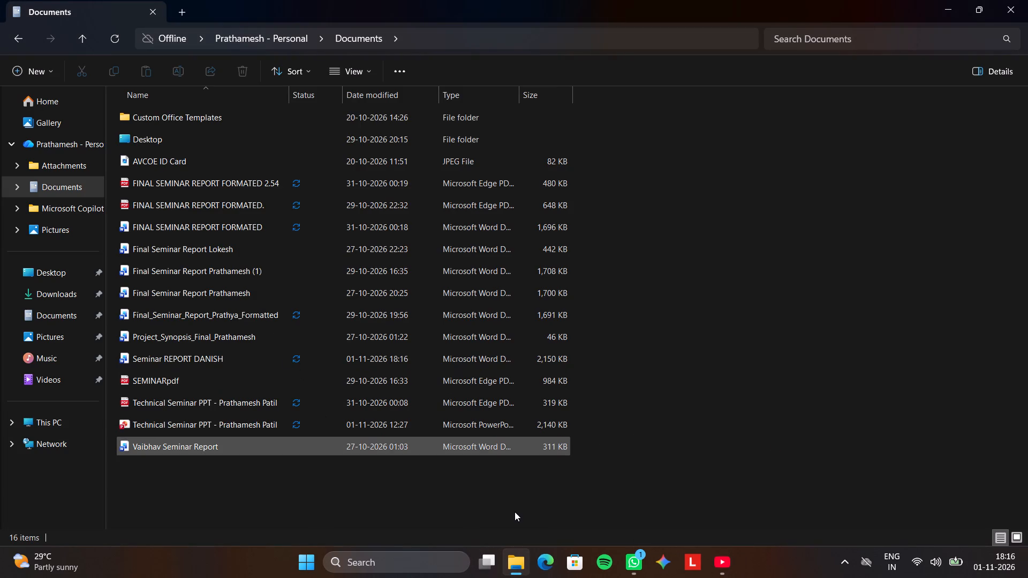
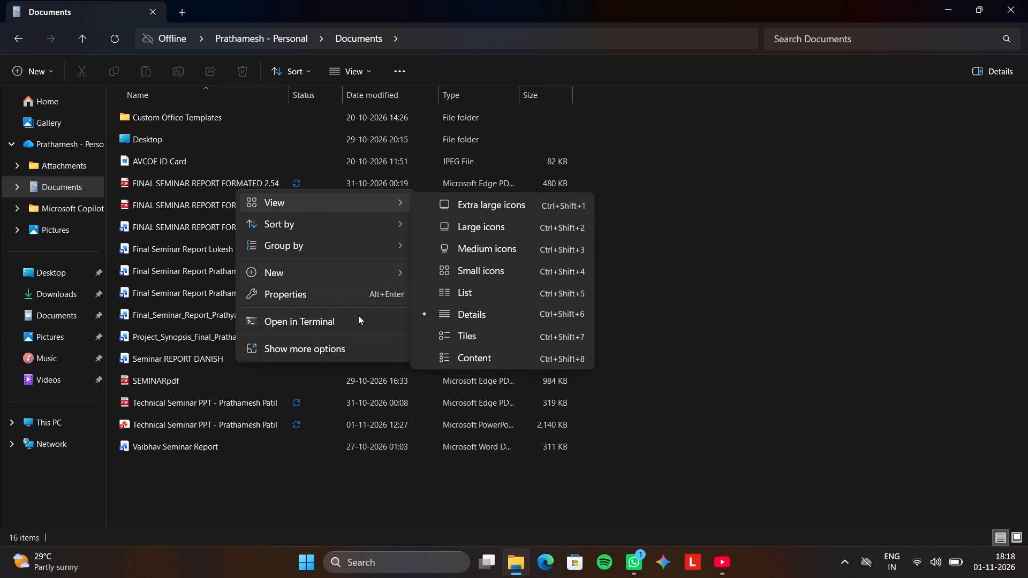
# Open the saved "Seminar REPORT DANISH" document from the OneDrive Documents folder in Word.
pyautogui.doubleClick(206, 352)
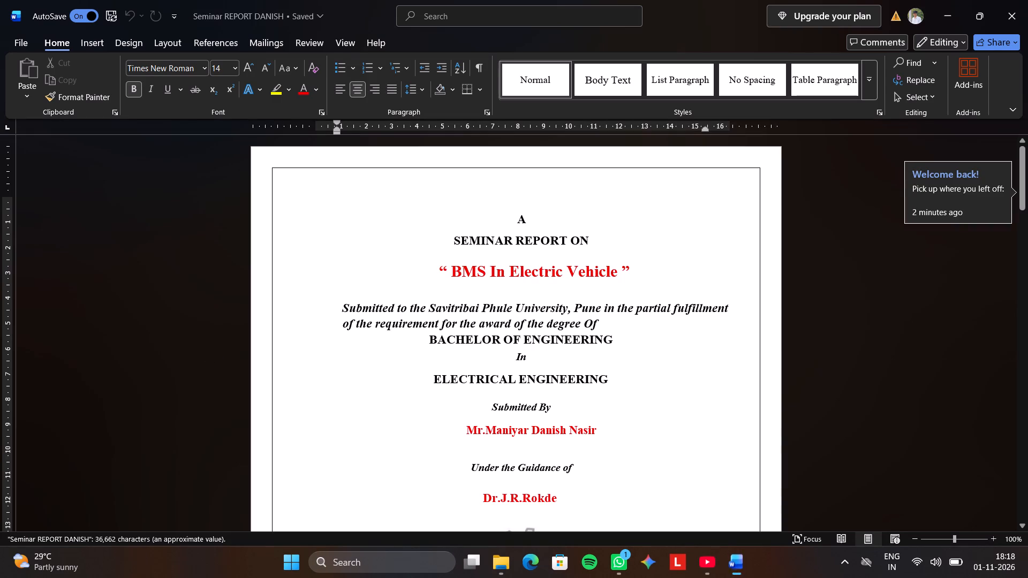
# Open the export options for the seminar report, with PDF/XPS document creation available.
pyautogui.click(26, 47)
pyautogui.click(49, 274)
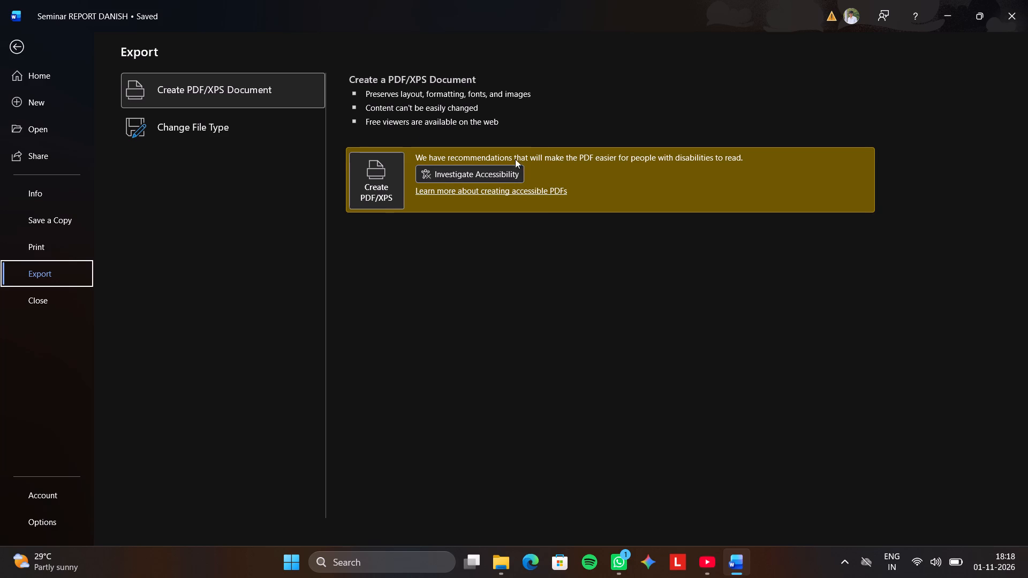
pyautogui.click(393, 201)
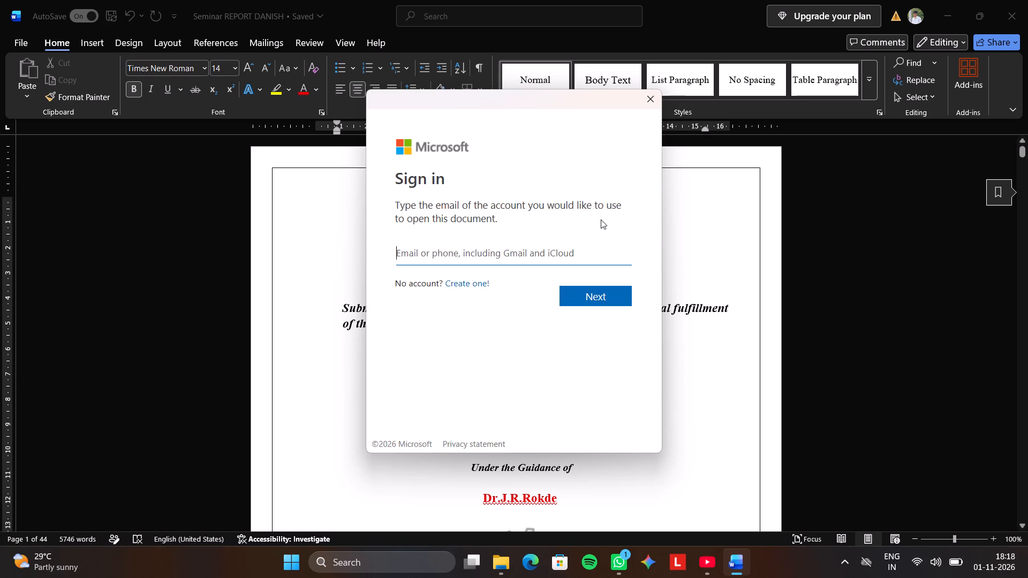